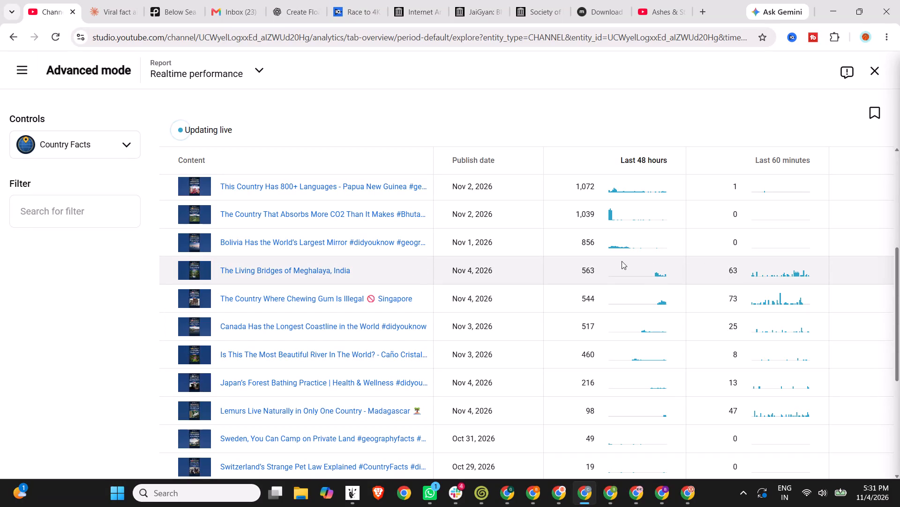
Review the Country Facts channel's realtime performance per video and reload the report.
{"action": "scroll", "coordinate": [721, 277], "scroll_direction": "down", "scroll_amount": 1}
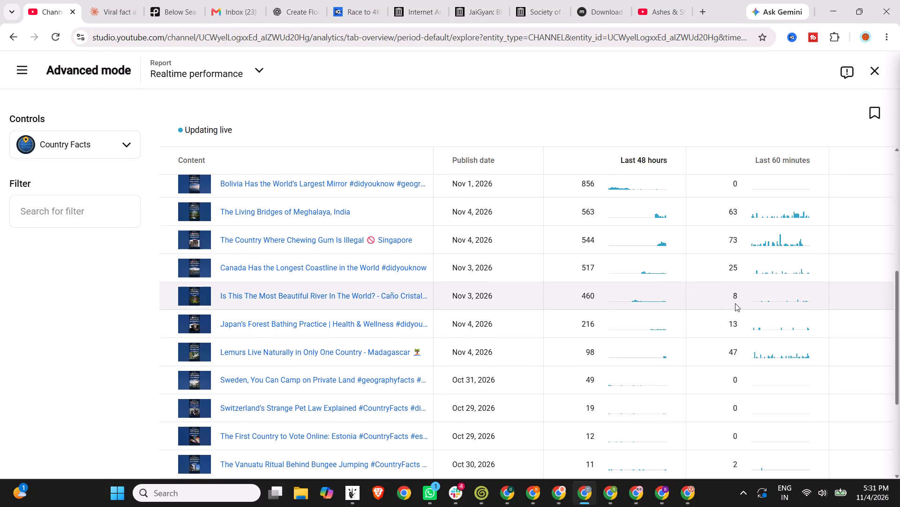
{"action": "scroll", "coordinate": [765, 270], "scroll_direction": "up", "scroll_amount": 12}
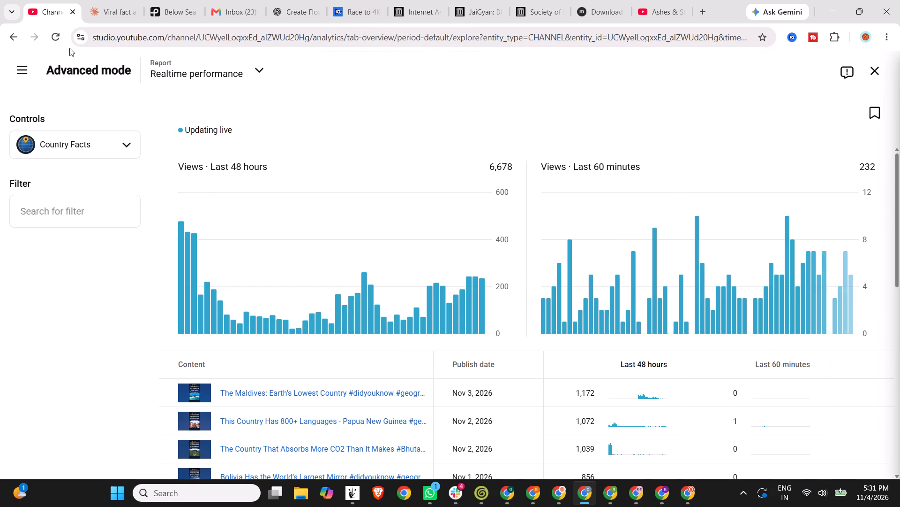
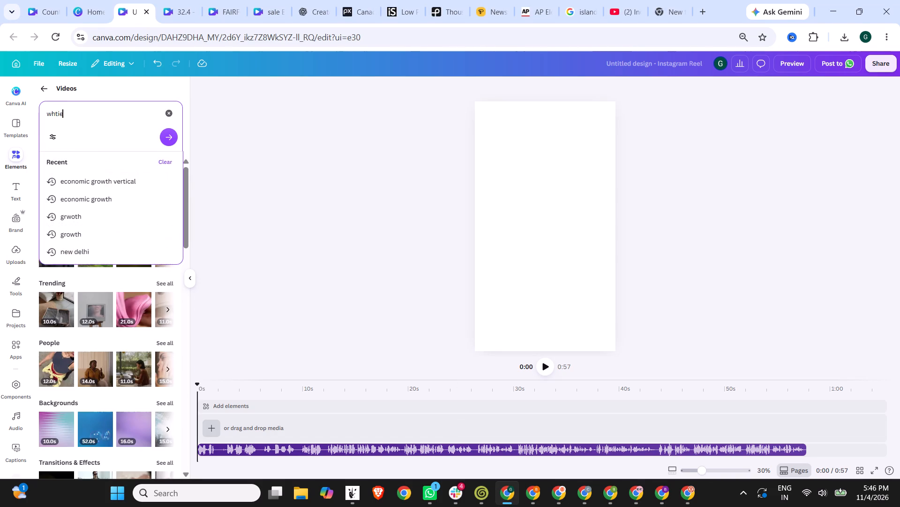
Search the stock video library for "white house" and browse the resulting clips.
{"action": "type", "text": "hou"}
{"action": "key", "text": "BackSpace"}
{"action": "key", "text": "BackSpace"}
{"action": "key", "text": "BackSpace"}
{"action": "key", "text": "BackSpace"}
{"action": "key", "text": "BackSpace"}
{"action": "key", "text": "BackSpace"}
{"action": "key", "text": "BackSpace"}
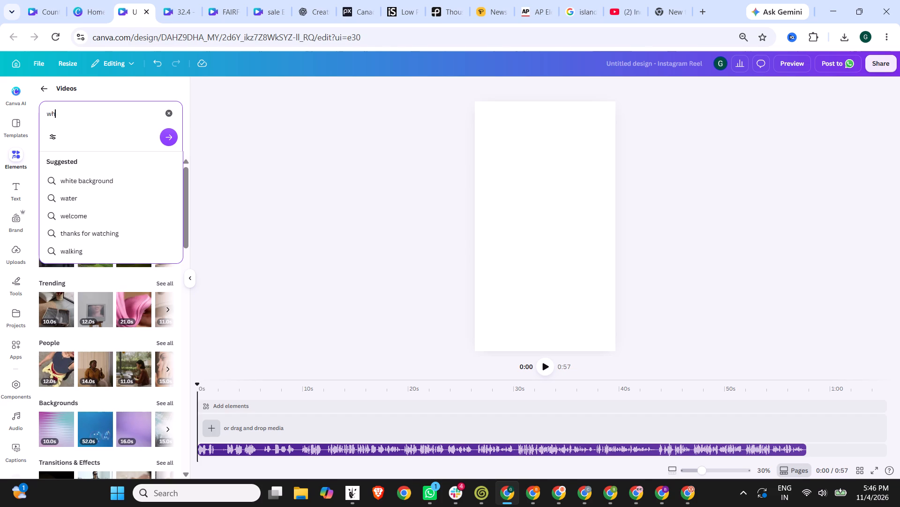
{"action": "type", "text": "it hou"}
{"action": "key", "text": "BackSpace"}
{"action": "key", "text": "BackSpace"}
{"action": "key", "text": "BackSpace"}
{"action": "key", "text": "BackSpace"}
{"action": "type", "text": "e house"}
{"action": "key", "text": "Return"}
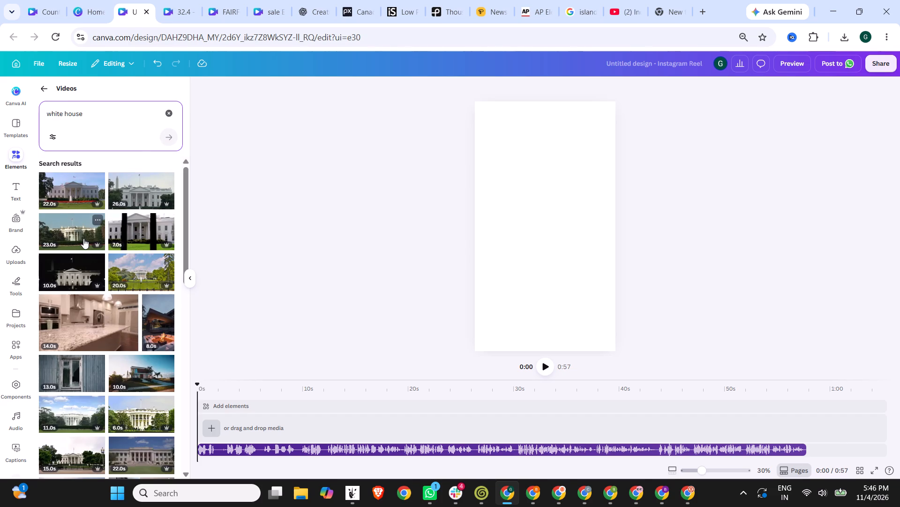
{"action": "scroll", "coordinate": [117, 245], "scroll_direction": "down", "scroll_amount": 2}
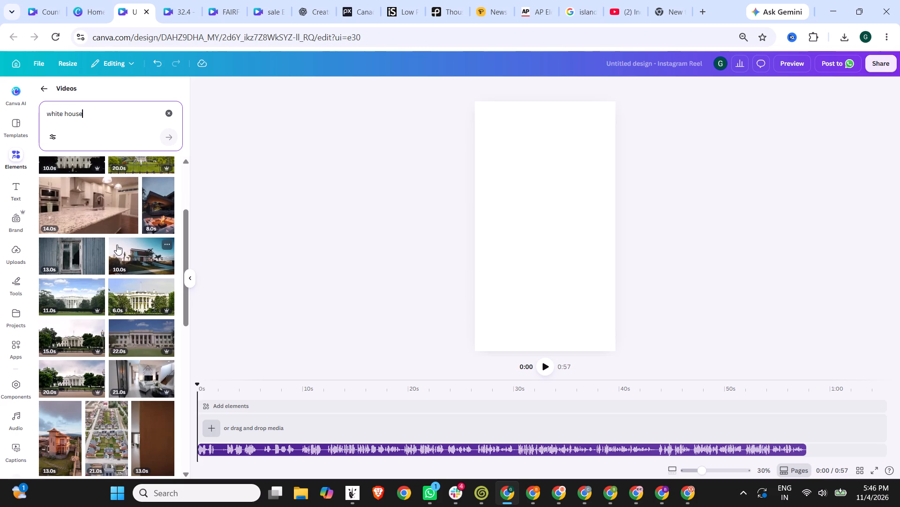
Add the 23-second White House clip with the flag and front fountain from the "white house" video results as the reel's full-frame background.
{"action": "scroll", "coordinate": [117, 245], "scroll_direction": "down", "scroll_amount": 2}
{"action": "scroll", "coordinate": [73, 255], "scroll_direction": "down", "scroll_amount": 2}
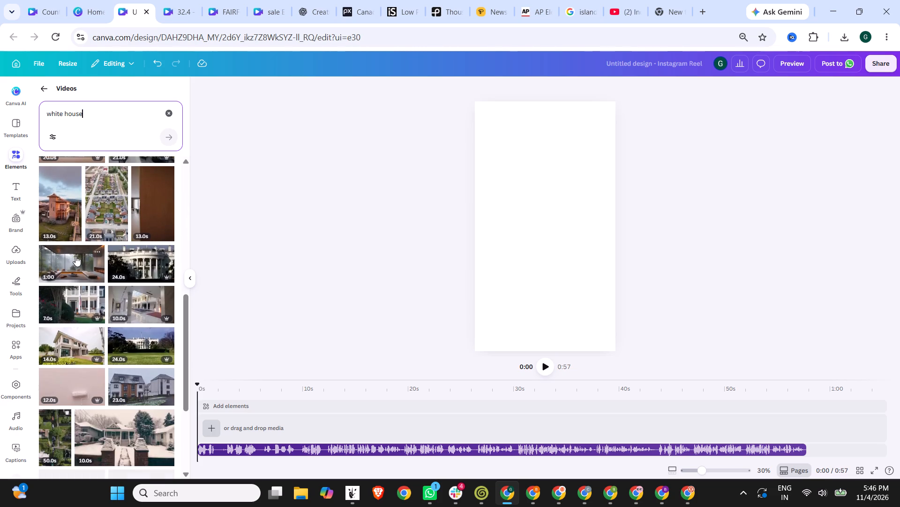
{"action": "scroll", "coordinate": [75, 256], "scroll_direction": "down", "scroll_amount": 3}
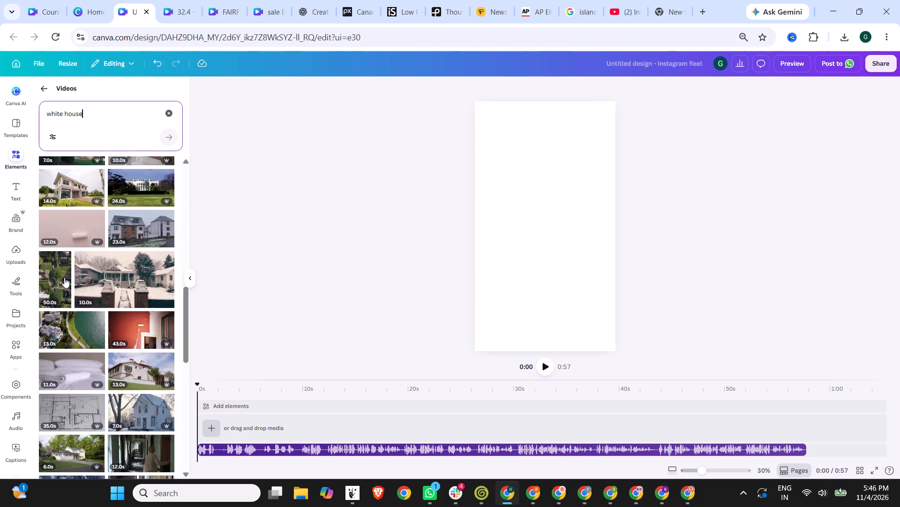
{"action": "scroll", "coordinate": [64, 277], "scroll_direction": "down", "scroll_amount": 7}
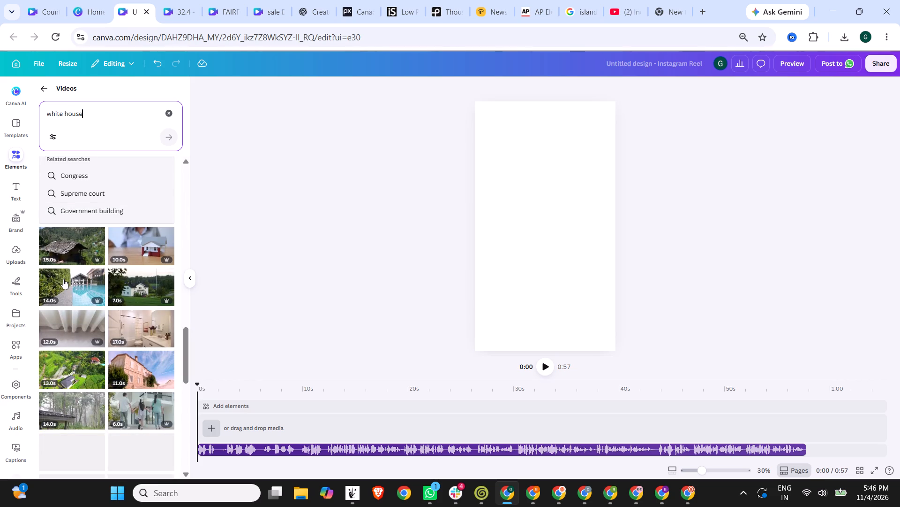
{"action": "scroll", "coordinate": [63, 278], "scroll_direction": "down", "scroll_amount": 3}
{"action": "scroll", "coordinate": [88, 277], "scroll_direction": "up", "scroll_amount": 2}
{"action": "scroll", "coordinate": [88, 277], "scroll_direction": "down", "scroll_amount": 1}
{"action": "scroll", "coordinate": [88, 277], "scroll_direction": "up", "scroll_amount": 20}
{"action": "scroll", "coordinate": [88, 277], "scroll_direction": "up", "scroll_amount": 7}
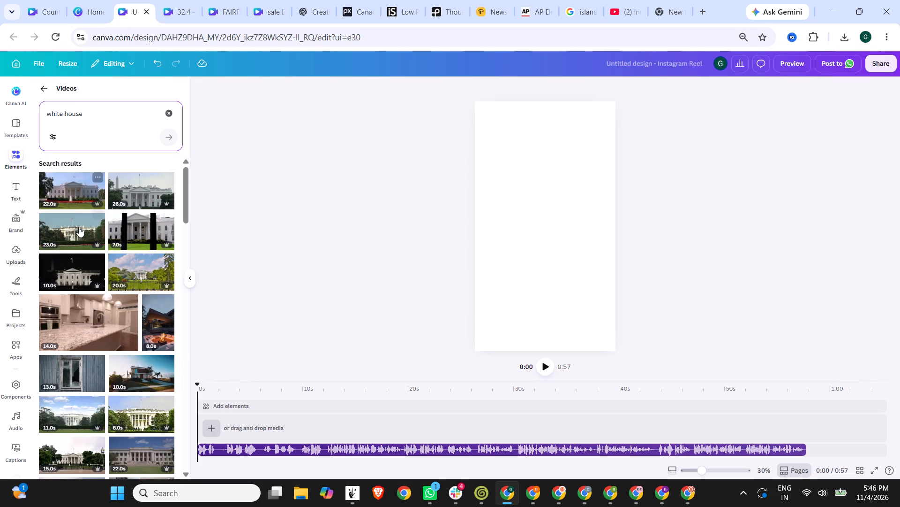
{"action": "left_click", "coordinate": [79, 227]}
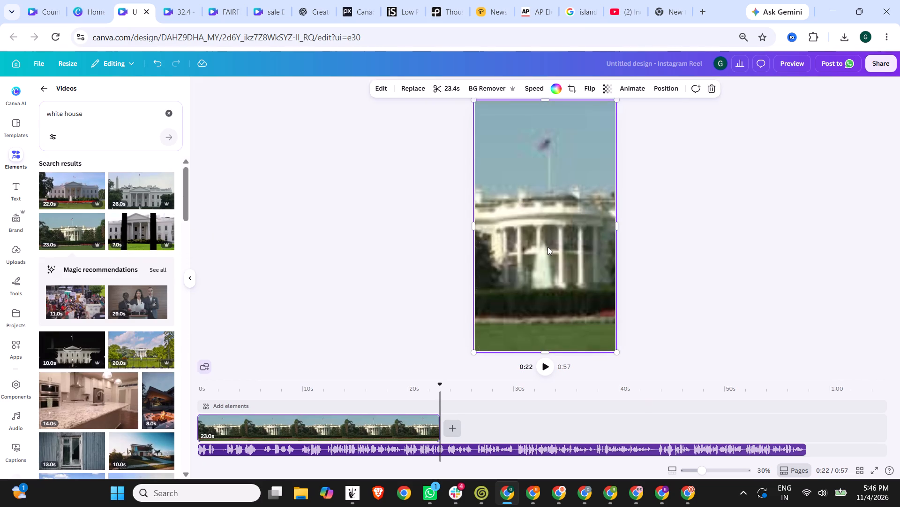
{"action": "double_click", "coordinate": [547, 247]}
{"action": "left_click", "coordinate": [858, 240]}
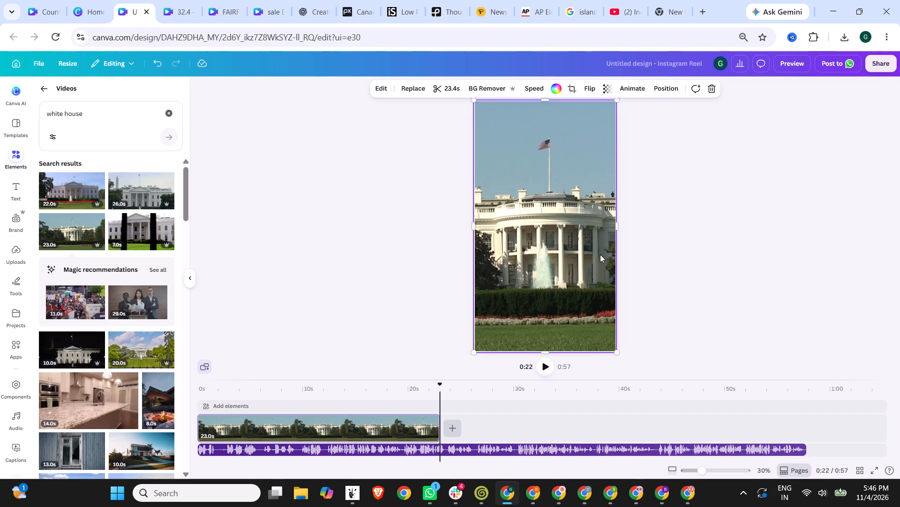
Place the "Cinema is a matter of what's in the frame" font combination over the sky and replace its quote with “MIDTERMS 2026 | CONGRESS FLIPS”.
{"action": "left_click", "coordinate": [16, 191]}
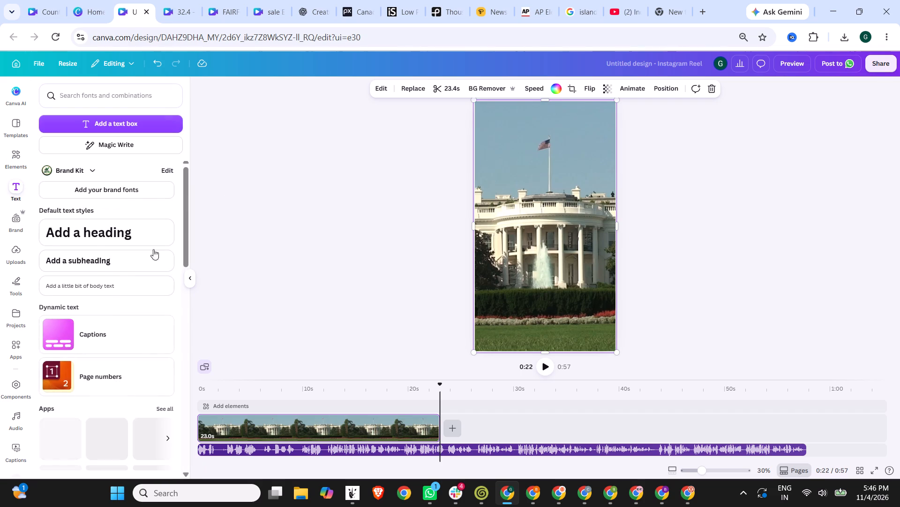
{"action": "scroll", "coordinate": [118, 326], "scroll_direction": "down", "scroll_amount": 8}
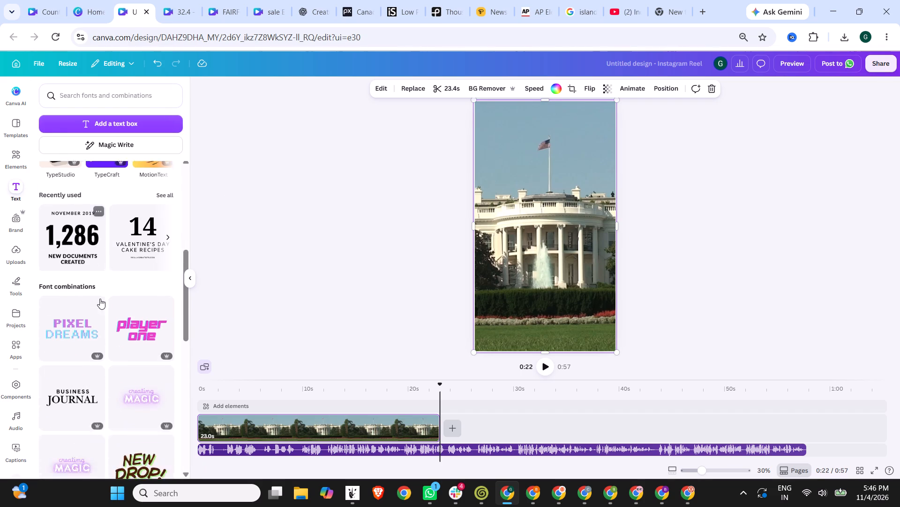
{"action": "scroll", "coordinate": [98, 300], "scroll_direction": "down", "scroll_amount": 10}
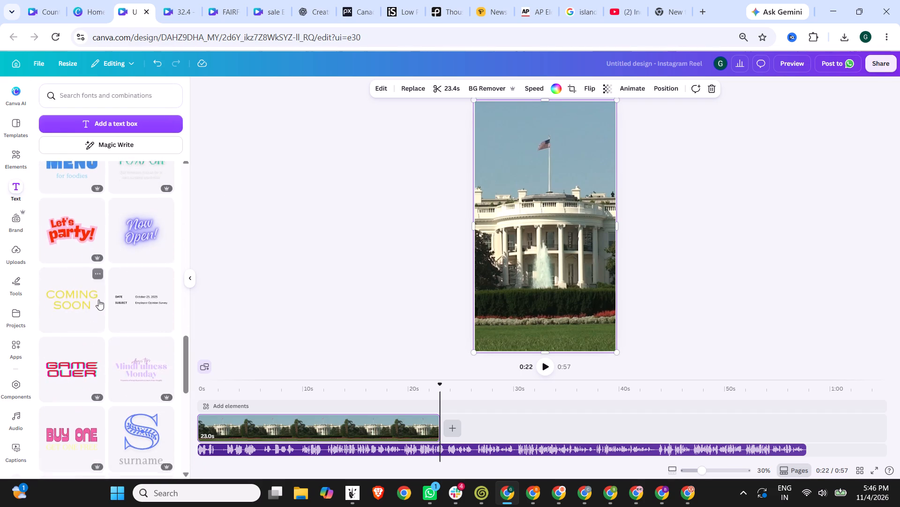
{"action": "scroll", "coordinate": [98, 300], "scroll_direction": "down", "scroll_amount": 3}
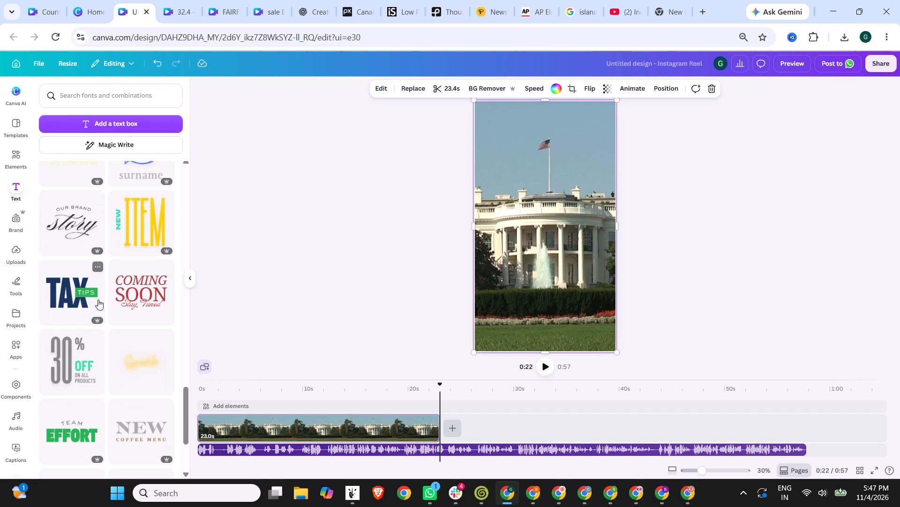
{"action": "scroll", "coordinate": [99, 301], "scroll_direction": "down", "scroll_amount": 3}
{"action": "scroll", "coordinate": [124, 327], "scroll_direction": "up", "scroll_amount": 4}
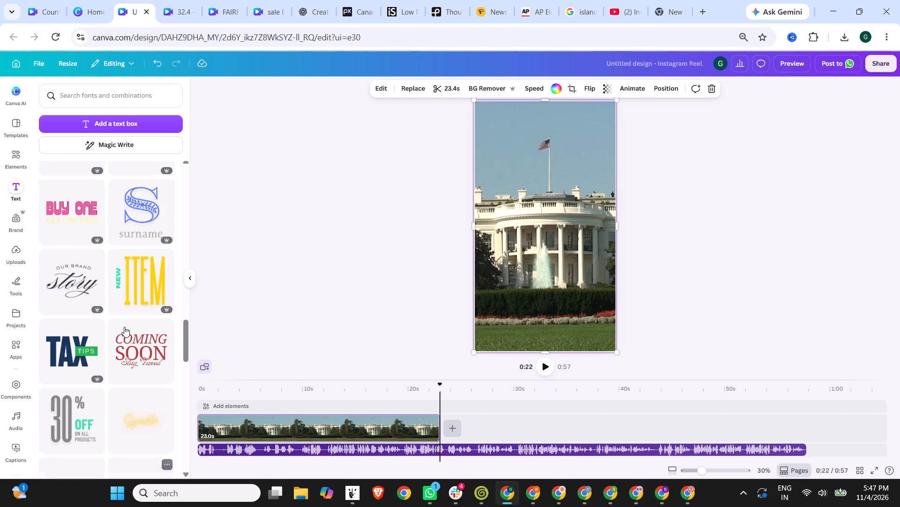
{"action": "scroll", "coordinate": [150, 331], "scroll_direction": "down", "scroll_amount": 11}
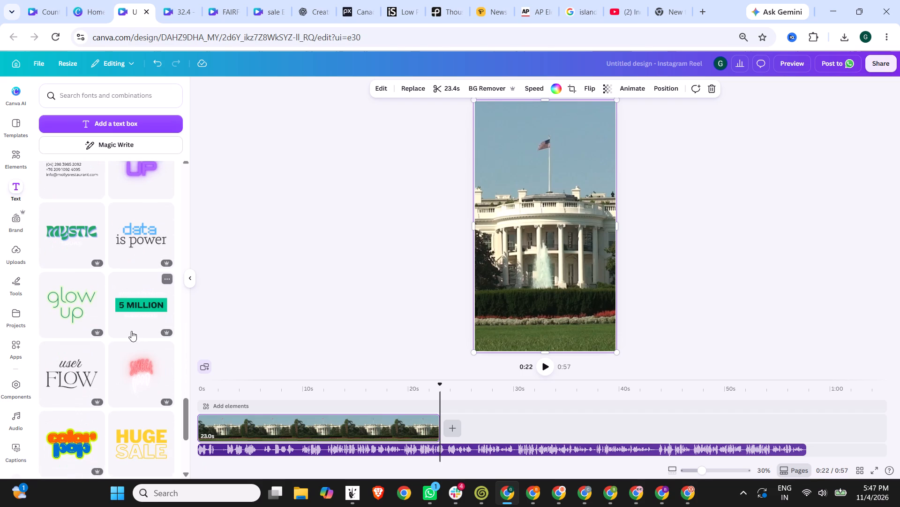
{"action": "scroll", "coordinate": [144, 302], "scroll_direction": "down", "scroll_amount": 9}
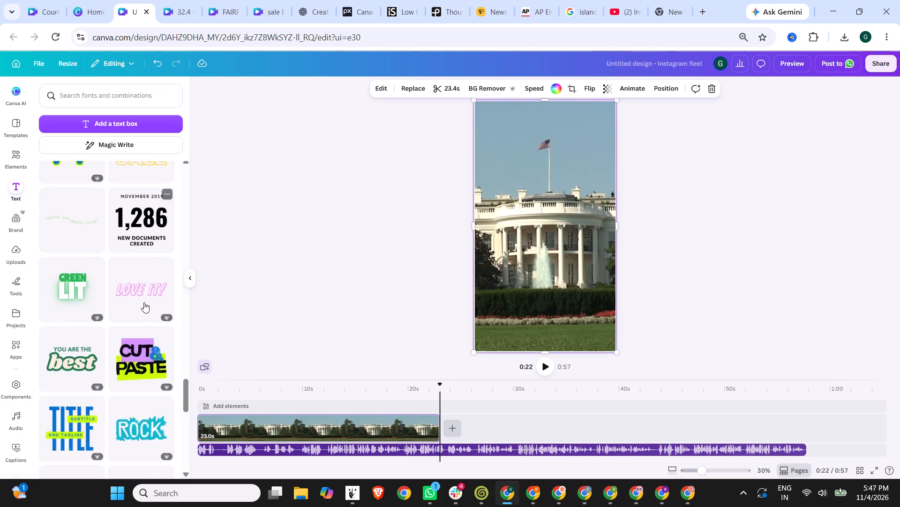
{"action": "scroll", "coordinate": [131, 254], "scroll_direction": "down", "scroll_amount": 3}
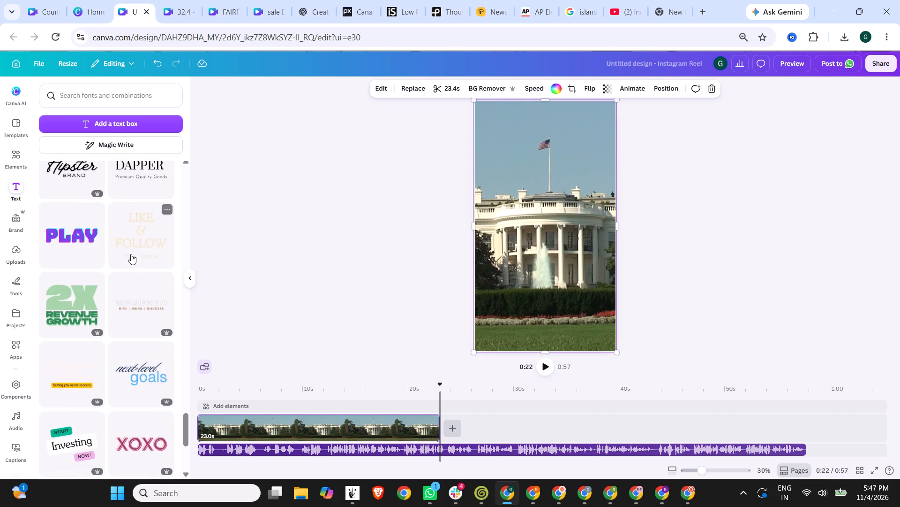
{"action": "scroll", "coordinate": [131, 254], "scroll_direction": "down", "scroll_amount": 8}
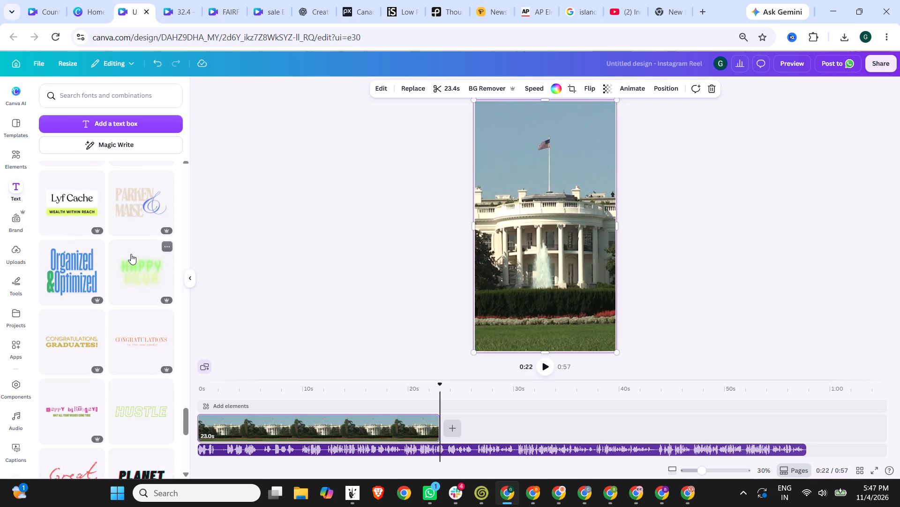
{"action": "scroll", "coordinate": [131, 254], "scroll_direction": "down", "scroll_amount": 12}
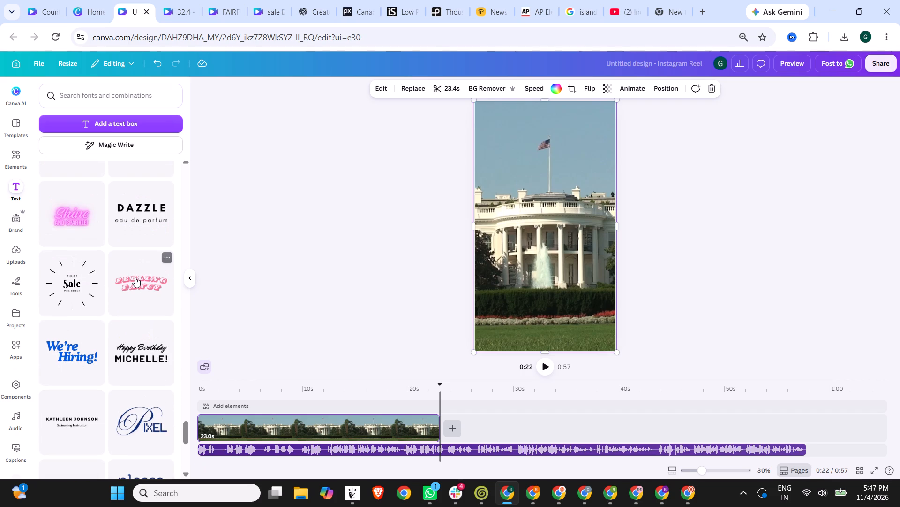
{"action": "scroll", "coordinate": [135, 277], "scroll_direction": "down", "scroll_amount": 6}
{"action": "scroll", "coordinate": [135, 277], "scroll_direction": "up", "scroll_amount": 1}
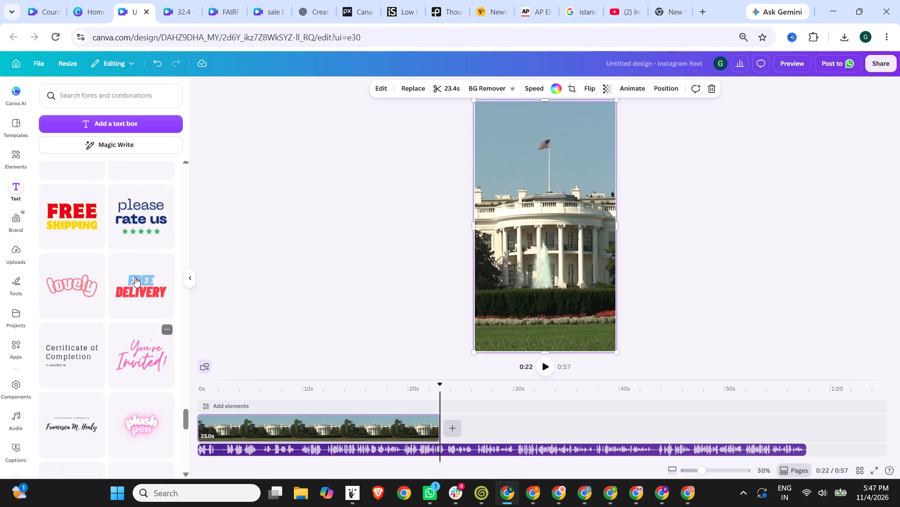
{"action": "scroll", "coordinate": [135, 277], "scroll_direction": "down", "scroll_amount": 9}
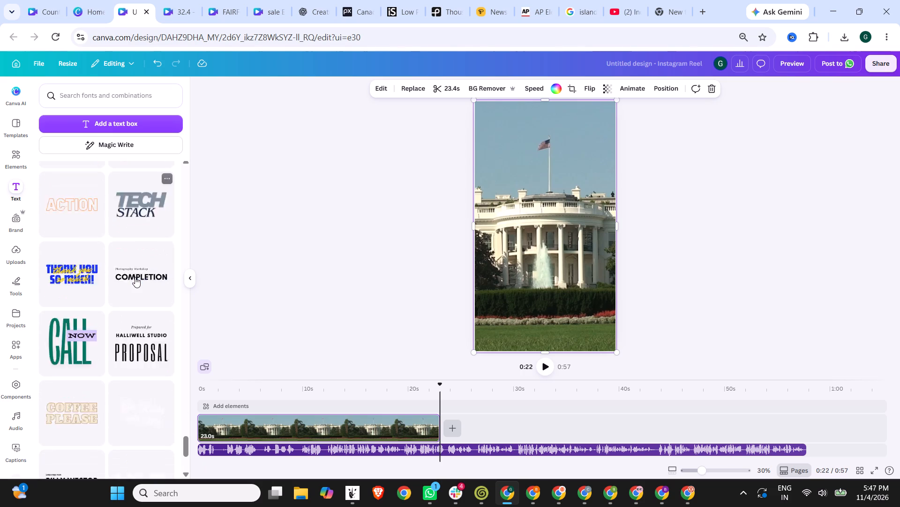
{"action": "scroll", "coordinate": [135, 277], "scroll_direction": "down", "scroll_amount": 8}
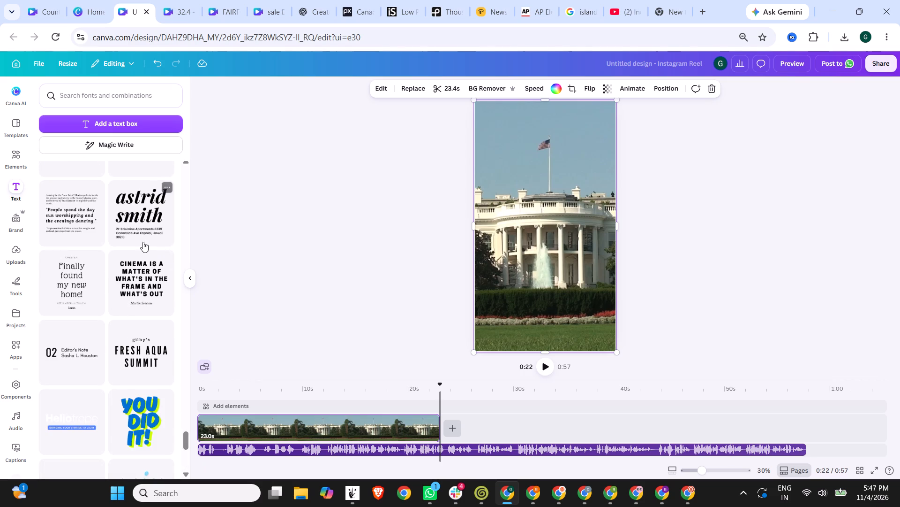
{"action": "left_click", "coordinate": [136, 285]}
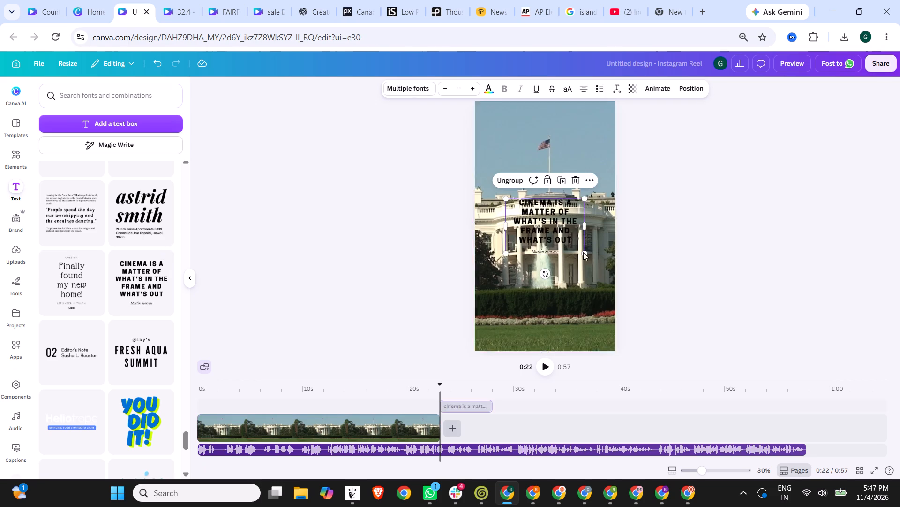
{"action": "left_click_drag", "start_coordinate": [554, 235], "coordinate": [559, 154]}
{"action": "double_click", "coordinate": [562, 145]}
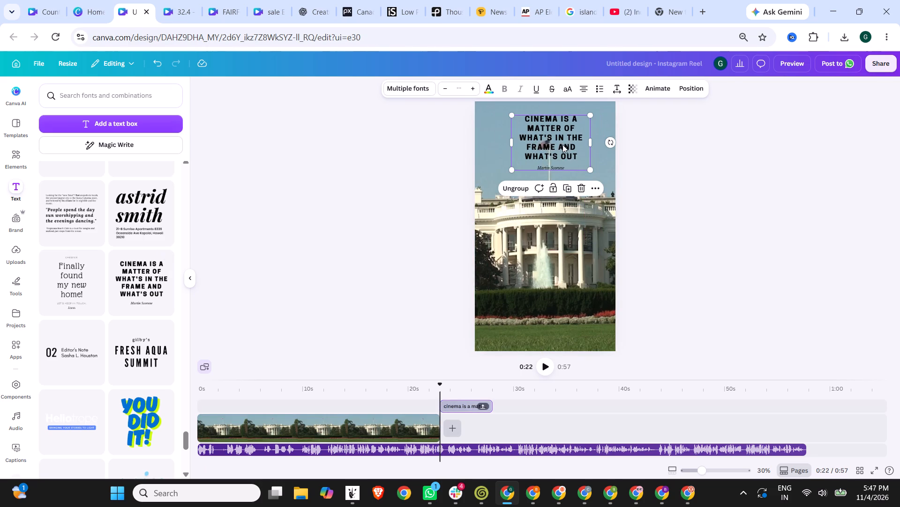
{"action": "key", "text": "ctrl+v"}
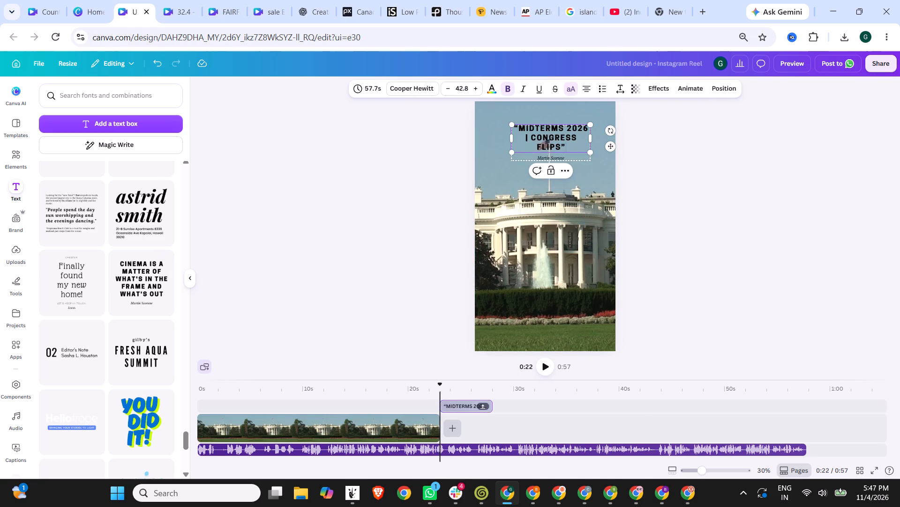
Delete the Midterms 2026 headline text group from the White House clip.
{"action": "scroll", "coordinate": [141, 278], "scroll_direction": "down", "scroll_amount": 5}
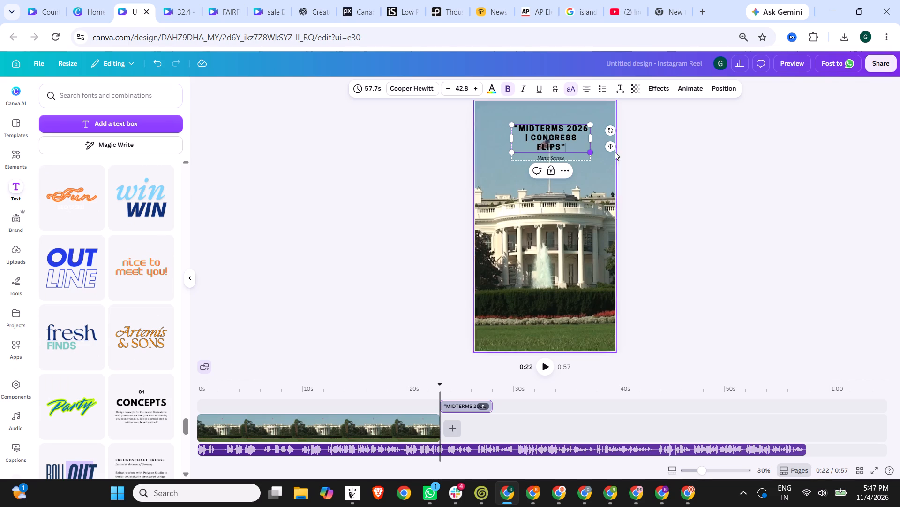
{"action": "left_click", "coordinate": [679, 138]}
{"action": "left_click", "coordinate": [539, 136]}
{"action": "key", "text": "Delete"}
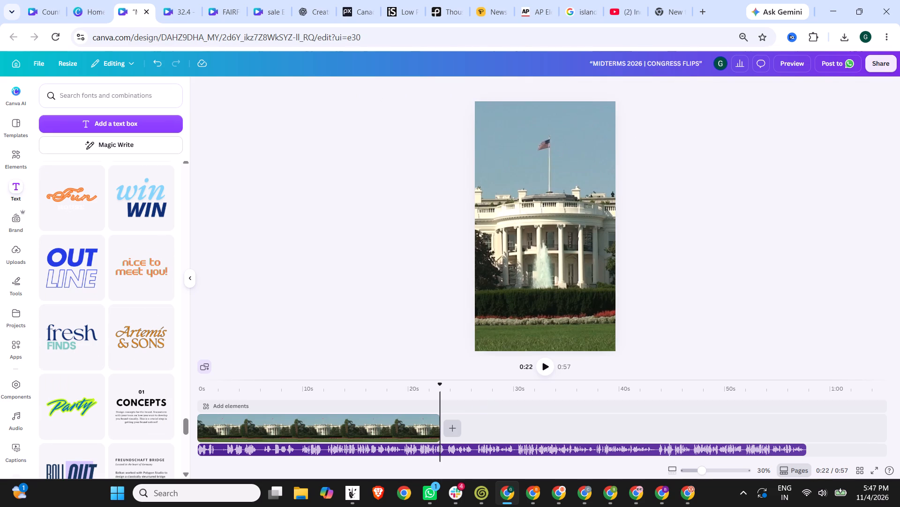
Browse the remaining font combinations through the end of the list for a headline style that suits the White House clip.
{"action": "scroll", "coordinate": [80, 325], "scroll_direction": "down", "scroll_amount": 4}
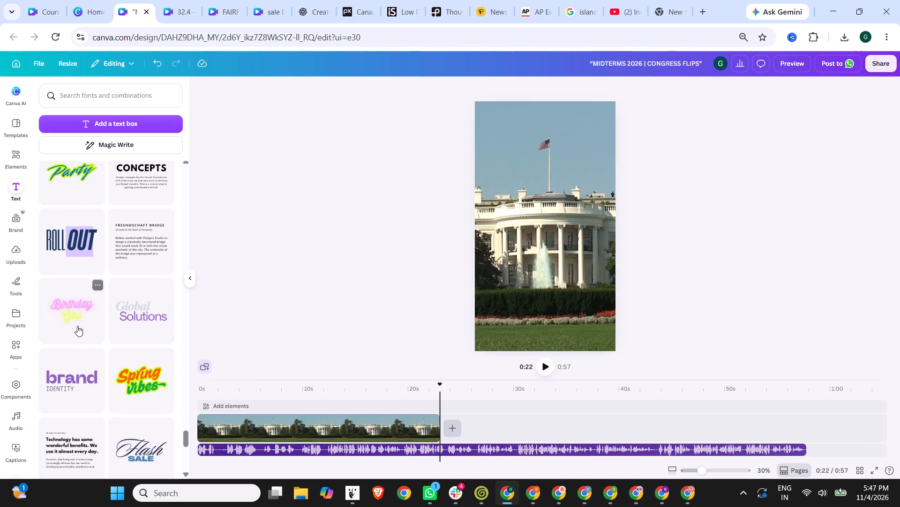
{"action": "scroll", "coordinate": [77, 326], "scroll_direction": "down", "scroll_amount": 1}
{"action": "scroll", "coordinate": [120, 263], "scroll_direction": "down", "scroll_amount": 4}
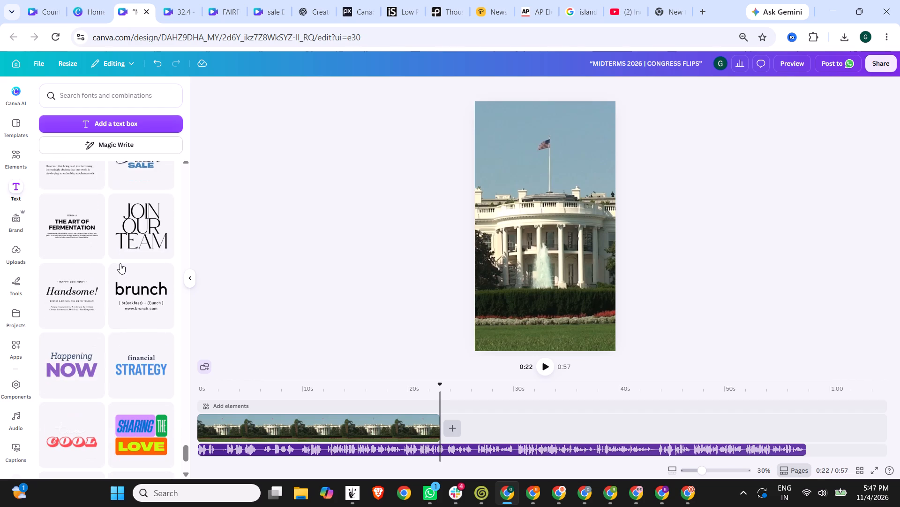
{"action": "scroll", "coordinate": [88, 269], "scroll_direction": "down", "scroll_amount": 5}
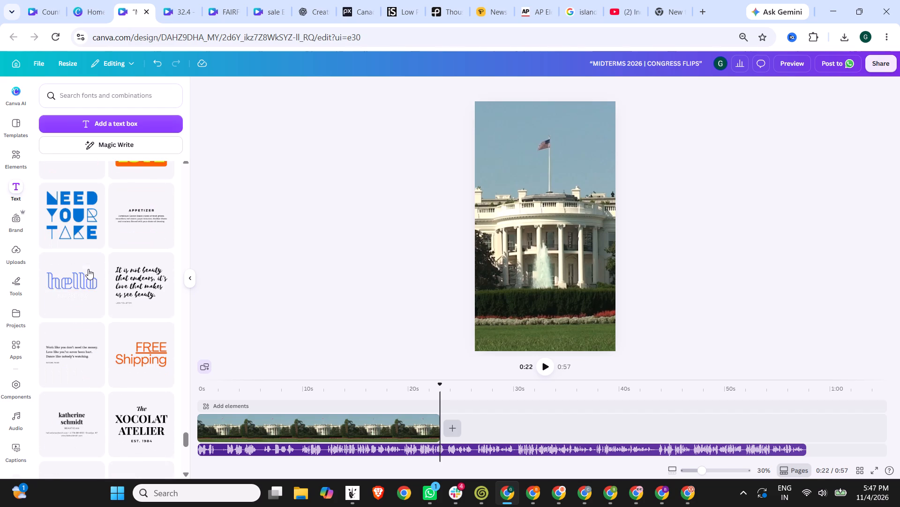
{"action": "scroll", "coordinate": [88, 269], "scroll_direction": "down", "scroll_amount": 7}
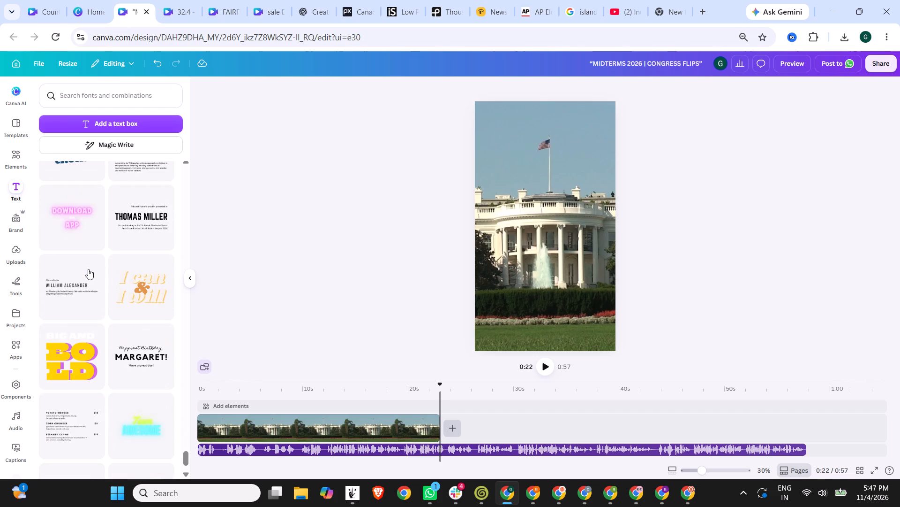
{"action": "scroll", "coordinate": [151, 354], "scroll_direction": "down", "scroll_amount": 7}
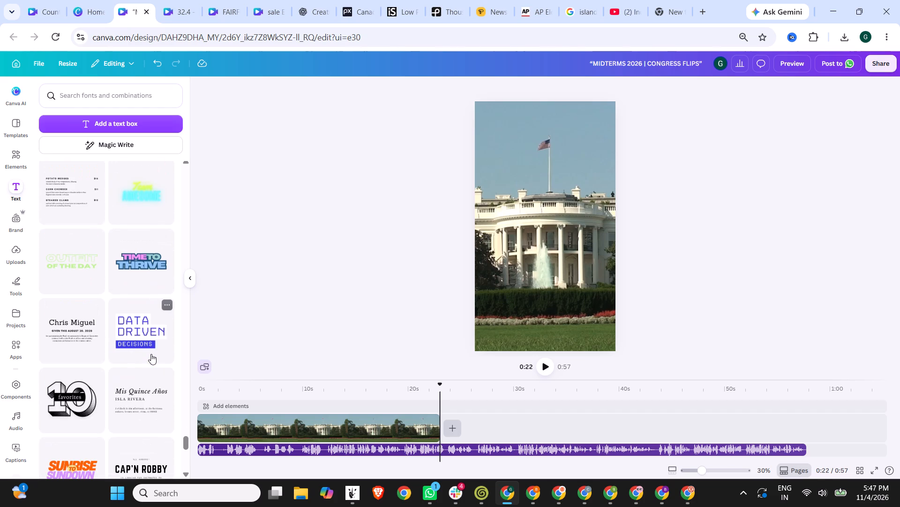
{"action": "scroll", "coordinate": [131, 329], "scroll_direction": "down", "scroll_amount": 2}
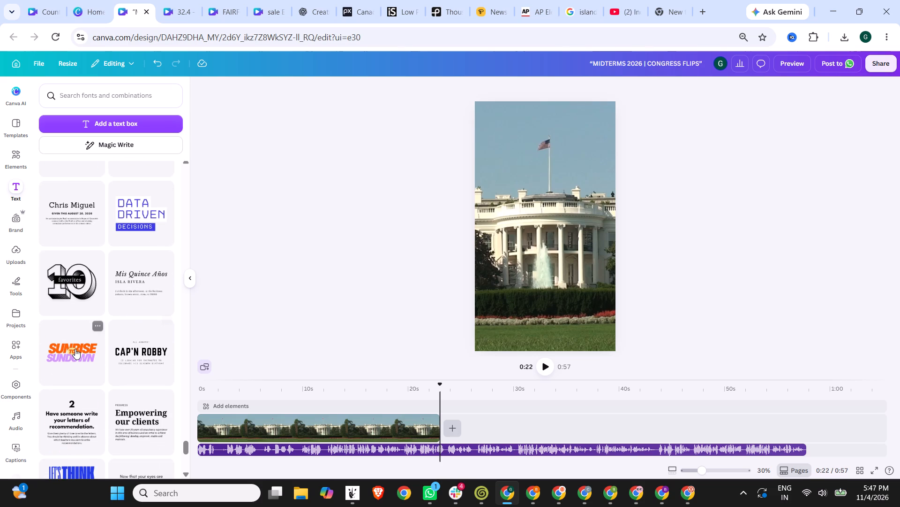
{"action": "scroll", "coordinate": [75, 349], "scroll_direction": "down", "scroll_amount": 5}
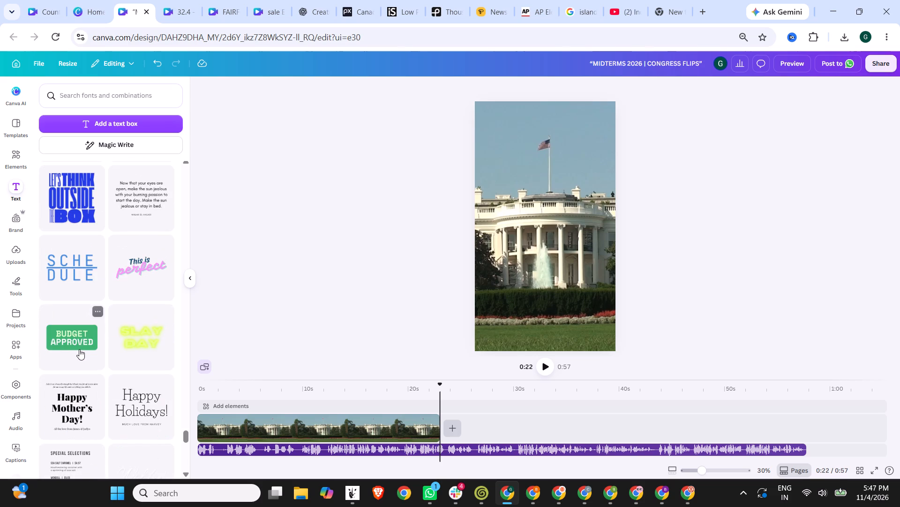
{"action": "scroll", "coordinate": [79, 349], "scroll_direction": "down", "scroll_amount": 4}
{"action": "scroll", "coordinate": [95, 315], "scroll_direction": "down", "scroll_amount": 4}
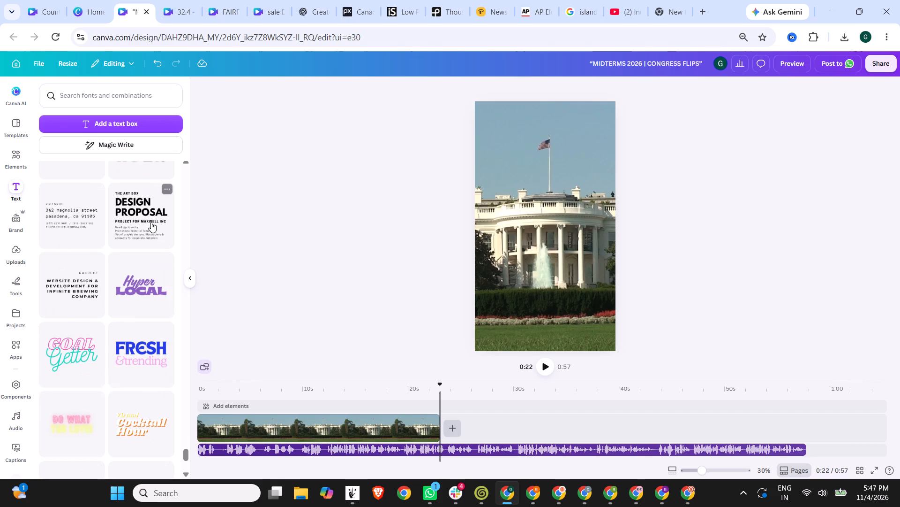
{"action": "scroll", "coordinate": [151, 222], "scroll_direction": "down", "scroll_amount": 6}
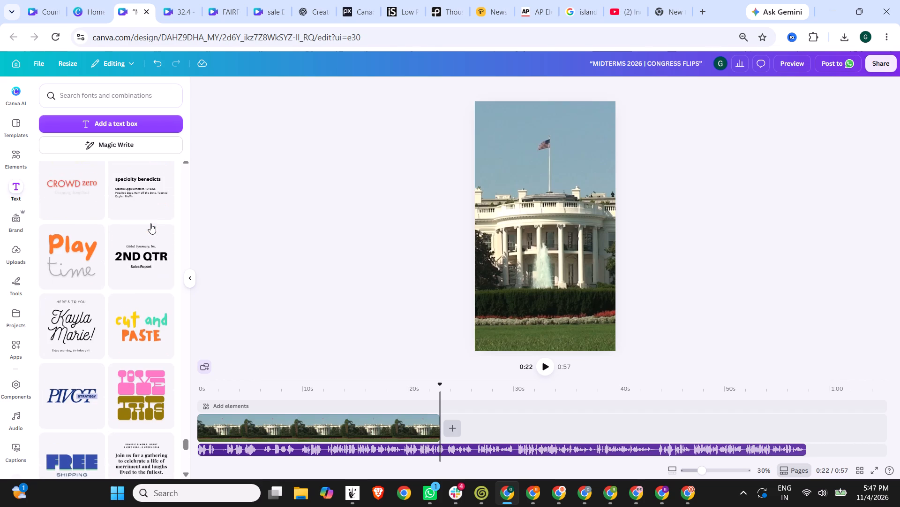
{"action": "scroll", "coordinate": [150, 223], "scroll_direction": "down", "scroll_amount": 3}
{"action": "scroll", "coordinate": [90, 236], "scroll_direction": "down", "scroll_amount": 2}
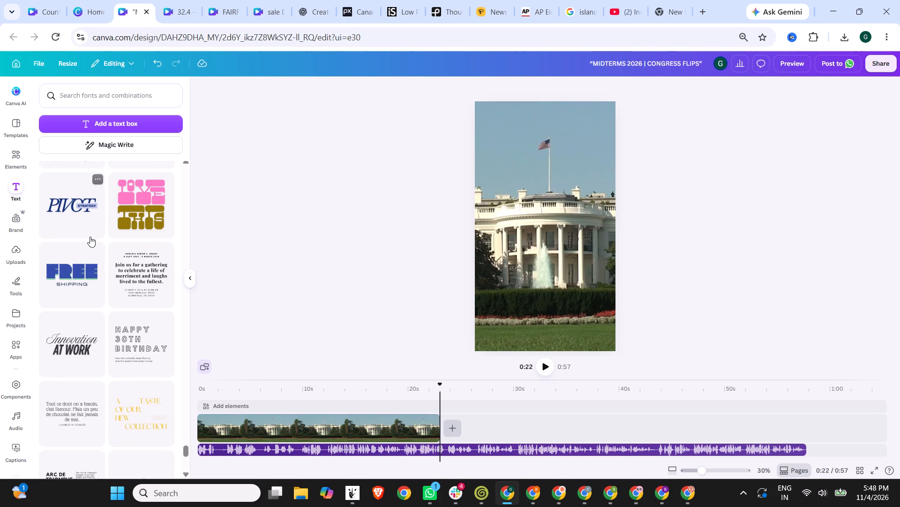
{"action": "scroll", "coordinate": [90, 237], "scroll_direction": "down", "scroll_amount": 1}
{"action": "scroll", "coordinate": [124, 276], "scroll_direction": "down", "scroll_amount": 8}
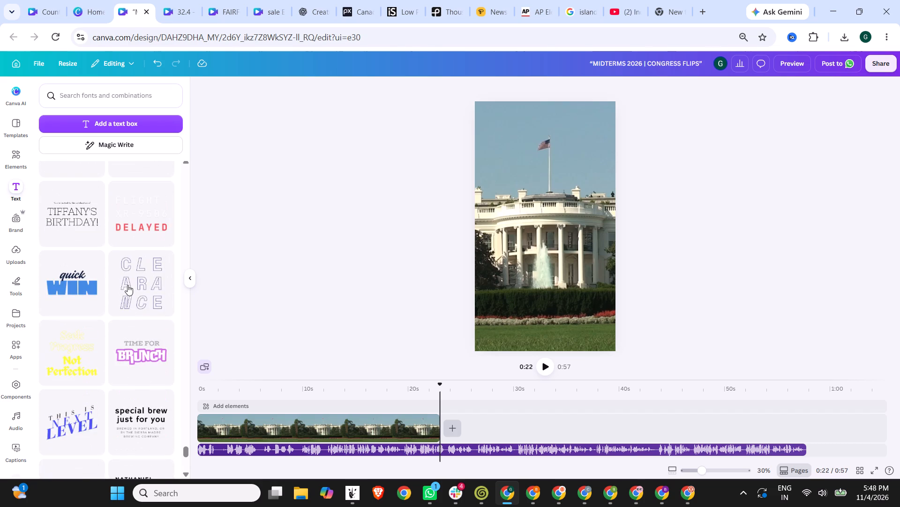
{"action": "scroll", "coordinate": [135, 293], "scroll_direction": "down", "scroll_amount": 4}
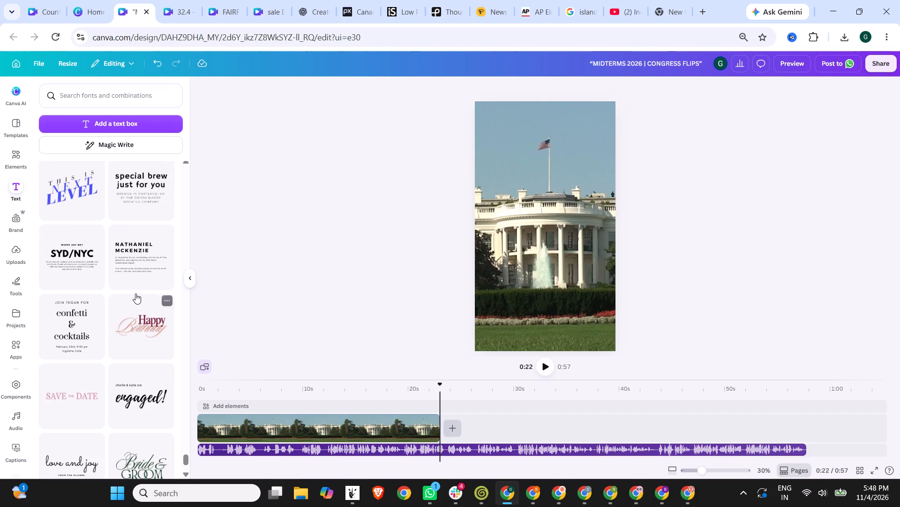
{"action": "scroll", "coordinate": [135, 293], "scroll_direction": "down", "scroll_amount": 10}
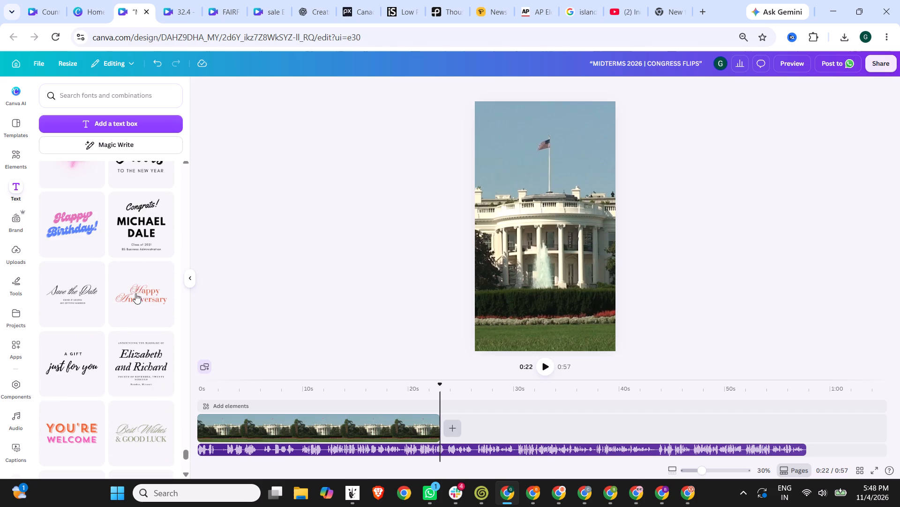
{"action": "scroll", "coordinate": [138, 234], "scroll_direction": "down", "scroll_amount": 3}
{"action": "scroll", "coordinate": [97, 264], "scroll_direction": "down", "scroll_amount": 3}
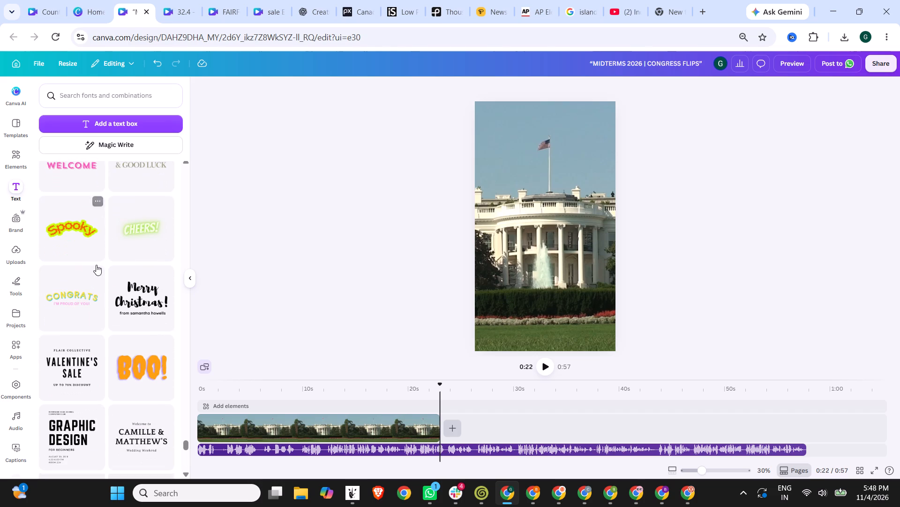
{"action": "scroll", "coordinate": [96, 269], "scroll_direction": "down", "scroll_amount": 9}
{"action": "scroll", "coordinate": [180, 299], "scroll_direction": "down", "scroll_amount": 3}
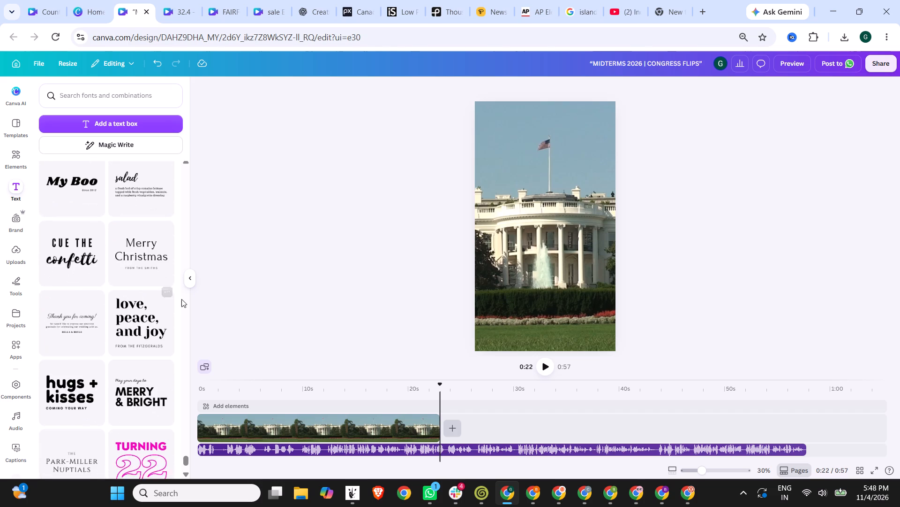
{"action": "scroll", "coordinate": [181, 299], "scroll_direction": "down", "scroll_amount": 1}
{"action": "scroll", "coordinate": [129, 314], "scroll_direction": "down", "scroll_amount": 17}
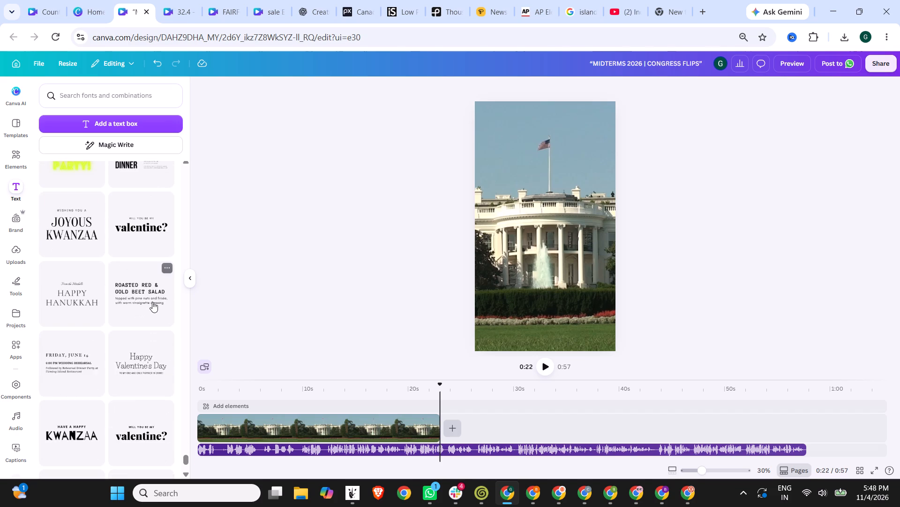
{"action": "scroll", "coordinate": [152, 301], "scroll_direction": "down", "scroll_amount": 17}
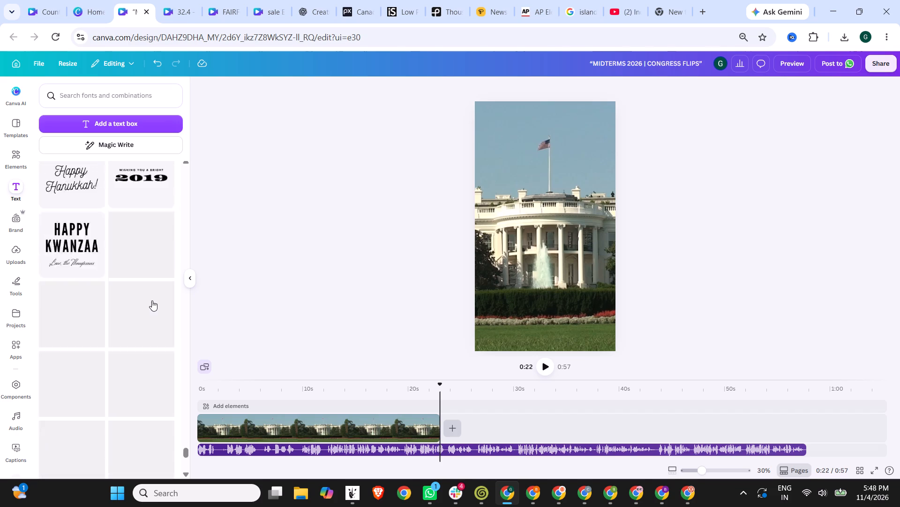
{"action": "scroll", "coordinate": [152, 300], "scroll_direction": "down", "scroll_amount": 7}
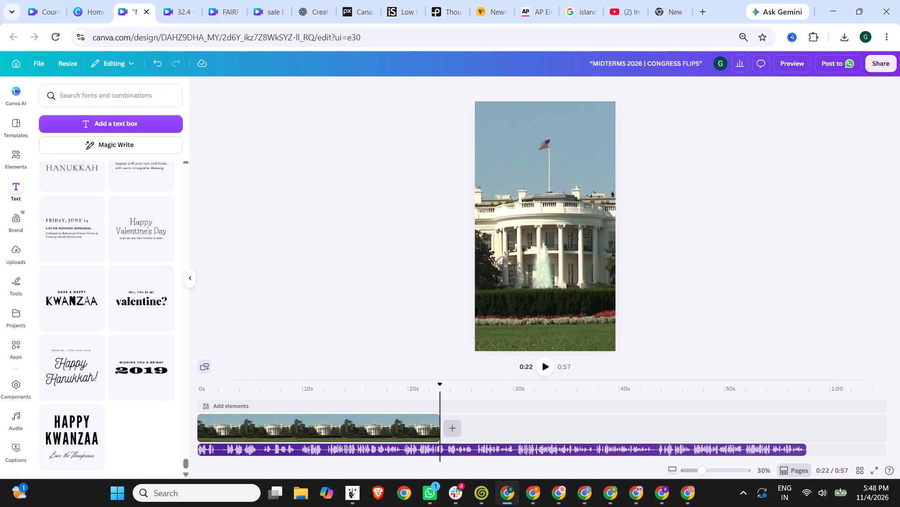
Add the red and cream "New Product Alert!" font combination and replace its two lines with “MIDTERMS 2026 | and CONGRESS FLIPS”.
{"action": "left_click_drag", "start_coordinate": [187, 465], "coordinate": [168, 77]}
{"action": "scroll", "coordinate": [111, 347], "scroll_direction": "down", "scroll_amount": 2}
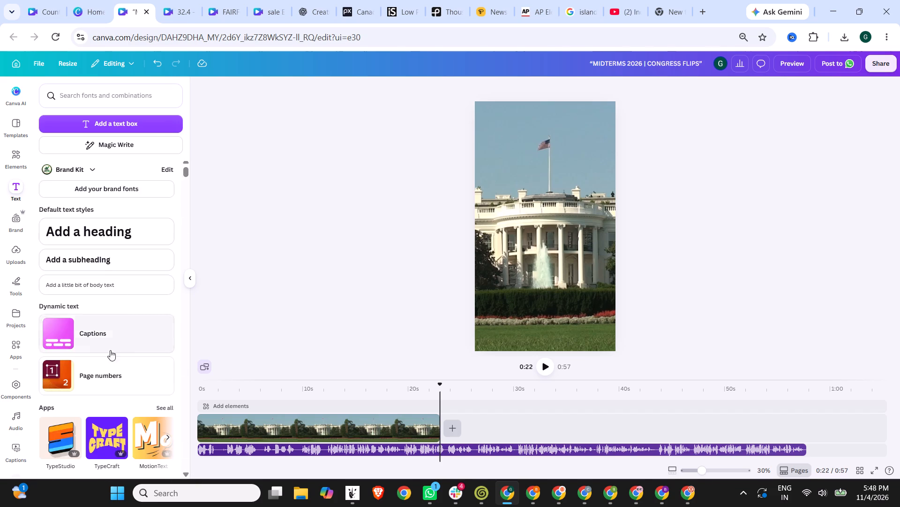
{"action": "scroll", "coordinate": [110, 350], "scroll_direction": "down", "scroll_amount": 3}
{"action": "scroll", "coordinate": [77, 327], "scroll_direction": "down", "scroll_amount": 1}
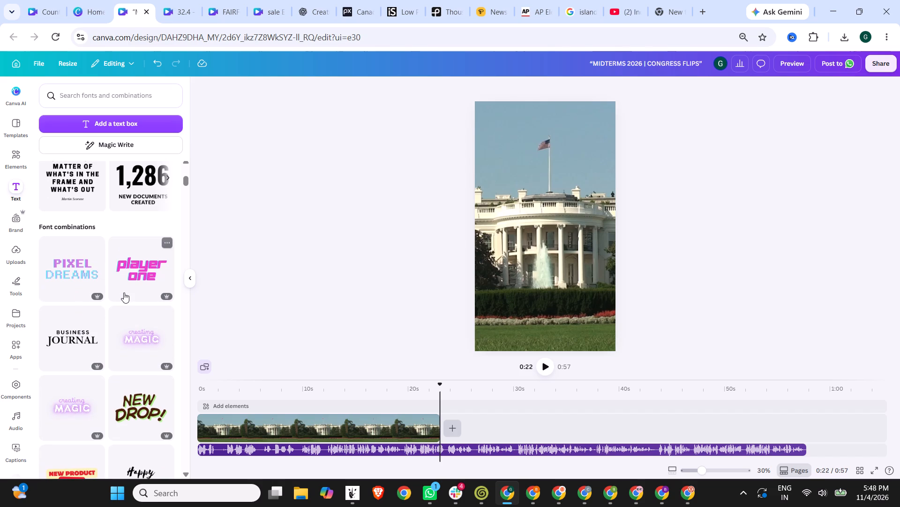
{"action": "scroll", "coordinate": [124, 292], "scroll_direction": "down", "scroll_amount": 3}
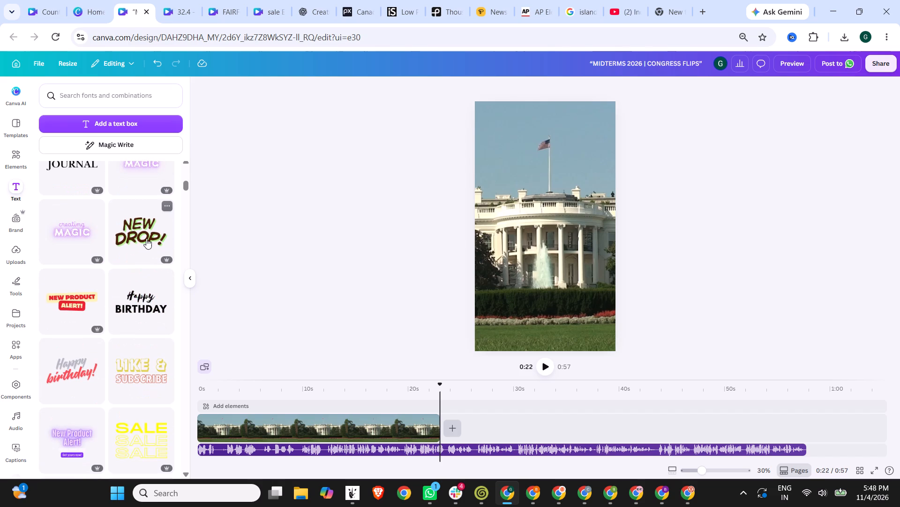
{"action": "left_click", "coordinate": [68, 303]}
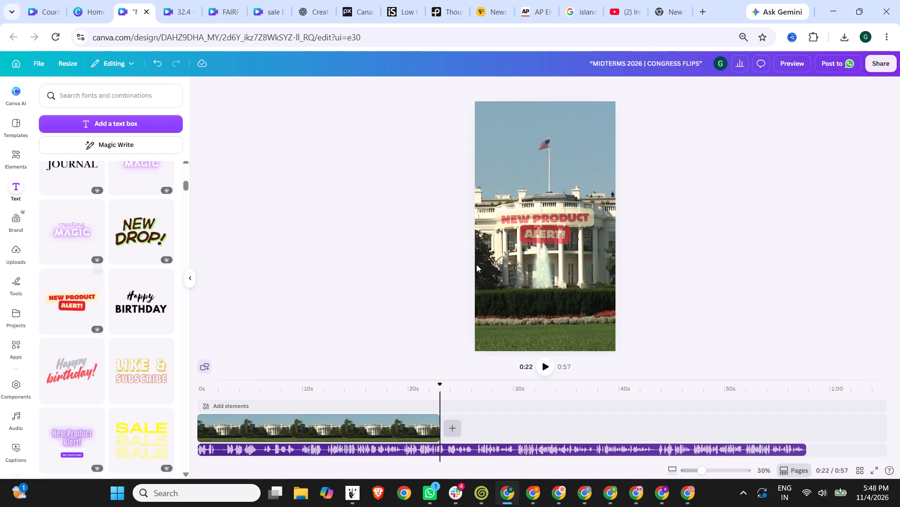
{"action": "double_click", "coordinate": [544, 216]}
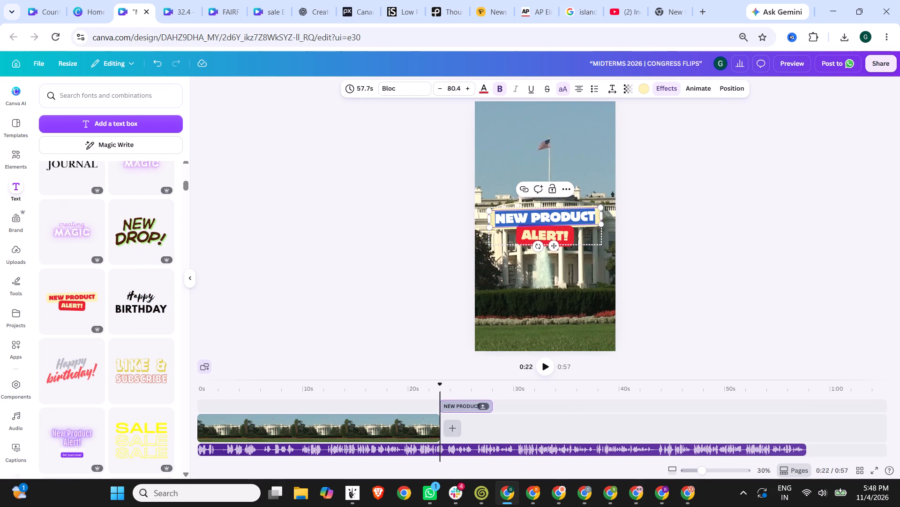
{"action": "key", "text": "ctrl+v"}
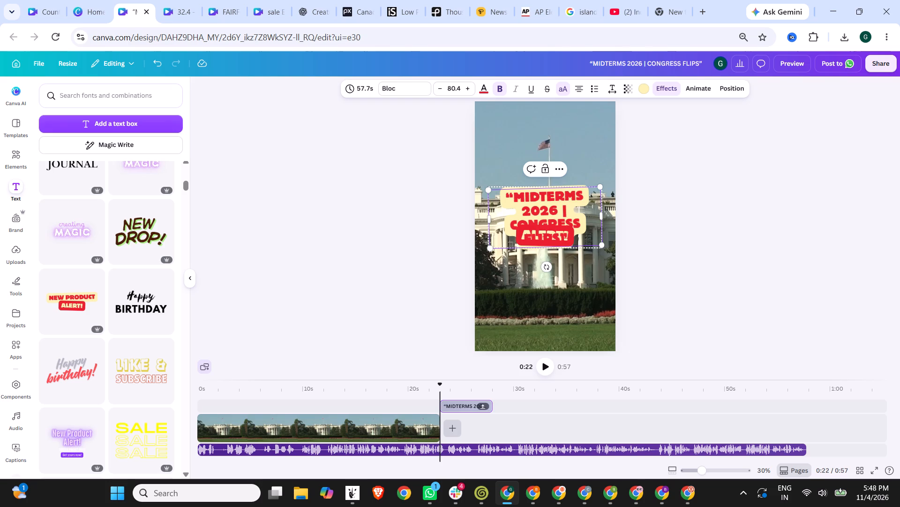
{"action": "left_click_drag", "start_coordinate": [508, 222], "coordinate": [576, 243]}
{"action": "key", "text": "ctrl+x"}
{"action": "triple_click", "coordinate": [555, 234]}
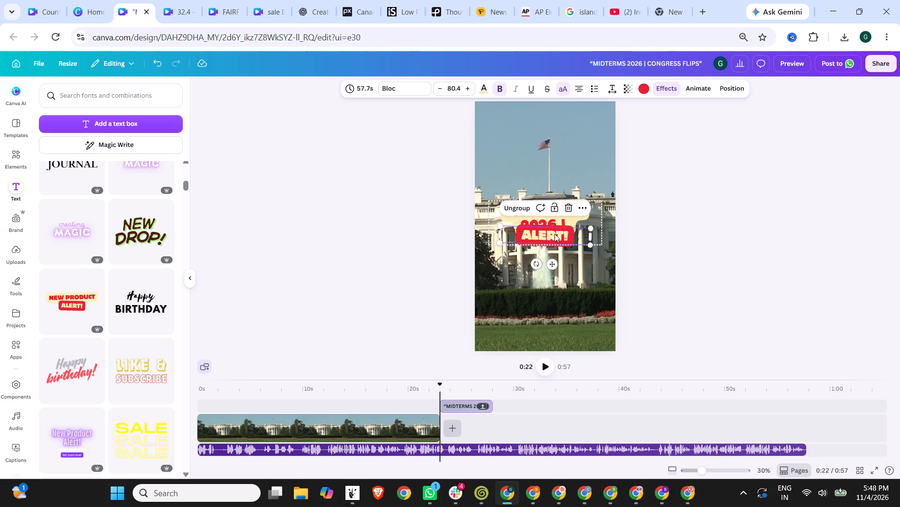
{"action": "key", "text": "ctrl+v"}
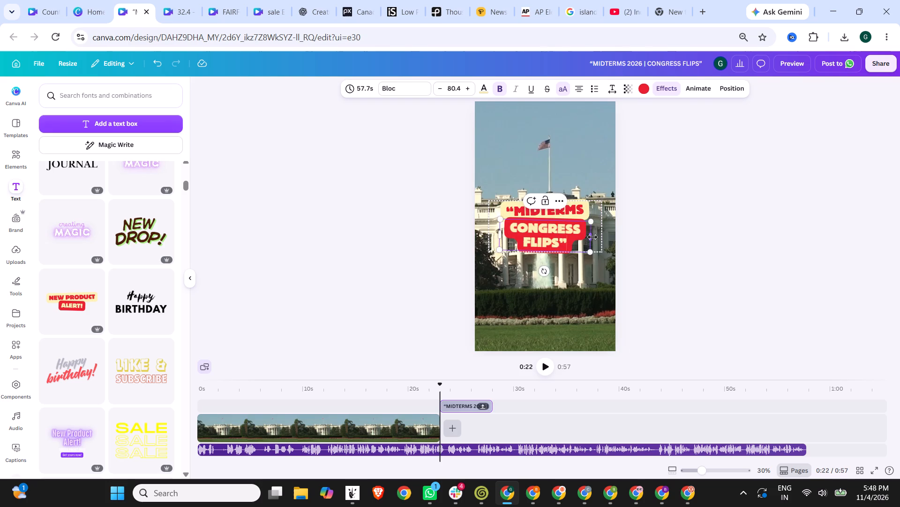
{"action": "left_click", "coordinate": [622, 205]}
Widen the headline group on both sides to about 1,120 so each of its two lines fits on a single row.
{"action": "left_click", "coordinate": [578, 207]}
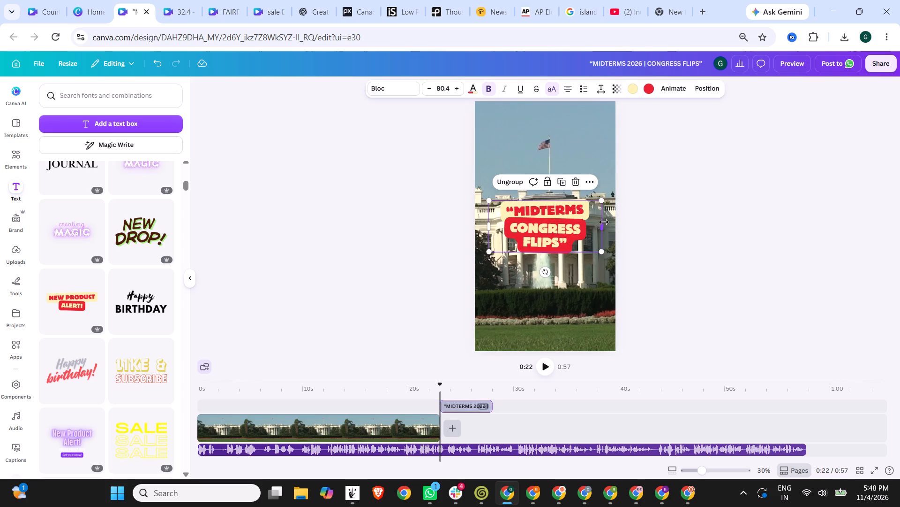
{"action": "left_click_drag", "start_coordinate": [603, 225], "coordinate": [616, 225]}
{"action": "left_click", "coordinate": [485, 230]}
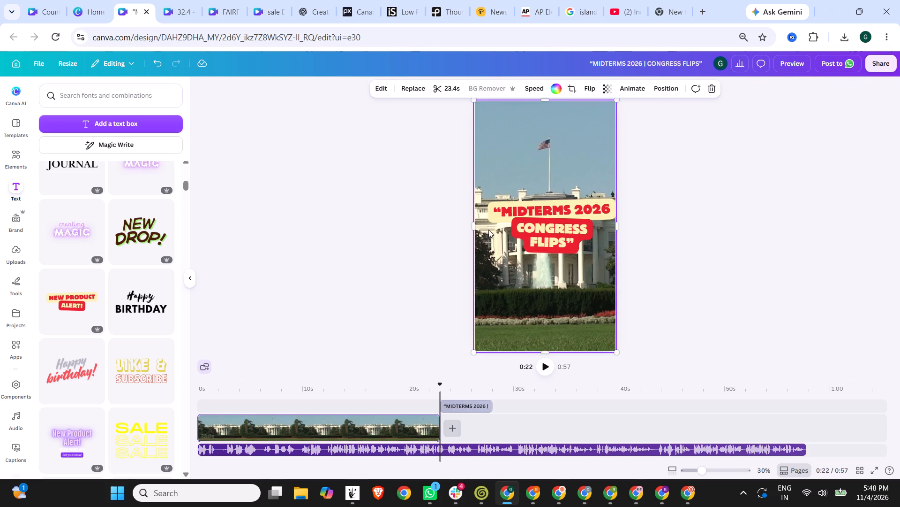
{"action": "left_click", "coordinate": [505, 222]}
{"action": "left_click_drag", "start_coordinate": [487, 227], "coordinate": [467, 229]}
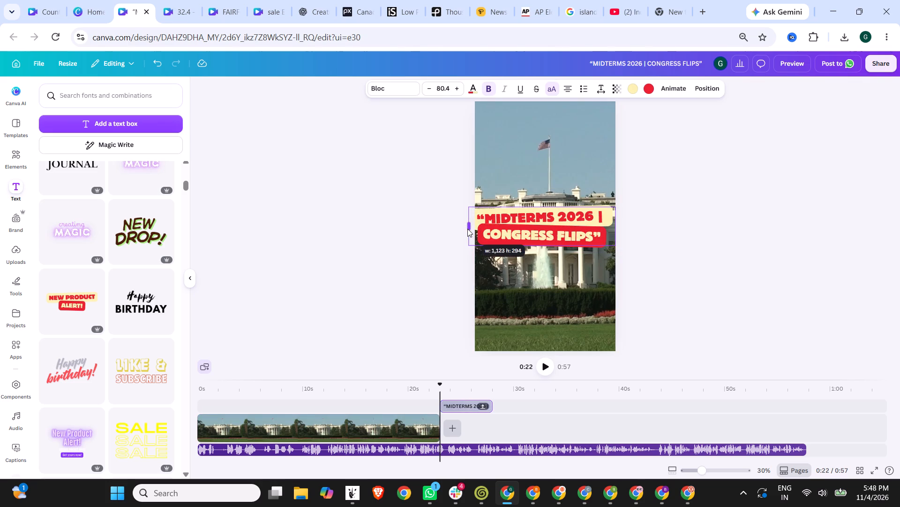
{"action": "left_click_drag", "start_coordinate": [467, 229], "coordinate": [466, 228]}
{"action": "left_click", "coordinate": [654, 241]}
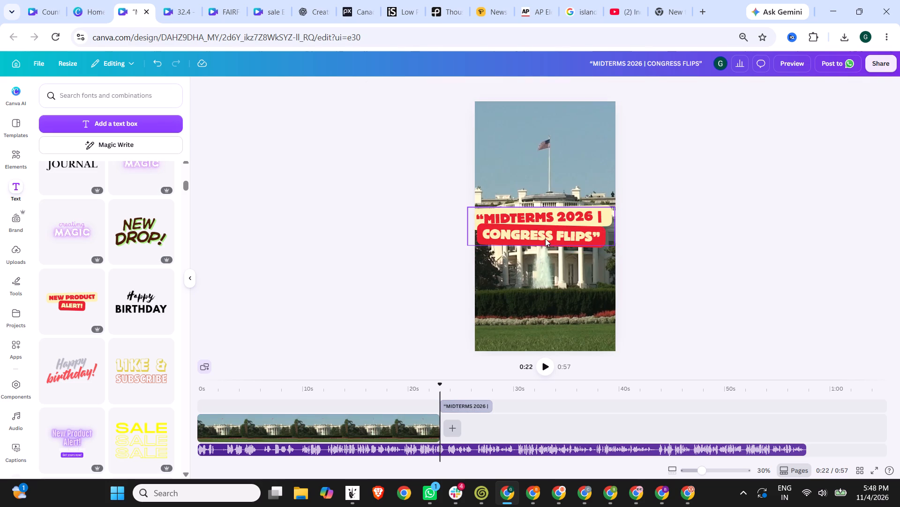
Shift the red CONGRESS FLIPS” line slightly downward within the headline group, away from the MIDTERMS 2026 line.
{"action": "left_click", "coordinate": [545, 238]}
{"action": "double_click", "coordinate": [533, 231]}
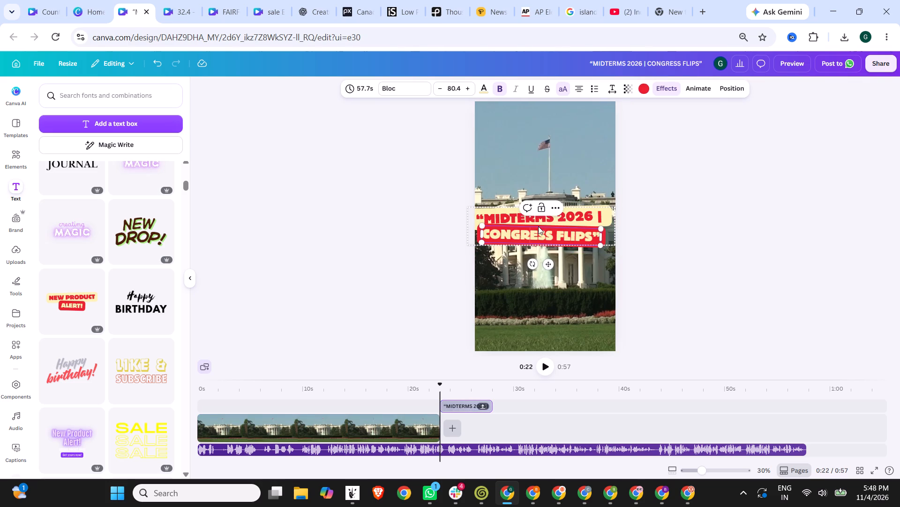
{"action": "left_click_drag", "start_coordinate": [551, 267], "coordinate": [551, 272]}
{"action": "left_click", "coordinate": [683, 214]}
Center the headline group horizontally in the frame and place it over the fountain base and hedge.
{"action": "left_click_drag", "start_coordinate": [585, 229], "coordinate": [584, 201]}
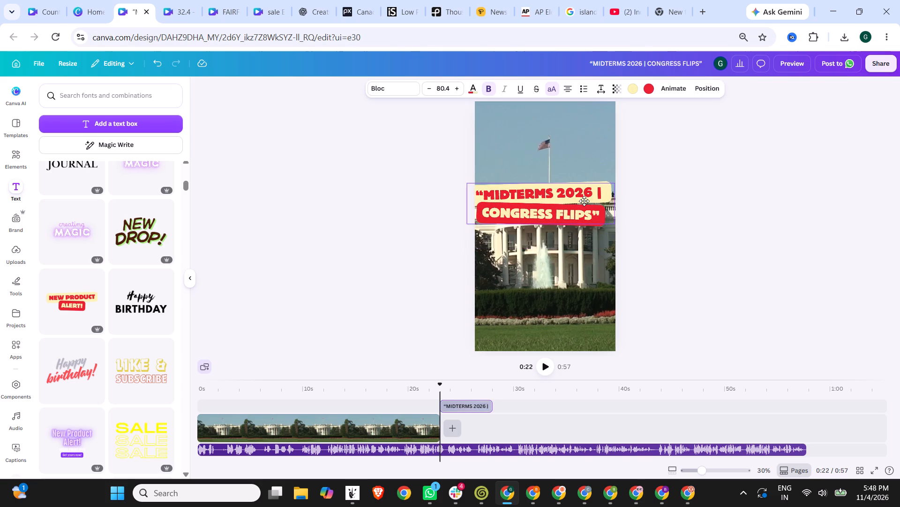
{"action": "left_click_drag", "start_coordinate": [584, 201], "coordinate": [590, 182]}
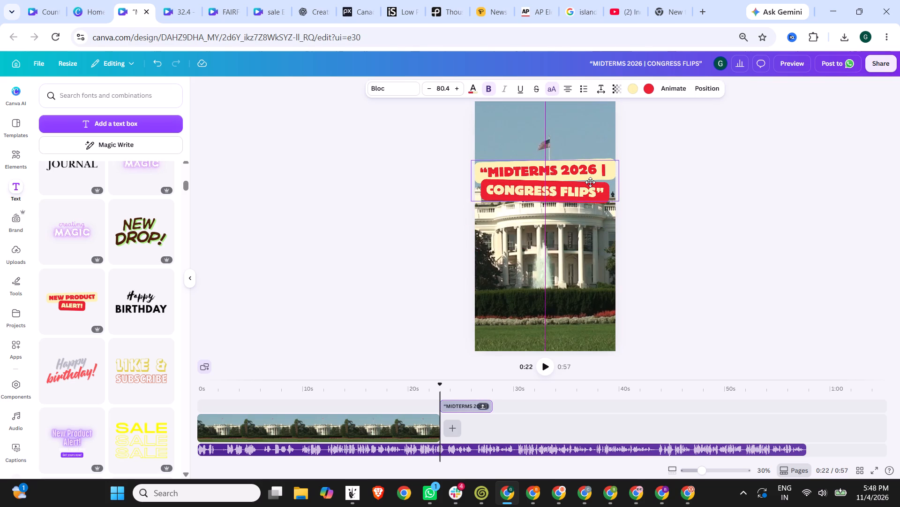
{"action": "left_click_drag", "start_coordinate": [590, 182], "coordinate": [590, 286]}
{"action": "left_click", "coordinate": [735, 266]}
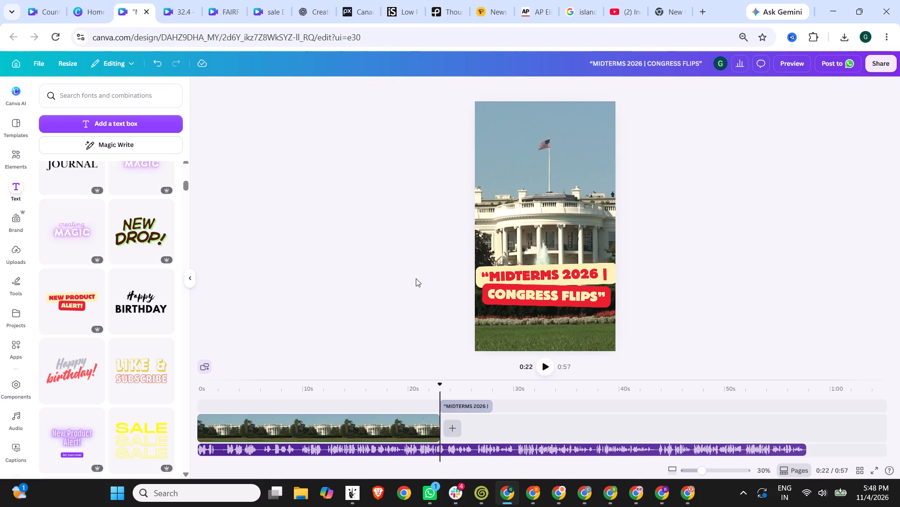
Switch to the open Google page, search for “Democrats” and show the image results.
{"action": "left_click", "coordinate": [677, 0]}
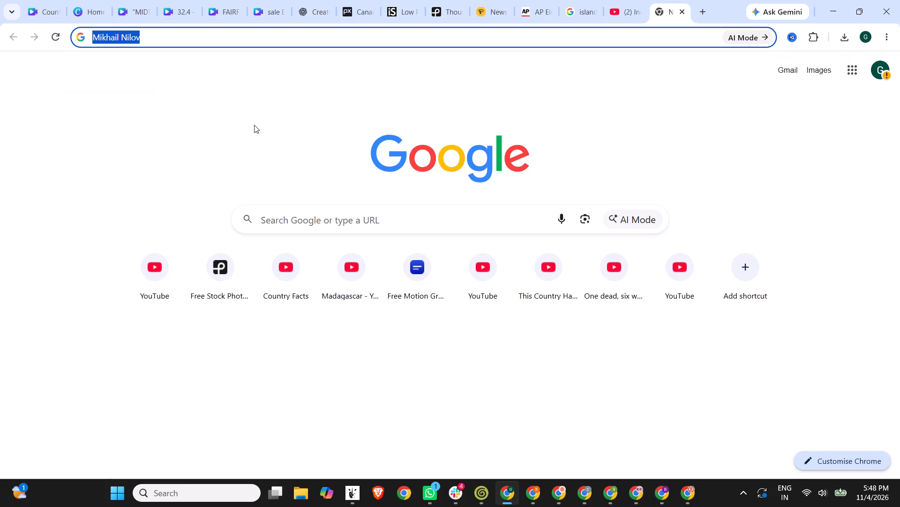
{"action": "left_click", "coordinate": [330, 217]}
{"action": "type", "text": "Democrats"}
{"action": "key", "text": "Return"}
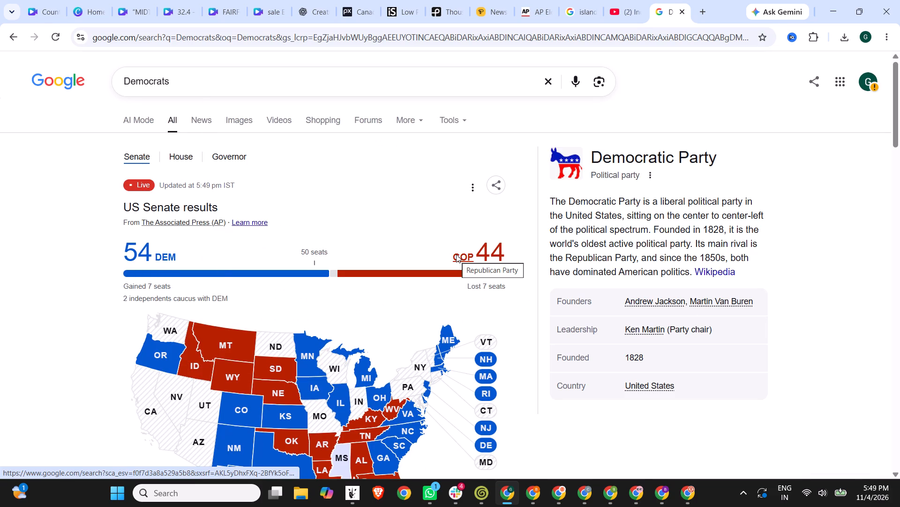
{"action": "left_click", "coordinate": [234, 119]}
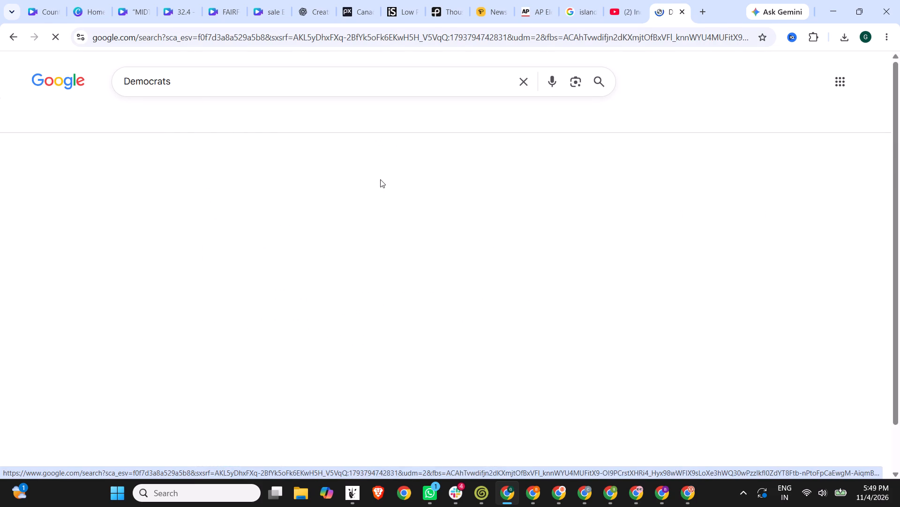
Change the image search to “Democrats vs republicans” and look through the results for a picture that suits the midterms short.
{"action": "left_click", "coordinate": [203, 81]}
{"action": "key", "text": "v"}
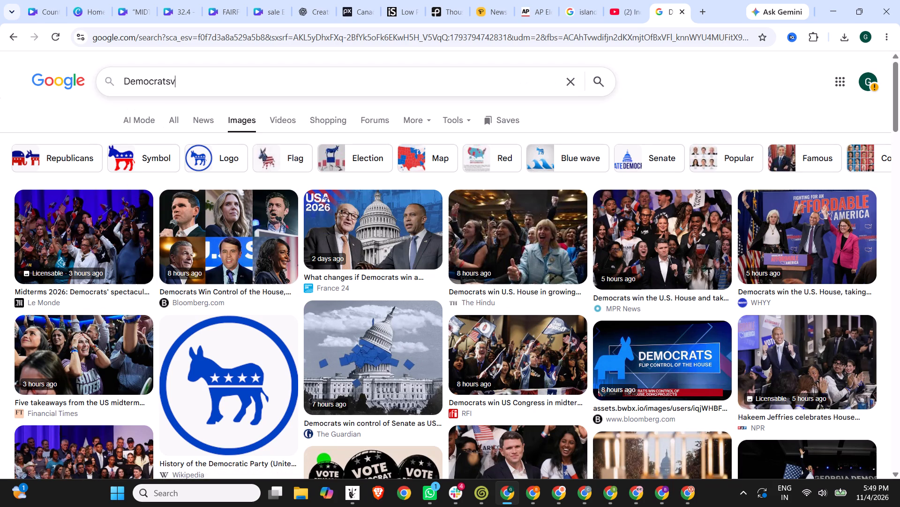
{"action": "key", "text": "BackSpace"}
{"action": "key", "text": "space"}
{"action": "type", "text": "vs ru"}
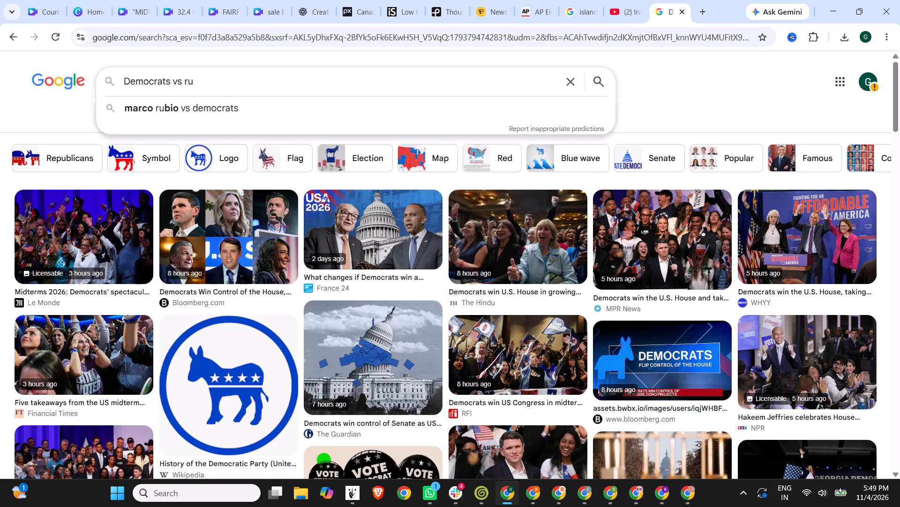
{"action": "key", "text": "BackSpace"}
{"action": "type", "text": "epl"}
{"action": "key", "text": "BackSpace"}
{"action": "type", "text": "ublicans"}
{"action": "key", "text": "Return"}
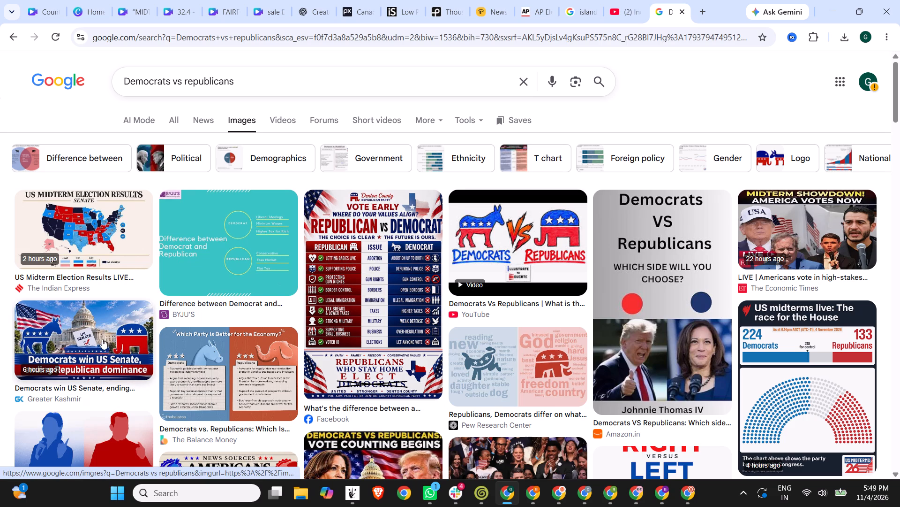
{"action": "scroll", "coordinate": [116, 337], "scroll_direction": "down", "scroll_amount": 3}
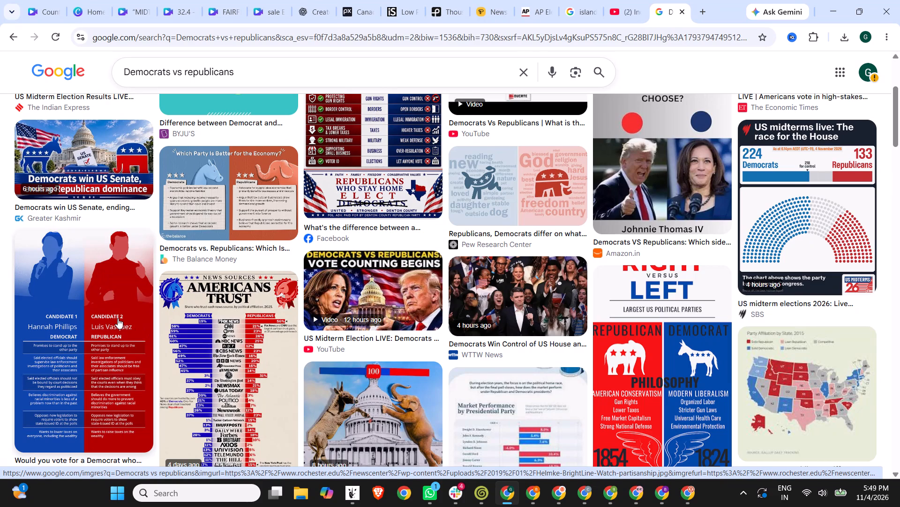
{"action": "scroll", "coordinate": [118, 318], "scroll_direction": "up", "scroll_amount": 2}
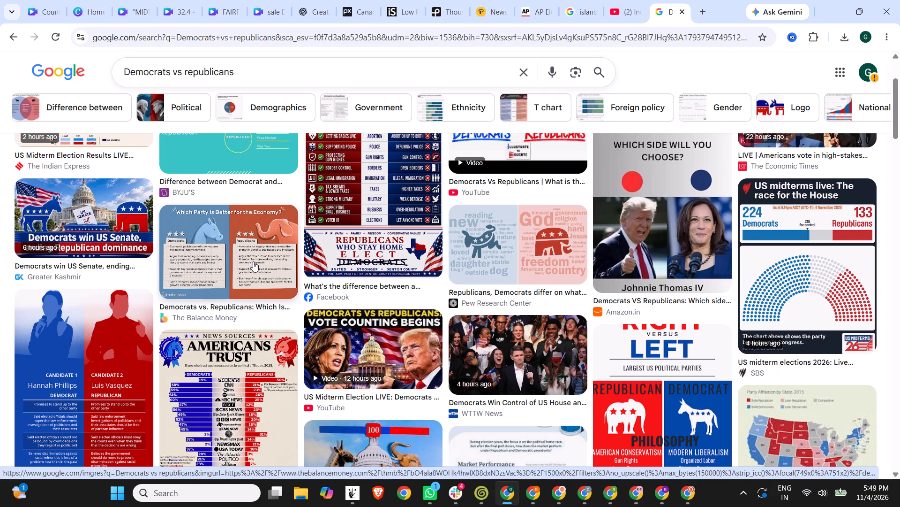
{"action": "scroll", "coordinate": [197, 235], "scroll_direction": "up", "scroll_amount": 3}
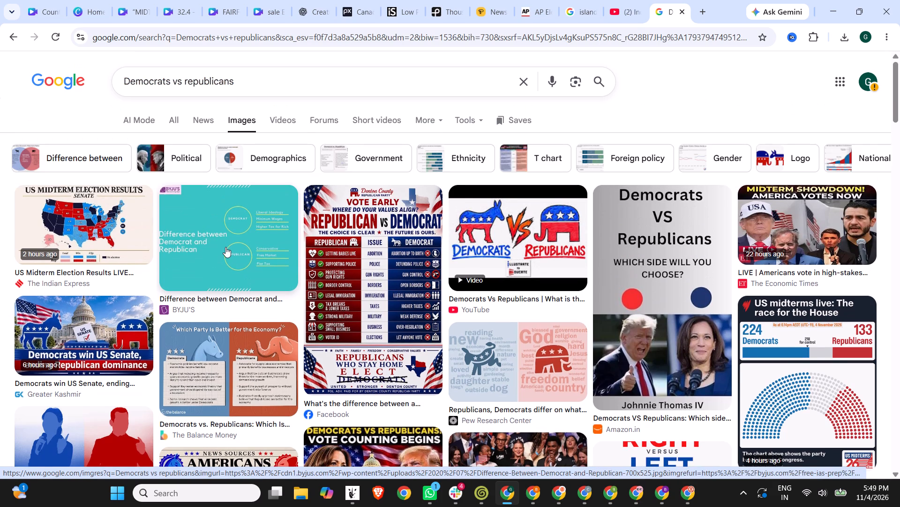
{"action": "scroll", "coordinate": [114, 300], "scroll_direction": "up", "scroll_amount": 1}
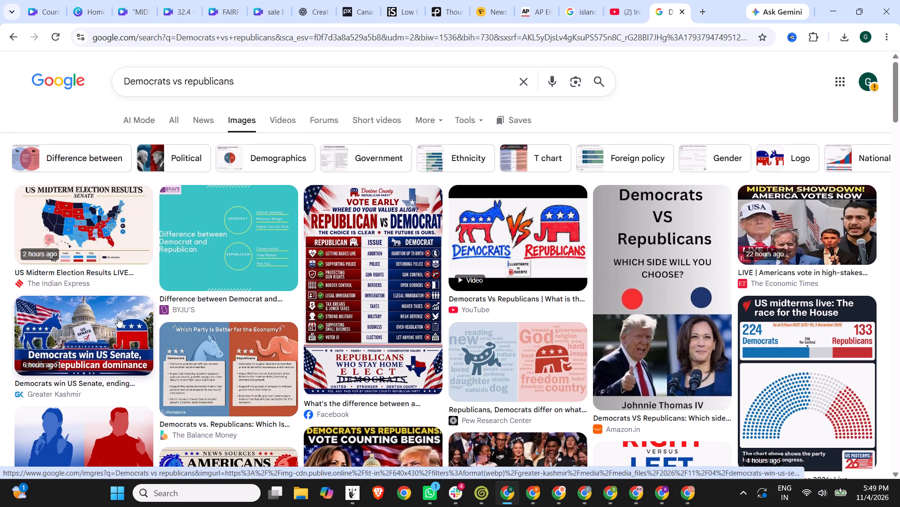
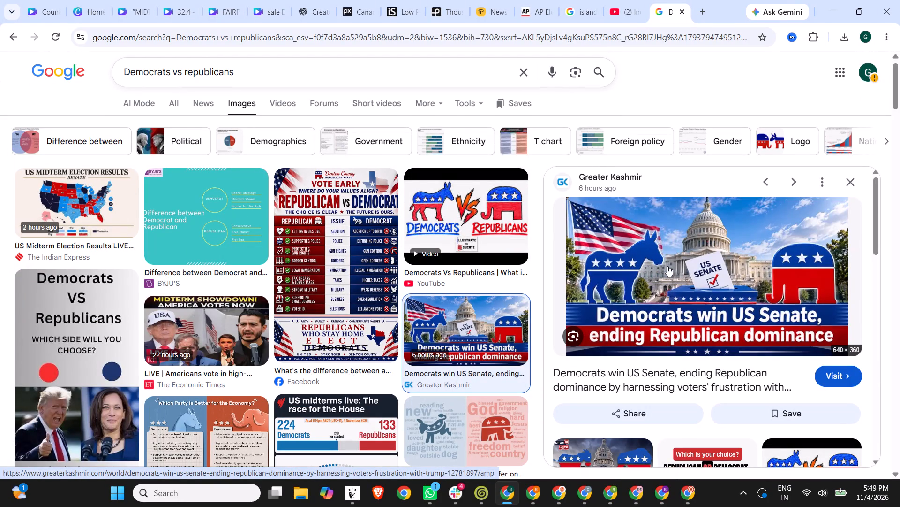
Copy the Greater Kashmir donkey-and-elephant Senate picture from the image results and paste it into the Canva midterms short at 0:22.
{"action": "right_click", "coordinate": [668, 263]}
{"action": "left_click", "coordinate": [727, 397]}
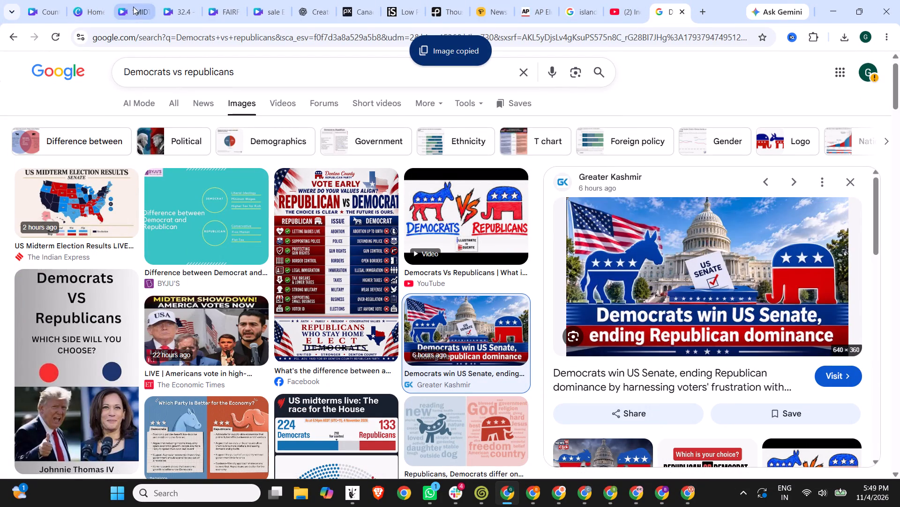
{"action": "left_click", "coordinate": [51, 0]}
{"action": "left_click", "coordinate": [125, 0]}
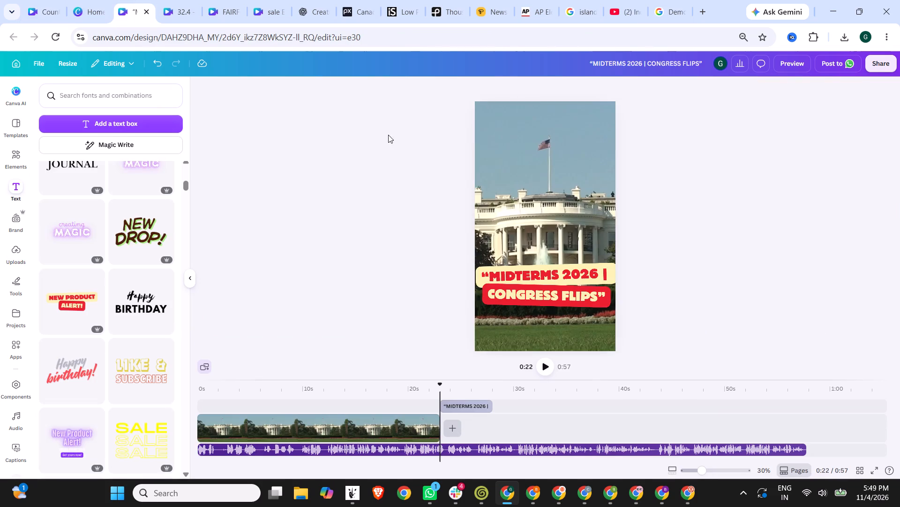
{"action": "key", "text": "ctrl+v"}
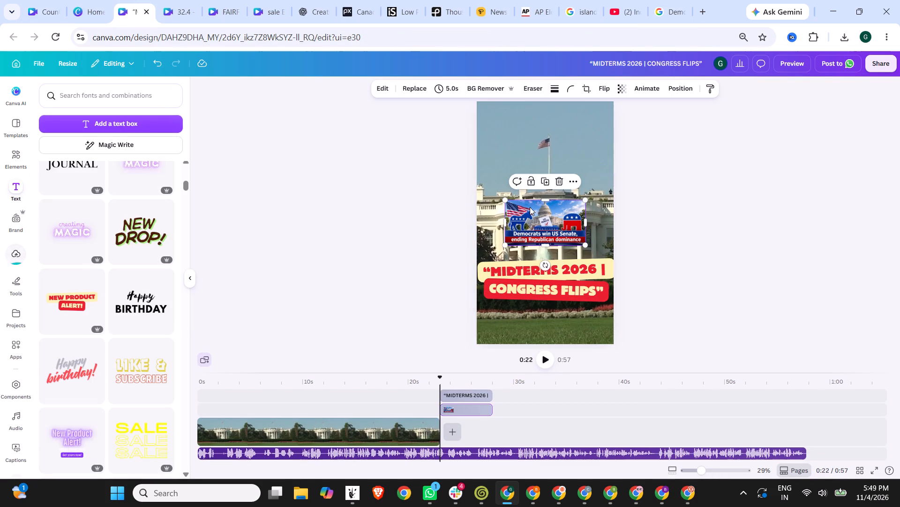
Enlarge the pasted Senate picture to nearly the frame's width and centre it just above the MIDTERMS 2026 headline.
{"action": "left_click_drag", "start_coordinate": [530, 207], "coordinate": [512, 169]}
{"action": "left_click_drag", "start_coordinate": [568, 203], "coordinate": [643, 256]}
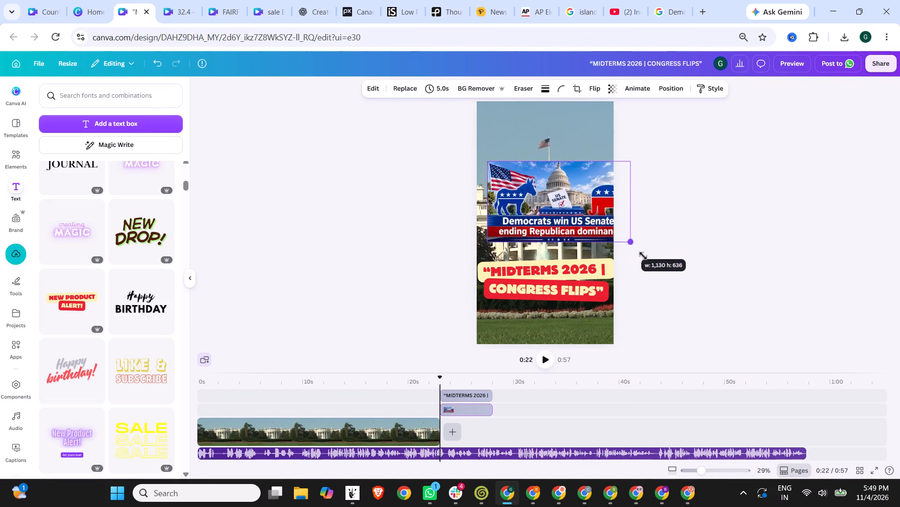
{"action": "left_click_drag", "start_coordinate": [643, 256], "coordinate": [647, 259]}
{"action": "left_click_drag", "start_coordinate": [591, 232], "coordinate": [570, 242]}
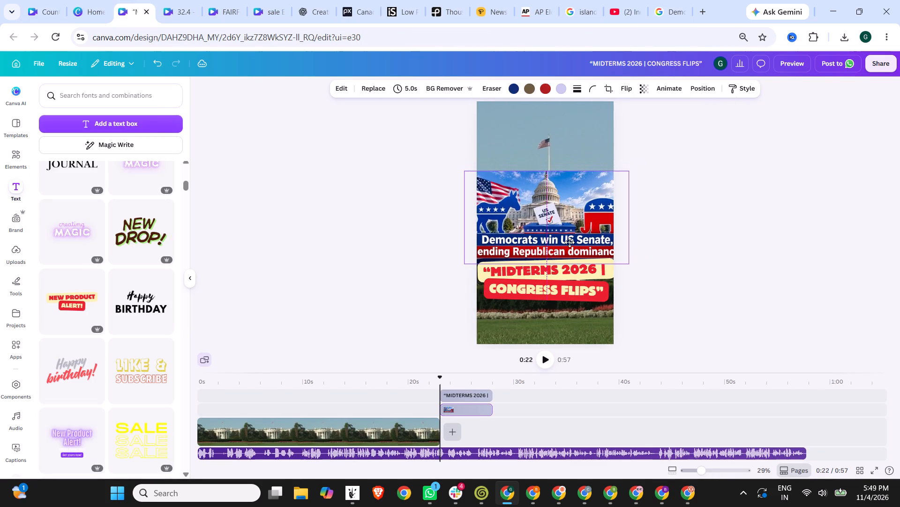
{"action": "left_click_drag", "start_coordinate": [570, 242], "coordinate": [570, 243]}
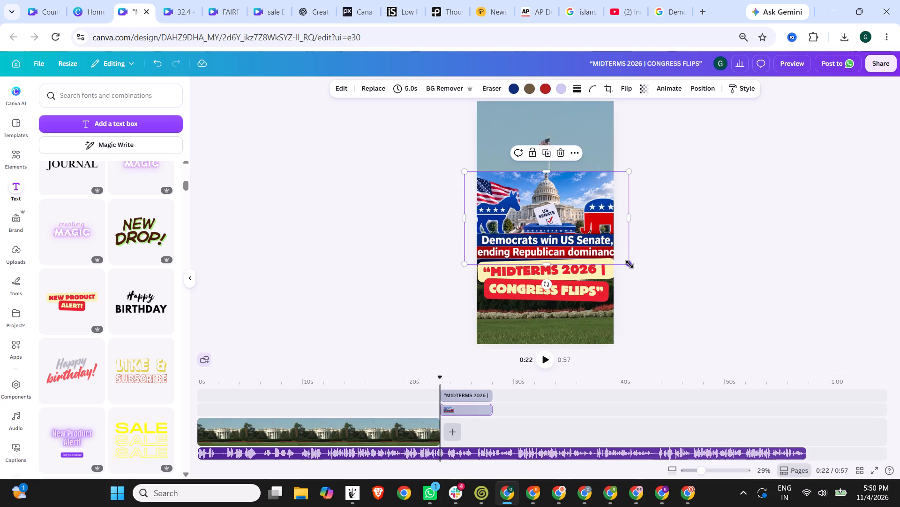
{"action": "left_click_drag", "start_coordinate": [630, 264], "coordinate": [594, 239]}
{"action": "left_click_drag", "start_coordinate": [519, 198], "coordinate": [538, 212]}
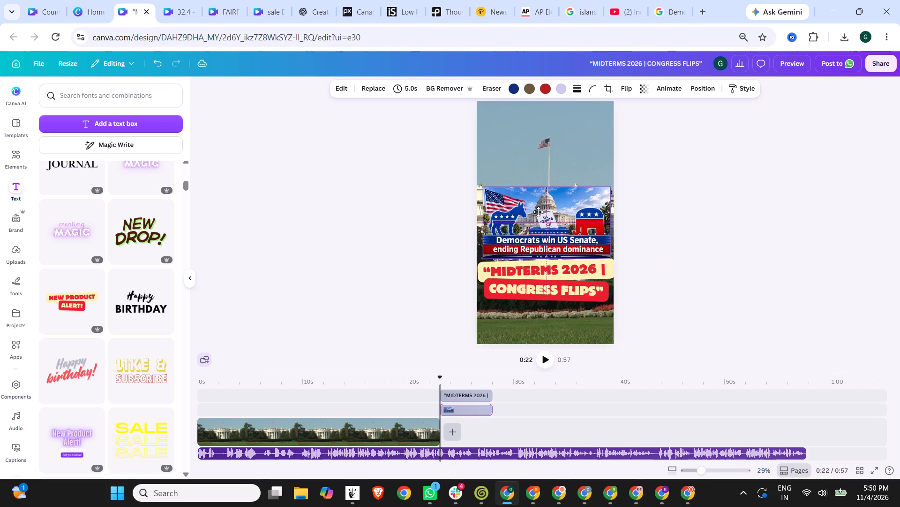
{"action": "left_click_drag", "start_coordinate": [538, 212], "coordinate": [538, 212]}
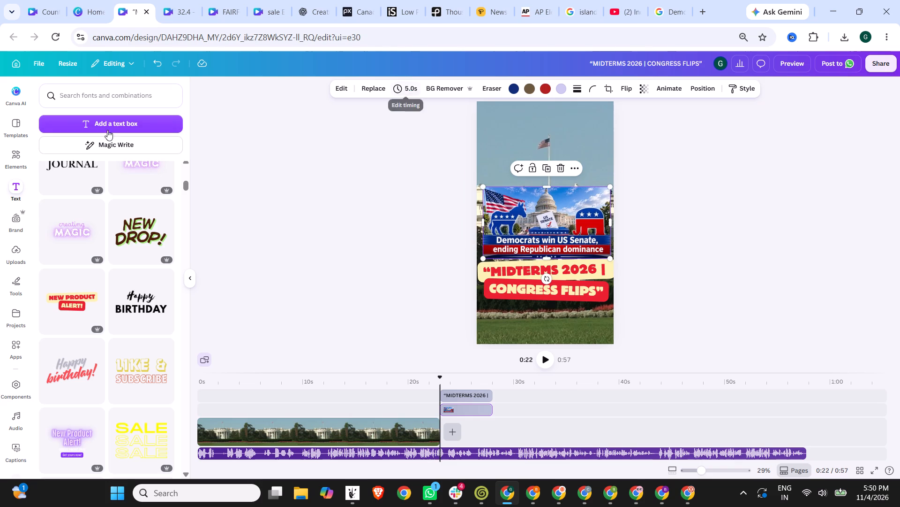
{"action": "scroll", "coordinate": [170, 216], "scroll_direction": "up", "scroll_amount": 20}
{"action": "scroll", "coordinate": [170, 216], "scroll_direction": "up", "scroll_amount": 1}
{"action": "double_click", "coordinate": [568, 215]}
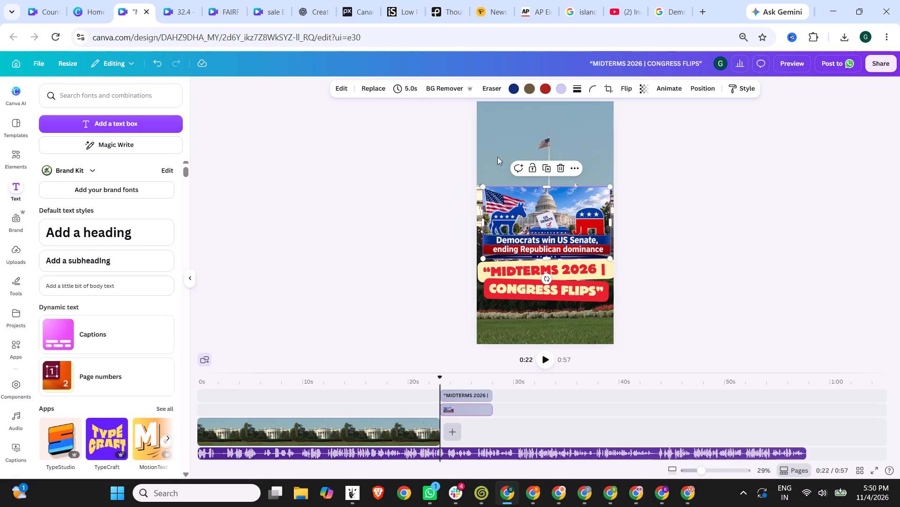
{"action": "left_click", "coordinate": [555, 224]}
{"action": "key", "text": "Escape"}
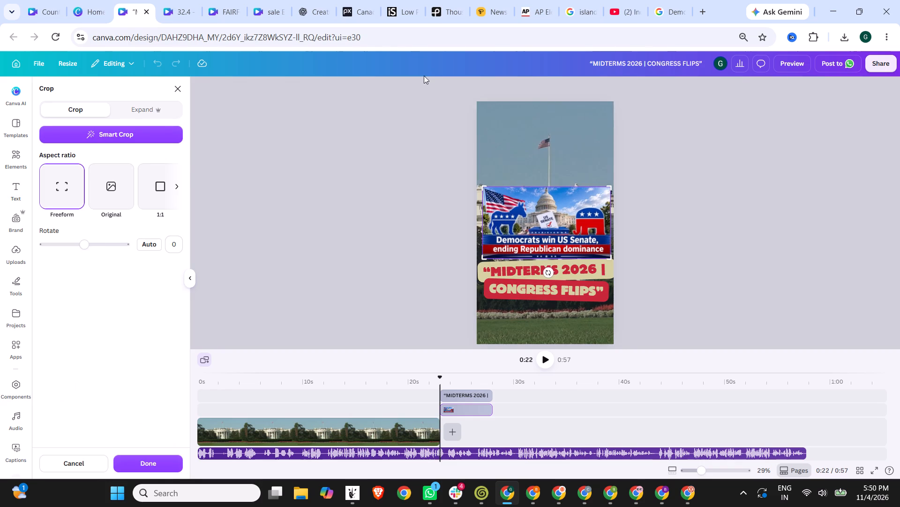
Split the Senate picture into separate editable elements with Magic Layers.
{"action": "left_click", "coordinate": [345, 83]}
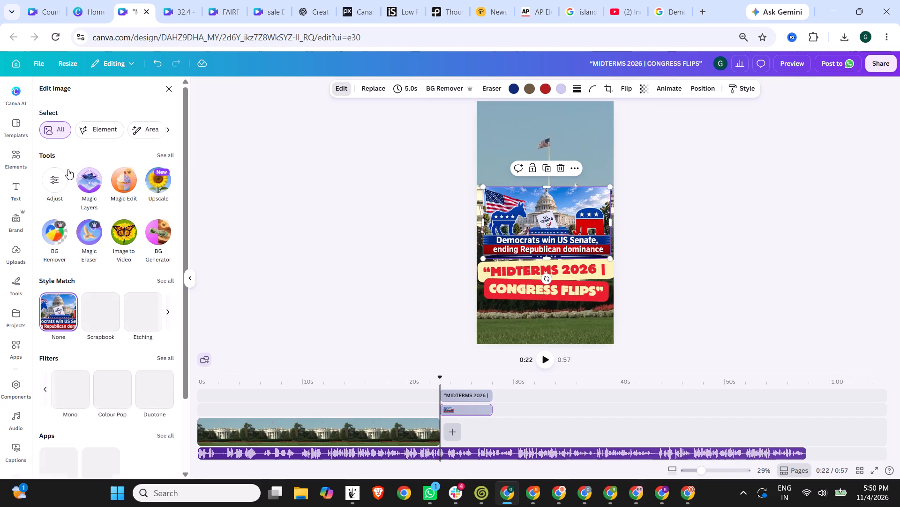
{"action": "left_click", "coordinate": [89, 179]}
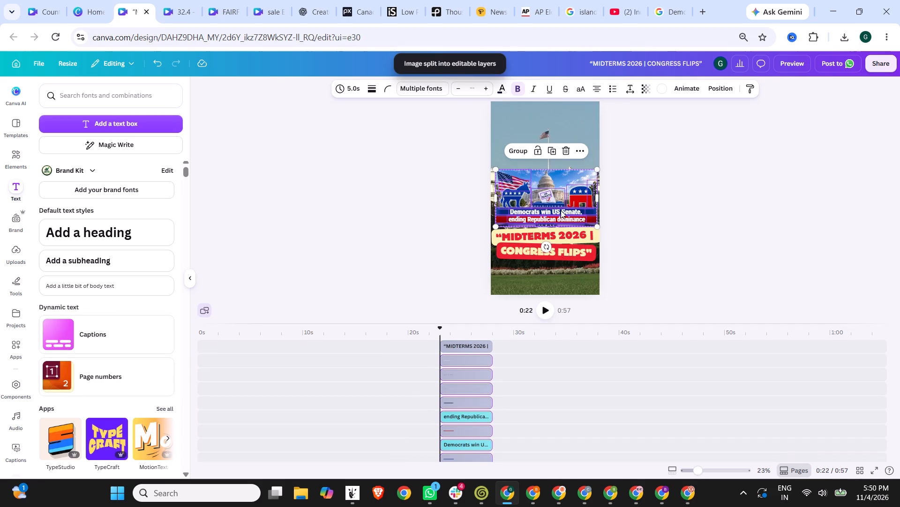
Delete the Capitol and sky background layer and the American flag layer of the split picture.
{"action": "left_click", "coordinate": [561, 175]}
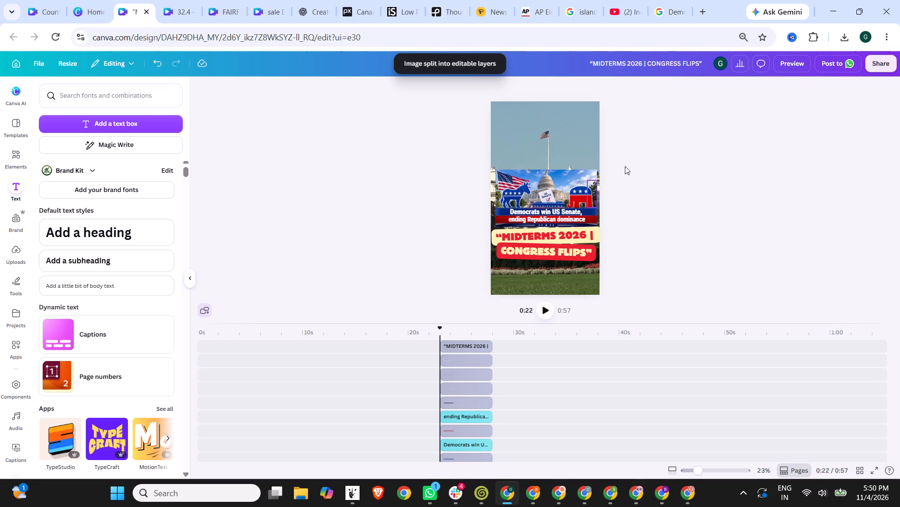
{"action": "left_click", "coordinate": [552, 173]}
{"action": "key", "text": "Delete"}
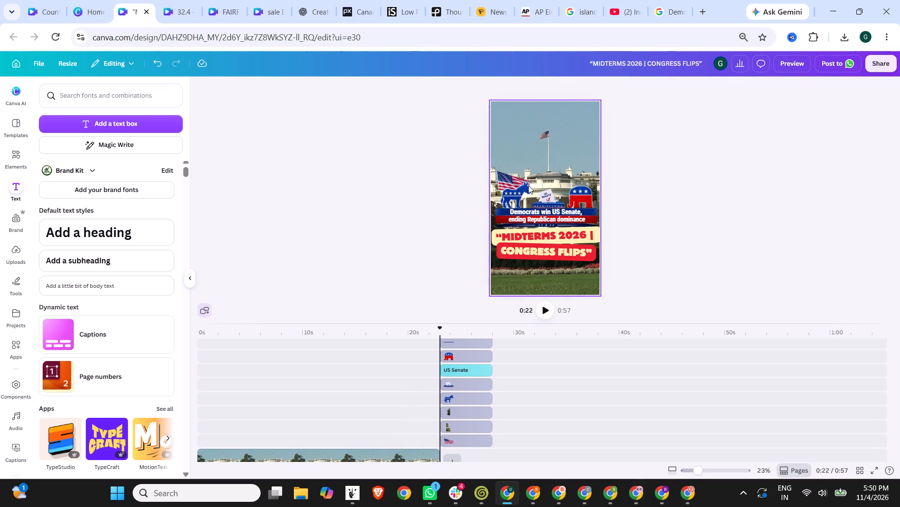
{"action": "left_click", "coordinate": [508, 179]}
{"action": "key", "text": "Delete"}
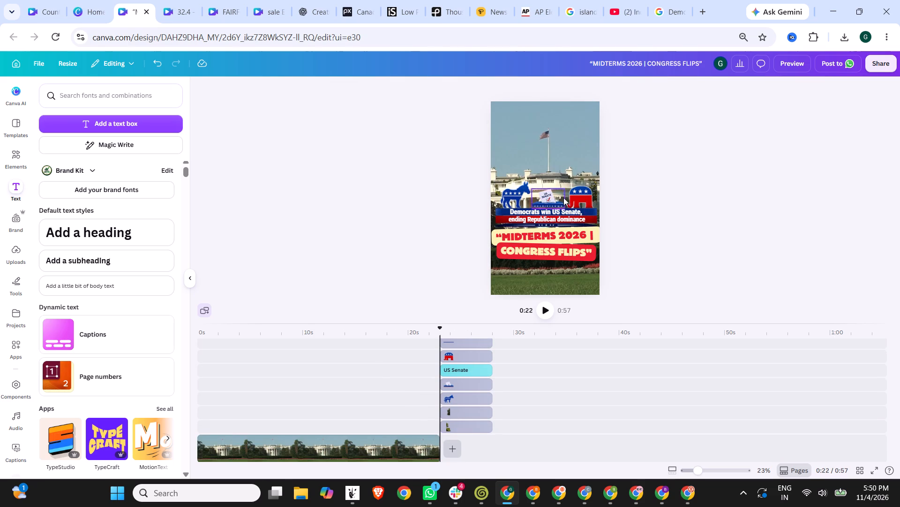
Delete both caption lines, “Democrats win US Senate,” and “ending Republican dominance”, along with their red and blue banners.
{"action": "left_click", "coordinate": [540, 218]}
{"action": "key", "text": "Delete"}
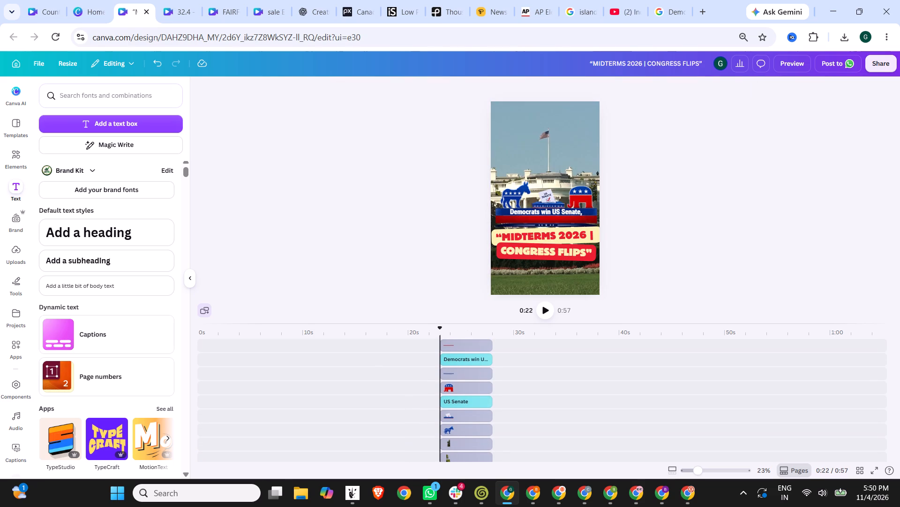
{"action": "left_click", "coordinate": [540, 218]}
{"action": "key", "text": "Delete"}
{"action": "left_click", "coordinate": [534, 212]}
{"action": "key", "text": "Delete"}
{"action": "left_click", "coordinate": [552, 211]}
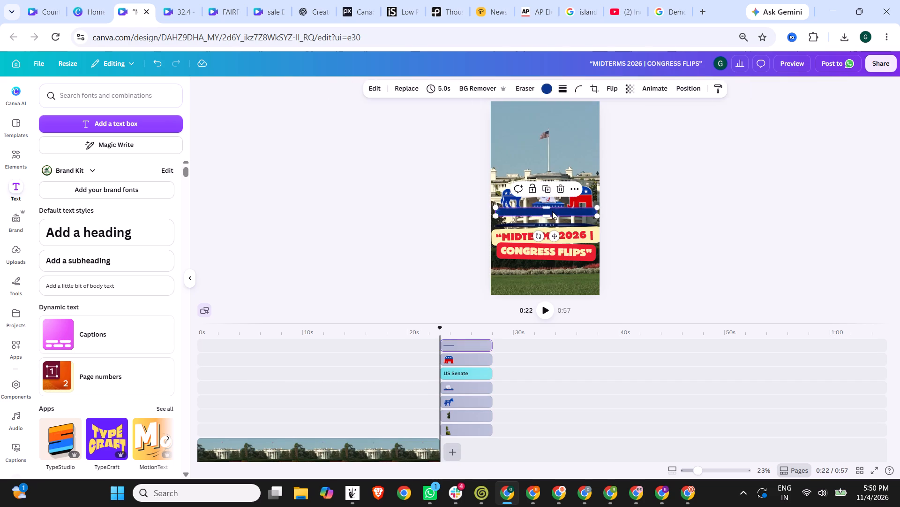
{"action": "key", "text": "Delete"}
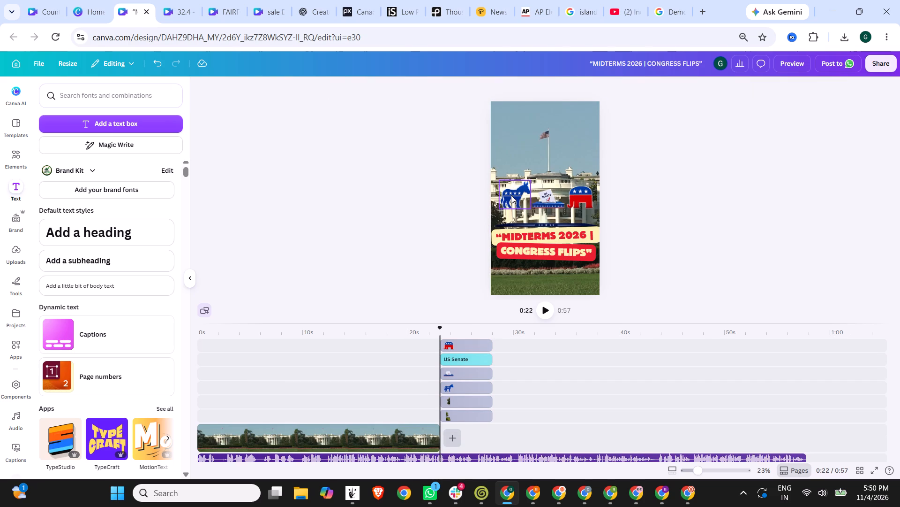
Move the ballot box down from between the donkey and the elephant, keeping it centred in the frame.
{"action": "left_click", "coordinate": [511, 195]}
{"action": "left_click_drag", "start_coordinate": [552, 203], "coordinate": [552, 222]}
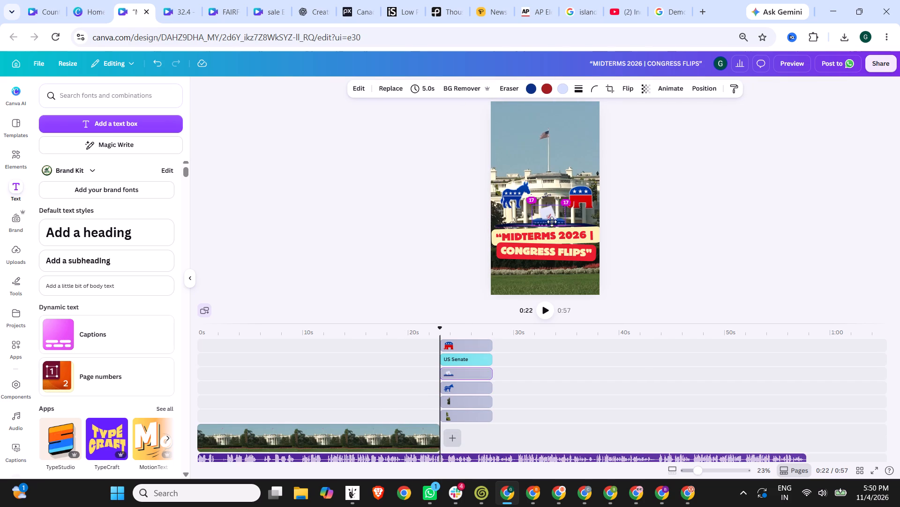
{"action": "left_click_drag", "start_coordinate": [552, 222], "coordinate": [549, 221]}
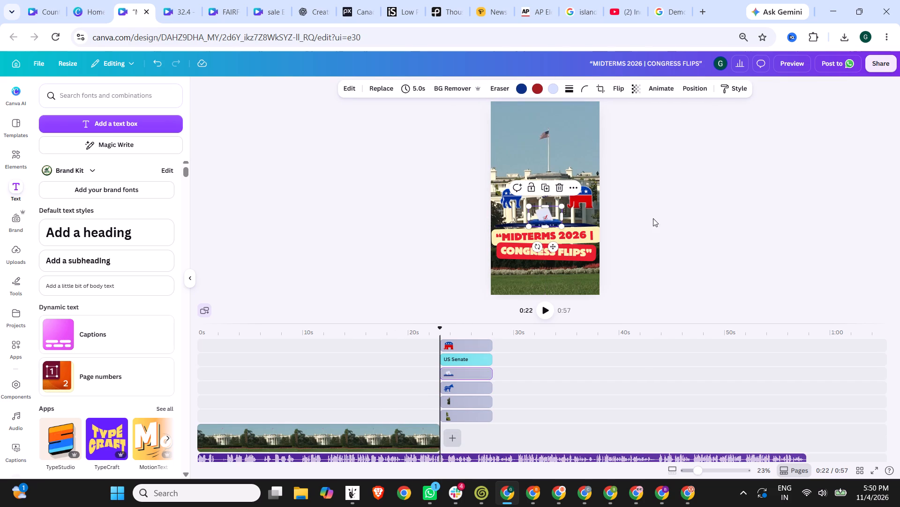
{"action": "left_click", "coordinate": [666, 217]}
Delete the leftover navy strip above the headline, including its stars and the thin lines on both sides.
{"action": "scroll", "coordinate": [626, 235], "scroll_direction": "up", "scroll_amount": 6, "text": "ctrl"}
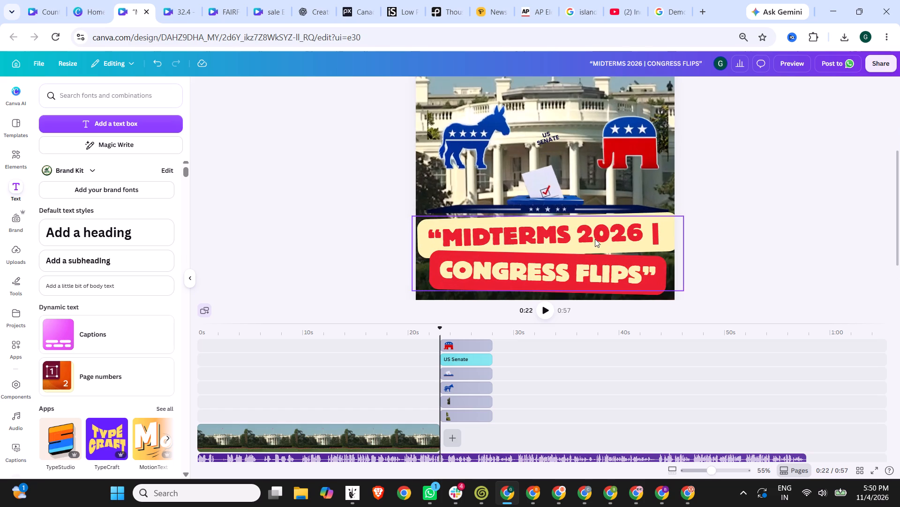
{"action": "left_click", "coordinate": [451, 205]}
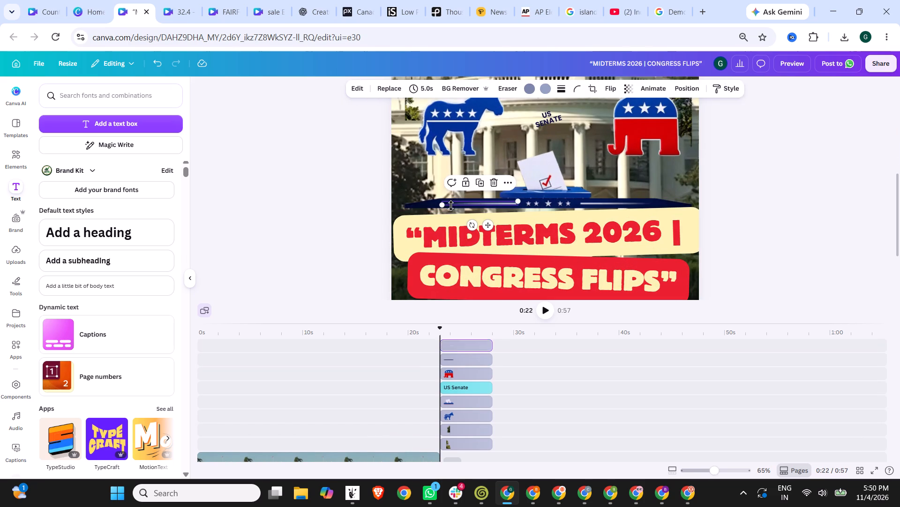
{"action": "key", "text": "Delete"}
{"action": "left_click", "coordinate": [451, 206]}
{"action": "key", "text": "Delete"}
{"action": "left_click", "coordinate": [538, 202]}
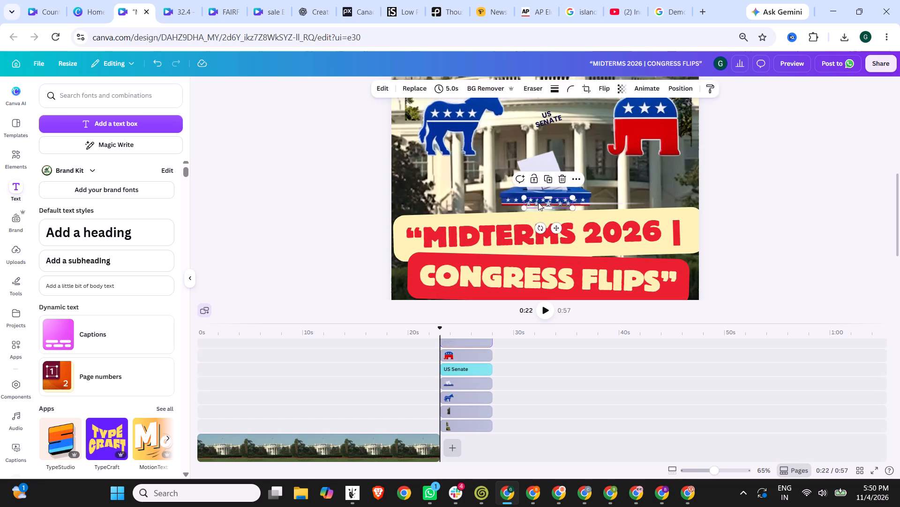
{"action": "key", "text": "Delete"}
{"action": "left_click", "coordinate": [622, 204]}
{"action": "key", "text": "Delete"}
Lower the ballot box and the Republican elephant so they rest on the upper edge of the MIDTERMS 2026 headline.
{"action": "left_click_drag", "start_coordinate": [538, 197], "coordinate": [540, 201]}
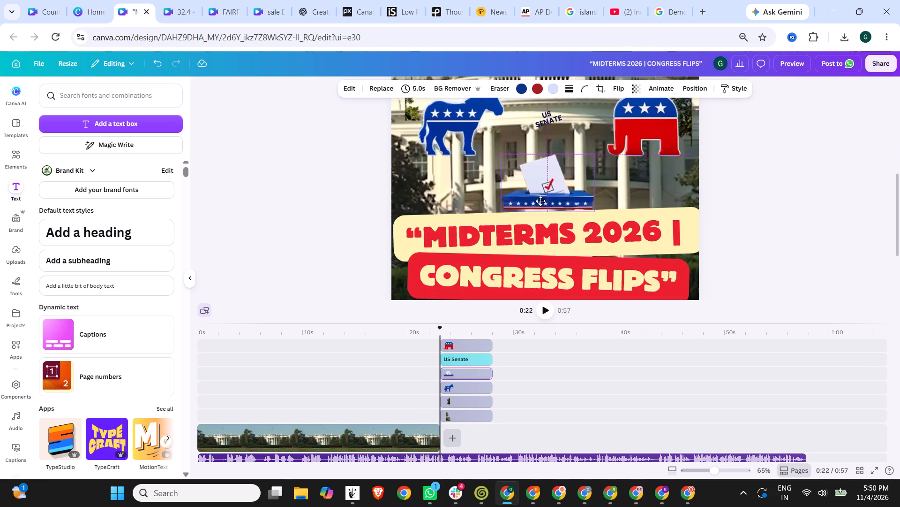
{"action": "left_click_drag", "start_coordinate": [540, 201], "coordinate": [540, 206]}
{"action": "left_click", "coordinate": [859, 202]}
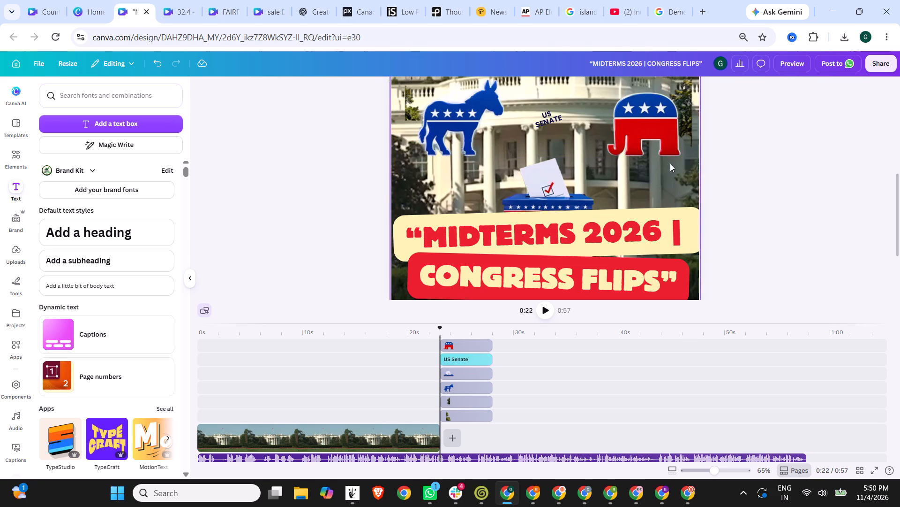
{"action": "left_click_drag", "start_coordinate": [632, 138], "coordinate": [640, 191]}
Place the loose US SENATE text onto the ballot paper above its red check mark.
{"action": "left_click_drag", "start_coordinate": [553, 120], "coordinate": [553, 126]}
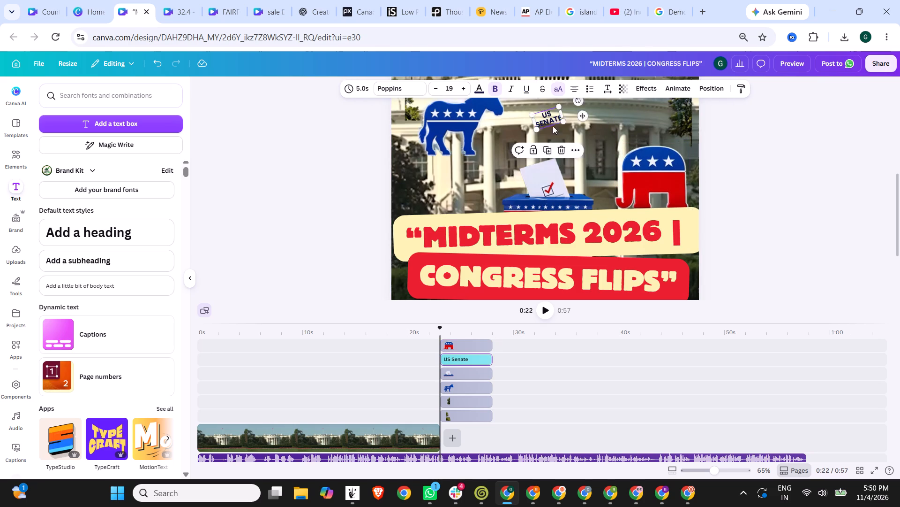
{"action": "left_click_drag", "start_coordinate": [553, 126], "coordinate": [548, 175]}
{"action": "left_click", "coordinate": [753, 175]}
Lower the Democratic donkey onto the headline's upper edge beside the ballot box and fine-tune the elephant's position on the opposite side.
{"action": "left_click_drag", "start_coordinate": [450, 119], "coordinate": [446, 185]}
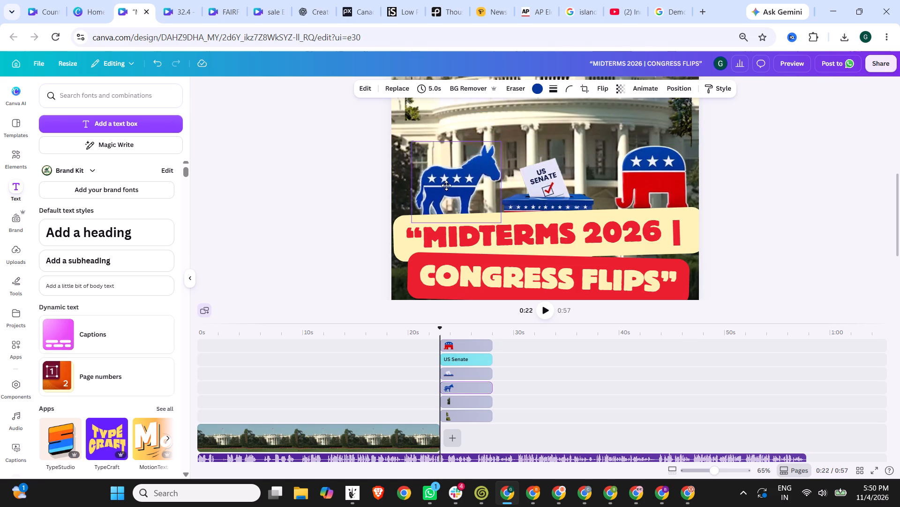
{"action": "left_click_drag", "start_coordinate": [446, 185], "coordinate": [450, 175]}
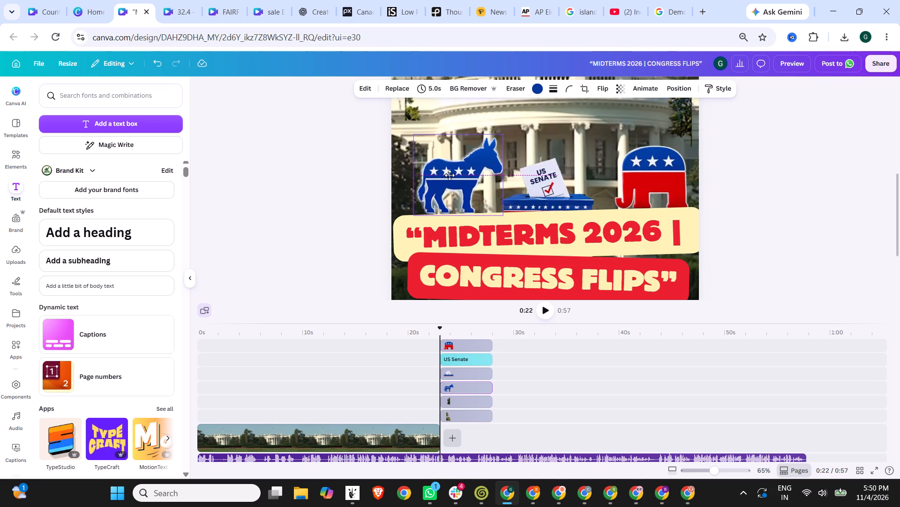
{"action": "left_click_drag", "start_coordinate": [450, 175], "coordinate": [449, 179]}
{"action": "left_click", "coordinate": [675, 171]}
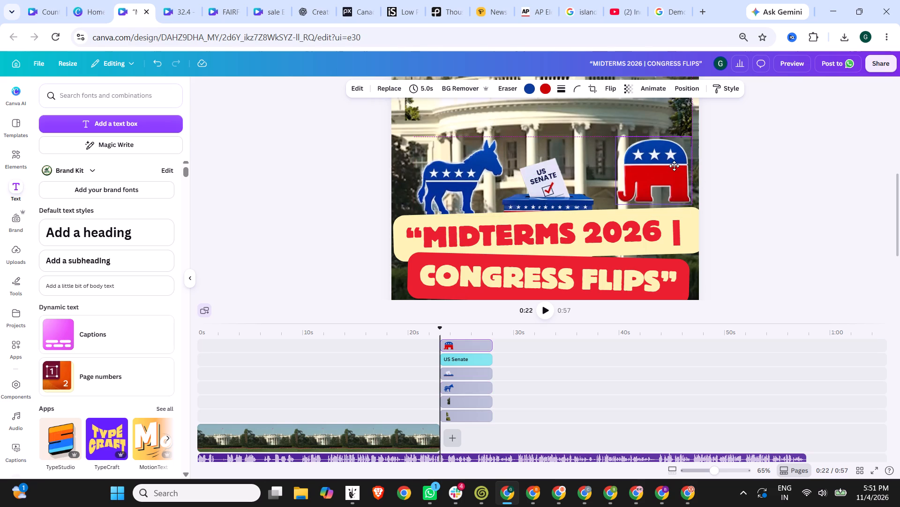
Apply the Wiggle add-on animation effect to the Republican elephant.
{"action": "left_click", "coordinate": [652, 92]}
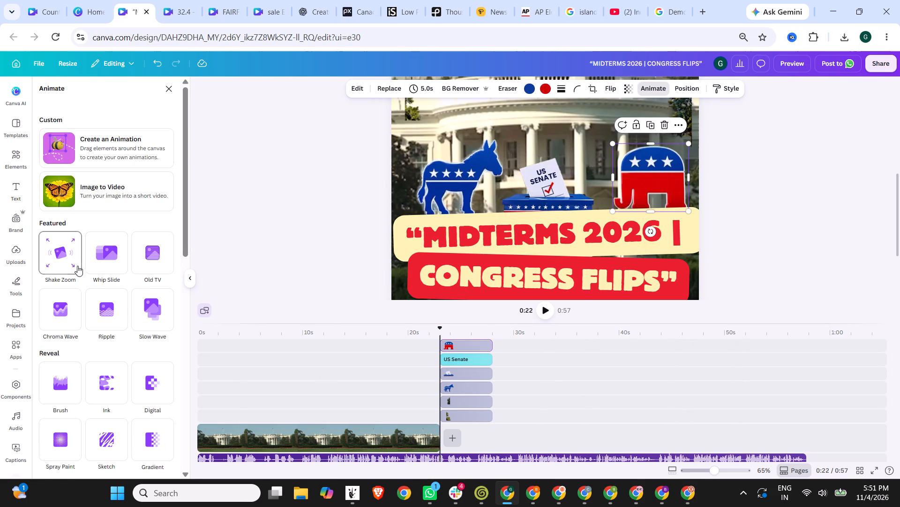
{"action": "scroll", "coordinate": [97, 305], "scroll_direction": "down", "scroll_amount": 15}
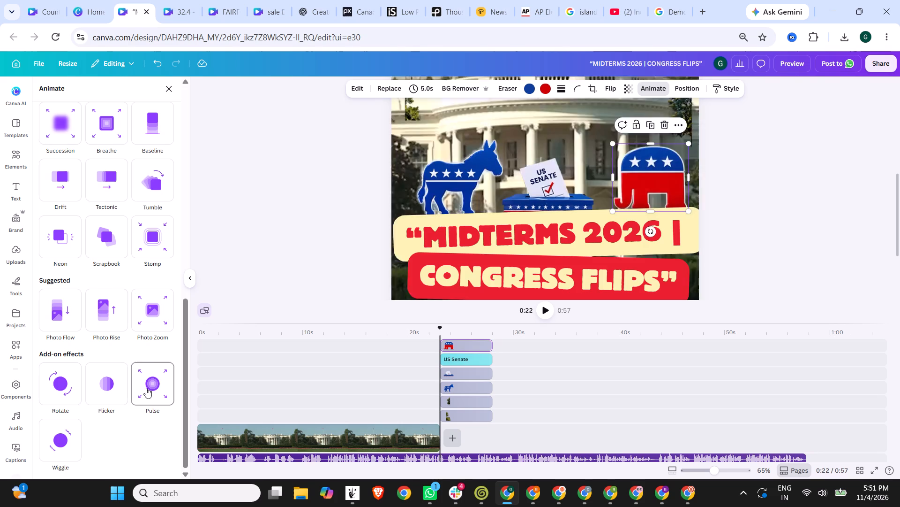
{"action": "left_click", "coordinate": [74, 435]}
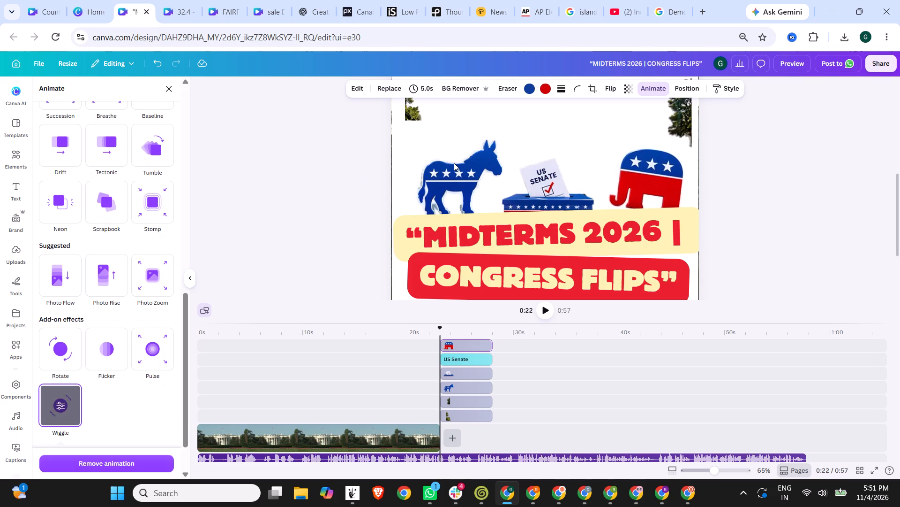
Apply the Wiggle add-on animation effect to the Democratic donkey.
{"action": "left_click", "coordinate": [454, 163]}
{"action": "left_click", "coordinate": [487, 172]}
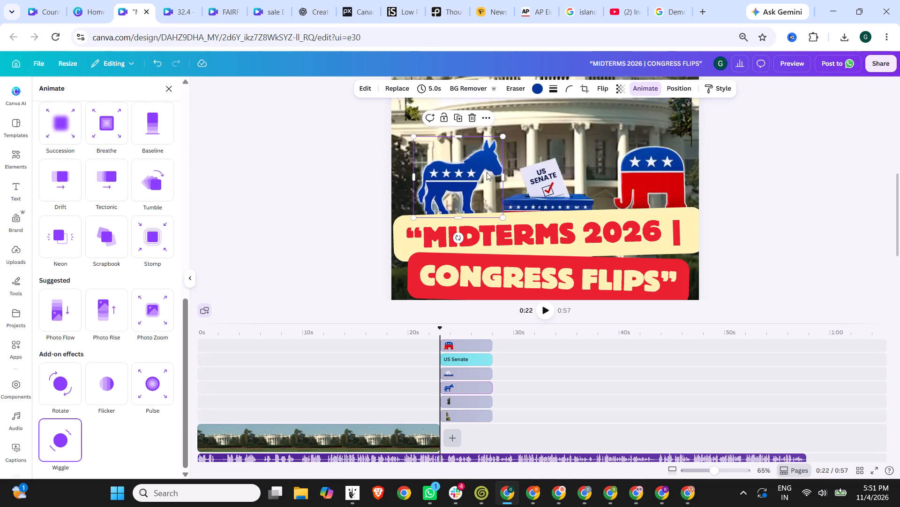
{"action": "left_click", "coordinate": [64, 436]}
{"action": "left_click", "coordinate": [836, 178]}
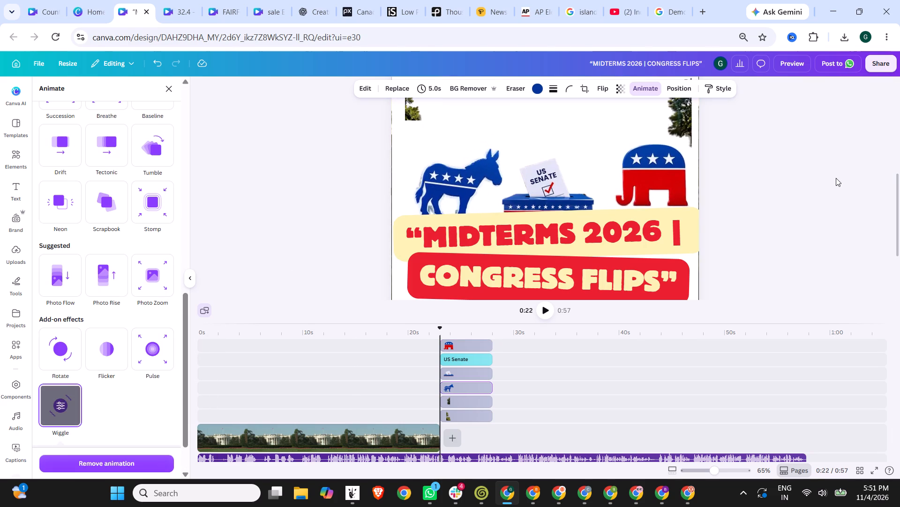
{"action": "left_click", "coordinate": [749, 227]}
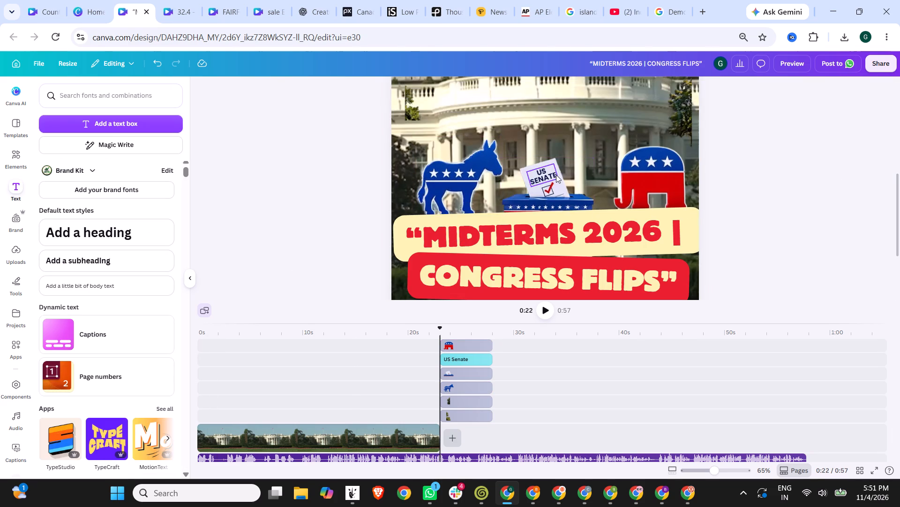
Apply the Rise animation to the blue ballot box image between the donkey and the elephant.
{"action": "left_click", "coordinate": [556, 175]}
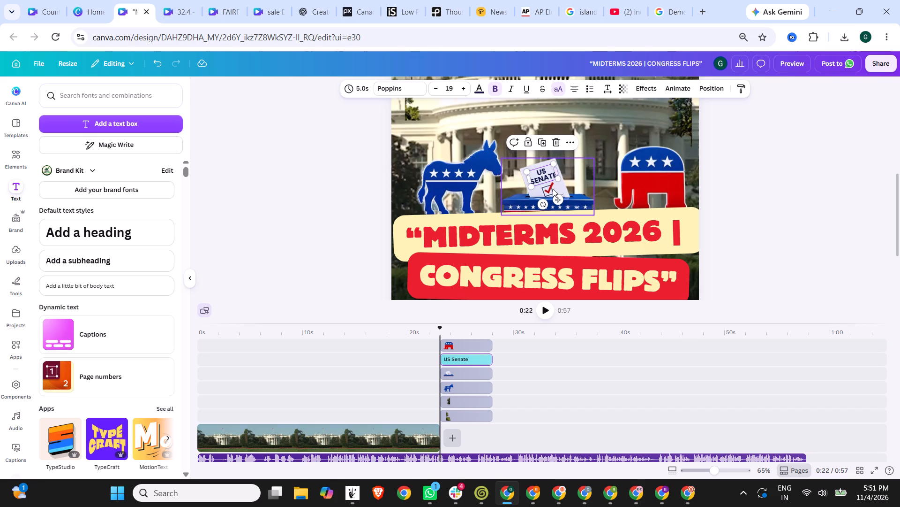
{"action": "left_click", "coordinate": [551, 188], "text": "ctrl"}
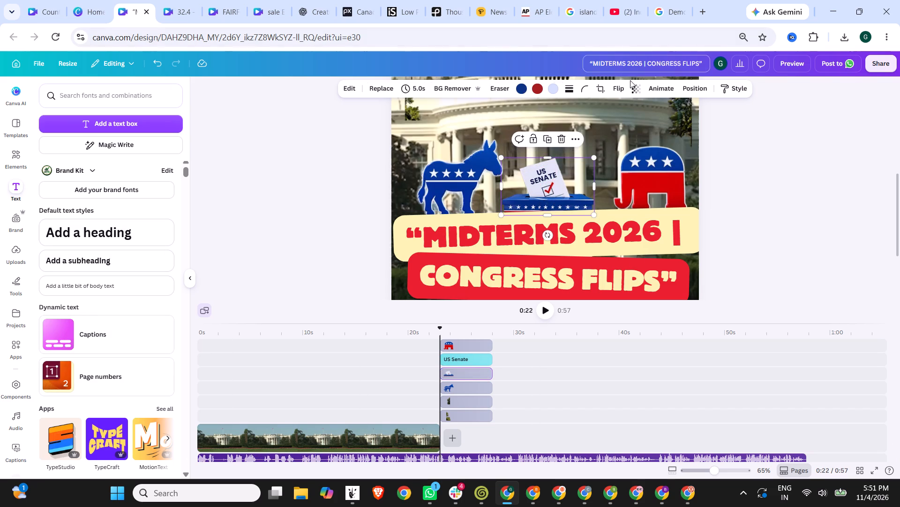
{"action": "left_click", "coordinate": [661, 84]}
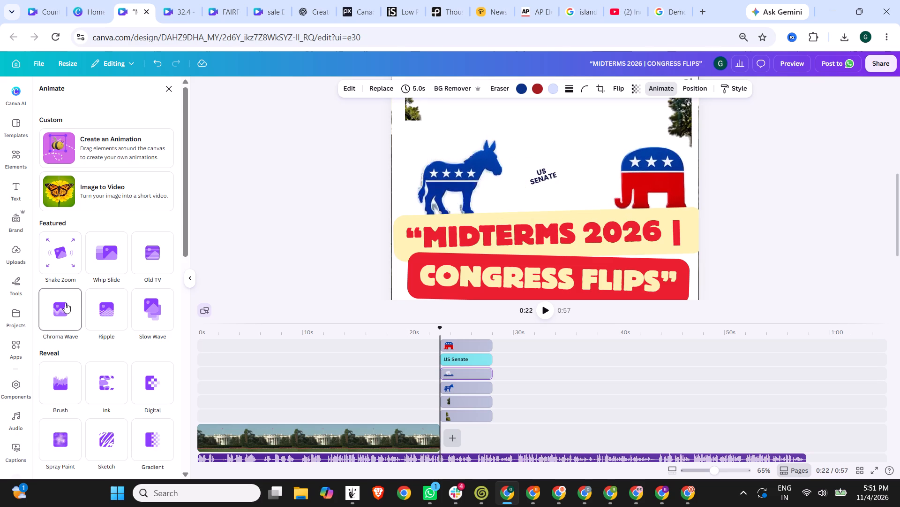
{"action": "scroll", "coordinate": [65, 303], "scroll_direction": "down", "scroll_amount": 3}
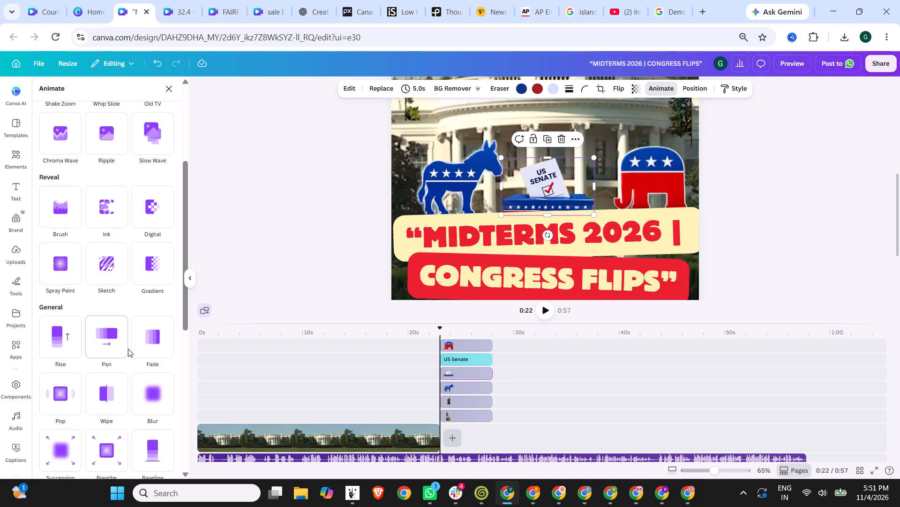
{"action": "left_click", "coordinate": [75, 340]}
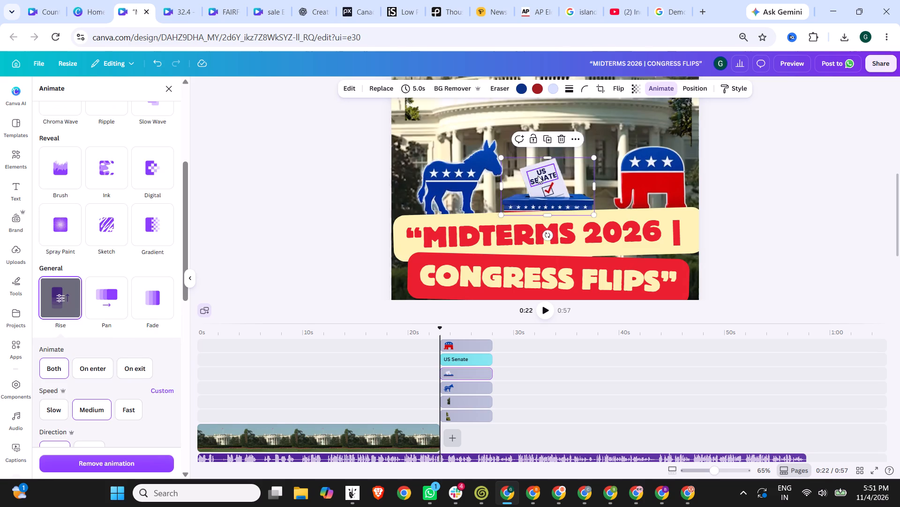
Apply the Rise animation to the US SENATE text on the ballot paper.
{"action": "left_click", "coordinate": [536, 176]}
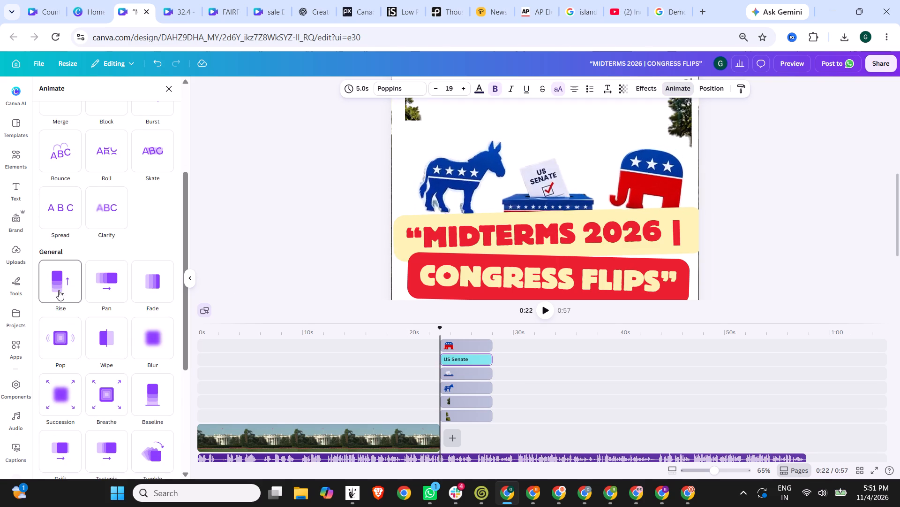
{"action": "left_click", "coordinate": [59, 290]}
{"action": "left_click", "coordinate": [868, 215]}
Move the headline, elephant, US SENATE text, ballot box, donkey and two tree cutout clips together to the start of the timeline at 0s.
{"action": "scroll", "coordinate": [538, 385], "scroll_direction": "down", "scroll_amount": 1}
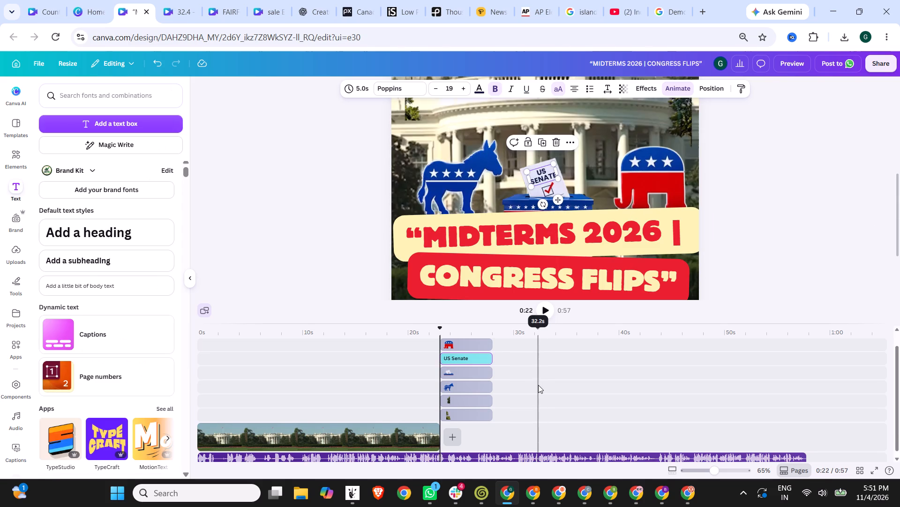
{"action": "scroll", "coordinate": [538, 385], "scroll_direction": "down", "scroll_amount": 1}
{"action": "left_click", "coordinate": [258, 176]}
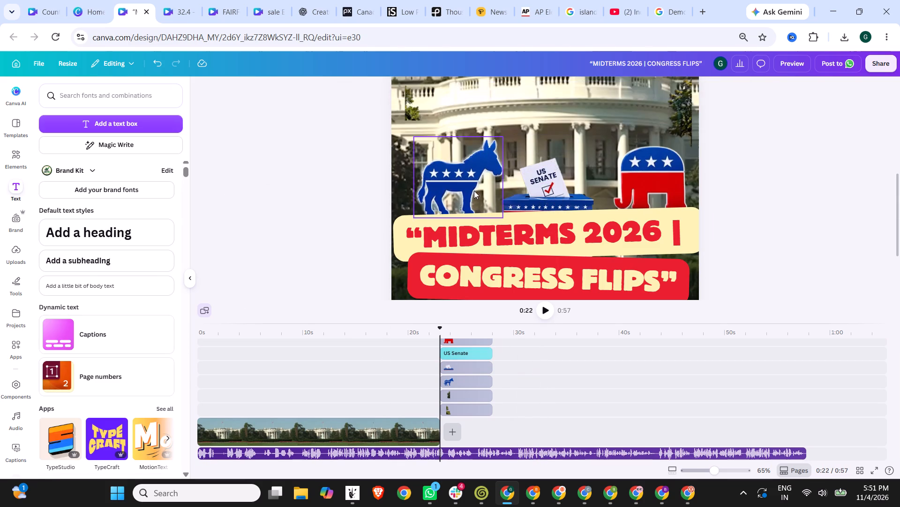
{"action": "scroll", "coordinate": [474, 191], "scroll_direction": "down", "scroll_amount": 4, "text": "ctrl"}
{"action": "scroll", "coordinate": [464, 217], "scroll_direction": "down", "scroll_amount": 1}
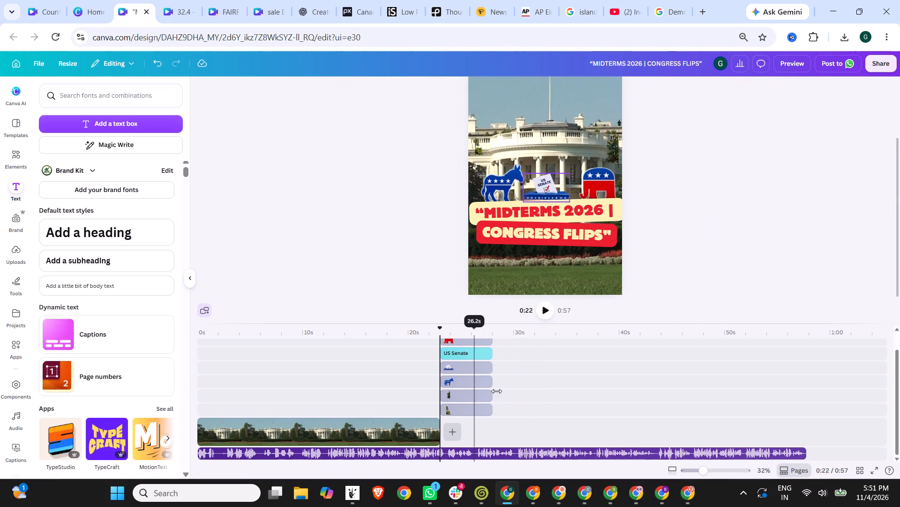
{"action": "left_click", "coordinate": [480, 406]}
{"action": "scroll", "coordinate": [540, 387], "scroll_direction": "up", "scroll_amount": 3}
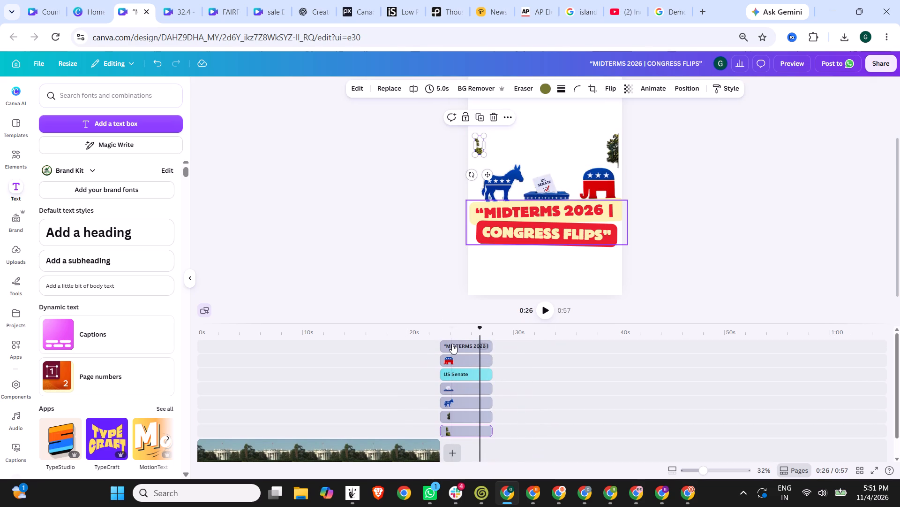
{"action": "left_click", "coordinate": [452, 344], "text": "shift"}
{"action": "left_click_drag", "start_coordinate": [463, 343], "coordinate": [233, 340]}
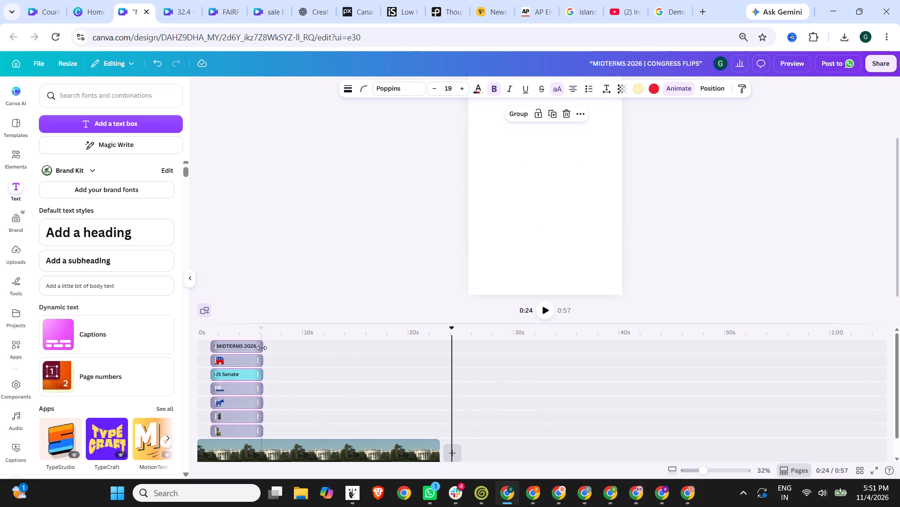
{"action": "left_click", "coordinate": [262, 348]}
{"action": "scroll", "coordinate": [420, 370], "scroll_direction": "down", "scroll_amount": 2}
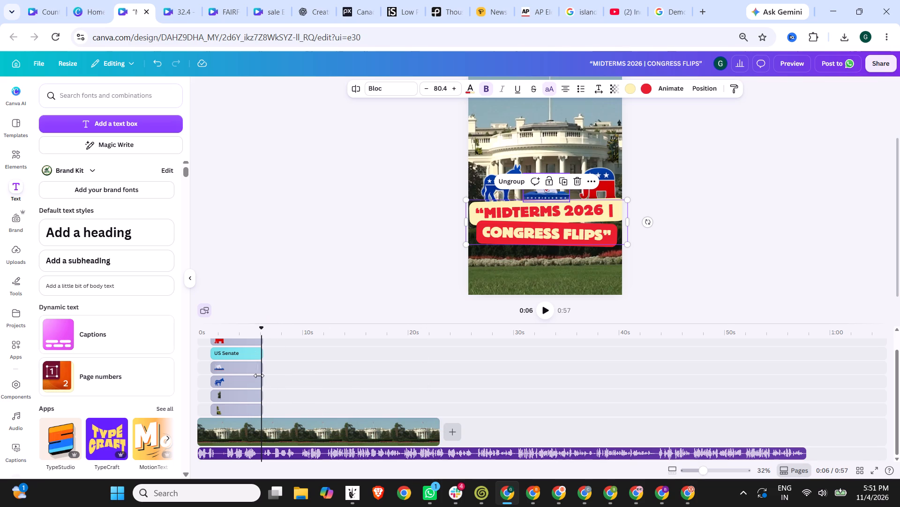
{"action": "left_click", "coordinate": [246, 410]}
{"action": "scroll", "coordinate": [257, 376], "scroll_direction": "up", "scroll_amount": 2}
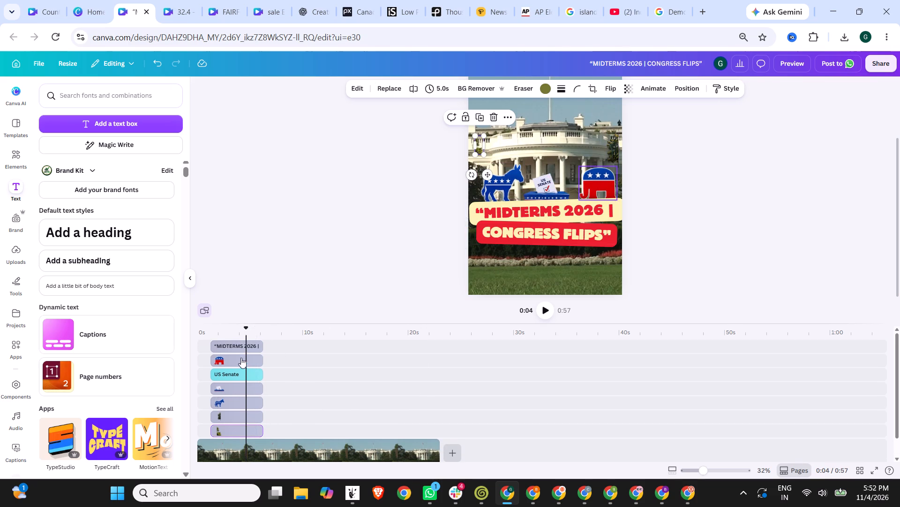
{"action": "left_click", "coordinate": [239, 342], "text": "shift"}
{"action": "left_click_drag", "start_coordinate": [234, 359], "coordinate": [221, 360]}
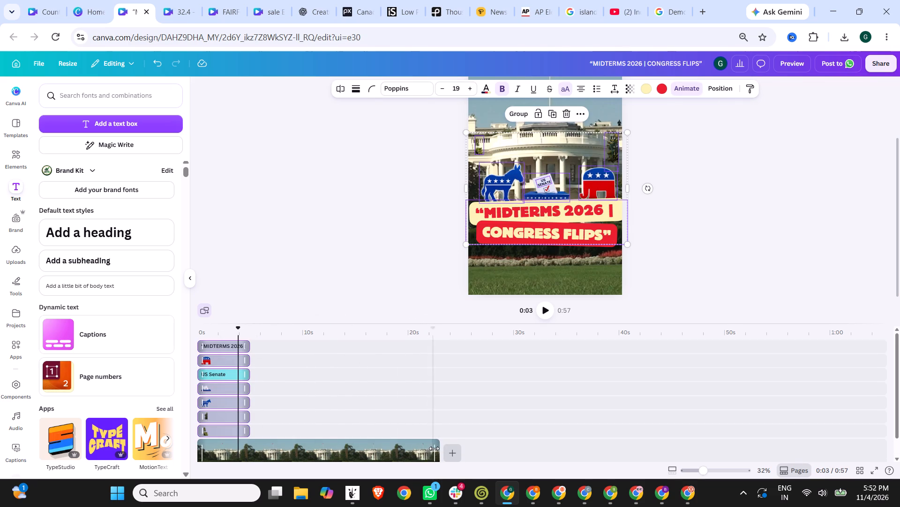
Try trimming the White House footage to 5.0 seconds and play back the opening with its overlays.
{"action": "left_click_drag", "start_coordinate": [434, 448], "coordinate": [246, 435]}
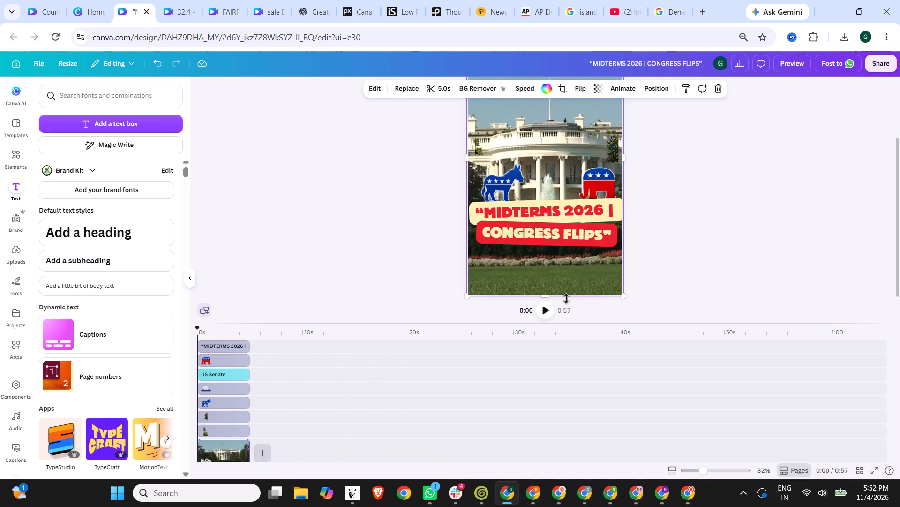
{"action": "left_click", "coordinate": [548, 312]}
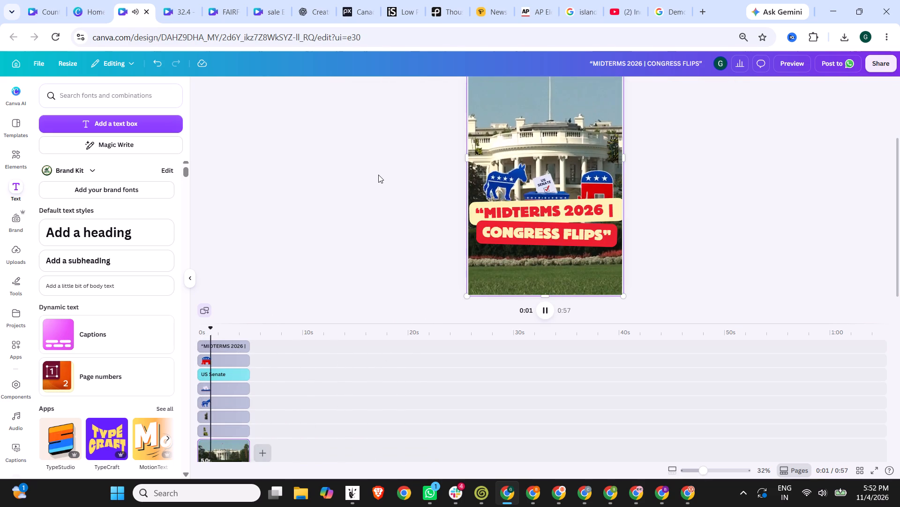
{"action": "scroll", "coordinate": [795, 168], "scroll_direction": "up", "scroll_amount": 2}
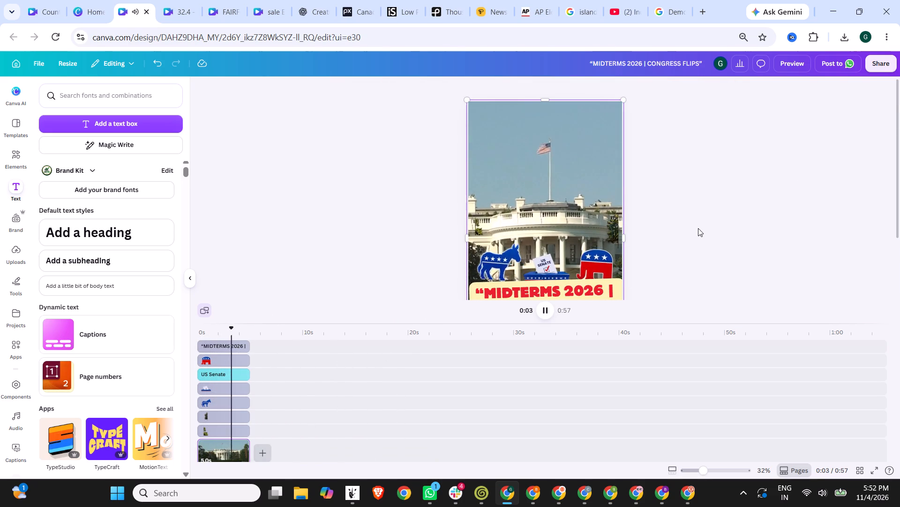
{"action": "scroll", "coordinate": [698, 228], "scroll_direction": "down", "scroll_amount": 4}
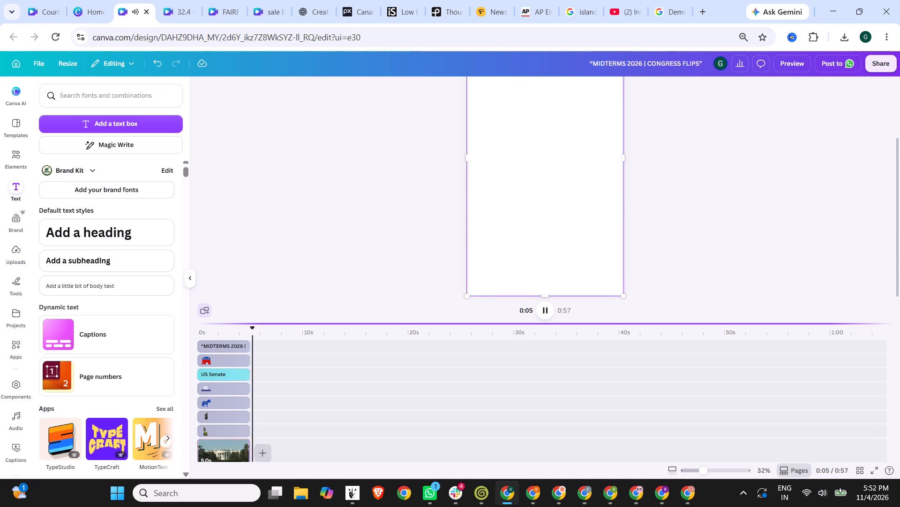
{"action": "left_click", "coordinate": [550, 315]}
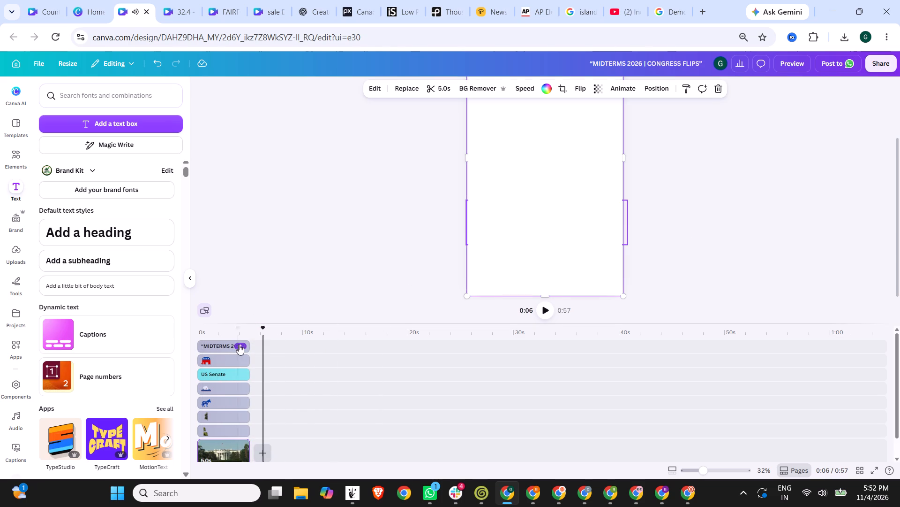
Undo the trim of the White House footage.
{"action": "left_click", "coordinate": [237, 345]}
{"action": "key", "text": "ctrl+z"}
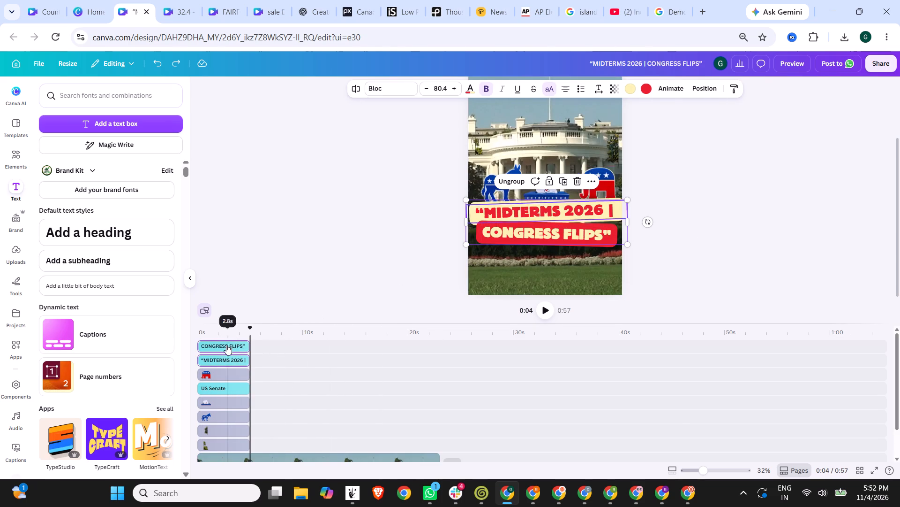
Shorten the elephant, US SENATE text, ballot box, donkey and two tree cutout clips together to about 3.4 seconds.
{"action": "left_click", "coordinate": [226, 343]}
{"action": "scroll", "coordinate": [344, 354], "scroll_direction": "down", "scroll_amount": 3}
{"action": "left_click", "coordinate": [219, 413], "text": "shift"}
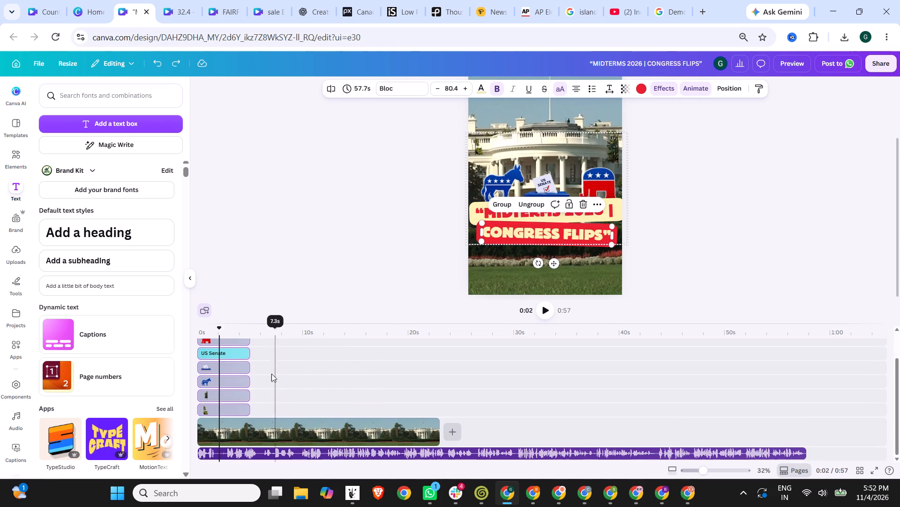
{"action": "scroll", "coordinate": [266, 364], "scroll_direction": "up", "scroll_amount": 2}
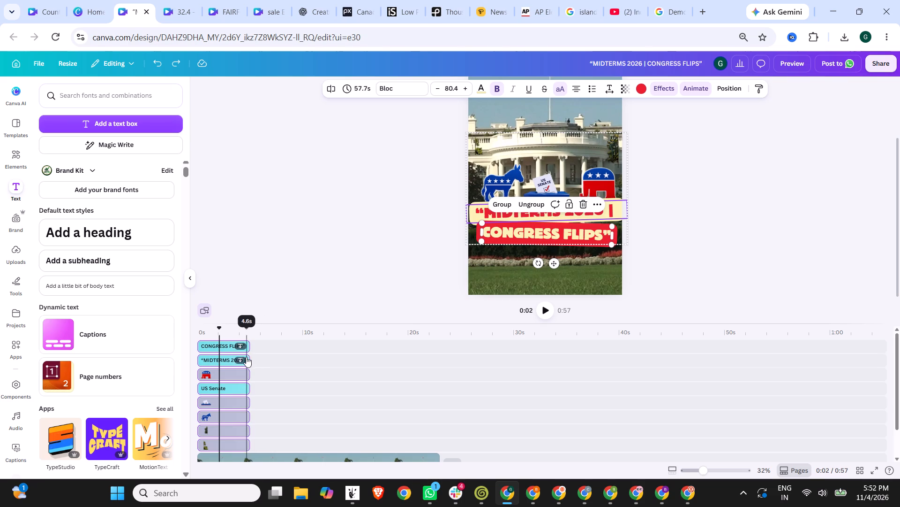
{"action": "left_click_drag", "start_coordinate": [246, 376], "coordinate": [236, 376]}
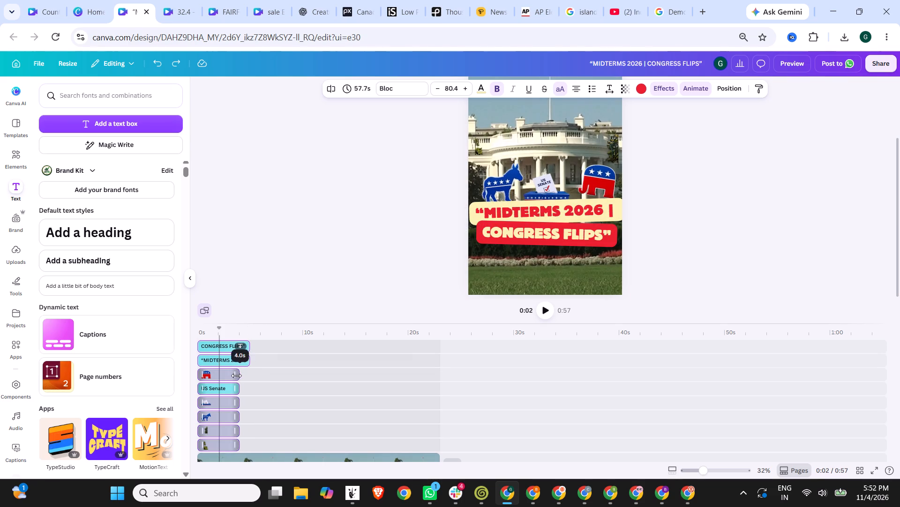
{"action": "left_click_drag", "start_coordinate": [236, 376], "coordinate": [230, 376]}
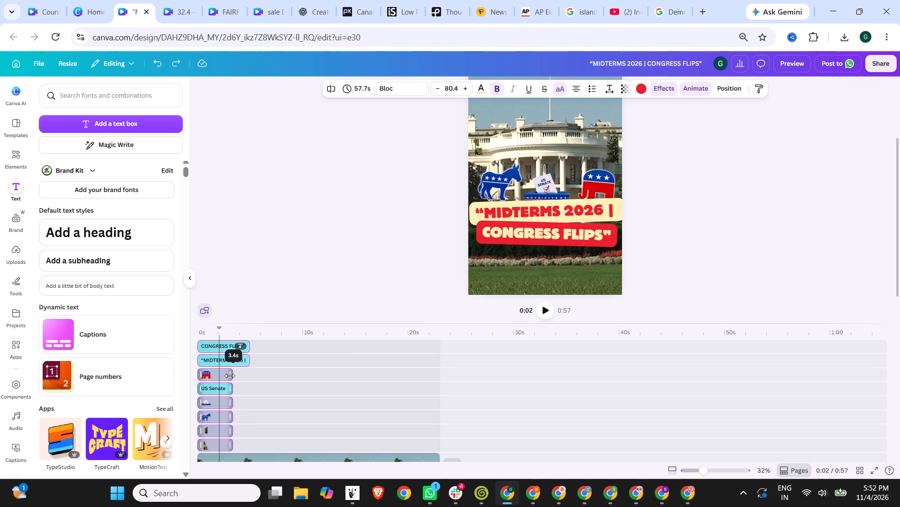
Shorten the headline, elephant, US Senate text, ballot box, donkey and two tree cutout clips together to about 3 seconds.
{"action": "left_click_drag", "start_coordinate": [230, 376], "coordinate": [226, 376]}
{"action": "left_click", "coordinate": [303, 275]}
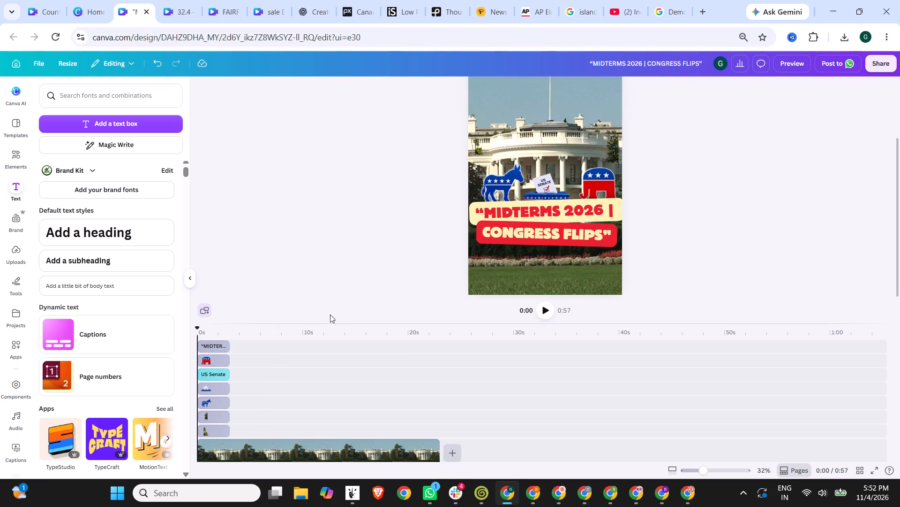
Play back the opening from about 2 seconds to check the overlay timing against the voiceover, and pause at about 5 seconds.
{"action": "scroll", "coordinate": [334, 330], "scroll_direction": "down", "scroll_amount": 2}
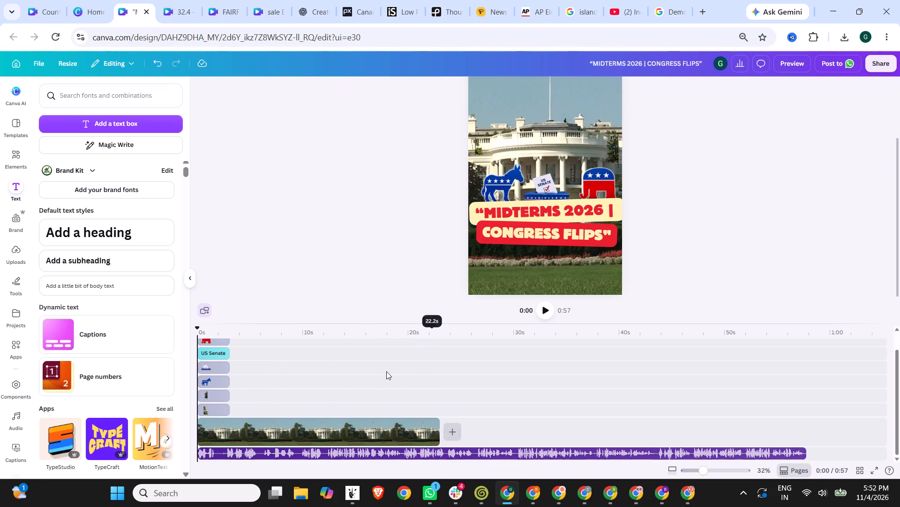
{"action": "left_click", "coordinate": [220, 325]}
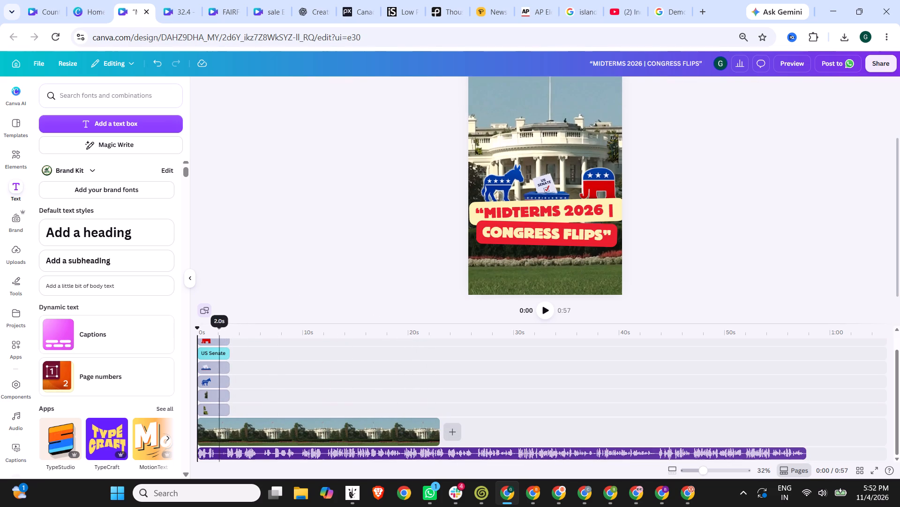
{"action": "left_click", "coordinate": [218, 330]}
{"action": "left_click", "coordinate": [547, 307]}
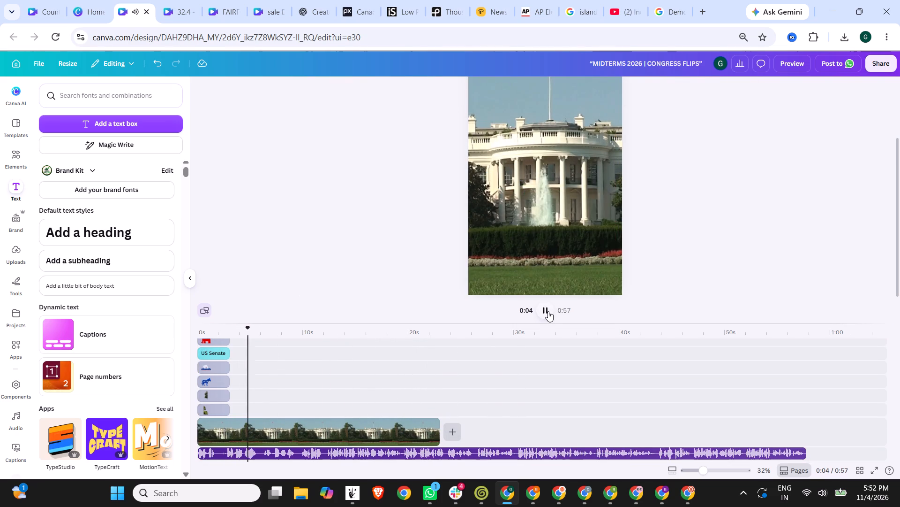
{"action": "left_click", "coordinate": [548, 311]}
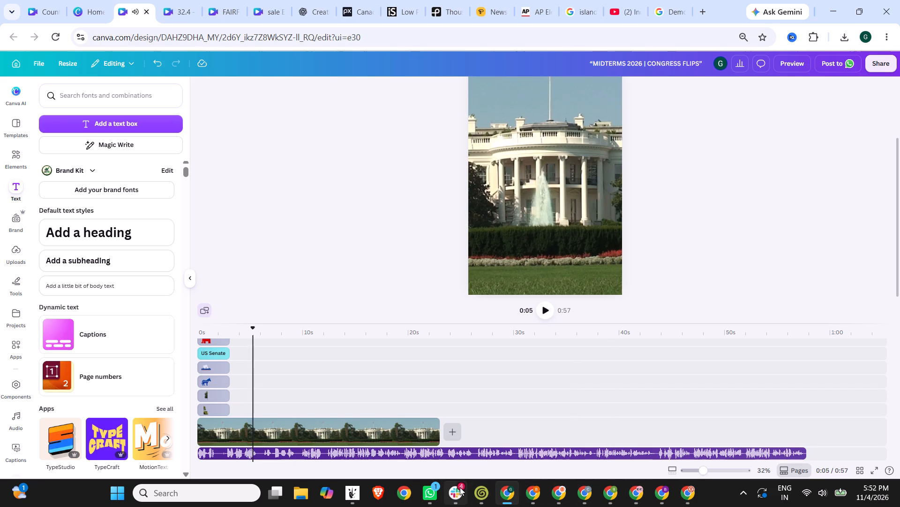
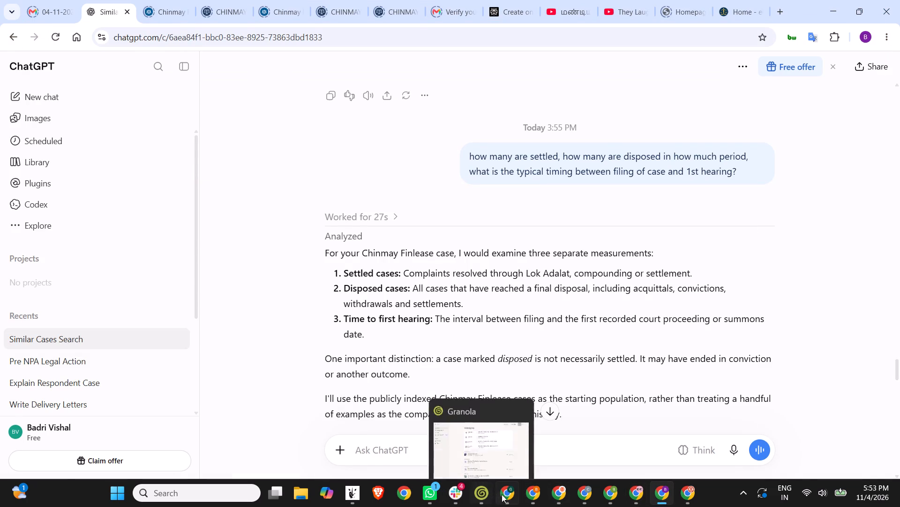
{"action": "left_click", "coordinate": [502, 494]}
{"action": "scroll", "coordinate": [107, 310], "scroll_direction": "down", "scroll_amount": 5}
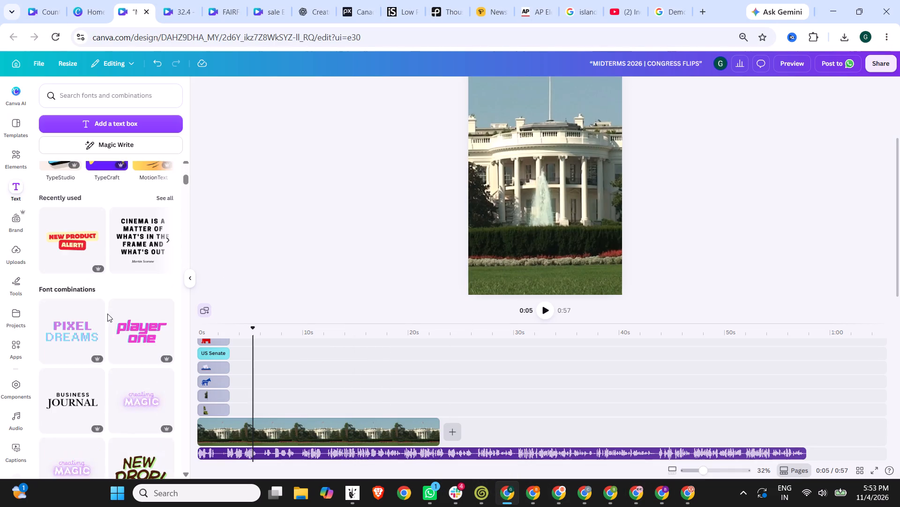
{"action": "scroll", "coordinate": [106, 313], "scroll_direction": "down", "scroll_amount": 9}
{"action": "scroll", "coordinate": [74, 276], "scroll_direction": "down", "scroll_amount": 4}
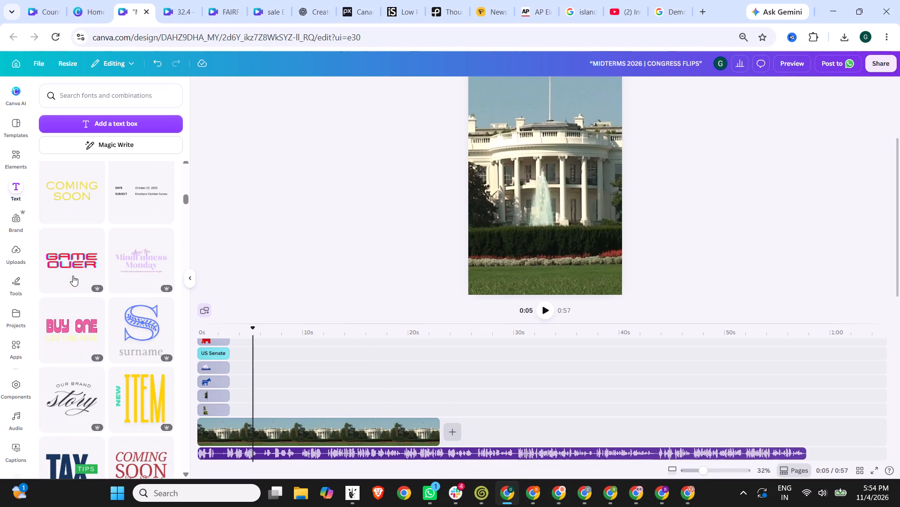
{"action": "scroll", "coordinate": [73, 276], "scroll_direction": "down", "scroll_amount": 3}
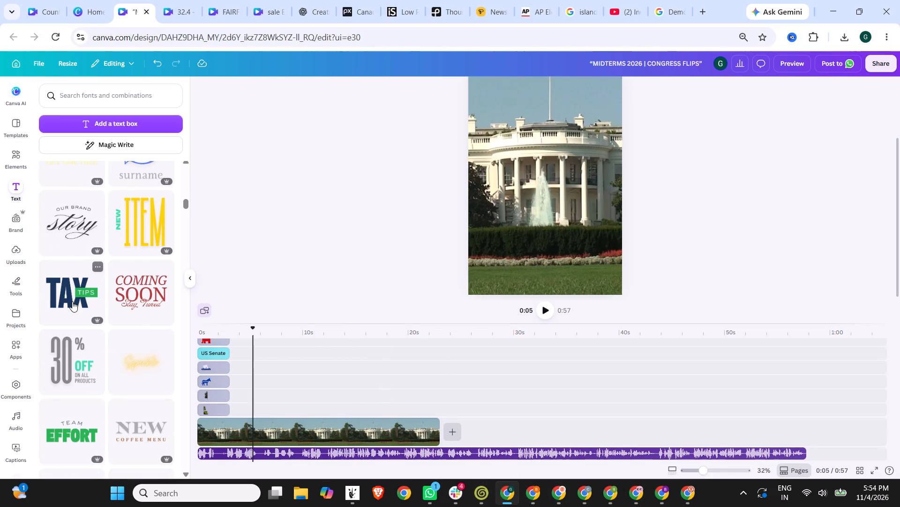
{"action": "scroll", "coordinate": [72, 301], "scroll_direction": "down", "scroll_amount": 5}
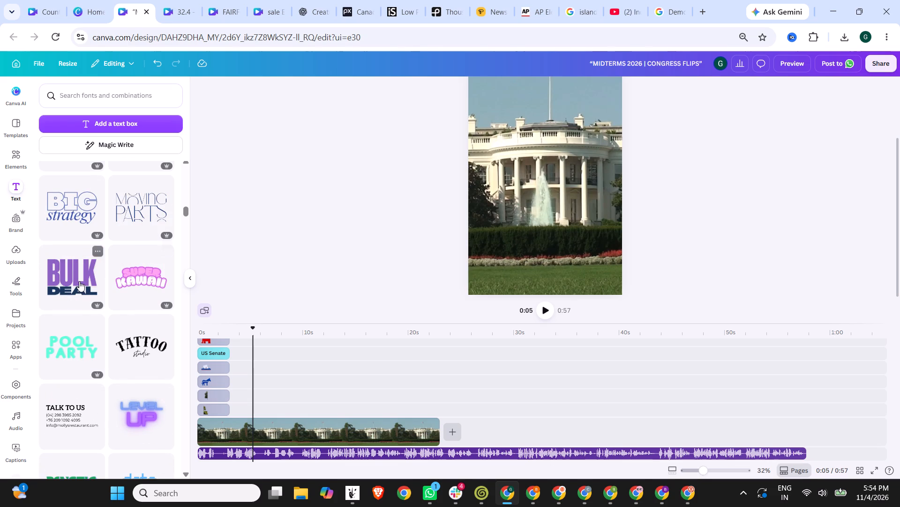
{"action": "scroll", "coordinate": [128, 245], "scroll_direction": "down", "scroll_amount": 4}
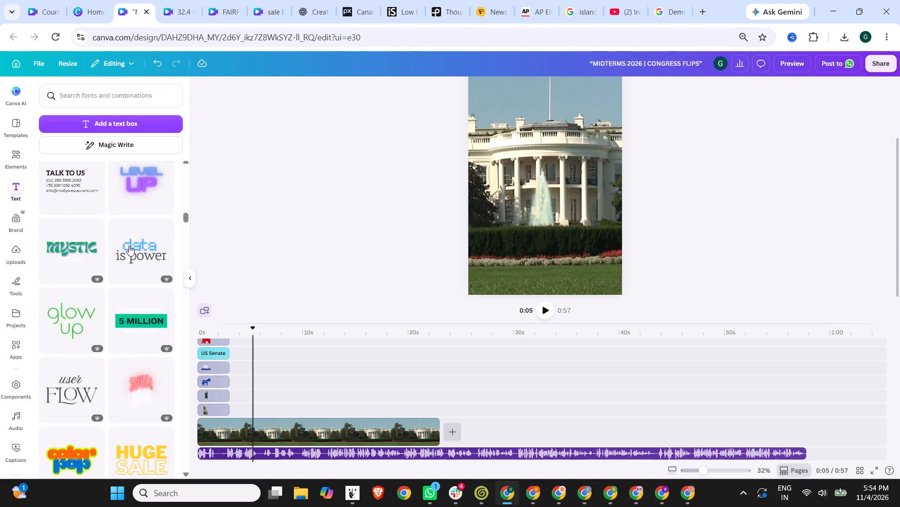
{"action": "scroll", "coordinate": [129, 246], "scroll_direction": "down", "scroll_amount": 7}
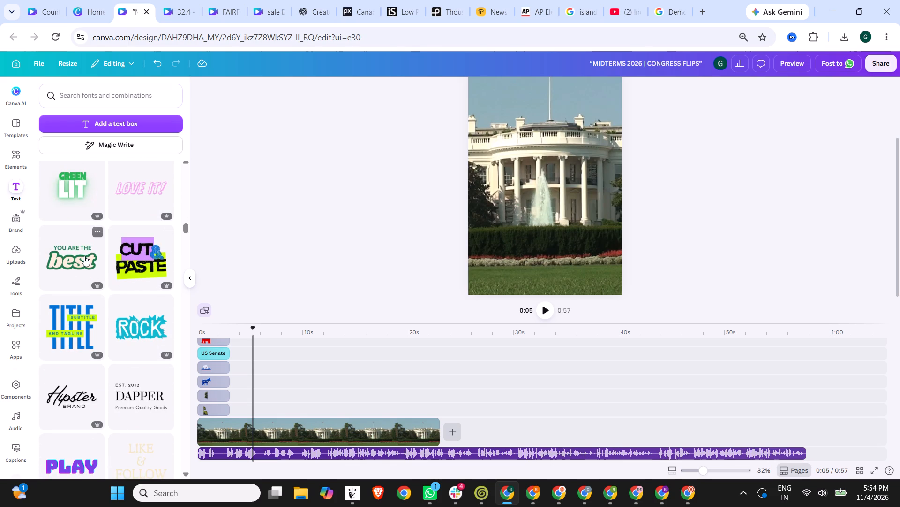
{"action": "scroll", "coordinate": [85, 255], "scroll_direction": "down", "scroll_amount": 11}
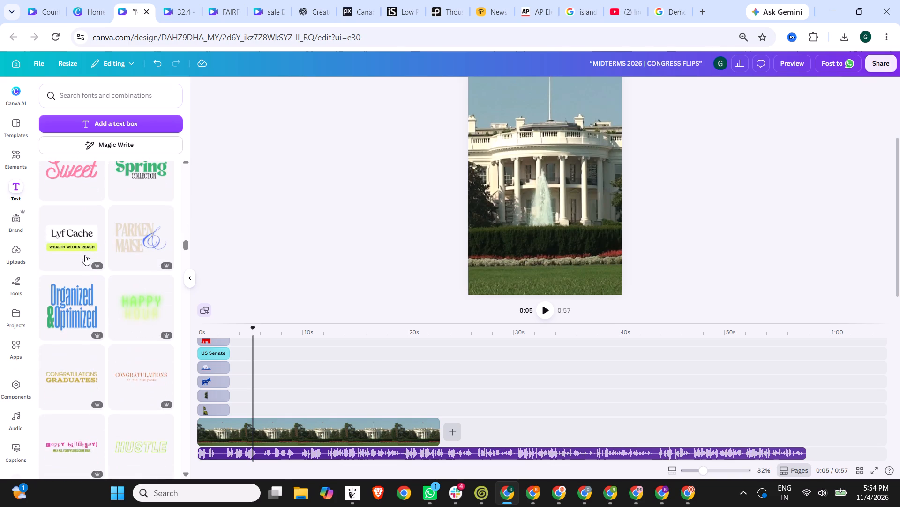
{"action": "scroll", "coordinate": [85, 259], "scroll_direction": "down", "scroll_amount": 5}
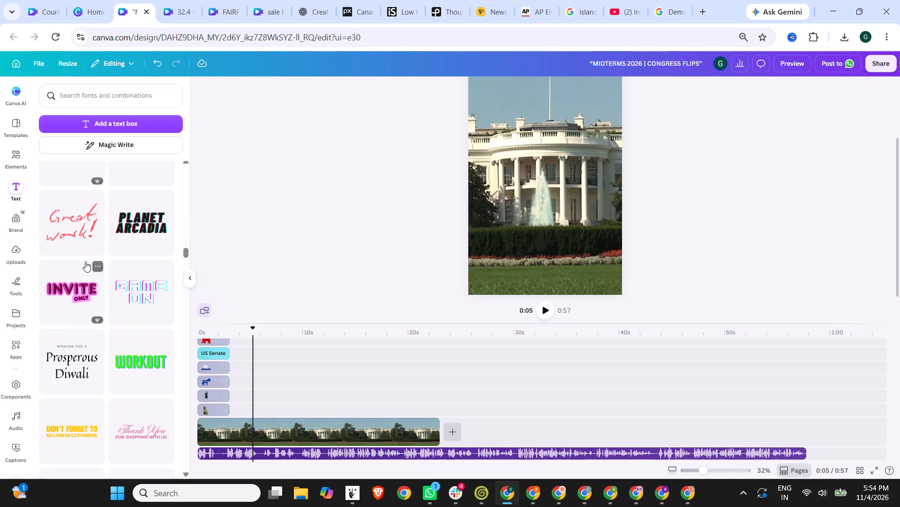
{"action": "scroll", "coordinate": [125, 226], "scroll_direction": "down", "scroll_amount": 11}
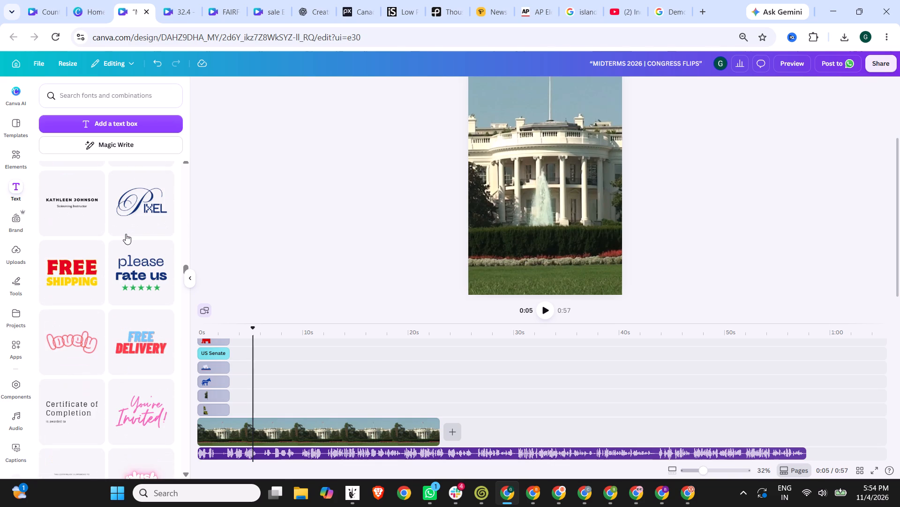
{"action": "scroll", "coordinate": [126, 234], "scroll_direction": "down", "scroll_amount": 9}
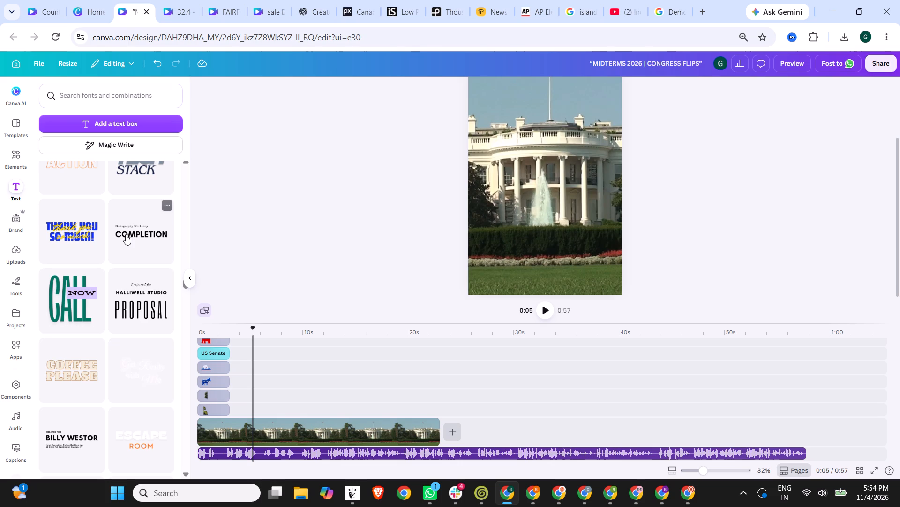
{"action": "scroll", "coordinate": [102, 280], "scroll_direction": "down", "scroll_amount": 4}
{"action": "scroll", "coordinate": [177, 280], "scroll_direction": "up", "scroll_amount": 3}
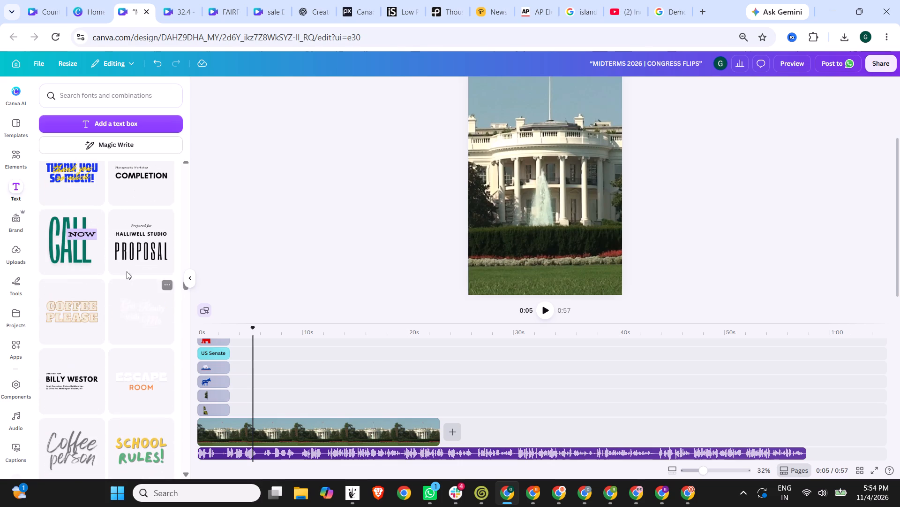
{"action": "scroll", "coordinate": [109, 192], "scroll_direction": "down", "scroll_amount": 4}
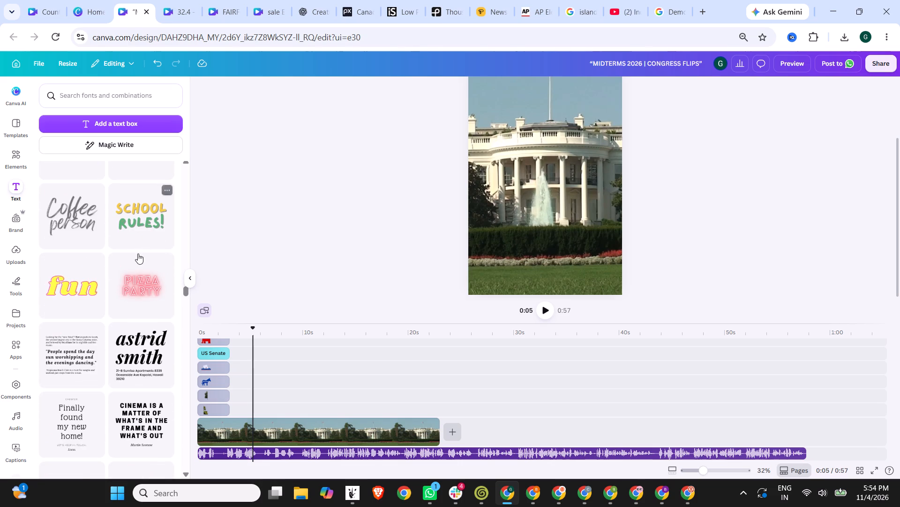
{"action": "scroll", "coordinate": [138, 227], "scroll_direction": "down", "scroll_amount": 5}
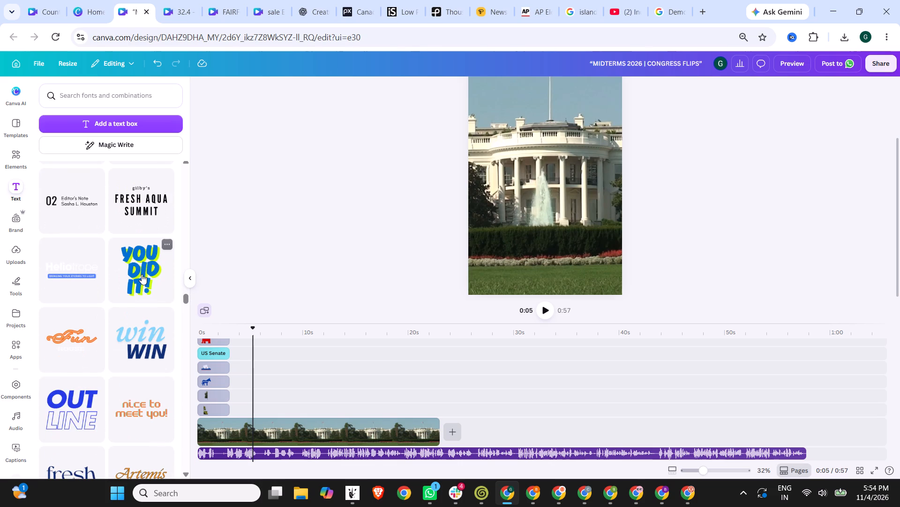
{"action": "scroll", "coordinate": [142, 274], "scroll_direction": "down", "scroll_amount": 2}
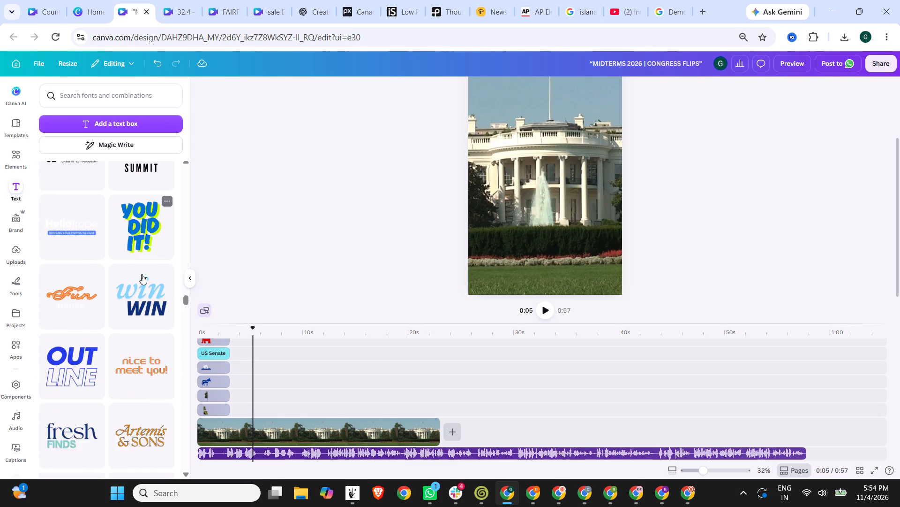
{"action": "left_click", "coordinate": [83, 299]}
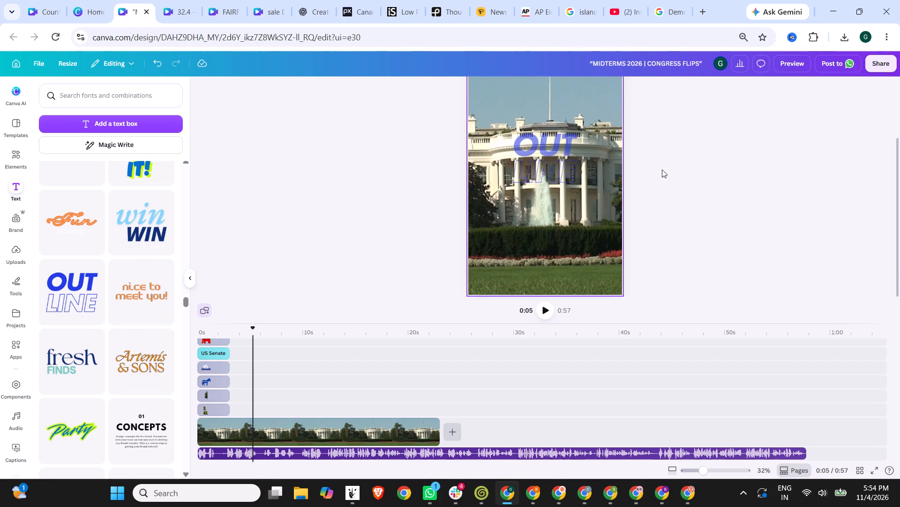
{"action": "left_click", "coordinate": [697, 174]}
{"action": "scroll", "coordinate": [710, 184], "scroll_direction": "up", "scroll_amount": 2}
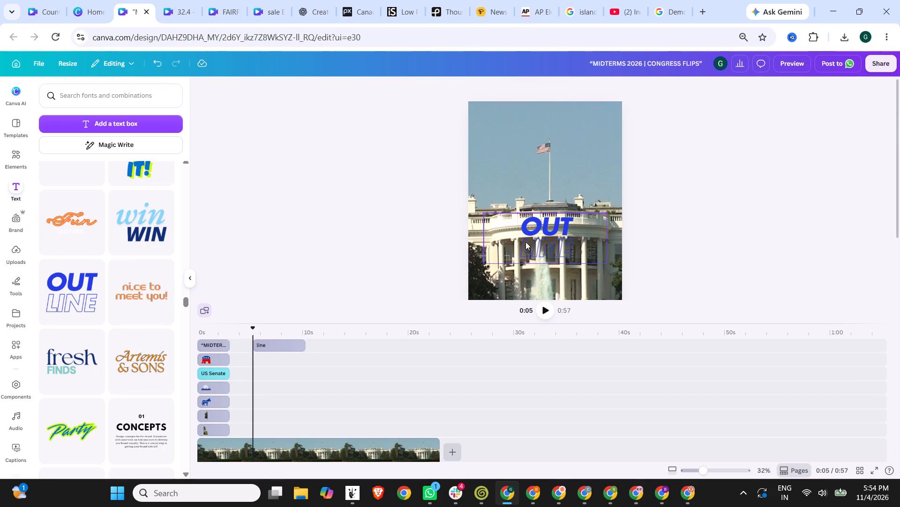
{"action": "left_click_drag", "start_coordinate": [533, 240], "coordinate": [531, 208]}
Replace the word OUT with the copied line "One night. Two chambers. And one five-word promise.".
{"action": "double_click", "coordinate": [548, 217]}
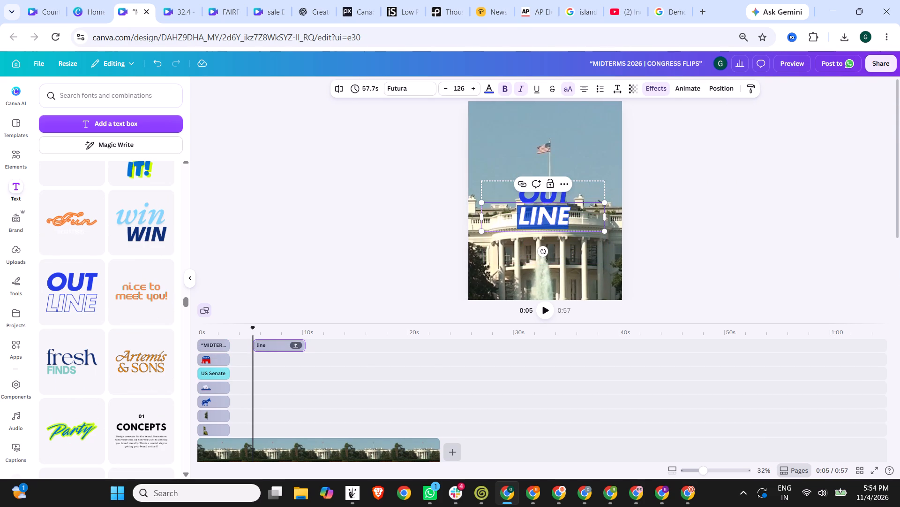
{"action": "left_click", "coordinate": [581, 210]}
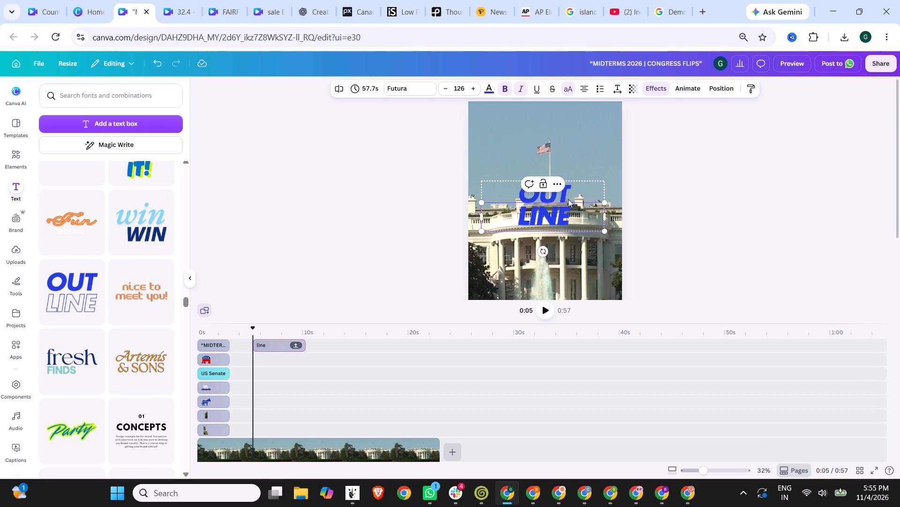
{"action": "double_click", "coordinate": [562, 195]}
{"action": "key", "text": "ctrl+v"}
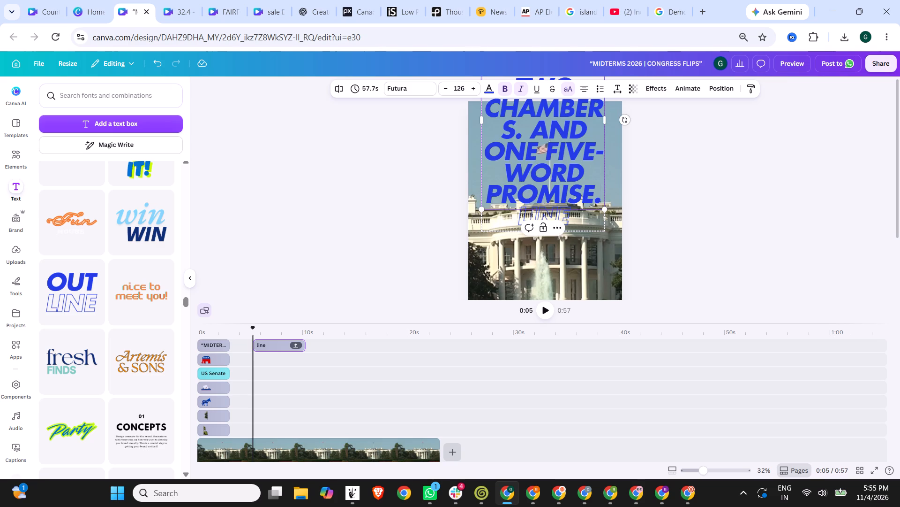
Widen the quote text box on both sides to span the full page width.
{"action": "scroll", "coordinate": [640, 188], "scroll_direction": "up", "scroll_amount": 2}
{"action": "left_click", "coordinate": [537, 128]}
{"action": "left_click", "coordinate": [601, 121]}
{"action": "left_click_drag", "start_coordinate": [607, 122], "coordinate": [623, 121]}
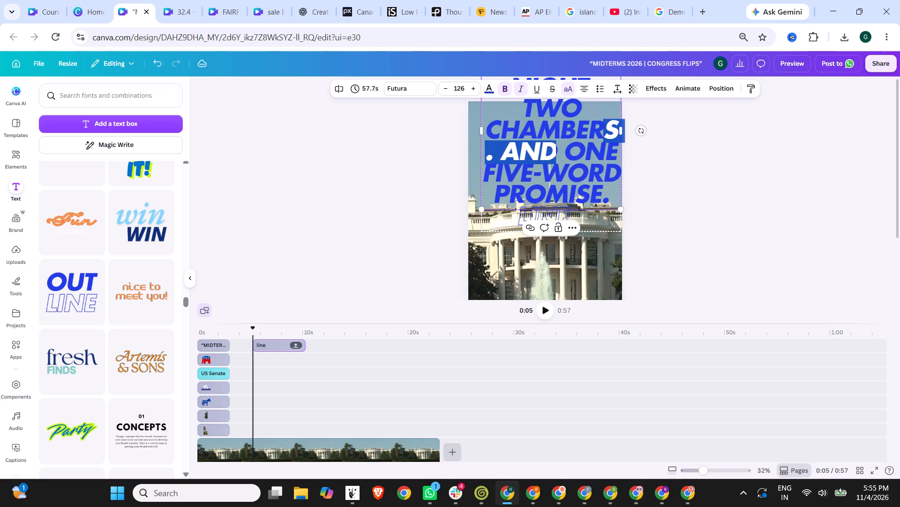
{"action": "left_click", "coordinate": [483, 134]}
{"action": "left_click_drag", "start_coordinate": [480, 131], "coordinate": [465, 133]}
{"action": "scroll", "coordinate": [742, 201], "scroll_direction": "down", "scroll_amount": 1}
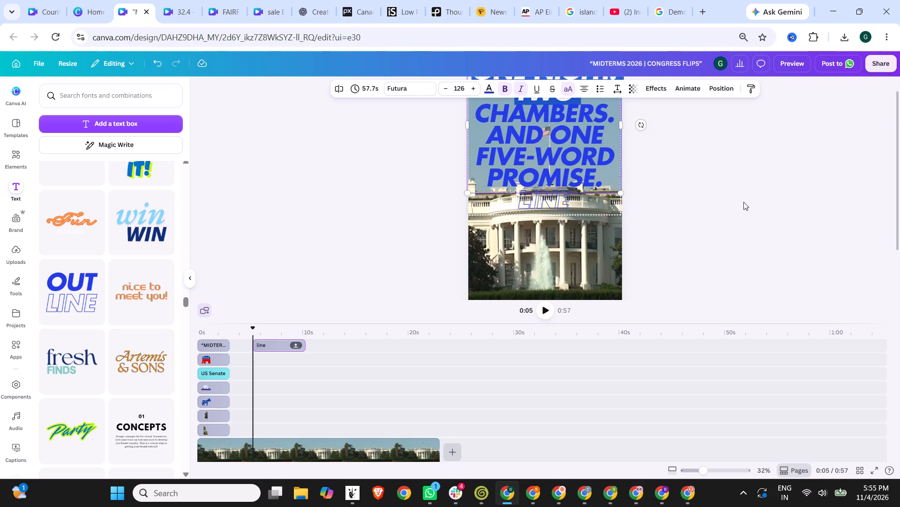
Move the quote text group down so that all its lines sit within the page over the White House.
{"action": "scroll", "coordinate": [707, 220], "scroll_direction": "up", "scroll_amount": 3}
{"action": "left_click", "coordinate": [559, 157]}
{"action": "scroll", "coordinate": [643, 179], "scroll_direction": "up", "scroll_amount": 1}
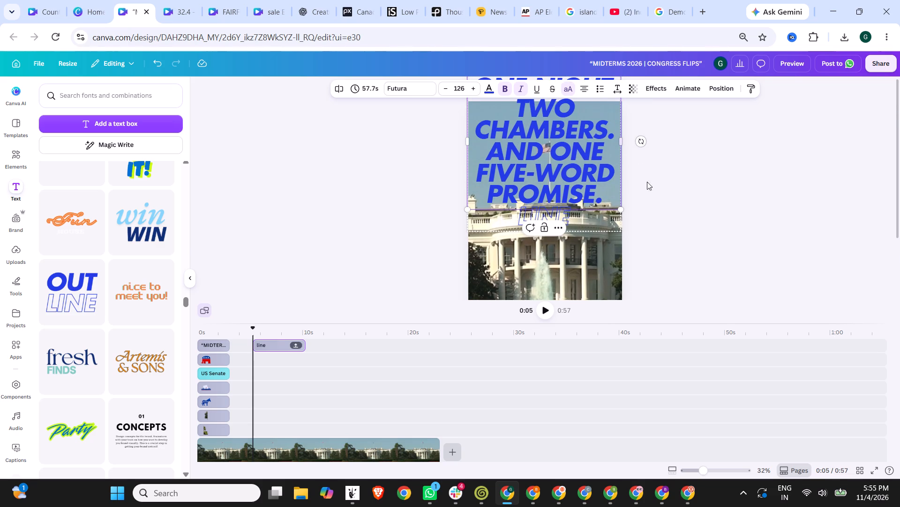
{"action": "scroll", "coordinate": [627, 194], "scroll_direction": "up", "scroll_amount": 2}
{"action": "left_click", "coordinate": [726, 186]}
{"action": "left_click_drag", "start_coordinate": [530, 178], "coordinate": [518, 268]}
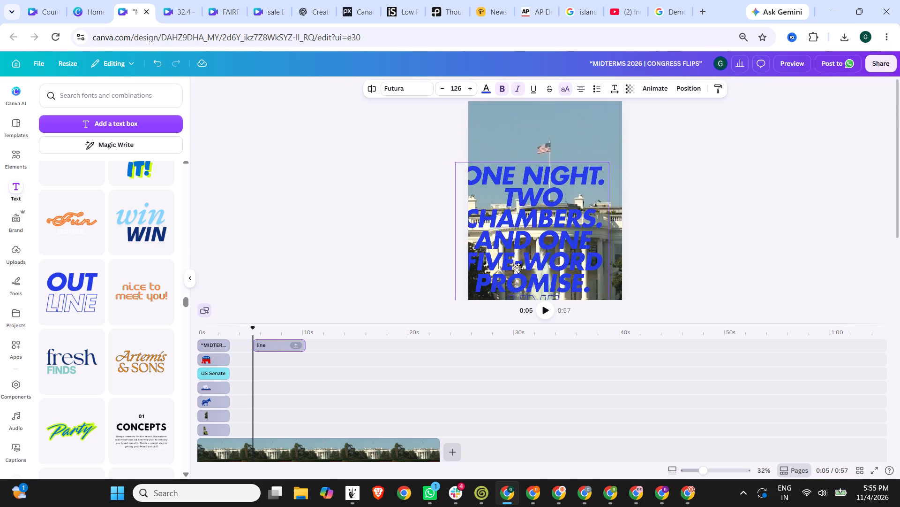
{"action": "left_click_drag", "start_coordinate": [518, 268], "coordinate": [532, 278]}
{"action": "scroll", "coordinate": [722, 178], "scroll_direction": "down", "scroll_amount": 1}
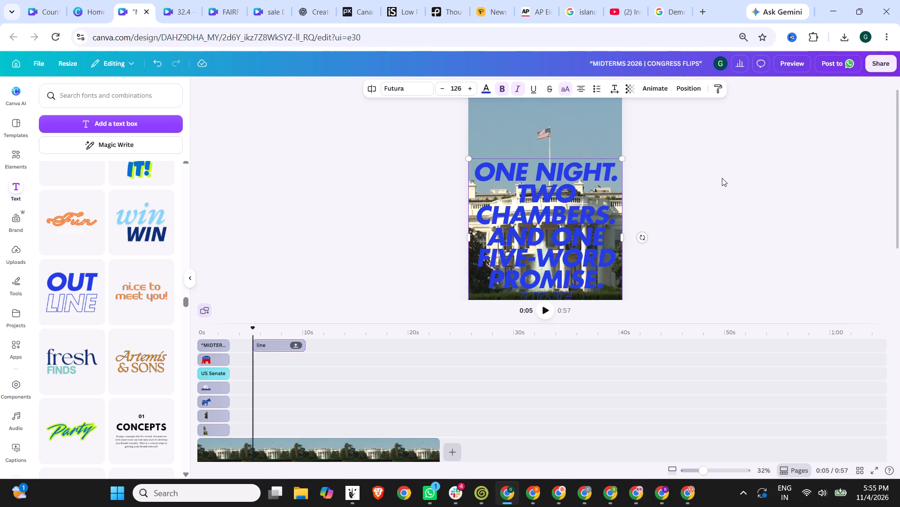
Insert a line break after "AND" so that "ONE FIVE-WORD PROMISE." starts on a new line.
{"action": "left_click", "coordinate": [558, 210]}
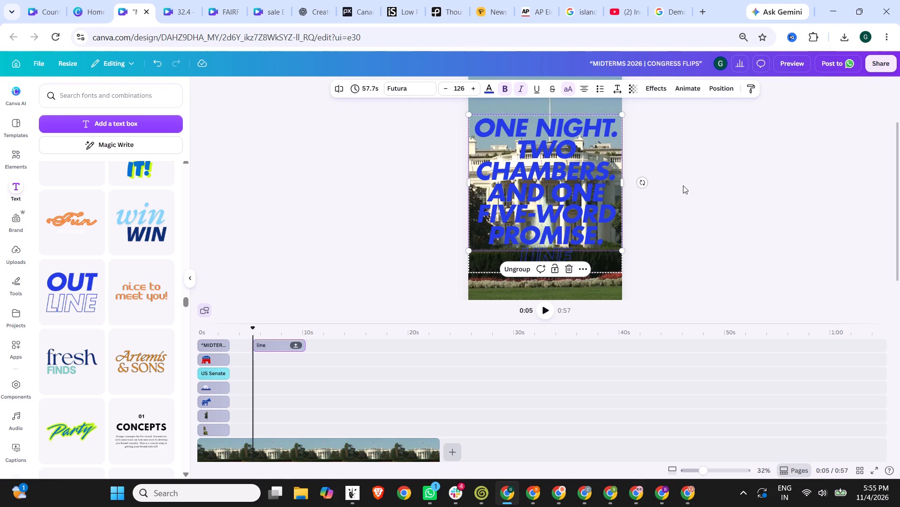
{"action": "left_click", "coordinate": [581, 219]}
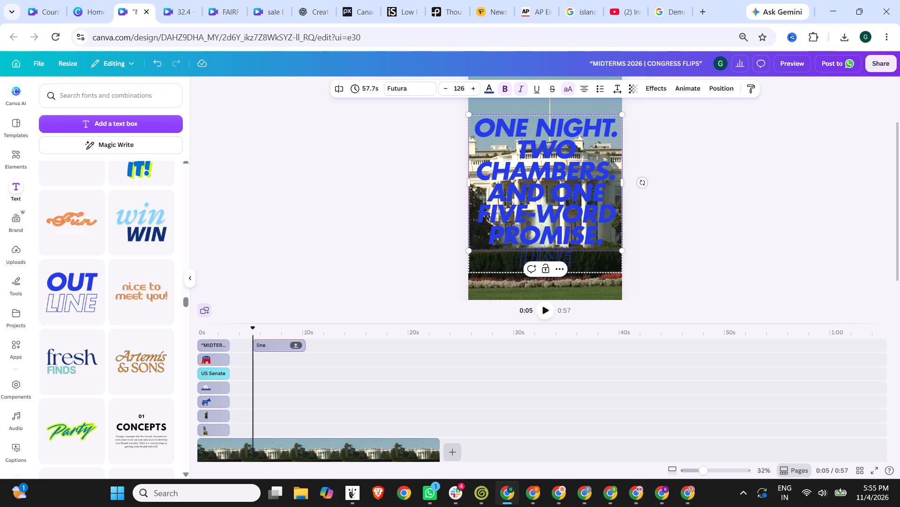
{"action": "left_click", "coordinate": [554, 189]}
{"action": "key", "text": "Return"}
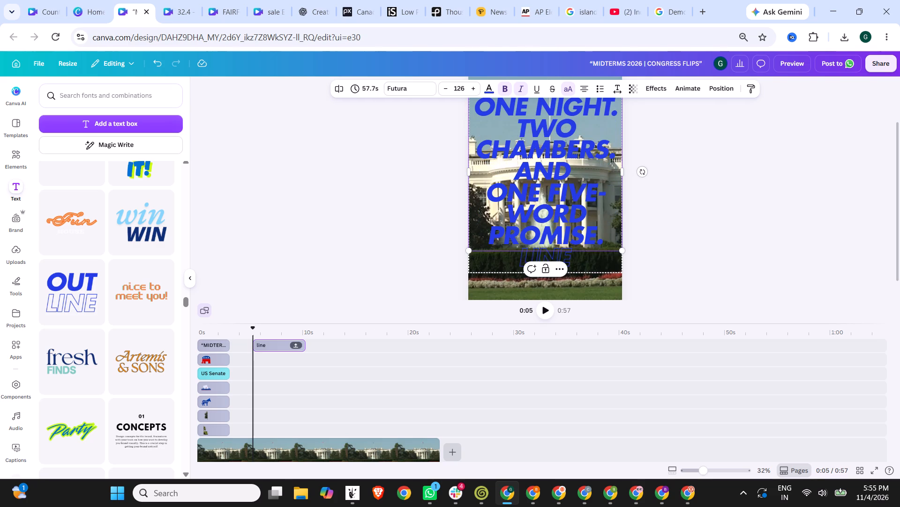
Delete the leftover outlined LINE text beneath the quote.
{"action": "left_click", "coordinate": [572, 257]}
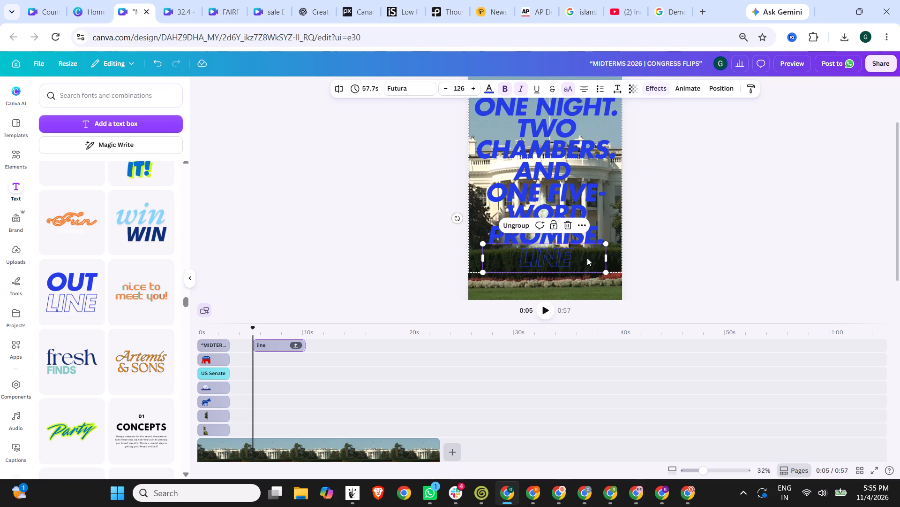
{"action": "key", "text": "Delete"}
{"action": "left_click", "coordinate": [579, 233]}
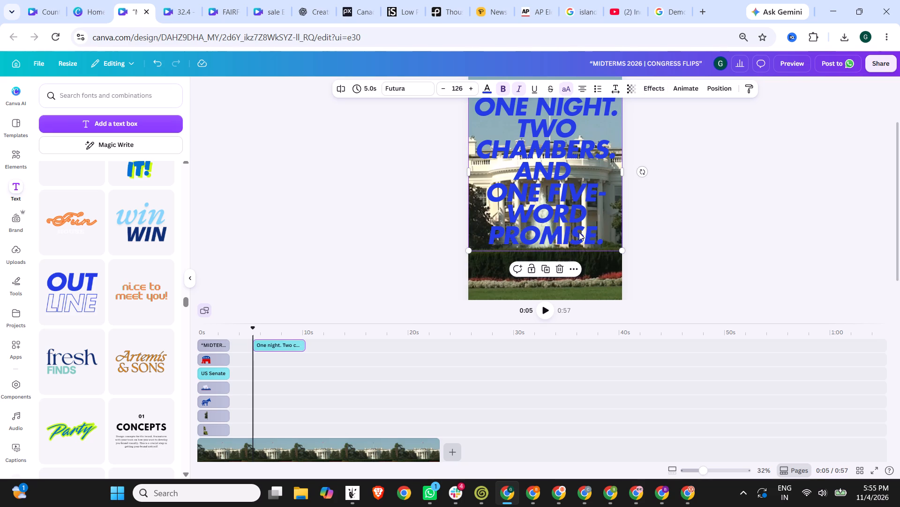
Reduce the font size of "ONE FIVE-WORD PROMISE." in the quote text to 88.6.
{"action": "left_click", "coordinate": [605, 234]}
{"action": "left_click_drag", "start_coordinate": [608, 241], "coordinate": [514, 214]}
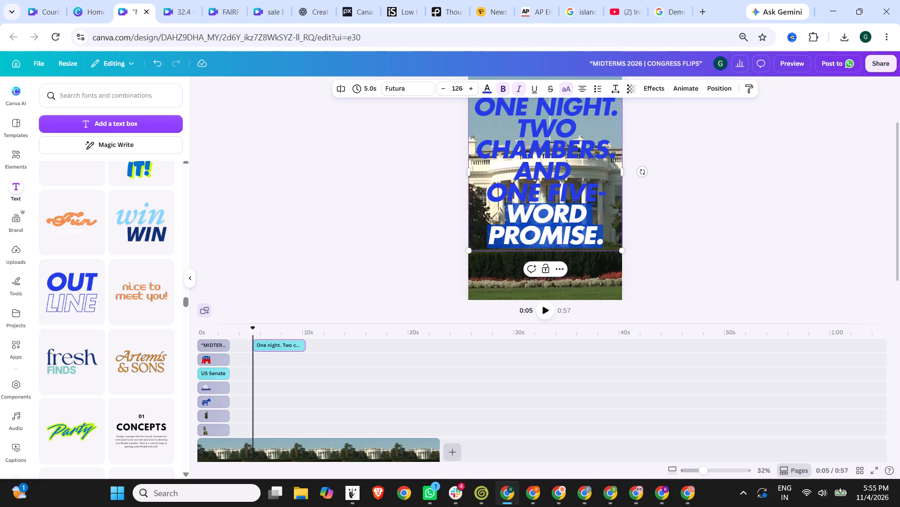
{"action": "left_click_drag", "start_coordinate": [514, 214], "coordinate": [484, 193]}
{"action": "left_click", "coordinate": [444, 87]}
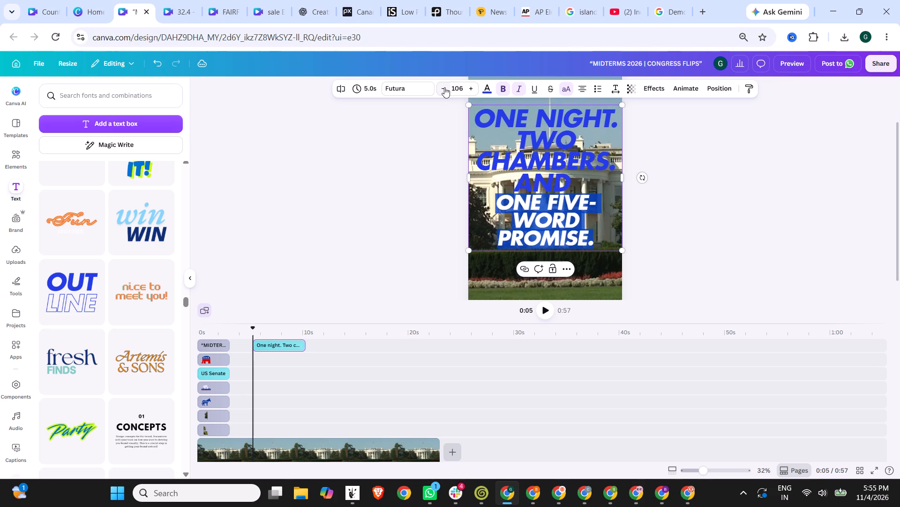
{"action": "double_click", "coordinate": [444, 87]}
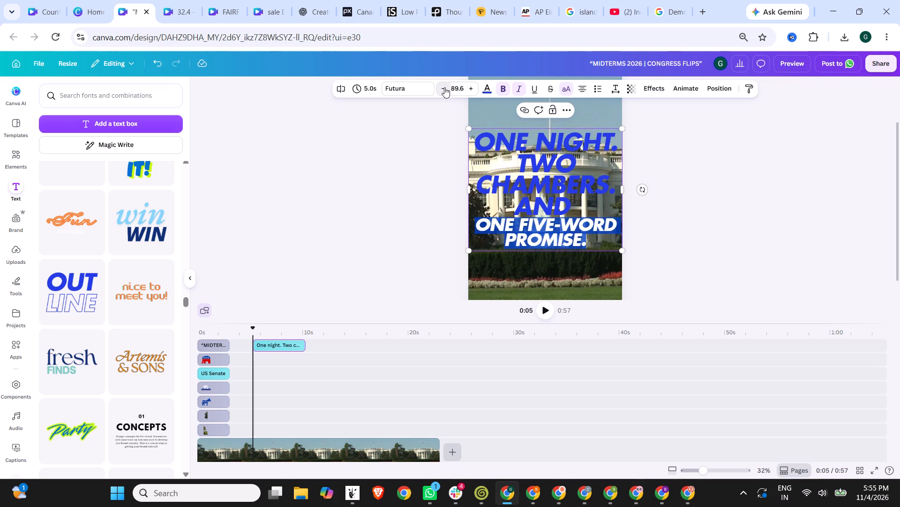
{"action": "left_click", "coordinate": [756, 200]}
Reduce the font size of "ONE NIGHT. TWO CHAMBERS. AND" to 92.6 so that "TWO CHAMBERS." fits on one line.
{"action": "left_click", "coordinate": [552, 184]}
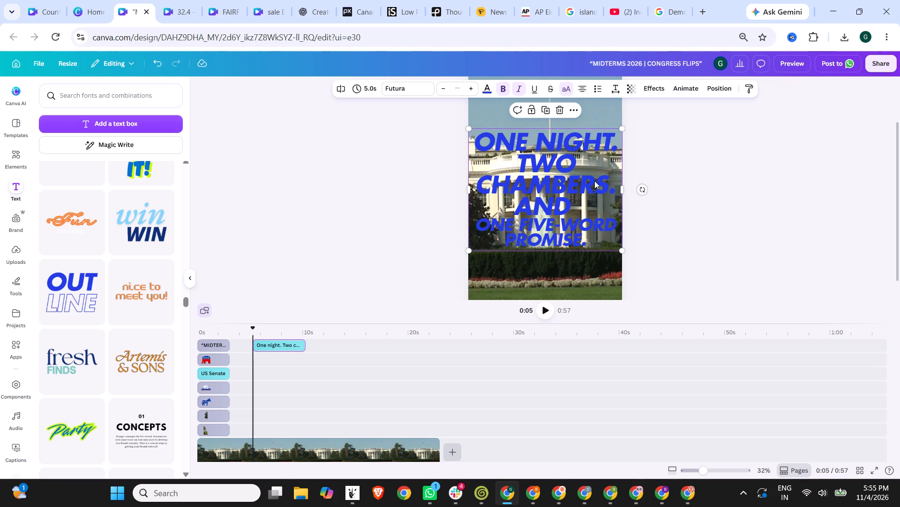
{"action": "left_click", "coordinate": [594, 181]}
{"action": "scroll", "coordinate": [607, 180], "scroll_direction": "down", "scroll_amount": 1}
{"action": "left_click", "coordinate": [611, 180]}
{"action": "left_click_drag", "start_coordinate": [614, 167], "coordinate": [512, 140]}
{"action": "left_click", "coordinate": [442, 86]}
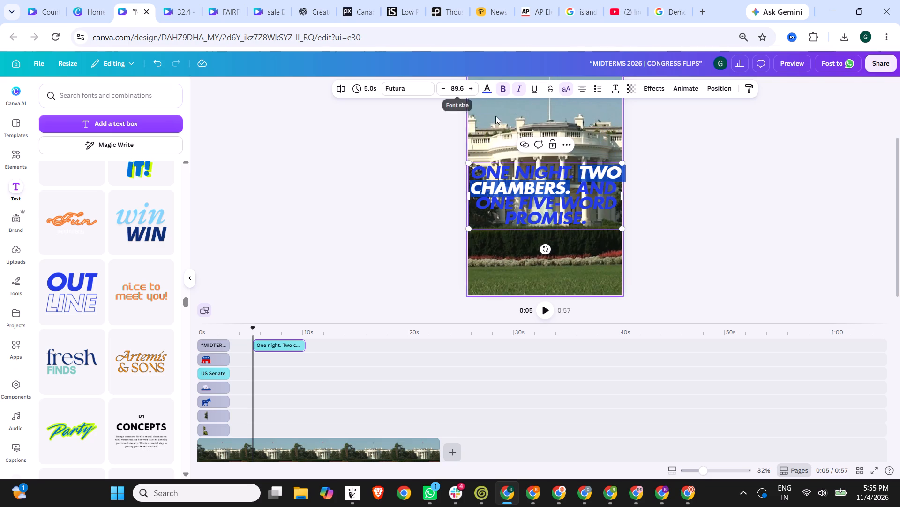
{"action": "left_click", "coordinate": [469, 84]}
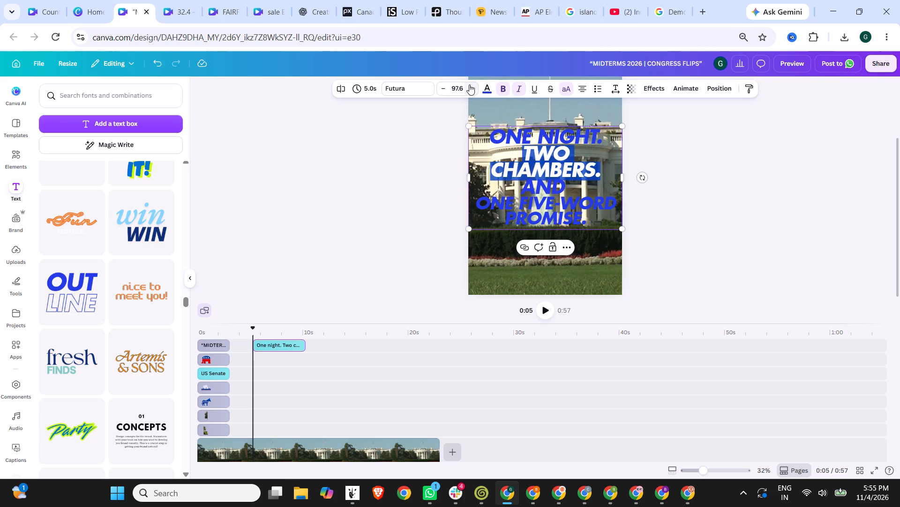
{"action": "triple_click", "coordinate": [442, 84]}
{"action": "triple_click", "coordinate": [442, 84]}
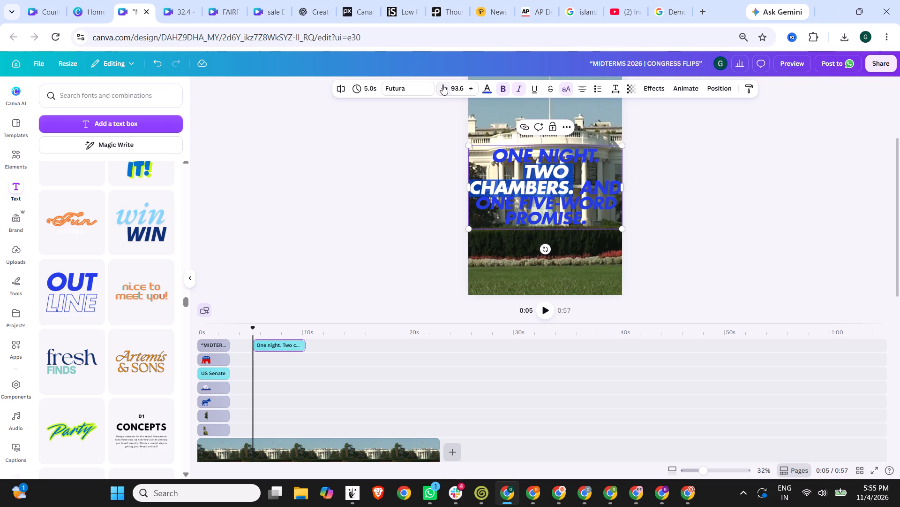
{"action": "left_click", "coordinate": [759, 196]}
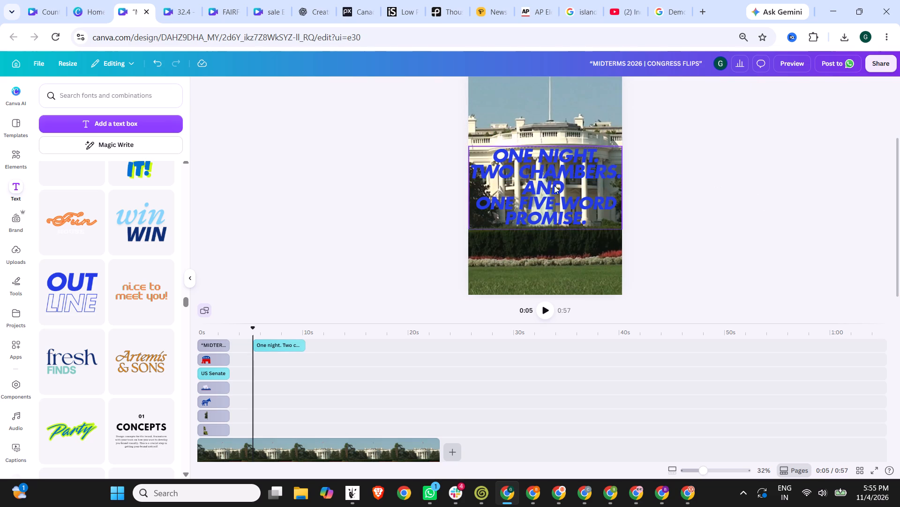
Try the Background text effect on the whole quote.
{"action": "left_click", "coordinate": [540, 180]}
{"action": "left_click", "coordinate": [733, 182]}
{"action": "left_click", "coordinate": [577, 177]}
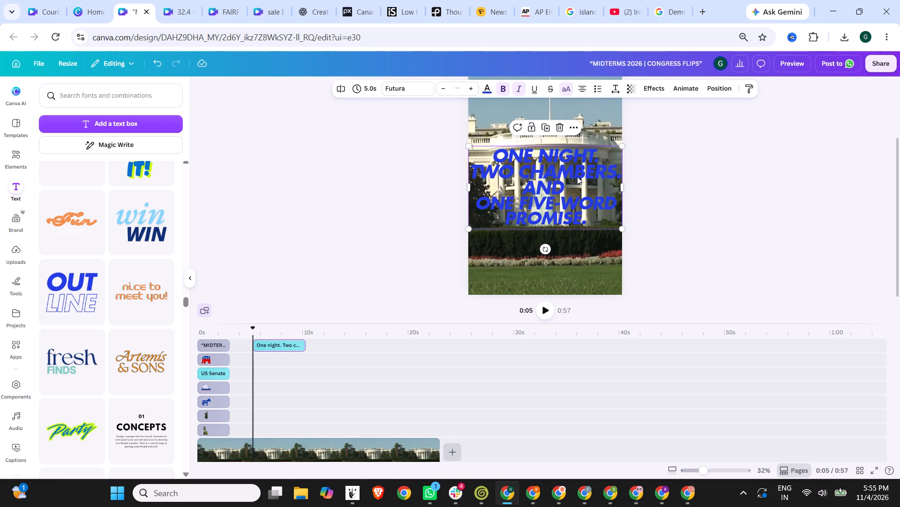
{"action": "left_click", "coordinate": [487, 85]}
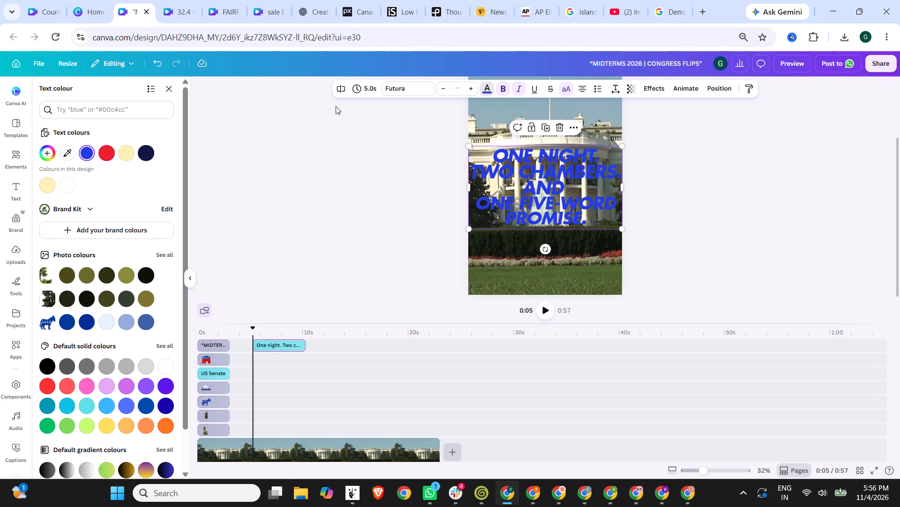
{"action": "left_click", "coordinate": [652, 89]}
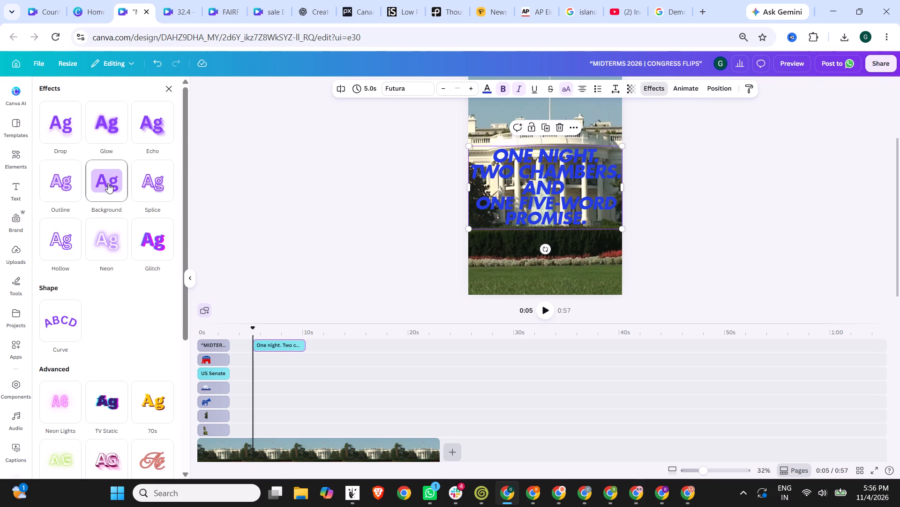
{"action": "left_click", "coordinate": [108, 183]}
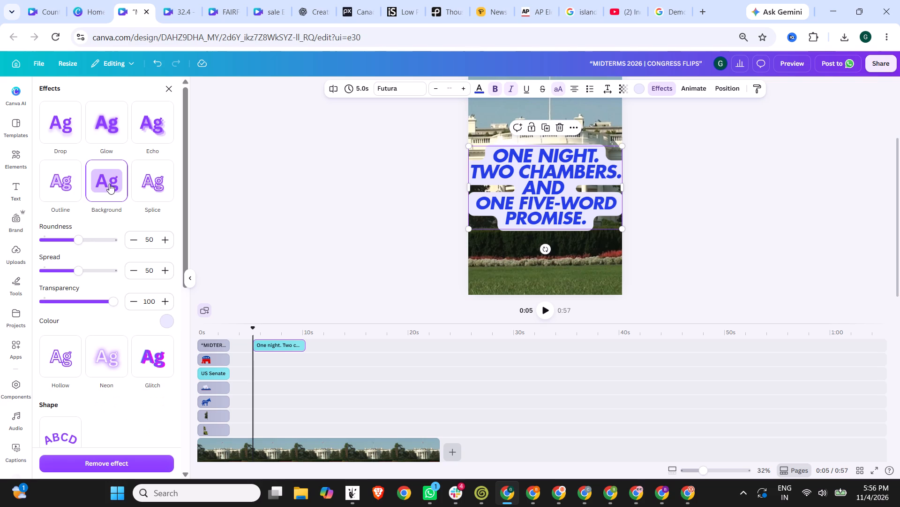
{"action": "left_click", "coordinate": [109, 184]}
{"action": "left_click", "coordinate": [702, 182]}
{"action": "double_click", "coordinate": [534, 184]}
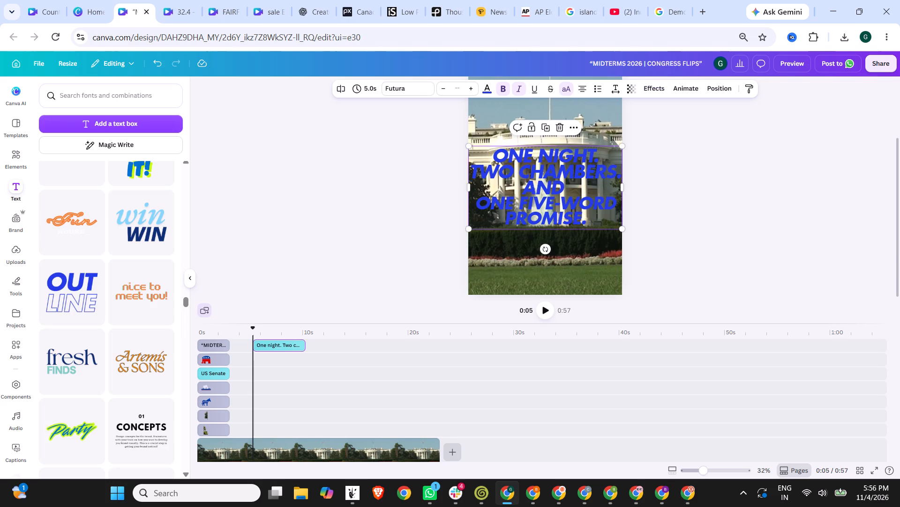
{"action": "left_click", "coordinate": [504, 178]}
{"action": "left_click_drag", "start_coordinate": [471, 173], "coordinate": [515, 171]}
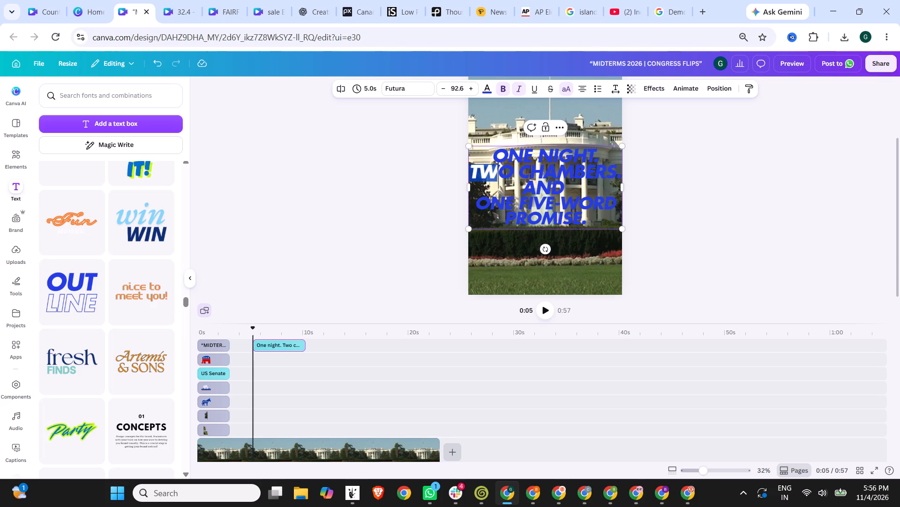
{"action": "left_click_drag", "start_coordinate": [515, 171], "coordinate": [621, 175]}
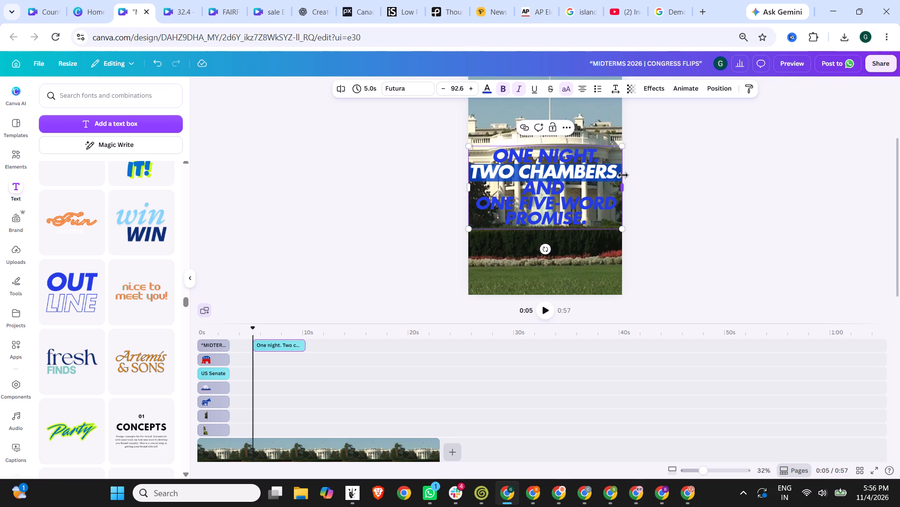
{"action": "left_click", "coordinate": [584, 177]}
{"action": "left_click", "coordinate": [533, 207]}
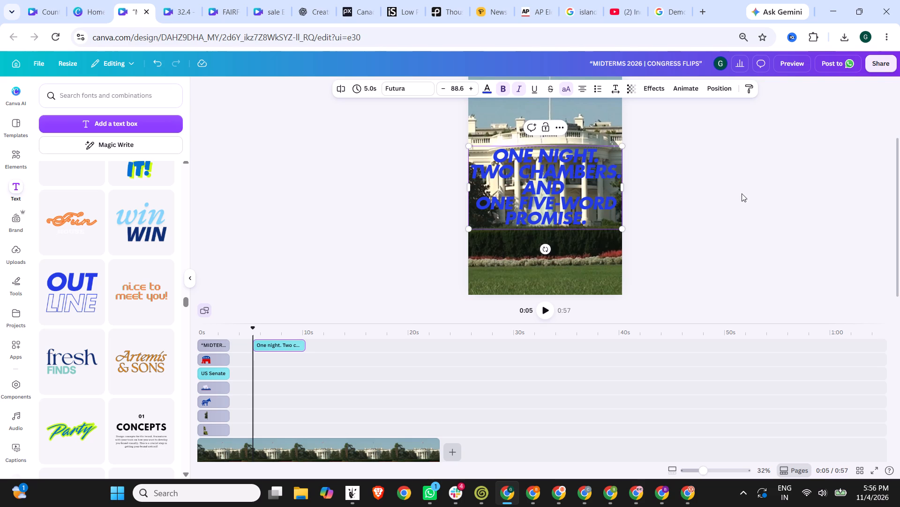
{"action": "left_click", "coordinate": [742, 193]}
Move the quote text up over the White House and place a duplicate of it directly below.
{"action": "left_click_drag", "start_coordinate": [560, 219], "coordinate": [557, 181]}
{"action": "left_click", "coordinate": [556, 168]}
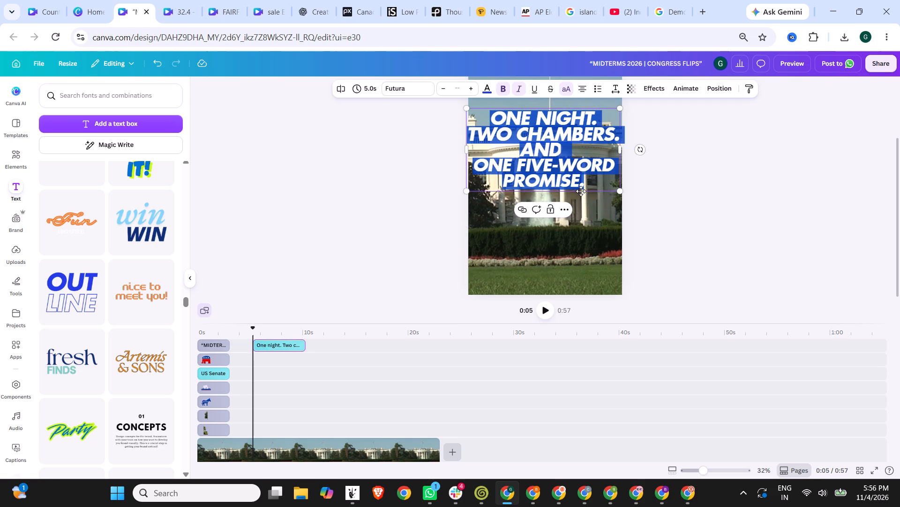
{"action": "left_click", "coordinate": [586, 203]}
{"action": "left_click", "coordinate": [582, 181]}
{"action": "key", "text": "ctrl+c"}
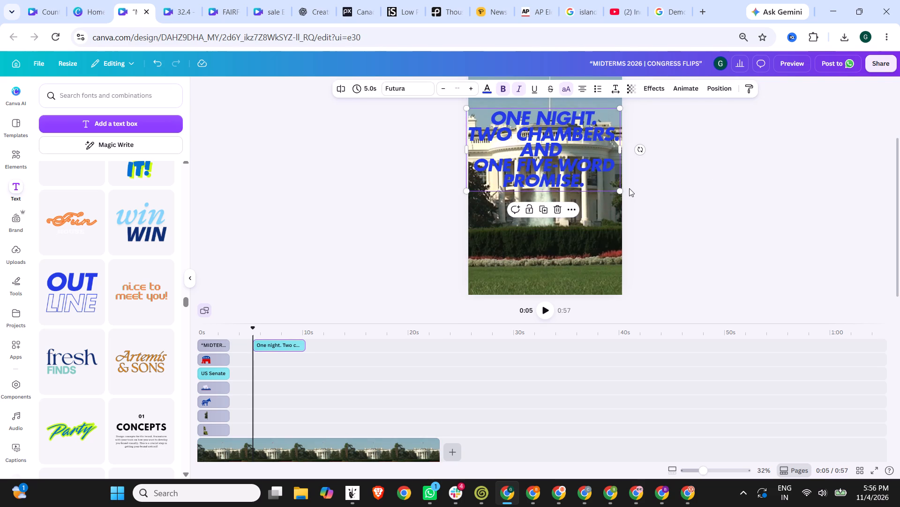
{"action": "key", "text": "ctrl+v"}
{"action": "left_click_drag", "start_coordinate": [580, 182], "coordinate": [580, 262]}
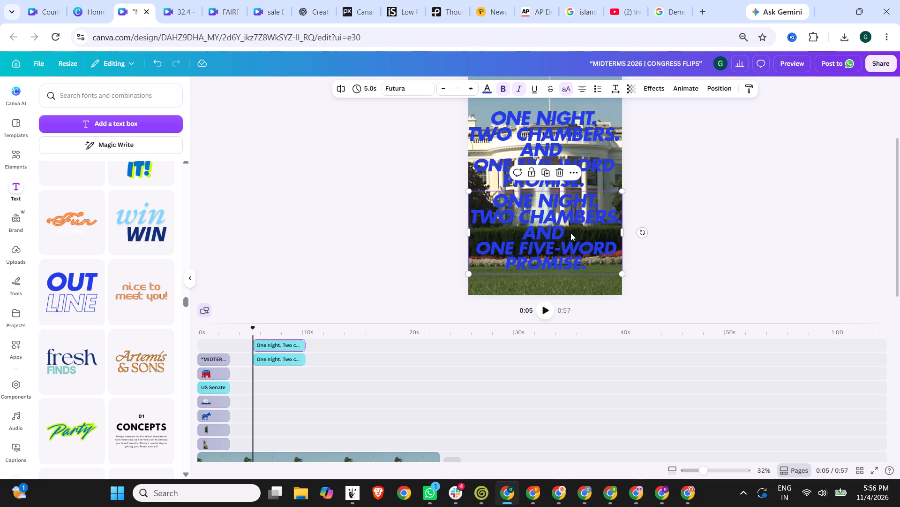
Cut the "TWO CHAMBERS." line from the upper quote and replace all of the duplicate's text with it.
{"action": "double_click", "coordinate": [555, 147]}
{"action": "left_click", "coordinate": [465, 134]}
{"action": "left_click", "coordinate": [470, 133]}
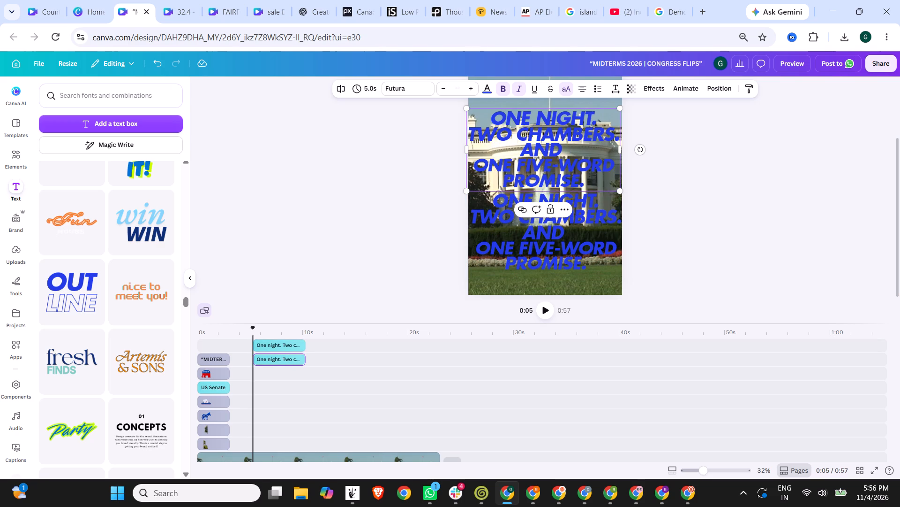
{"action": "left_click_drag", "start_coordinate": [470, 132], "coordinate": [621, 131]}
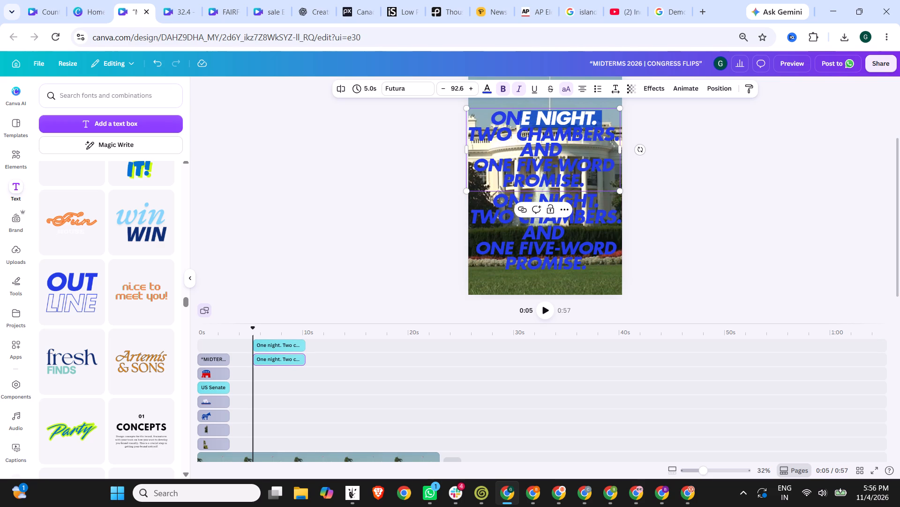
{"action": "left_click_drag", "start_coordinate": [618, 133], "coordinate": [467, 138]}
{"action": "key", "text": "ctrl+x"}
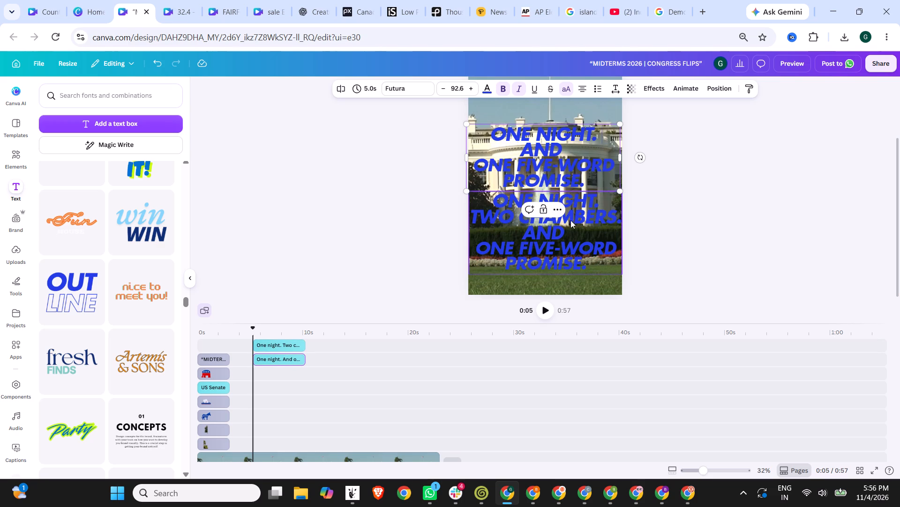
{"action": "left_click", "coordinate": [597, 217]}
{"action": "left_click", "coordinate": [581, 251]}
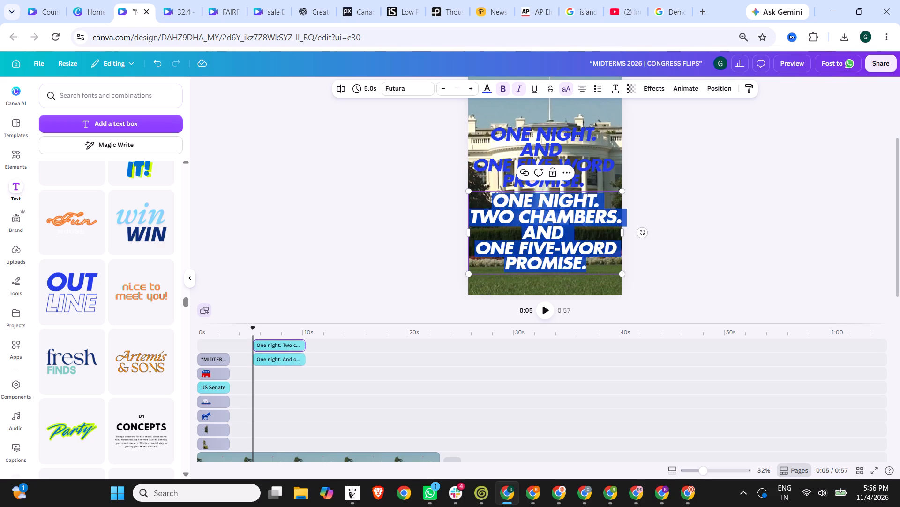
{"action": "key", "text": "ctrl+v"}
{"action": "left_click", "coordinate": [716, 229]}
Move the separate "TWO CHAMBERS." text up to just beneath the remaining quote lines.
{"action": "left_click_drag", "start_coordinate": [590, 266], "coordinate": [592, 227]}
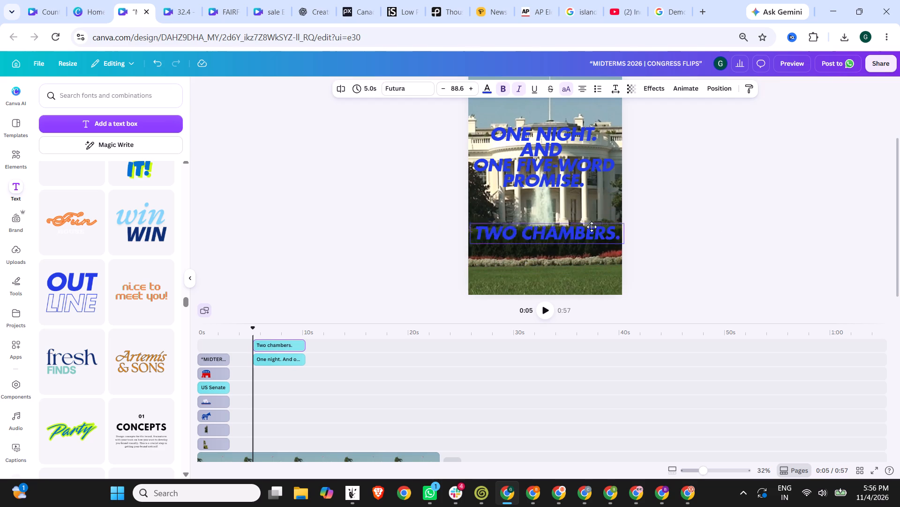
{"action": "left_click_drag", "start_coordinate": [592, 227], "coordinate": [589, 201]}
{"action": "left_click", "coordinate": [596, 166]}
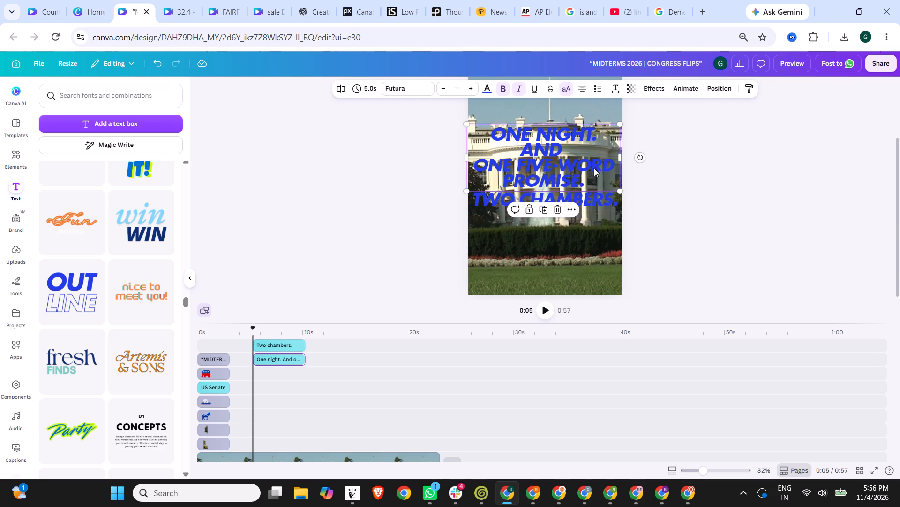
{"action": "double_click", "coordinate": [573, 171]}
{"action": "left_click", "coordinate": [661, 173]}
Duplicate the separate "TWO CHAMBERS." text and place the copy below it.
{"action": "left_click", "coordinate": [571, 208]}
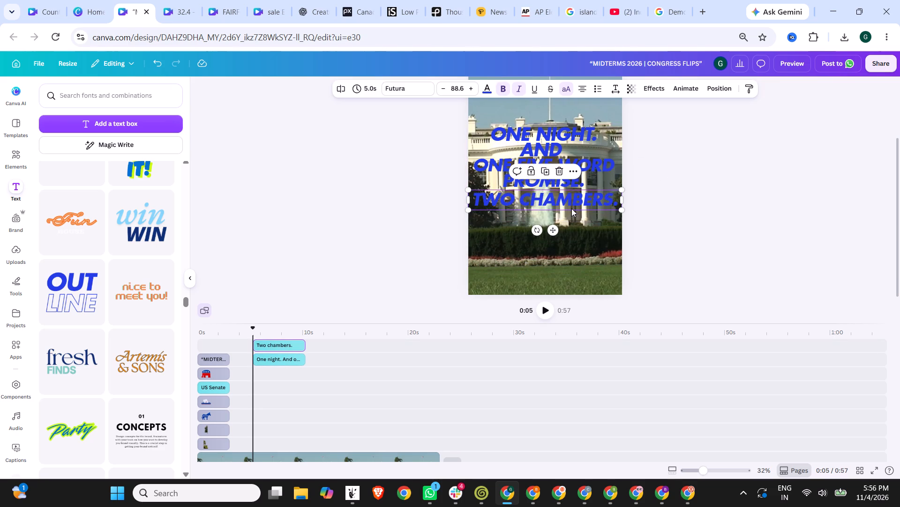
{"action": "key", "text": "ctrl+c"}
{"action": "key", "text": "ctrl+v"}
{"action": "left_click_drag", "start_coordinate": [583, 207], "coordinate": [583, 233]}
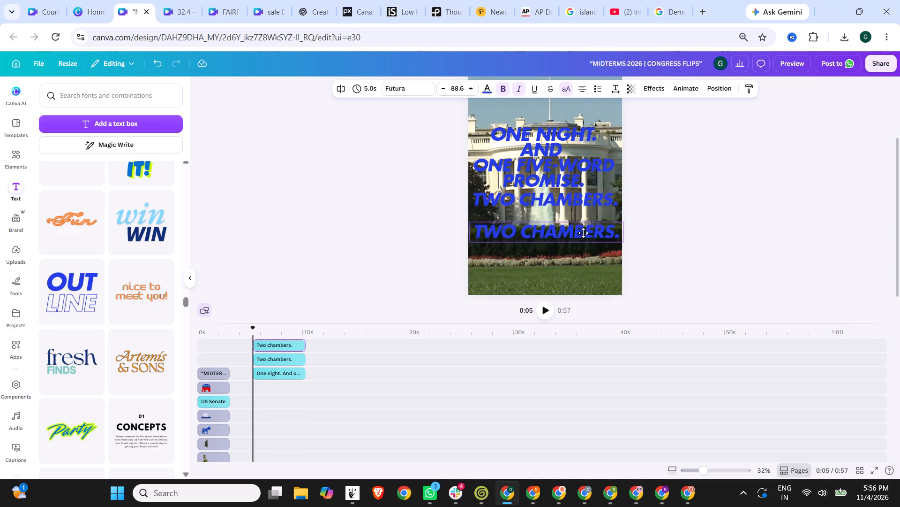
{"action": "left_click_drag", "start_coordinate": [583, 233], "coordinate": [584, 230]}
Replace the lower copy's text with "ONE FIVE-WORD PROMISE." copied from the upper quote, and position it just beneath "TWO CHAMBERS.".
{"action": "double_click", "coordinate": [558, 166]}
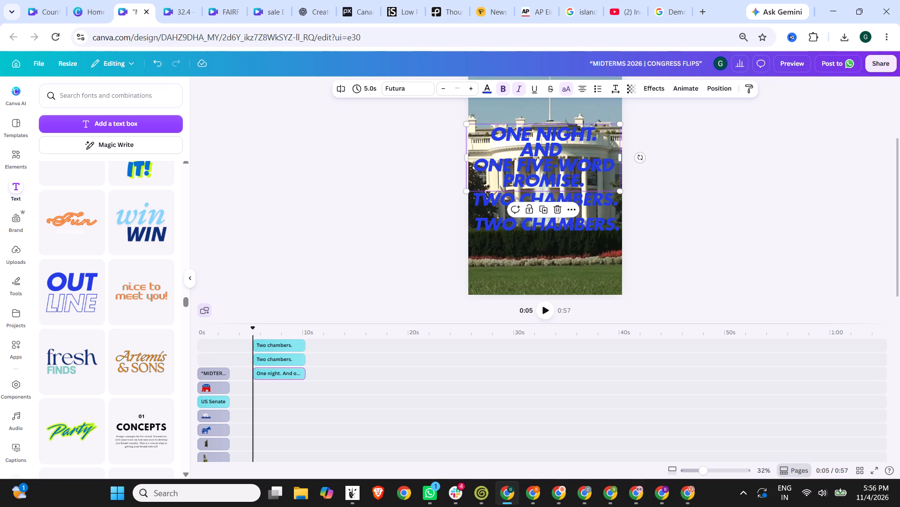
{"action": "left_click_drag", "start_coordinate": [518, 164], "coordinate": [597, 179]}
{"action": "left_click", "coordinate": [541, 163]}
{"action": "left_click_drag", "start_coordinate": [475, 164], "coordinate": [594, 166]}
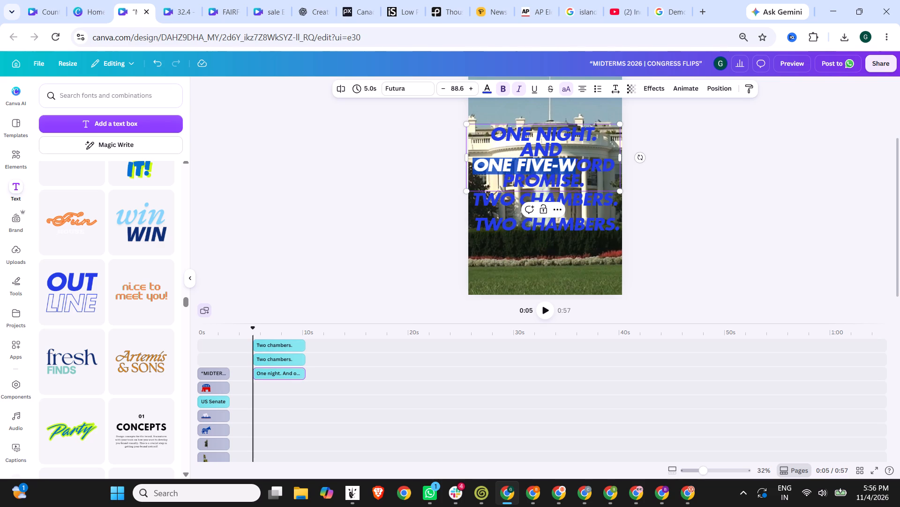
{"action": "left_click_drag", "start_coordinate": [594, 166], "coordinate": [604, 180]}
{"action": "key", "text": "ctrl+c"}
{"action": "triple_click", "coordinate": [565, 228]}
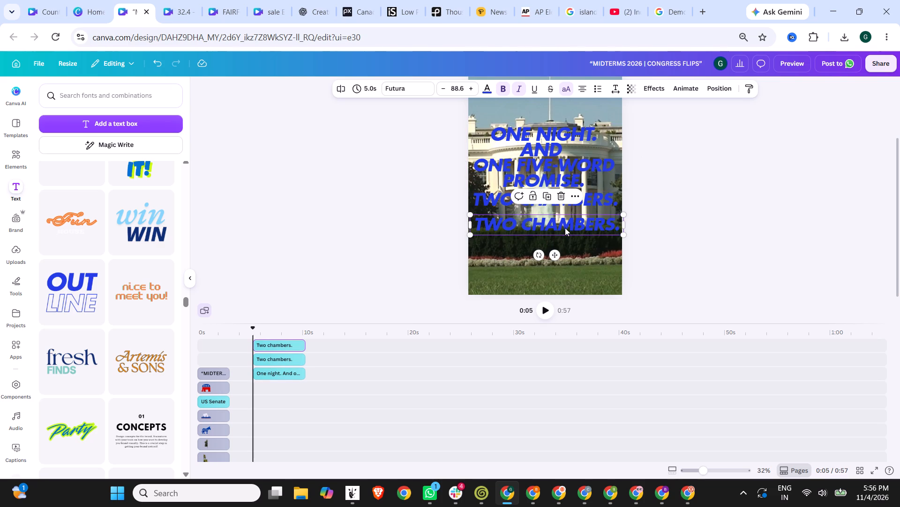
{"action": "key", "text": "ctrl+v"}
{"action": "left_click", "coordinate": [717, 230]}
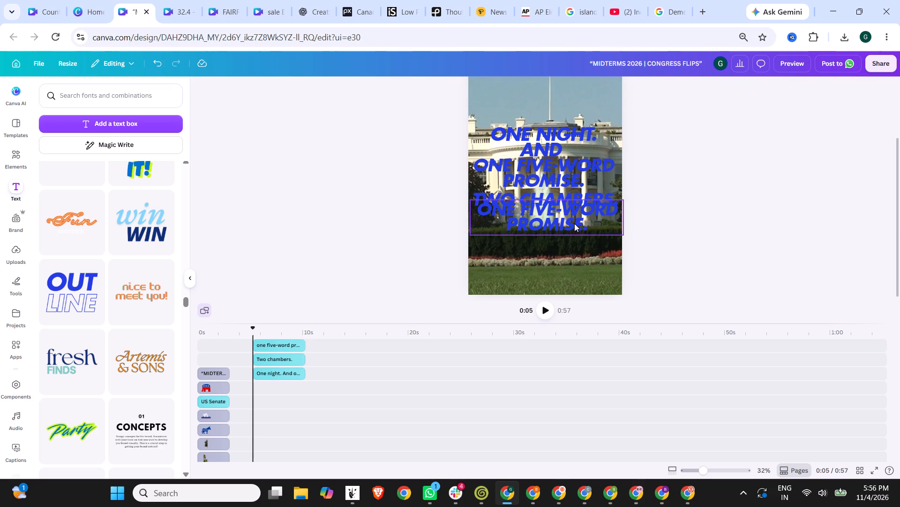
{"action": "left_click_drag", "start_coordinate": [574, 223], "coordinate": [573, 232]}
Delete "AND ONE FIVE-WORD PROMISE." from the upper quote so that it contains only "ONE NIGHT.".
{"action": "double_click", "coordinate": [569, 166]}
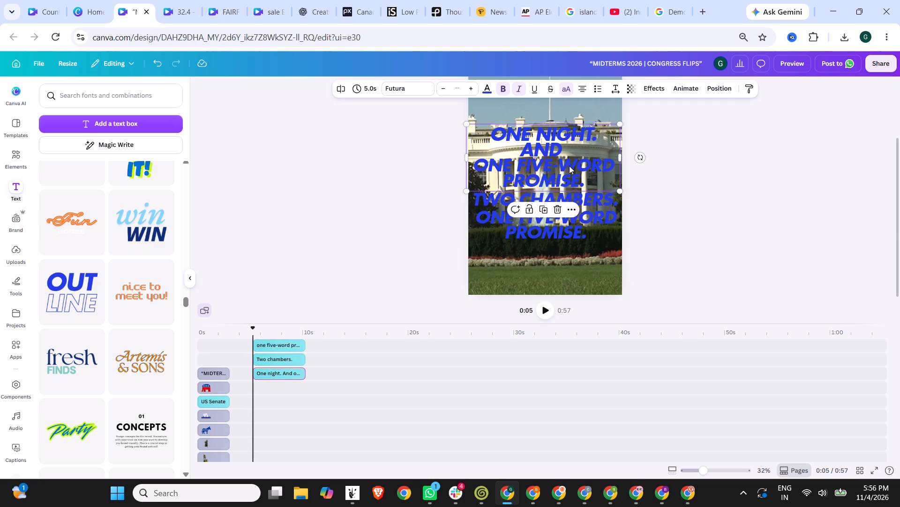
{"action": "left_click_drag", "start_coordinate": [593, 178], "coordinate": [521, 148]}
{"action": "key", "text": "BackSpace"}
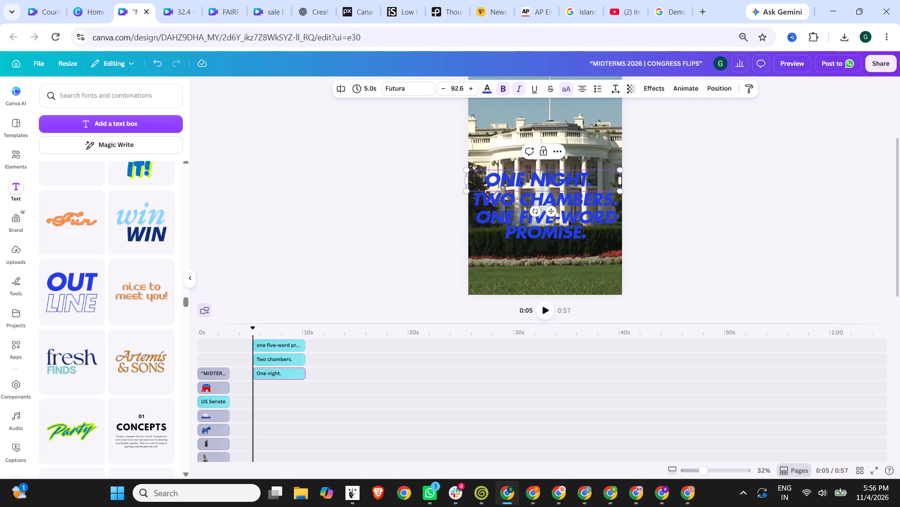
{"action": "left_click", "coordinate": [691, 150]}
Move the "ONE NIGHT." text up, leaving a gap above "TWO CHAMBERS.".
{"action": "left_click_drag", "start_coordinate": [584, 178], "coordinate": [586, 157]}
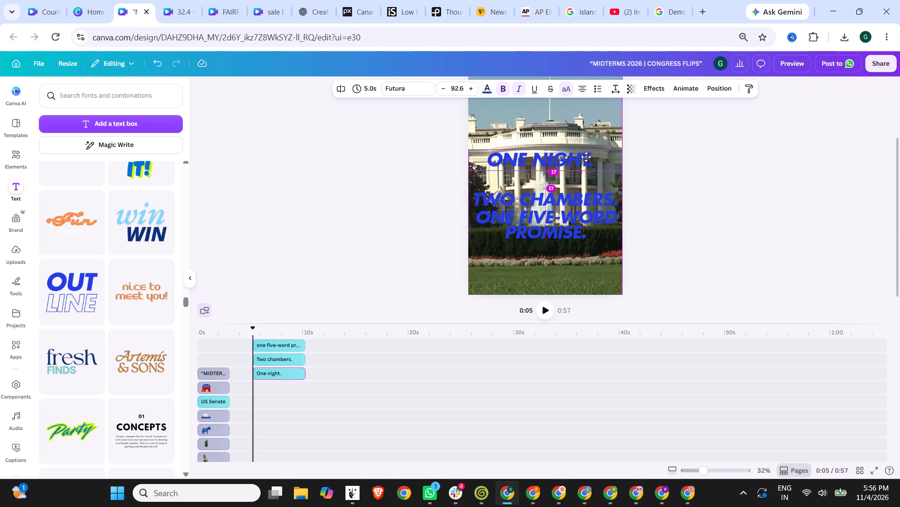
{"action": "left_click_drag", "start_coordinate": [586, 157], "coordinate": [585, 153]}
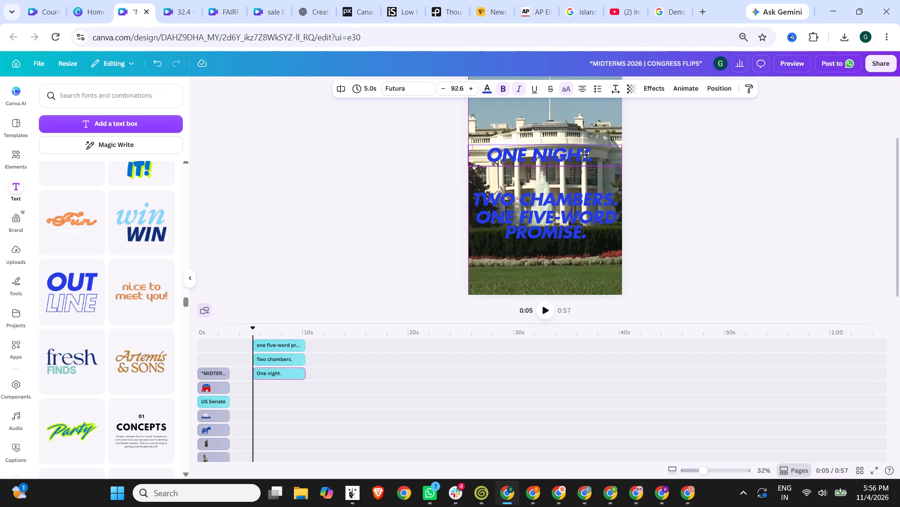
Move "TWO CHAMBERS." and "ONE FIVE-WORD PROMISE." up beneath "ONE NIGHT." so the three text lines are evenly spaced.
{"action": "left_click_drag", "start_coordinate": [585, 153], "coordinate": [585, 153]}
{"action": "left_click_drag", "start_coordinate": [585, 196], "coordinate": [585, 197]}
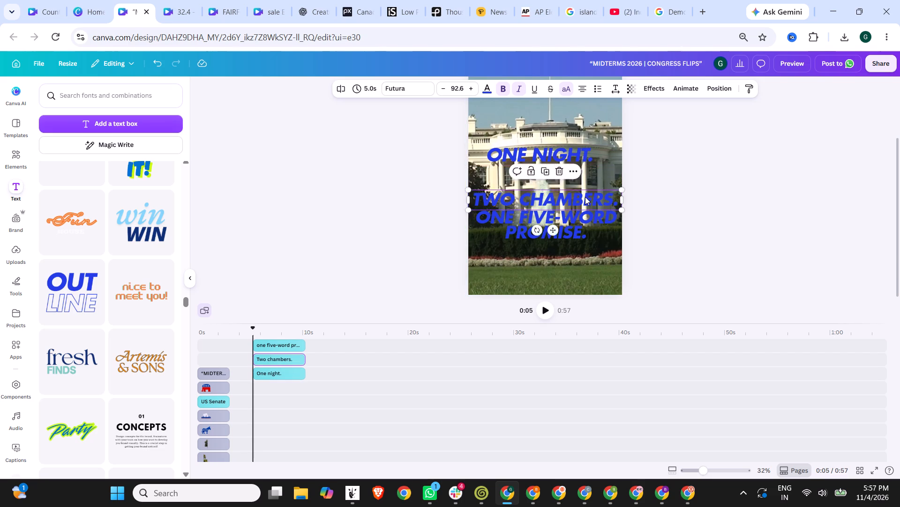
{"action": "left_click_drag", "start_coordinate": [585, 197], "coordinate": [585, 181]}
{"action": "left_click_drag", "start_coordinate": [587, 227], "coordinate": [587, 217]}
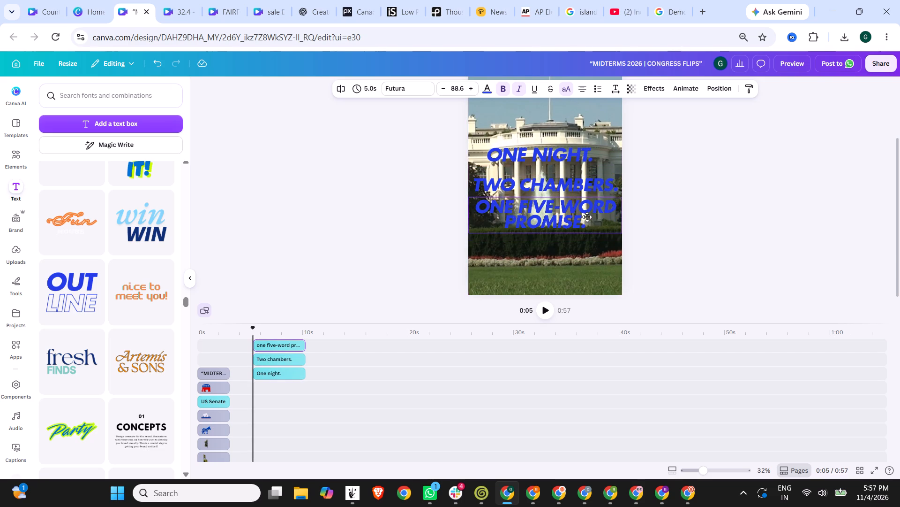
{"action": "left_click_drag", "start_coordinate": [587, 217], "coordinate": [586, 223]}
{"action": "left_click", "coordinate": [703, 202]}
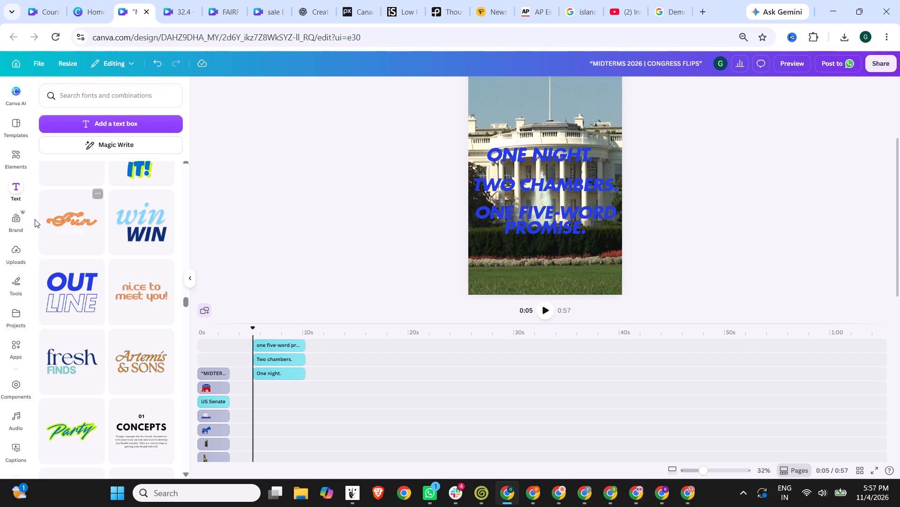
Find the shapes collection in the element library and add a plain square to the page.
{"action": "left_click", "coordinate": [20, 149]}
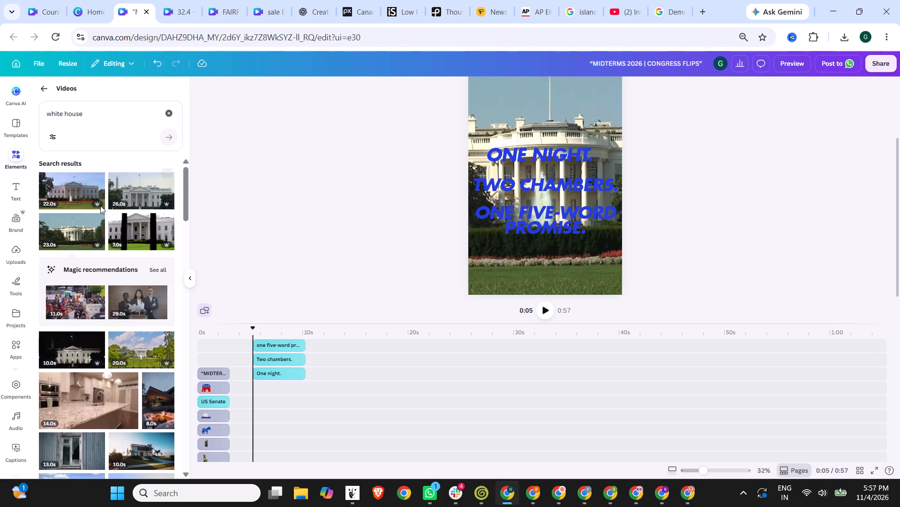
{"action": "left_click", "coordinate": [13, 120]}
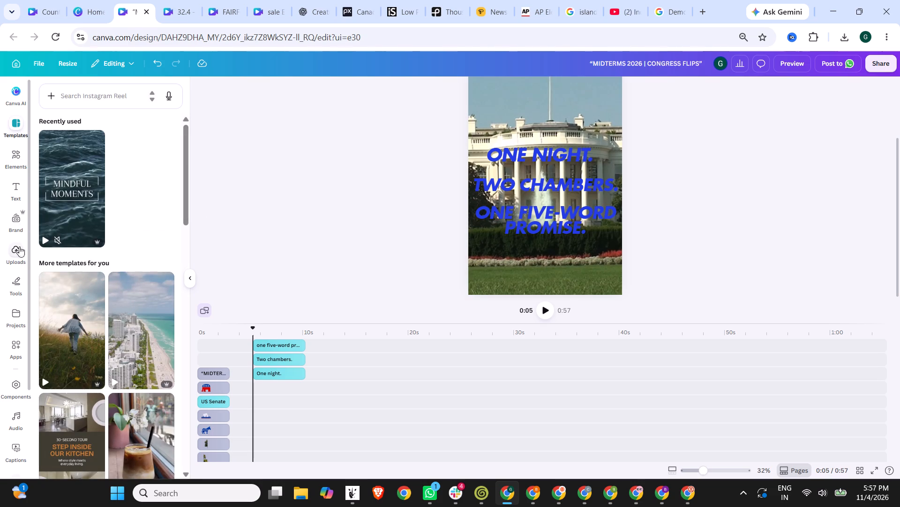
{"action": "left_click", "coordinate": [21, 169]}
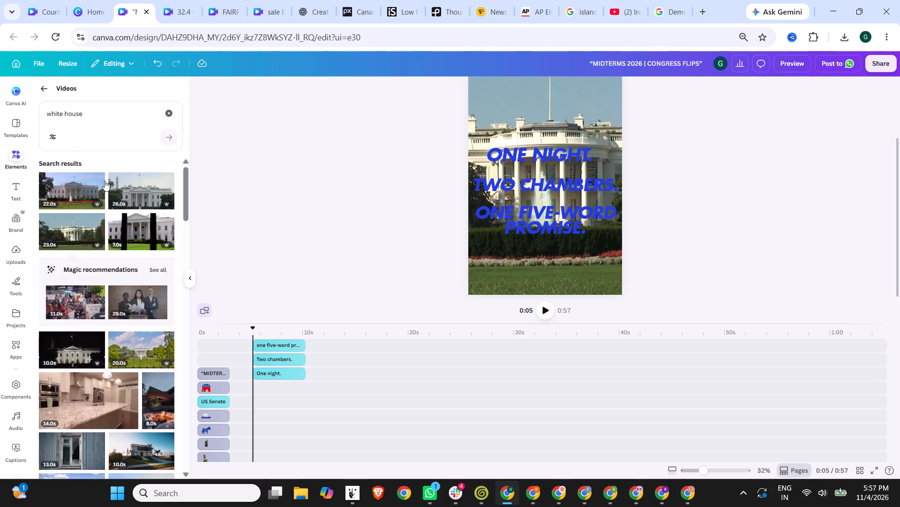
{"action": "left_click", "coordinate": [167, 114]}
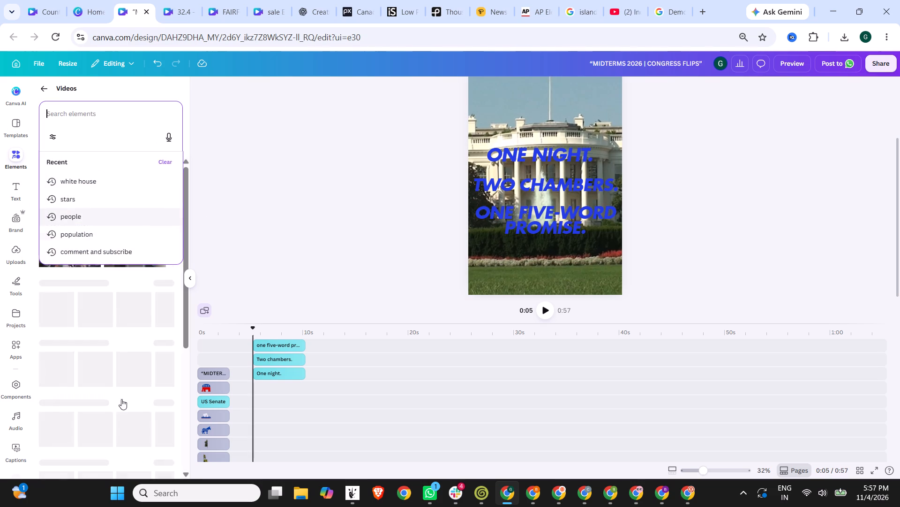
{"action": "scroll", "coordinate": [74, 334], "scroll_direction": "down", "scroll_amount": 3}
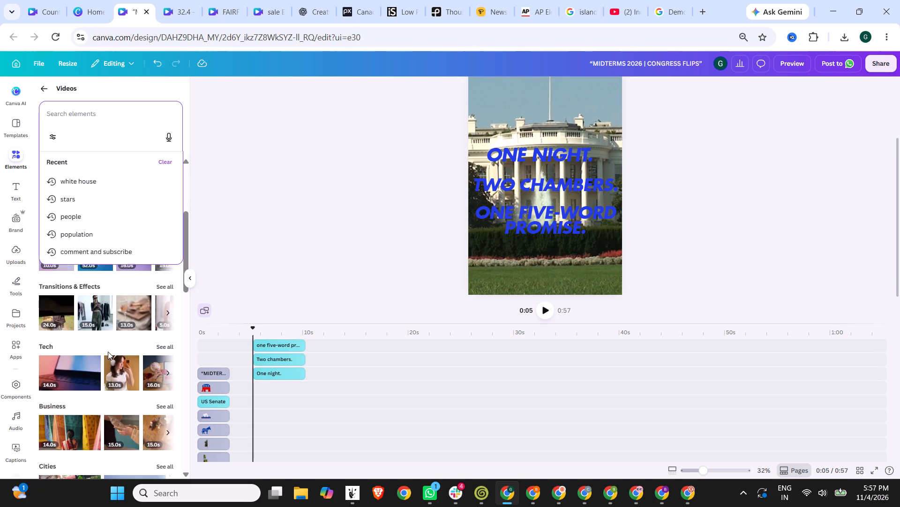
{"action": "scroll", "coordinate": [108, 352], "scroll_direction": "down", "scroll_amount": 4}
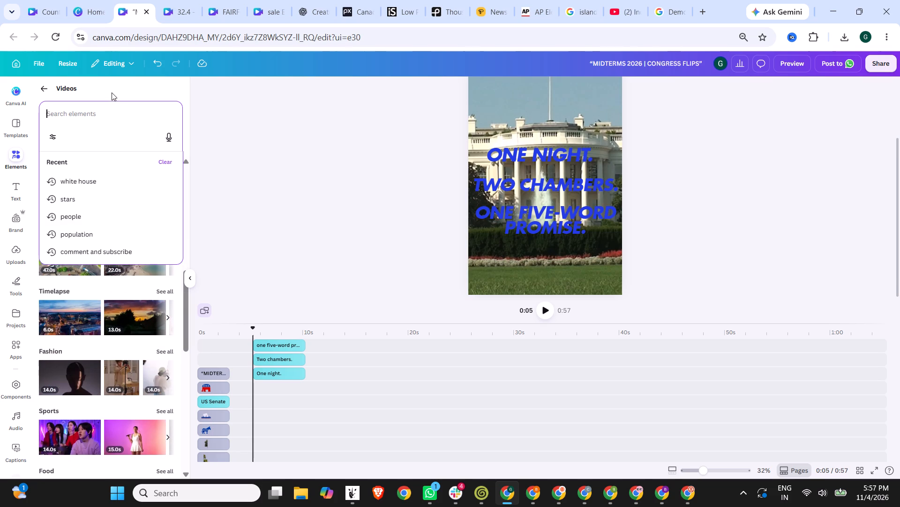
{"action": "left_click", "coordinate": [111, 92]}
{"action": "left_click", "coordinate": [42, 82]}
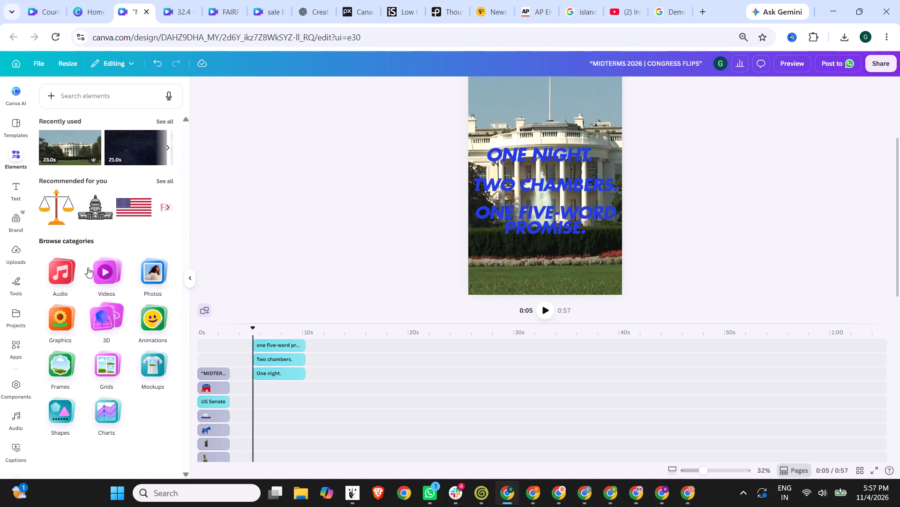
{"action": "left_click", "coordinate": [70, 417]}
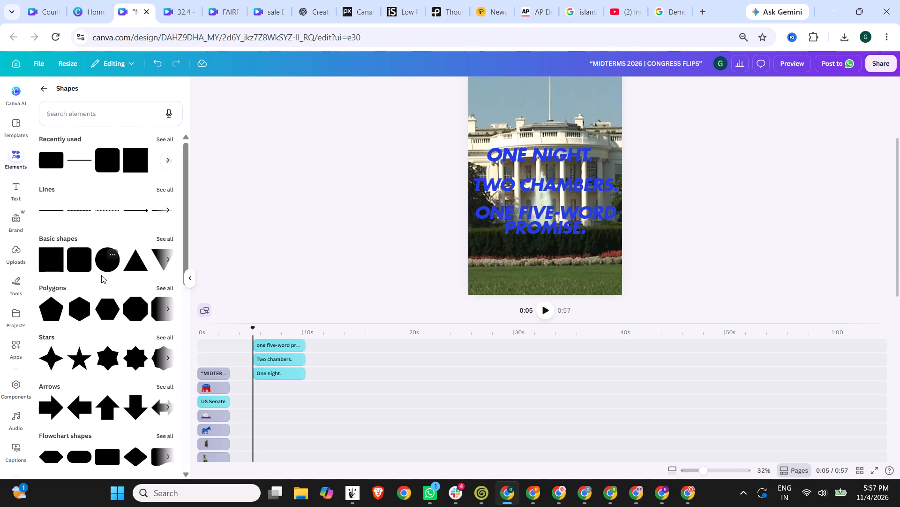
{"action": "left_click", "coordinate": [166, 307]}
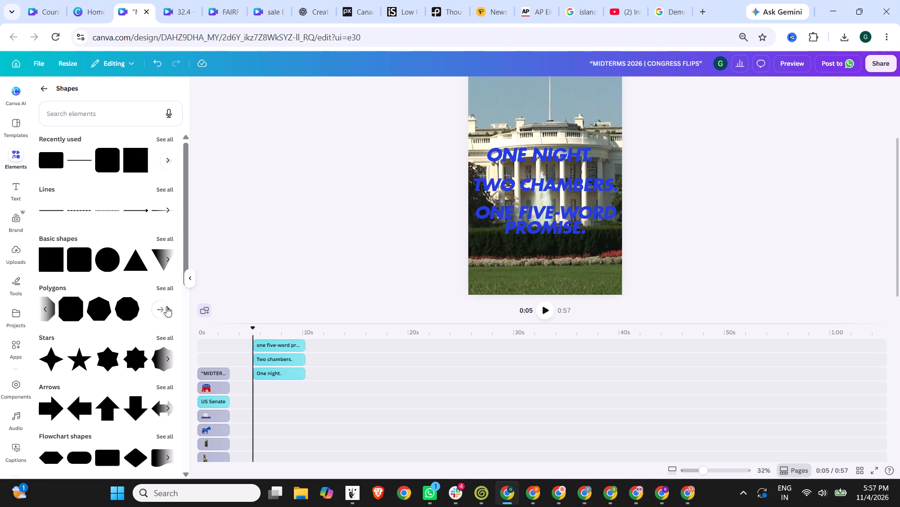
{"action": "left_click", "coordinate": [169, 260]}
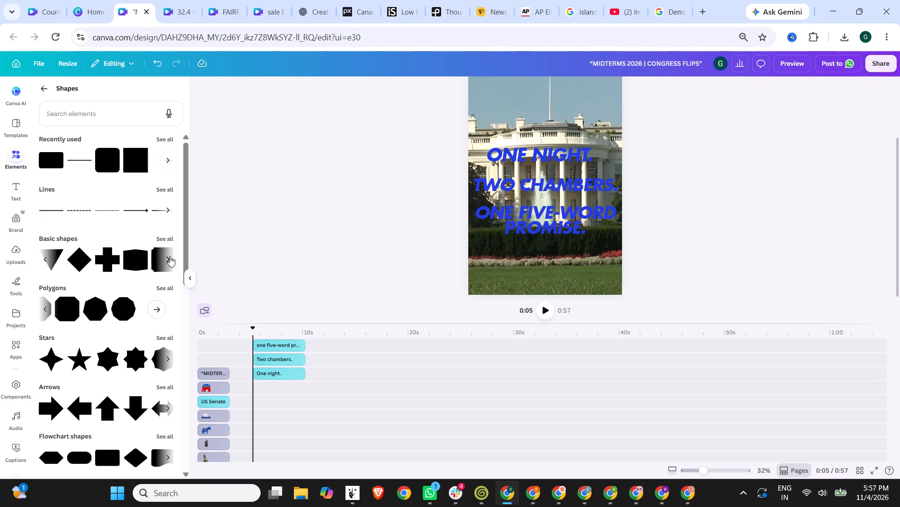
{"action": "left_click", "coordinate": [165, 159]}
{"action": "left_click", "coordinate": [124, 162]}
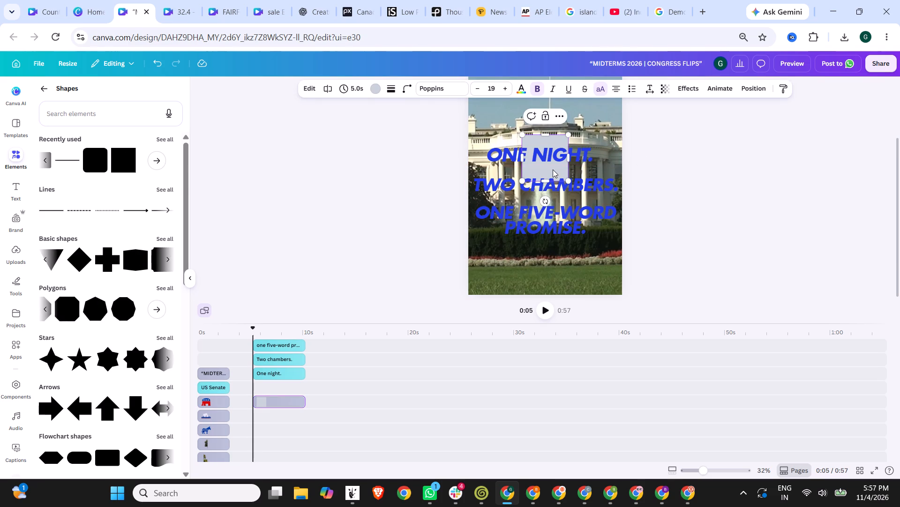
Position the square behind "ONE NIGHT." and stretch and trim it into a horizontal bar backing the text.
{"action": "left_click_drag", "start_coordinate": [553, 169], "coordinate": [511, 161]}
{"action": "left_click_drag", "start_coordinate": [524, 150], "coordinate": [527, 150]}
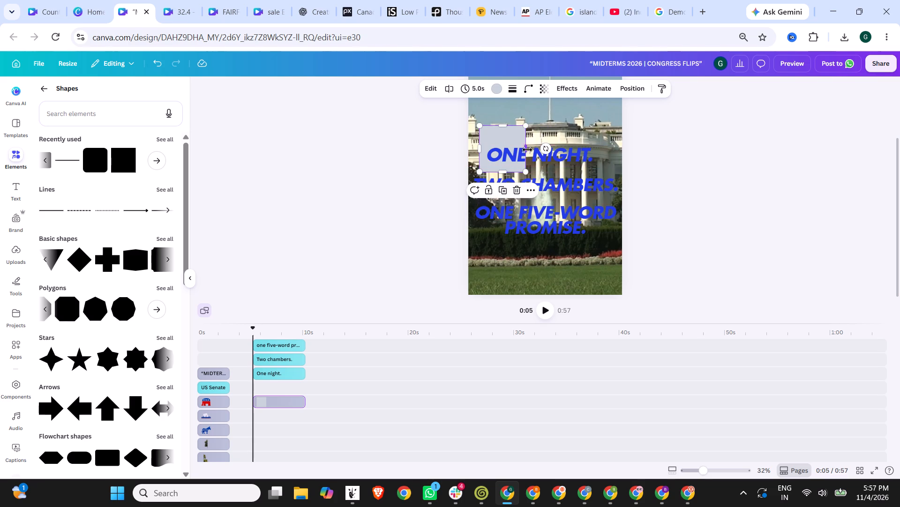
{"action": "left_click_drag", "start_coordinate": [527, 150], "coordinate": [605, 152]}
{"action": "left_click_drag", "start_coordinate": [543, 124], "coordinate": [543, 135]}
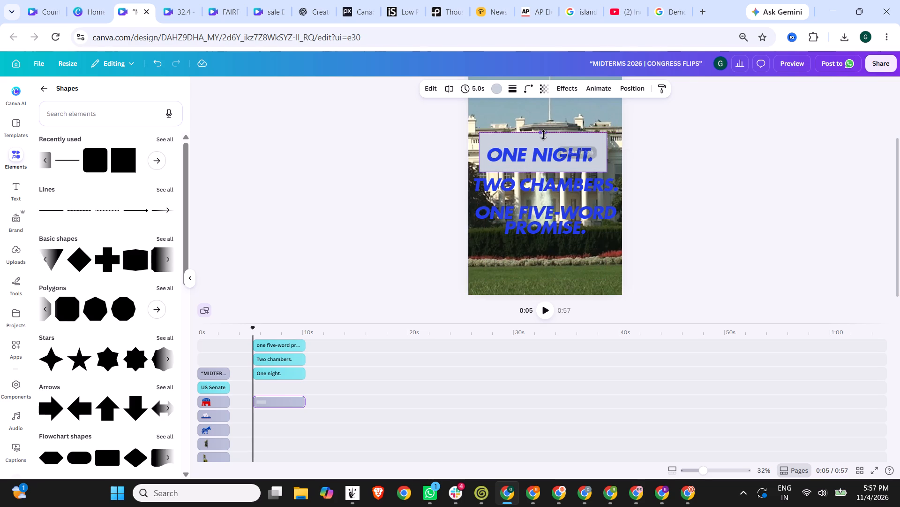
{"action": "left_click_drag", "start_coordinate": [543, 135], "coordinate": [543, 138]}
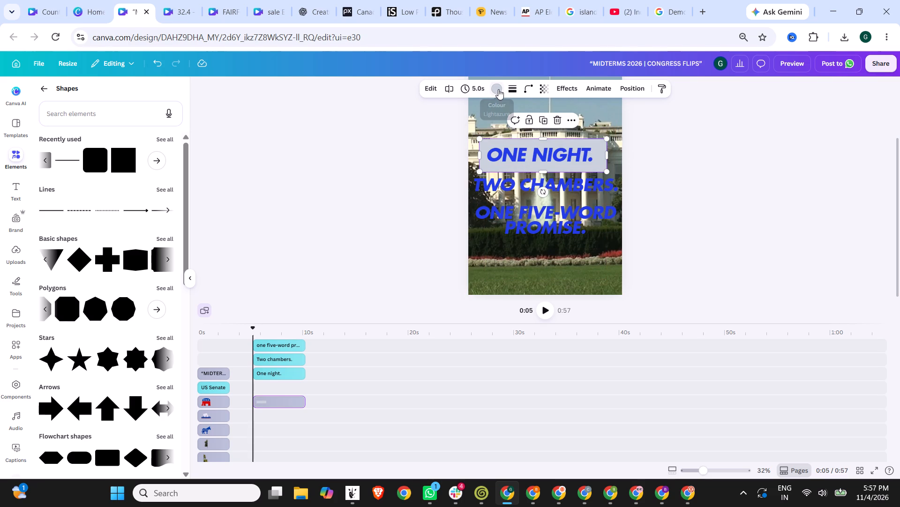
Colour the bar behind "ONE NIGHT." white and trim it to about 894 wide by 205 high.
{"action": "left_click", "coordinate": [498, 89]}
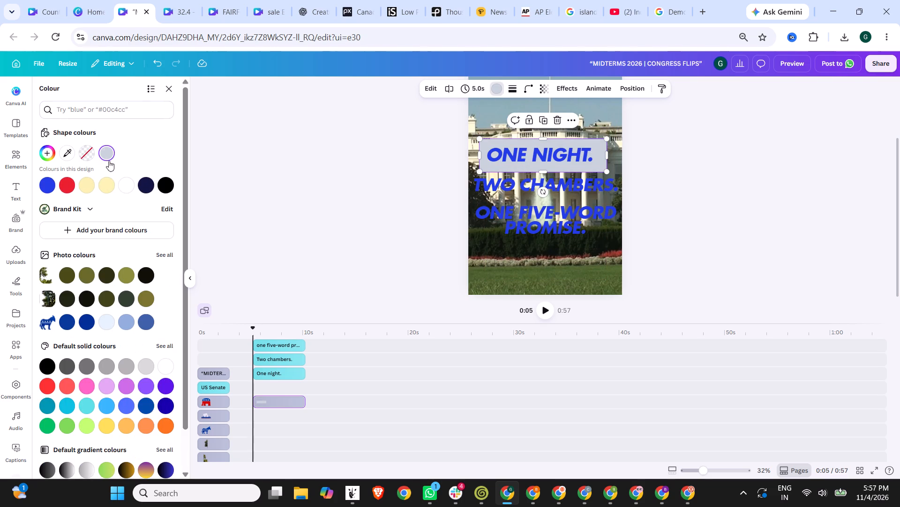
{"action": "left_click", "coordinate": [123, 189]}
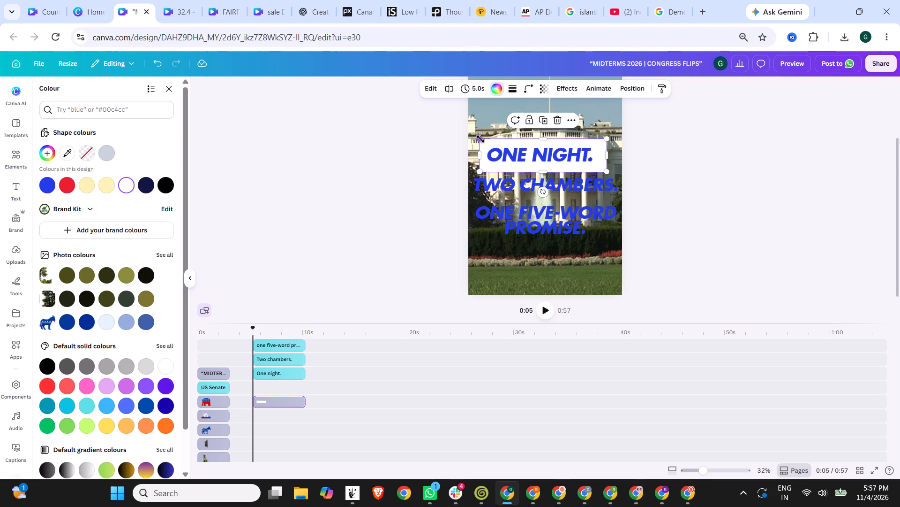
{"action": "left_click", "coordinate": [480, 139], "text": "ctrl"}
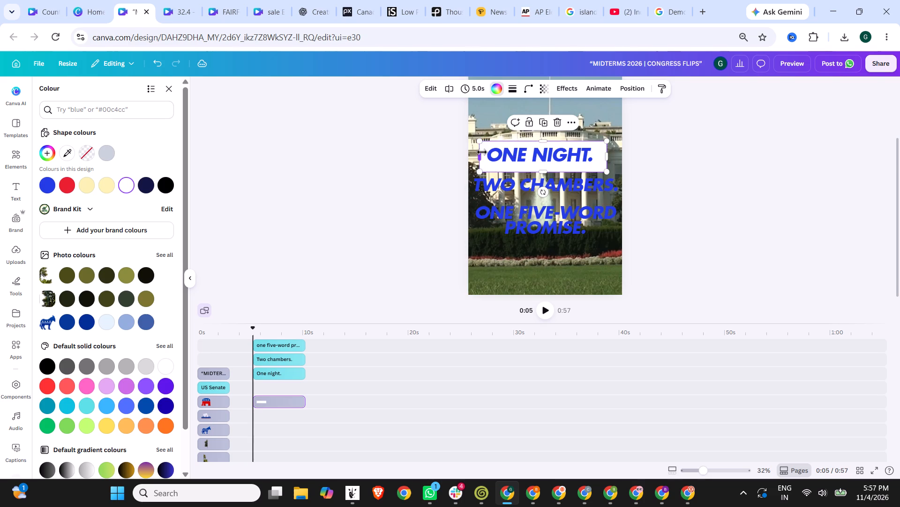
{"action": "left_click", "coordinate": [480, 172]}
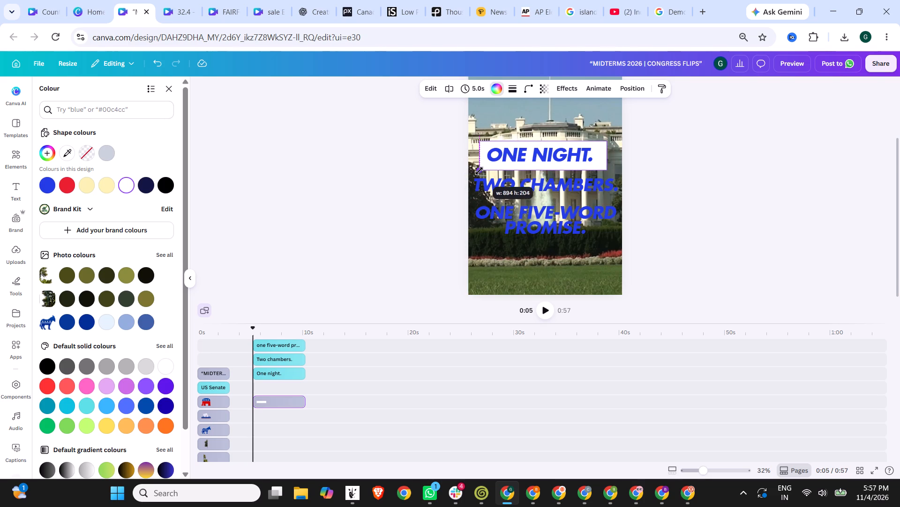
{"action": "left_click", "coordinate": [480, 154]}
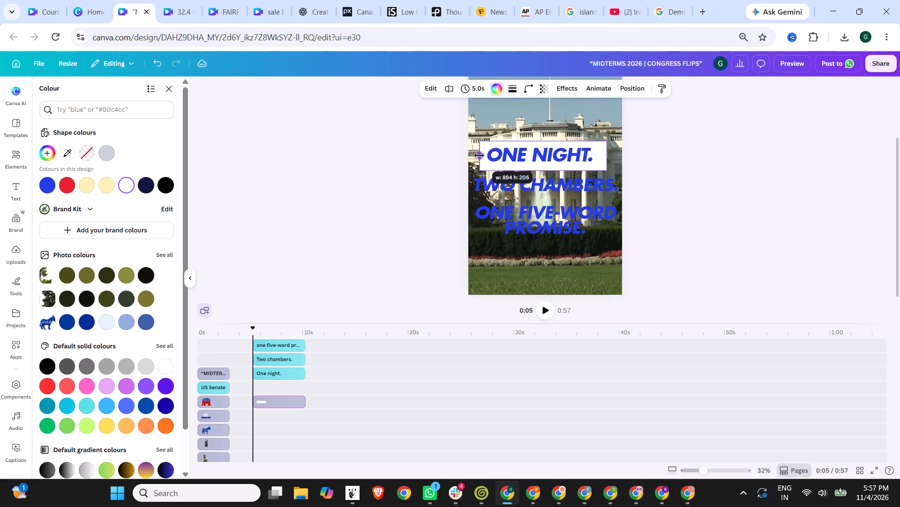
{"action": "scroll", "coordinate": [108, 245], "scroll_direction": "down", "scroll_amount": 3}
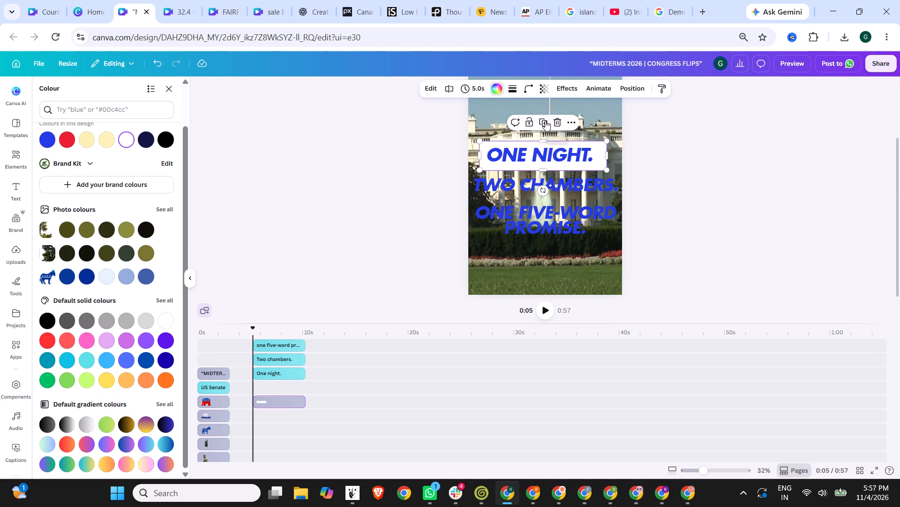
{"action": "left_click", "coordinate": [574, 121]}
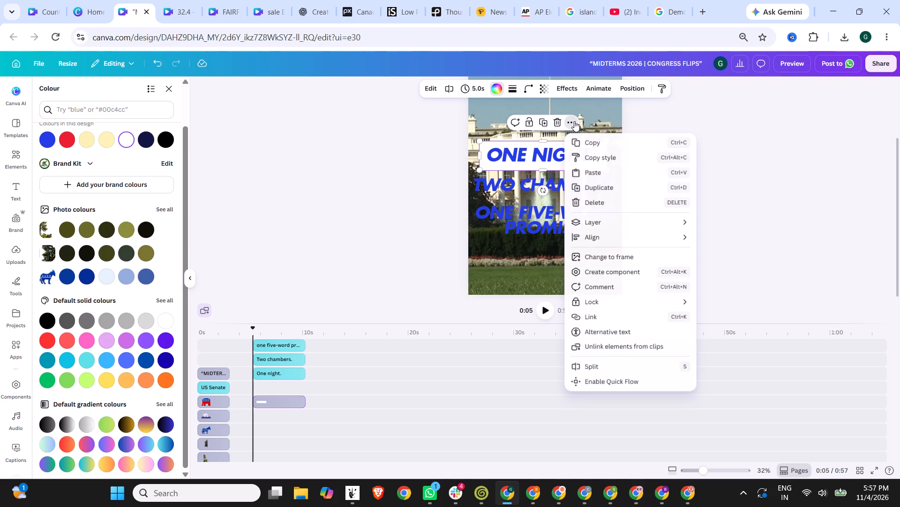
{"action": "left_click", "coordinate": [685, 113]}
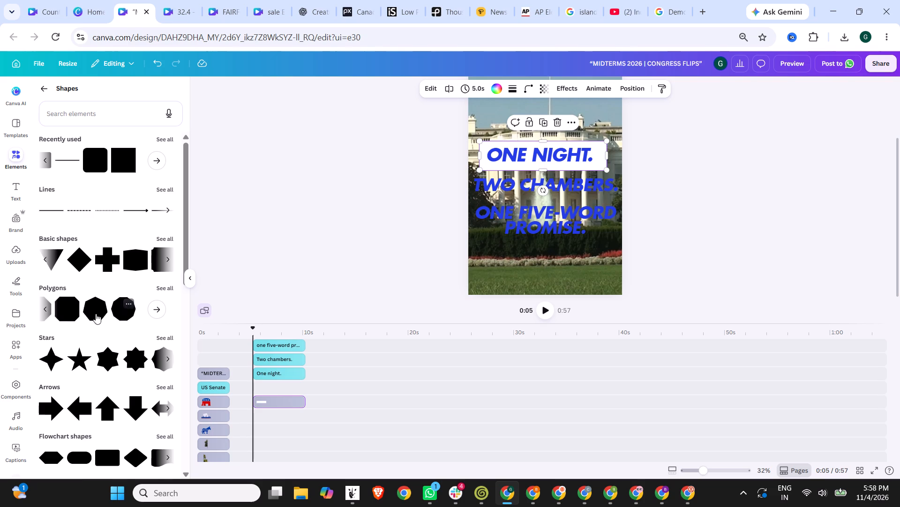
Add a right-leaning parallelogram from the basic shapes to the page.
{"action": "scroll", "coordinate": [148, 337], "scroll_direction": "down", "scroll_amount": 4}
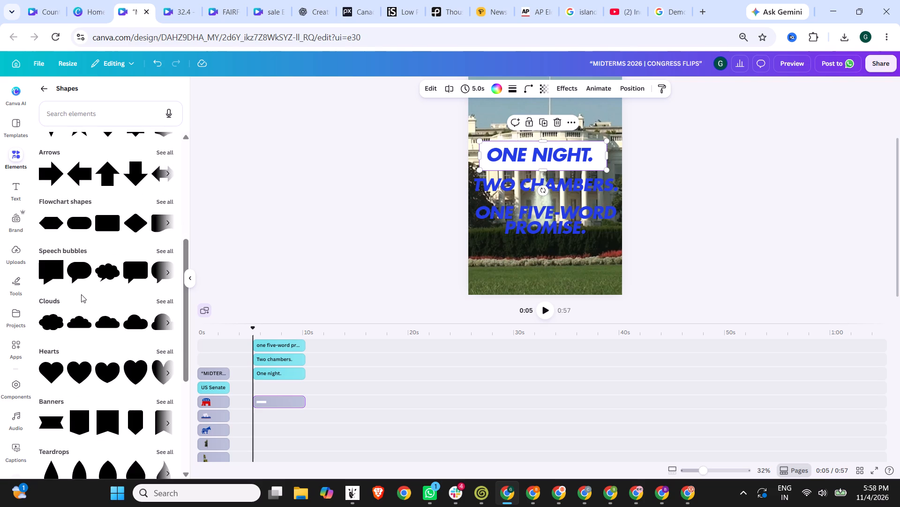
{"action": "scroll", "coordinate": [81, 294], "scroll_direction": "down", "scroll_amount": 3}
{"action": "scroll", "coordinate": [114, 342], "scroll_direction": "down", "scroll_amount": 4}
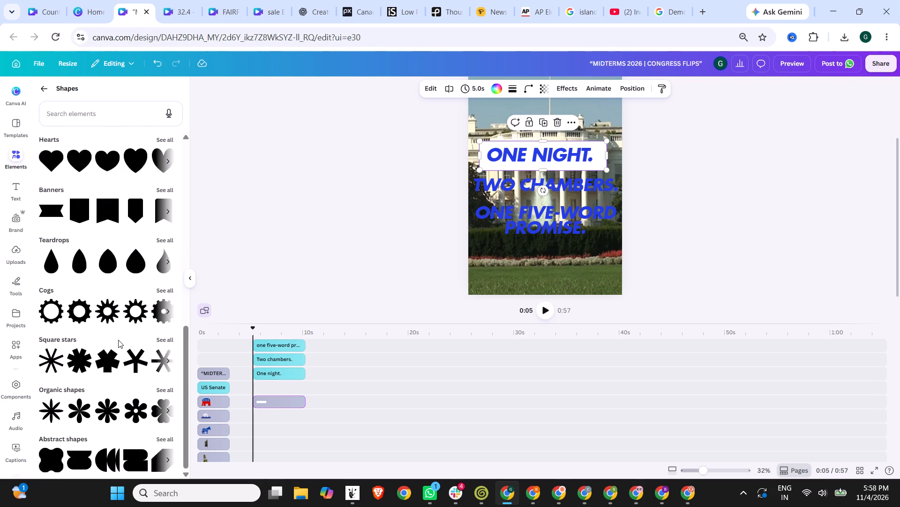
{"action": "scroll", "coordinate": [120, 339], "scroll_direction": "up", "scroll_amount": 11}
{"action": "left_click", "coordinate": [168, 259]}
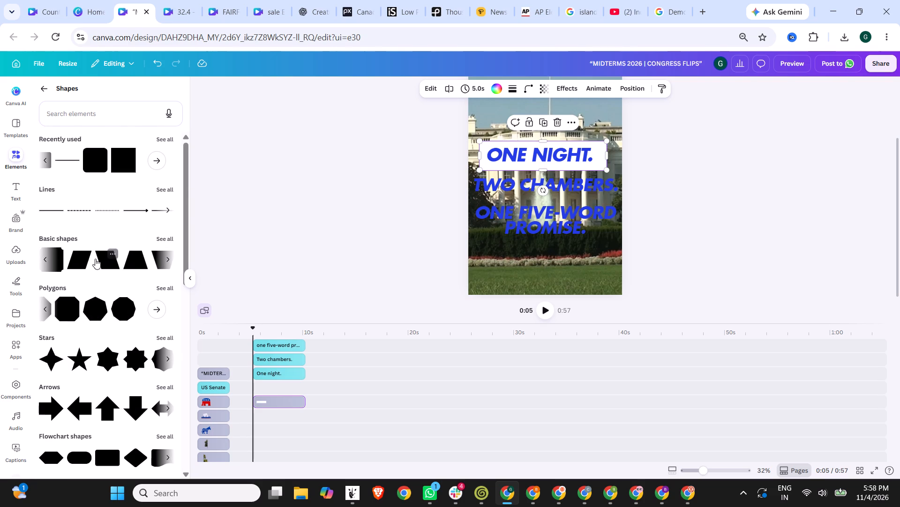
{"action": "left_click", "coordinate": [76, 261]}
{"action": "left_click", "coordinate": [687, 155]}
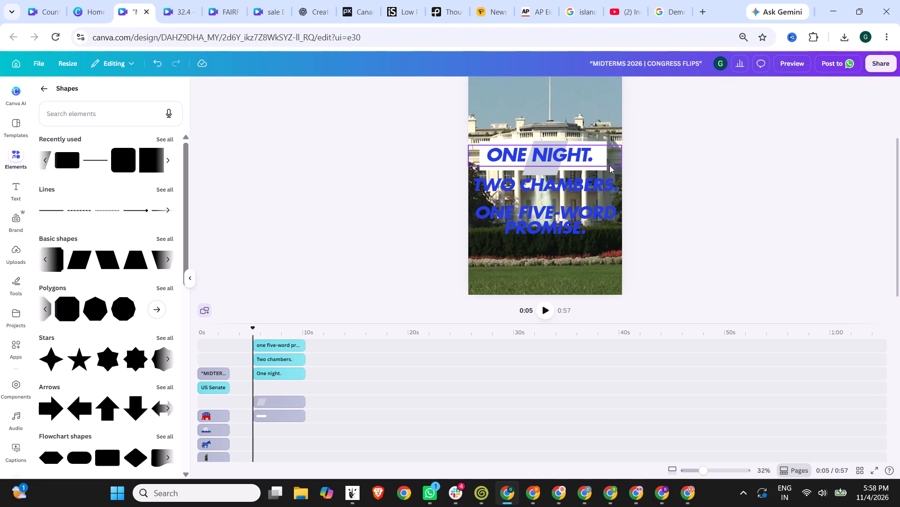
Delete the white rectangular bar behind "ONE NIGHT.".
{"action": "left_click", "coordinate": [600, 169]}
{"action": "key", "text": "Delete"}
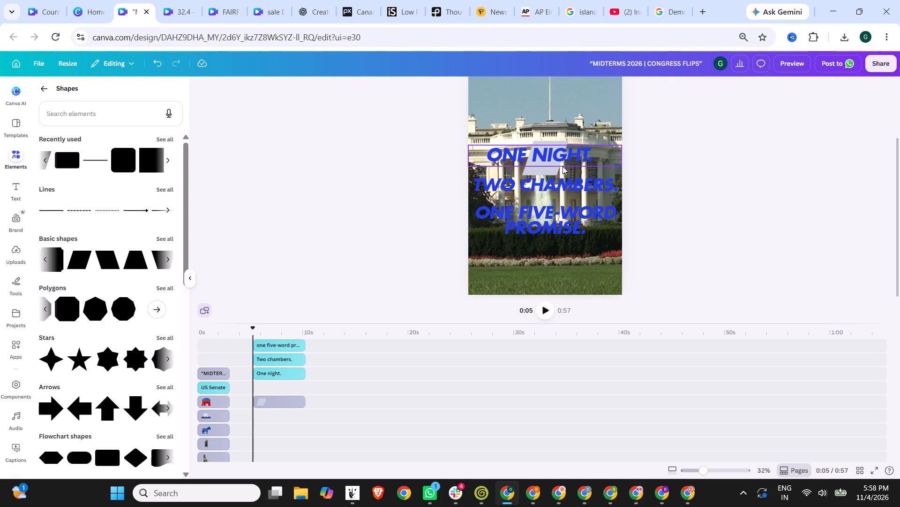
Position the parallelogram behind "ONE NIGHT." and stretch and trim it into a slanted band just larger than the text.
{"action": "left_click_drag", "start_coordinate": [540, 171], "coordinate": [493, 164]}
{"action": "left_click_drag", "start_coordinate": [521, 153], "coordinate": [526, 153]}
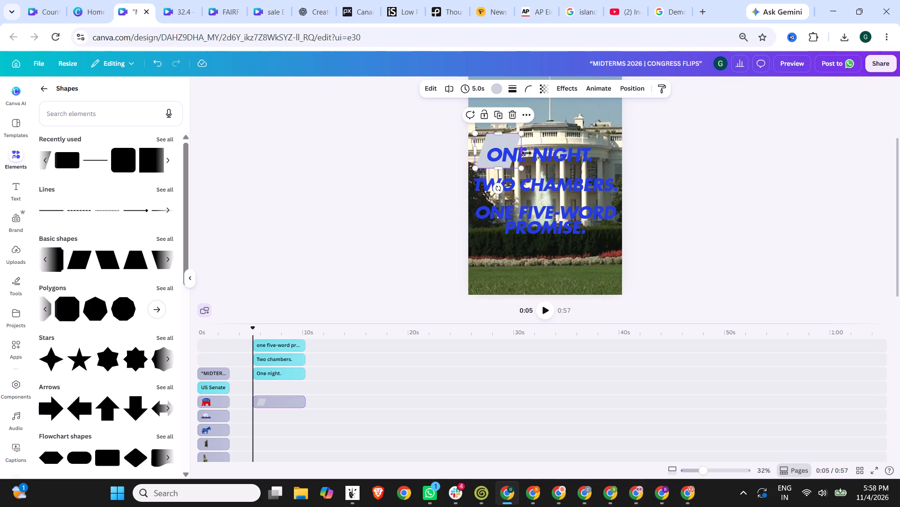
{"action": "left_click_drag", "start_coordinate": [526, 153], "coordinate": [610, 149]}
{"action": "left_click_drag", "start_coordinate": [545, 132], "coordinate": [545, 140]}
{"action": "left_click", "coordinate": [707, 135]}
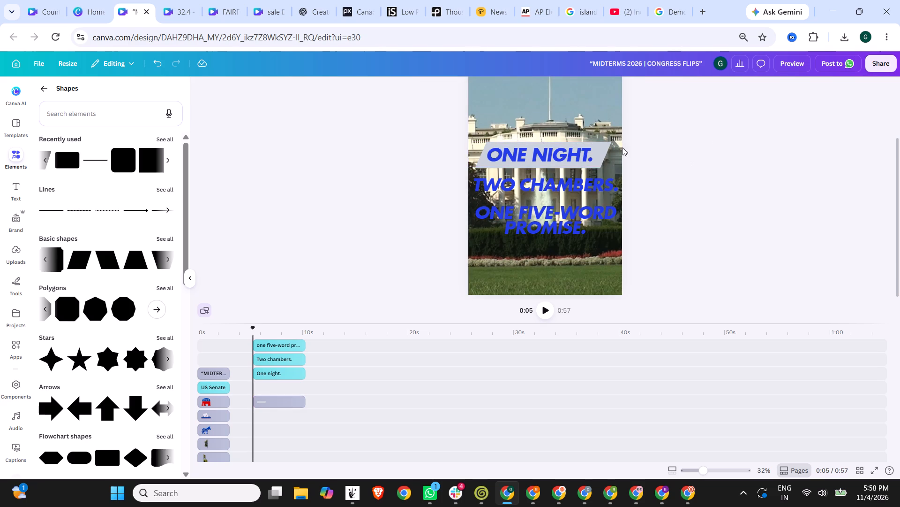
Duplicate the slanted band behind "ONE NIGHT." and place the copy behind "TWO CHAMBERS.".
{"action": "left_click", "coordinate": [597, 142]}
{"action": "key", "text": "ctrl+c"}
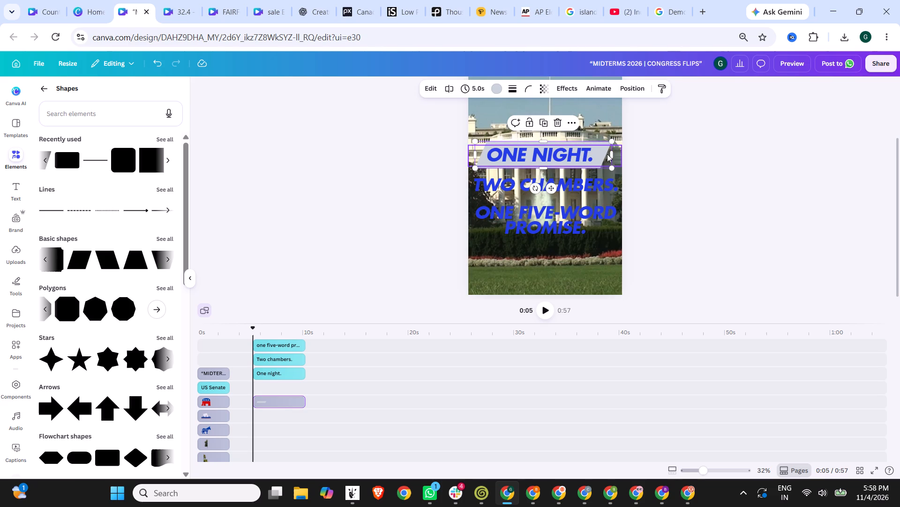
{"action": "key", "text": "ctrl+v"}
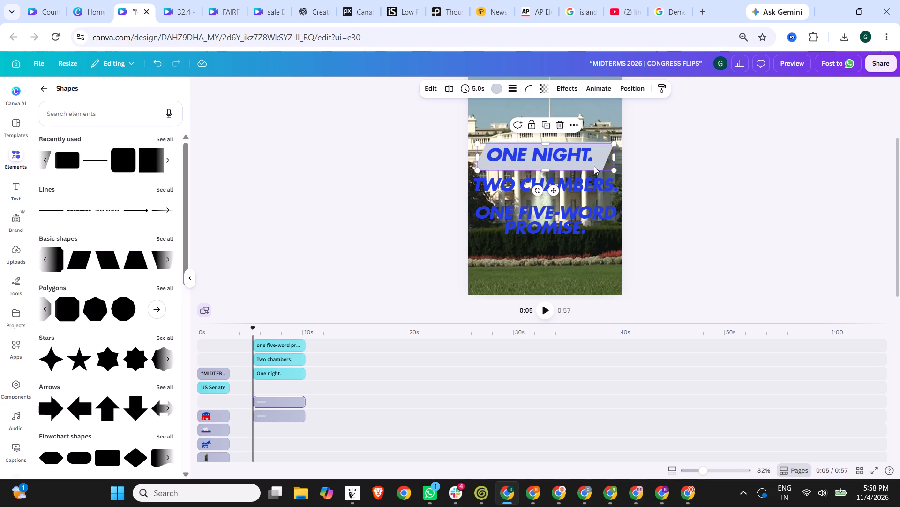
{"action": "left_click_drag", "start_coordinate": [594, 166], "coordinate": [582, 194]}
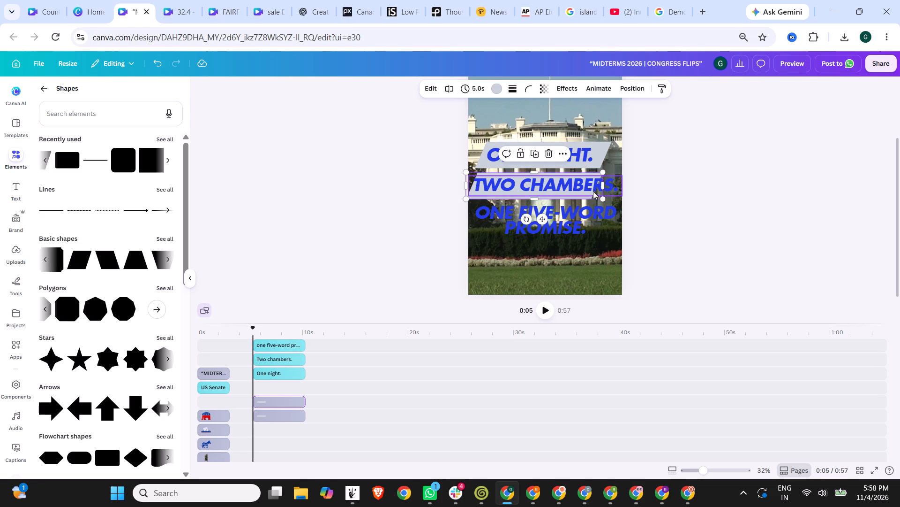
Widen the band behind "TWO CHAMBERS." at both ends, slightly past the page edges, so it backs the whole line.
{"action": "left_click_drag", "start_coordinate": [606, 186], "coordinate": [630, 185]}
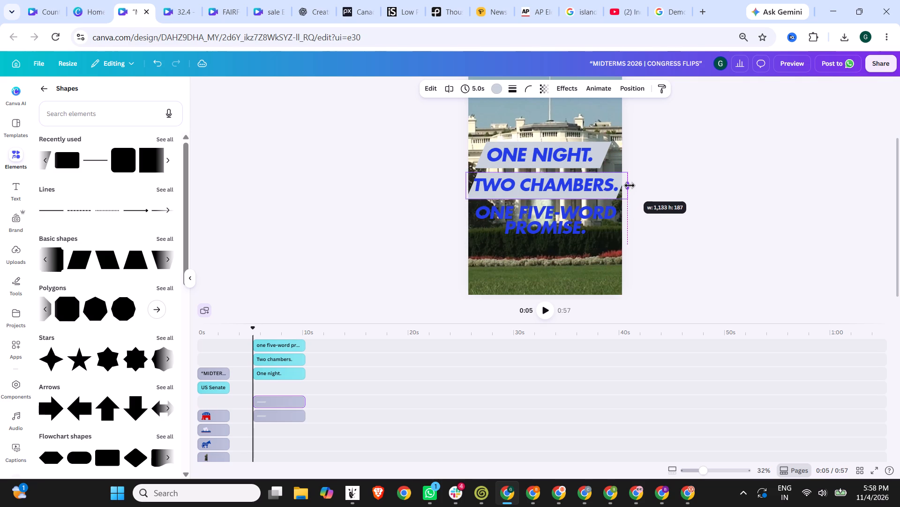
{"action": "left_click_drag", "start_coordinate": [630, 185], "coordinate": [630, 185]}
{"action": "left_click_drag", "start_coordinate": [463, 185], "coordinate": [455, 185]}
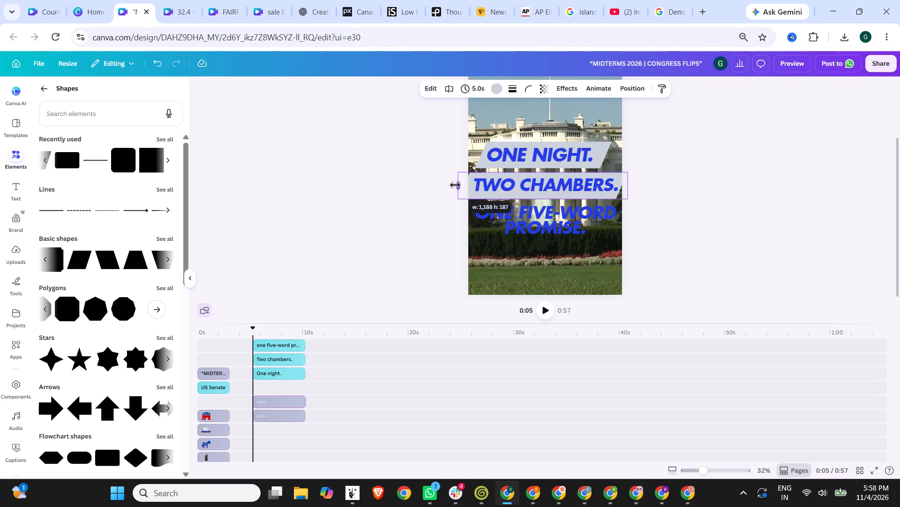
{"action": "left_click_drag", "start_coordinate": [455, 185], "coordinate": [457, 185]}
{"action": "left_click", "coordinate": [412, 172]}
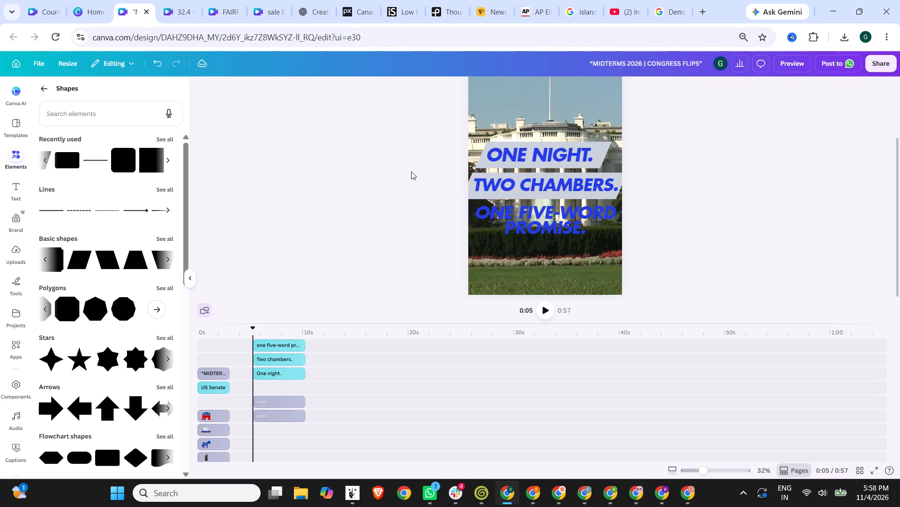
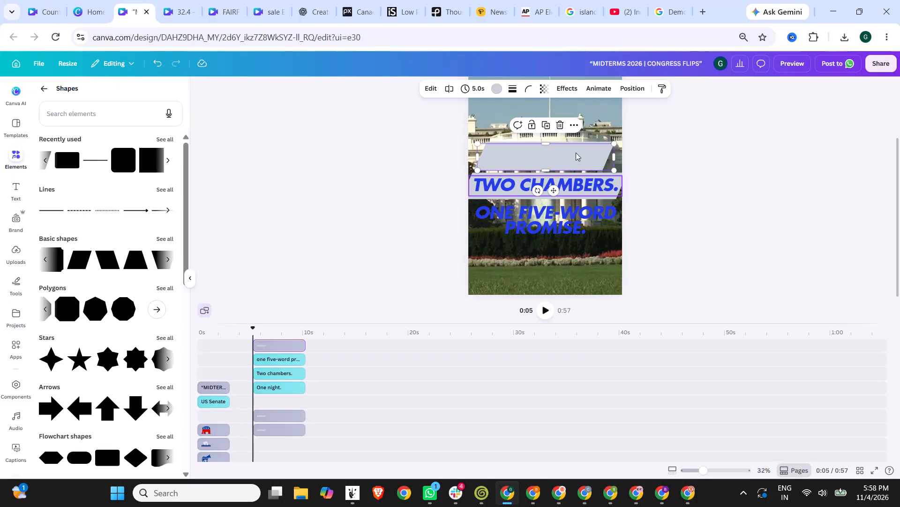
Place the copied slanted band over "ONE FIVE-WORD PROMISE.", enlarge it to back both rows of text, and layer it behind the text.
{"action": "left_click_drag", "start_coordinate": [575, 149], "coordinate": [550, 210]}
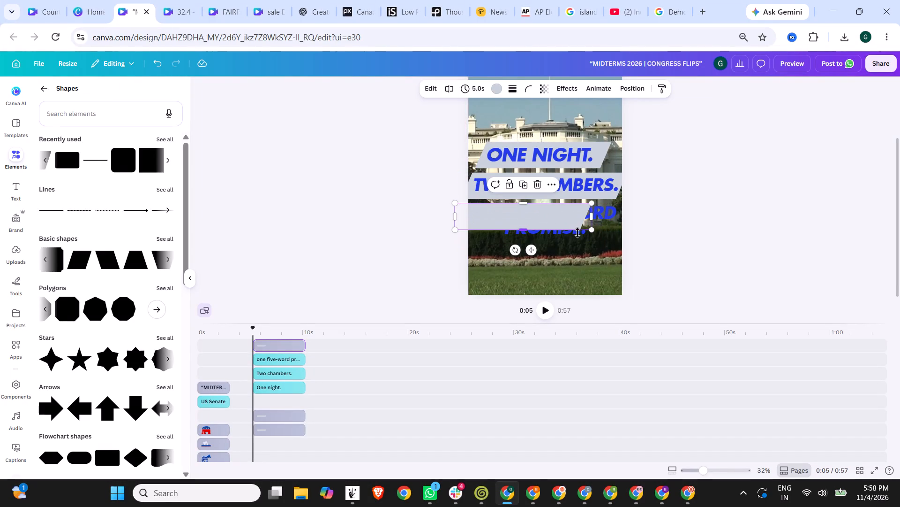
{"action": "left_click_drag", "start_coordinate": [593, 230], "coordinate": [631, 239]}
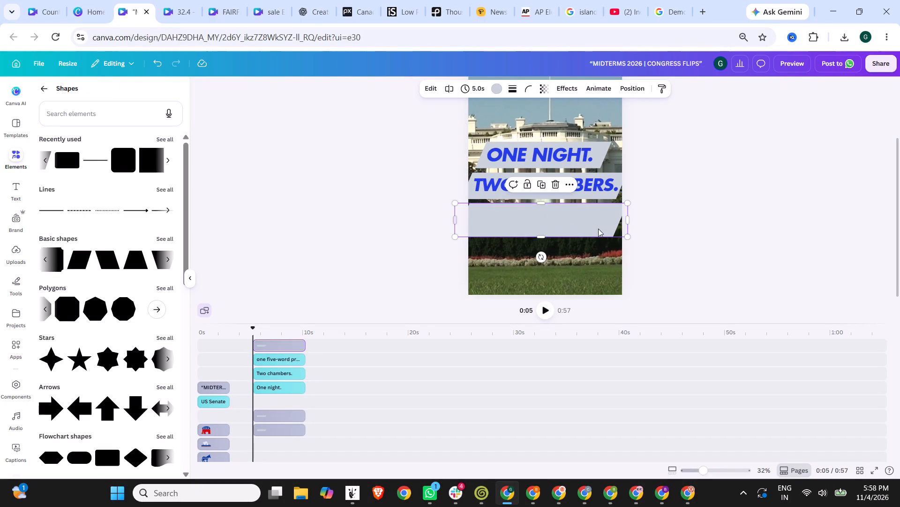
{"action": "left_click_drag", "start_coordinate": [595, 229], "coordinate": [602, 228]}
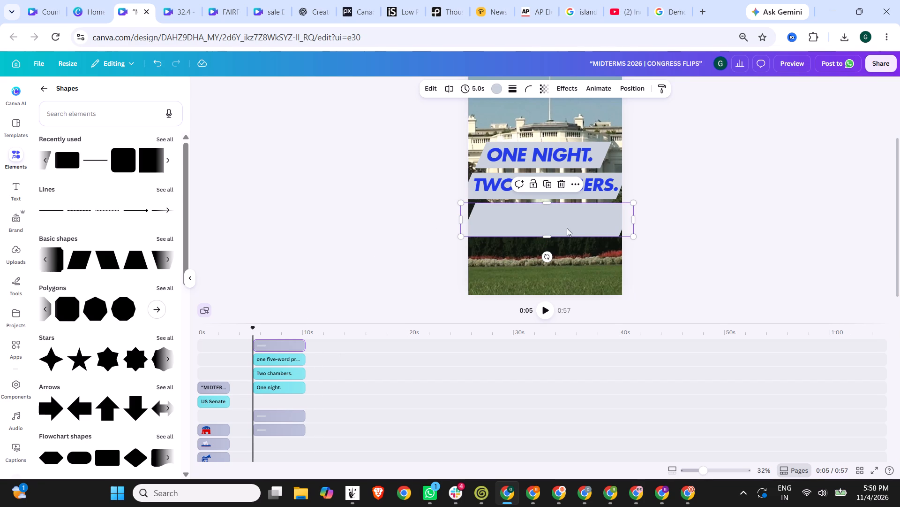
{"action": "left_click_drag", "start_coordinate": [278, 341], "coordinate": [279, 397]}
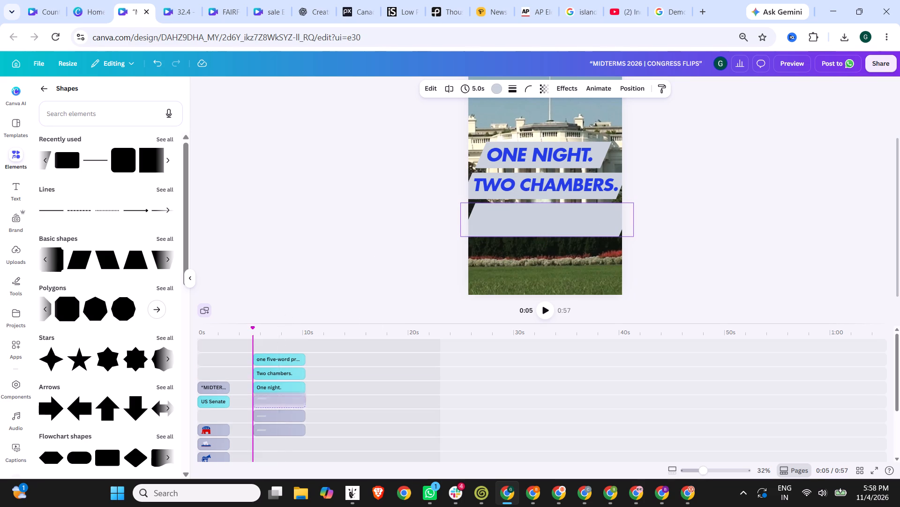
{"action": "left_click_drag", "start_coordinate": [279, 397], "coordinate": [278, 400]}
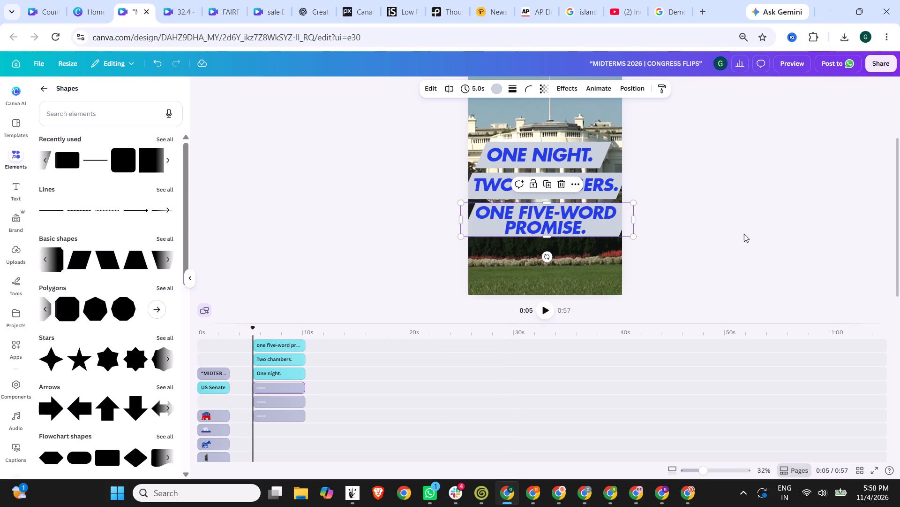
{"action": "left_click", "coordinate": [779, 229]}
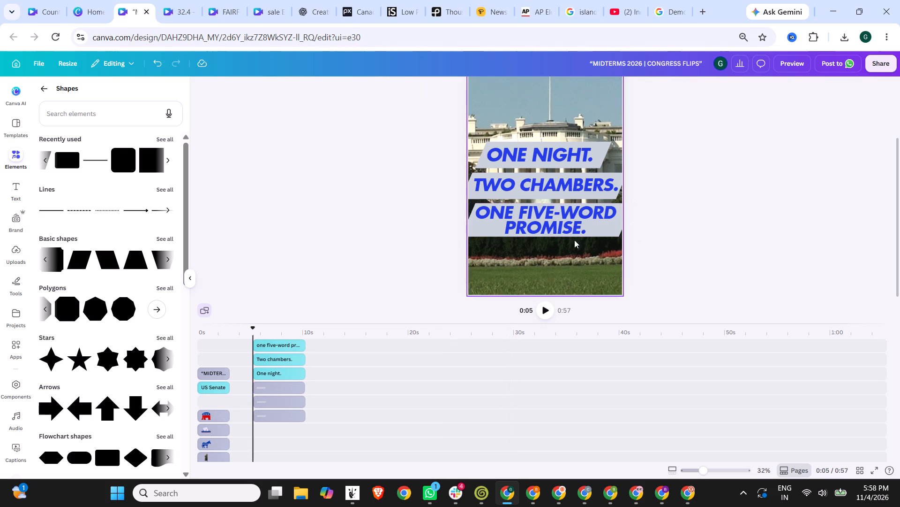
Nudge the "ONE NIGHT." text slightly sideways so it sits better centred on its slanted band.
{"action": "left_click", "coordinate": [482, 230]}
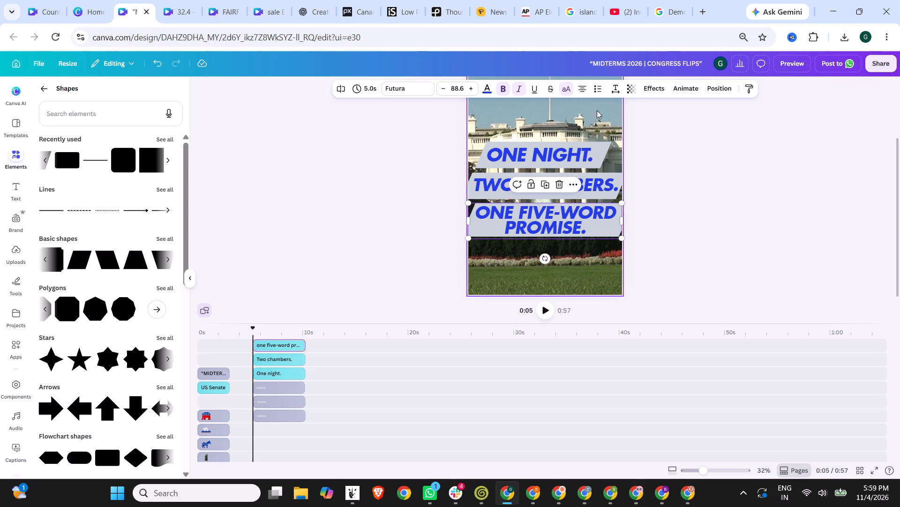
{"action": "left_click", "coordinate": [585, 153]}
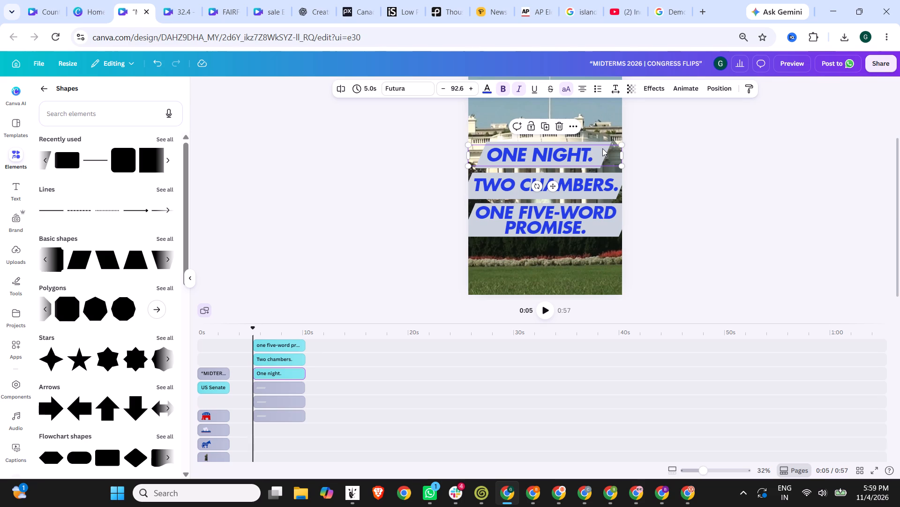
{"action": "left_click", "coordinate": [614, 153]}
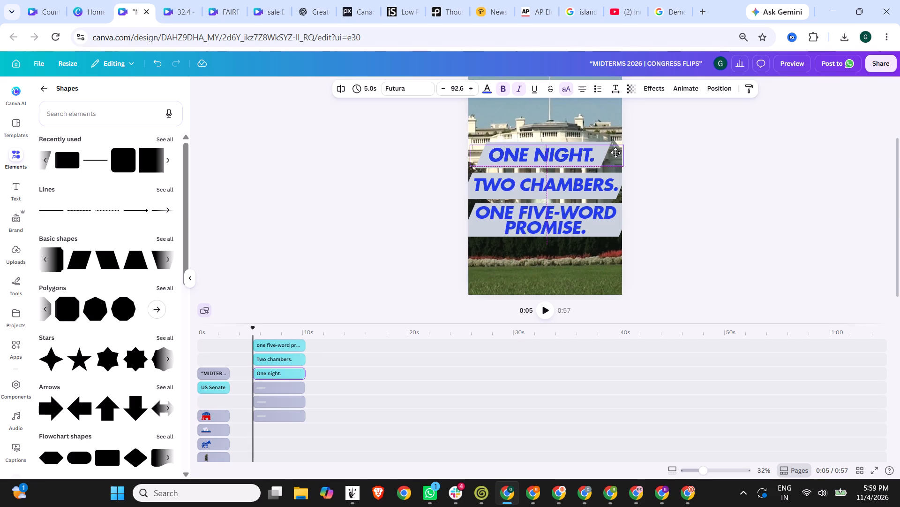
{"action": "left_click", "coordinate": [712, 159]}
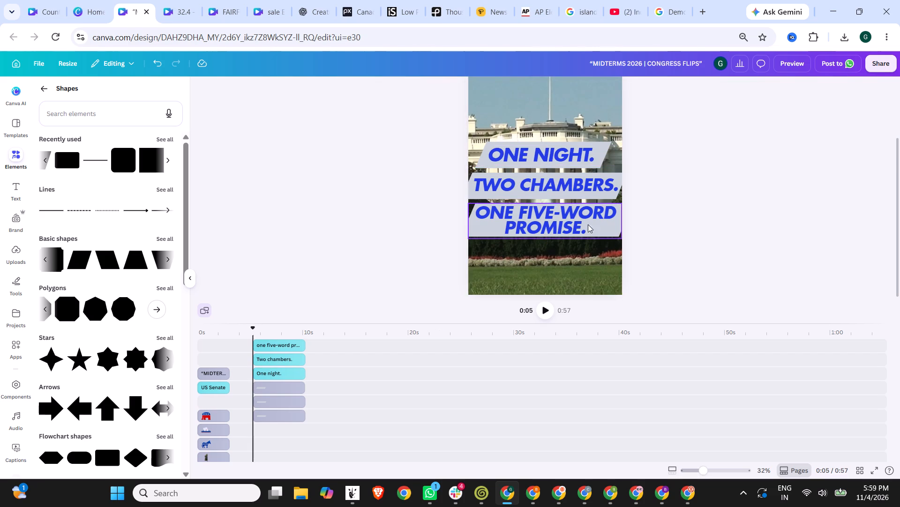
Group the "ONE FIVE-WORD PROMISE." text with its slanted band.
{"action": "left_click", "coordinate": [279, 386]}
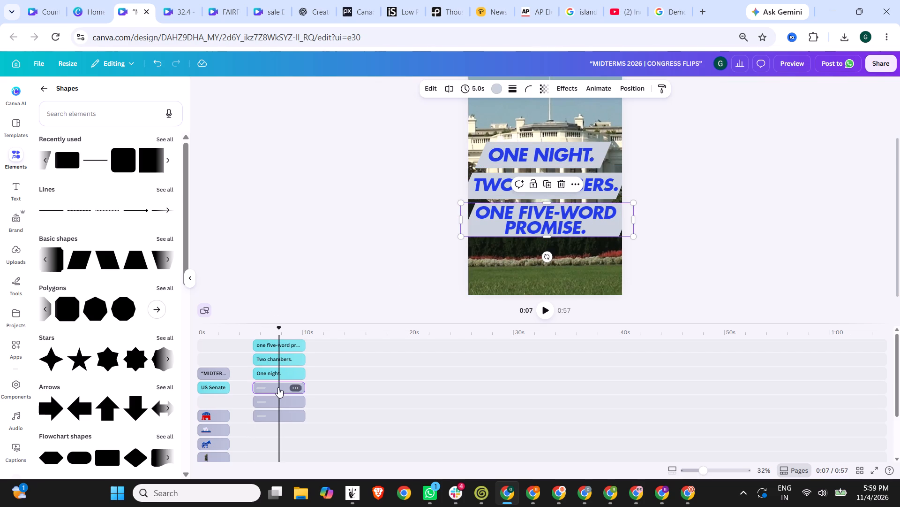
{"action": "left_click", "coordinate": [285, 342], "text": "ctrl"}
{"action": "right_click", "coordinate": [289, 344]}
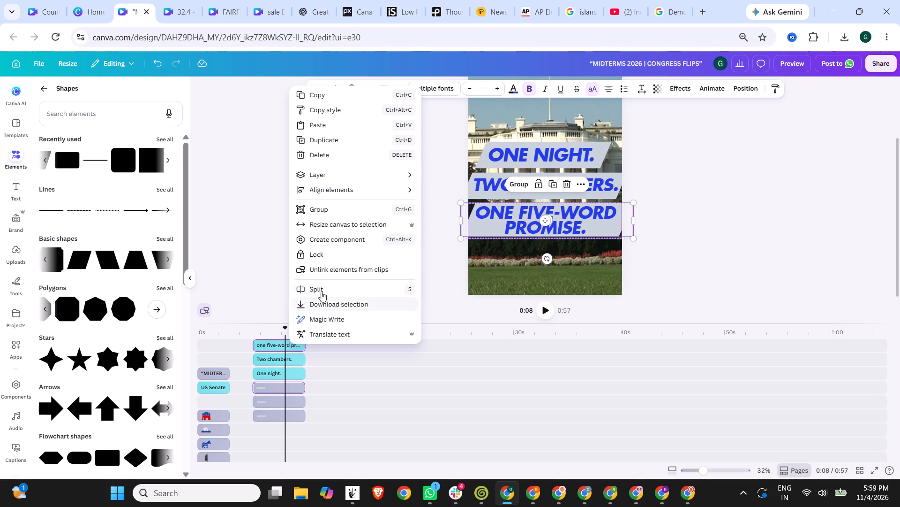
{"action": "left_click", "coordinate": [320, 207]}
Group the "TWO CHAMBERS." text with its slanted band.
{"action": "left_click", "coordinate": [283, 359]}
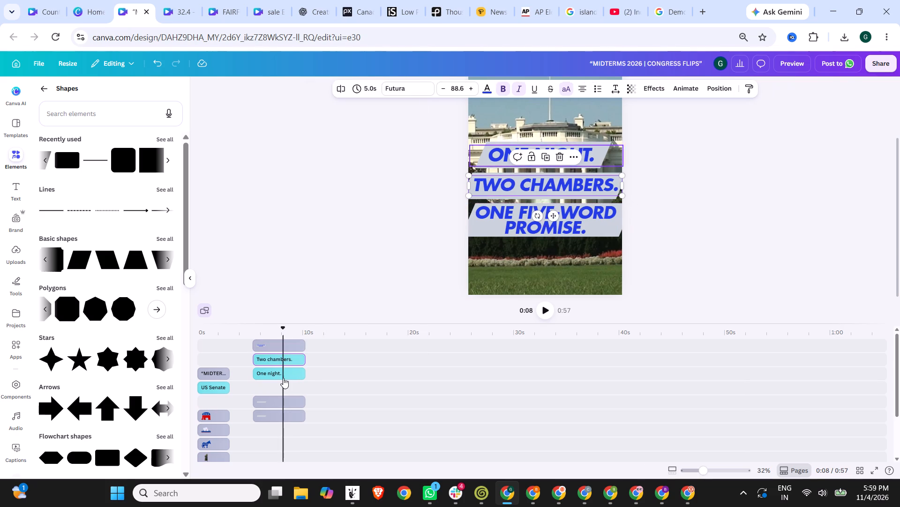
{"action": "left_click", "coordinate": [275, 401], "text": "ctrl"}
{"action": "right_click", "coordinate": [275, 401]}
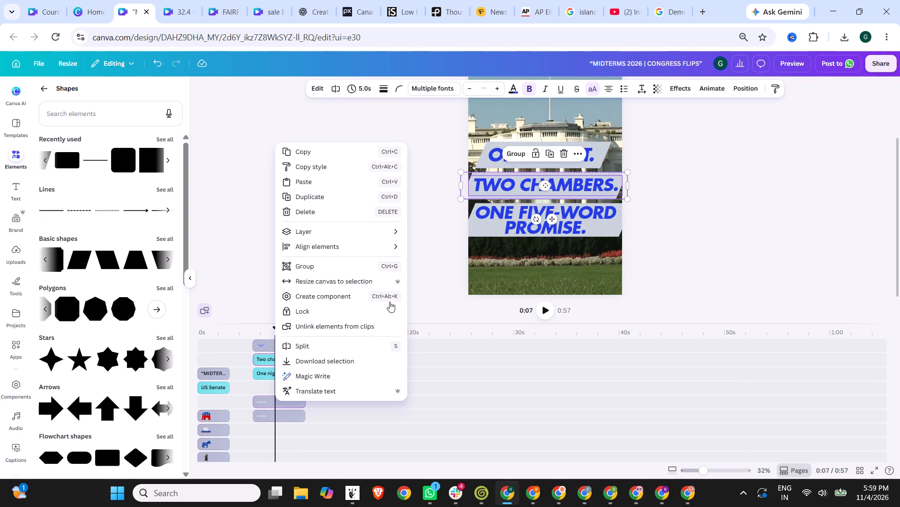
{"action": "left_click", "coordinate": [321, 267]}
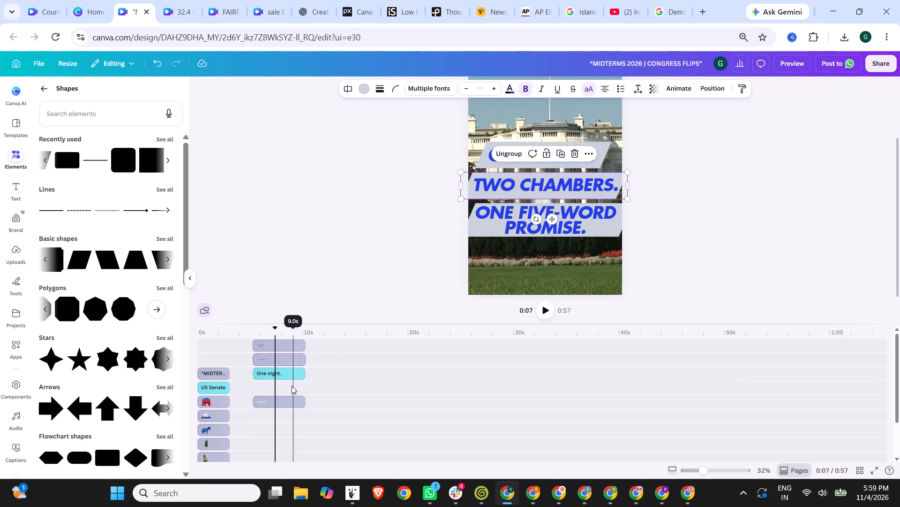
Group the "ONE NIGHT." text with its slanted band.
{"action": "left_click", "coordinate": [281, 374]}
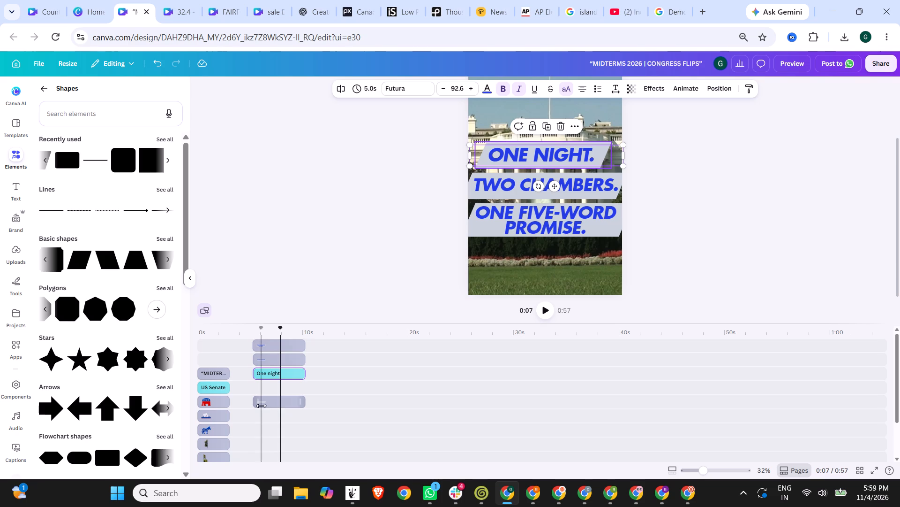
{"action": "left_click", "coordinate": [261, 406], "text": "ctrl"}
{"action": "left_click", "coordinate": [272, 399], "text": "ctrl"}
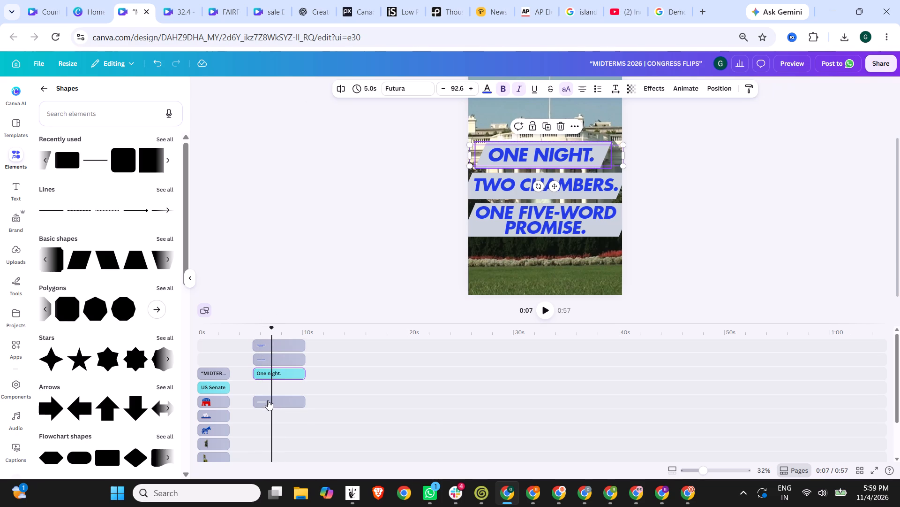
{"action": "left_click", "coordinate": [267, 399], "text": "ctrl"}
{"action": "right_click", "coordinate": [285, 401]}
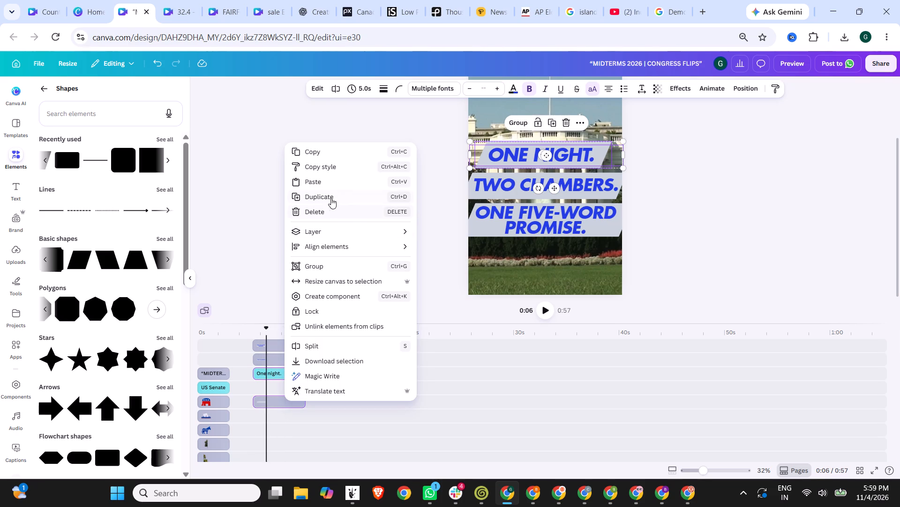
{"action": "left_click", "coordinate": [330, 264]}
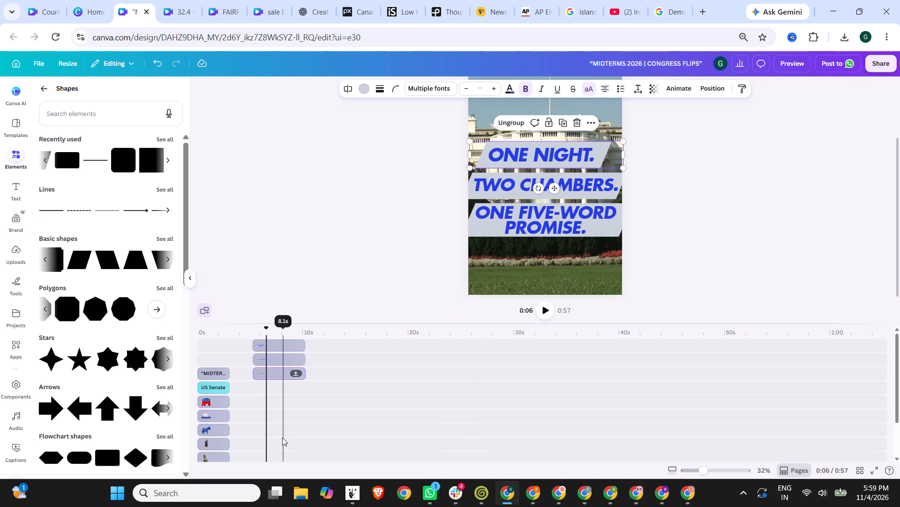
Move the "ONE FIVE-WORD PROMISE." group slightly down to even out the gap below "TWO CHAMBERS.".
{"action": "left_click", "coordinate": [274, 369]}
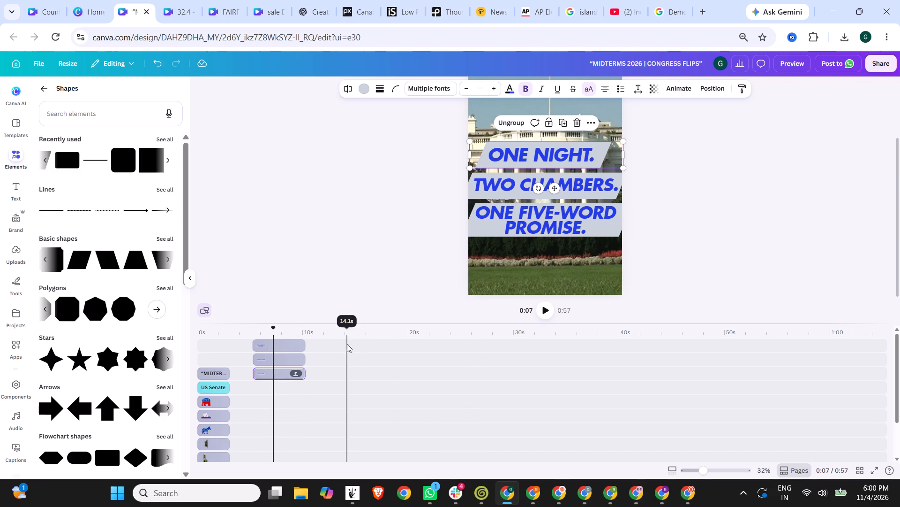
{"action": "left_click", "coordinate": [279, 357]}
{"action": "left_click", "coordinate": [282, 343]}
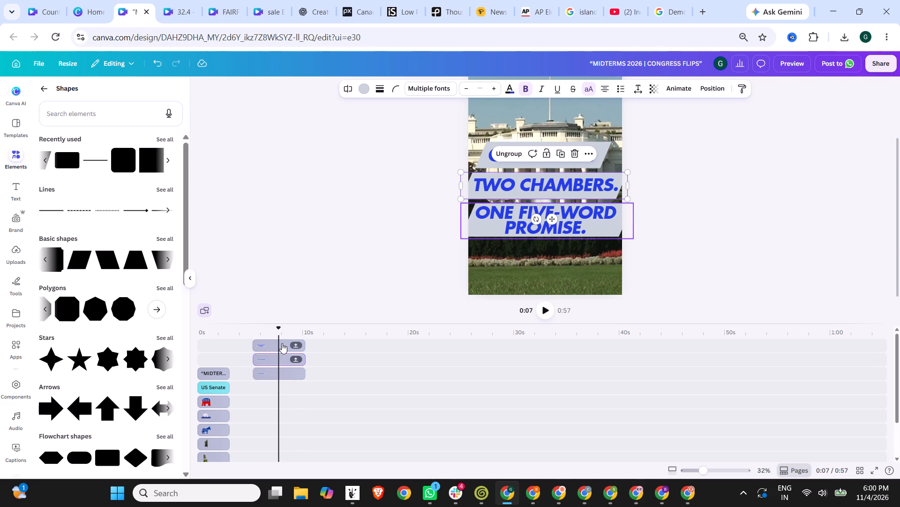
{"action": "left_click_drag", "start_coordinate": [544, 228], "coordinate": [543, 234]}
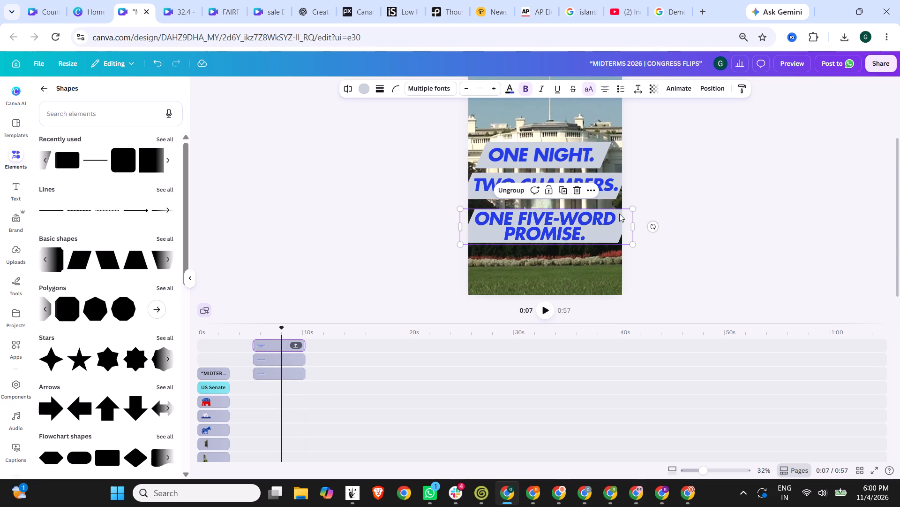
{"action": "left_click", "coordinate": [541, 239]}
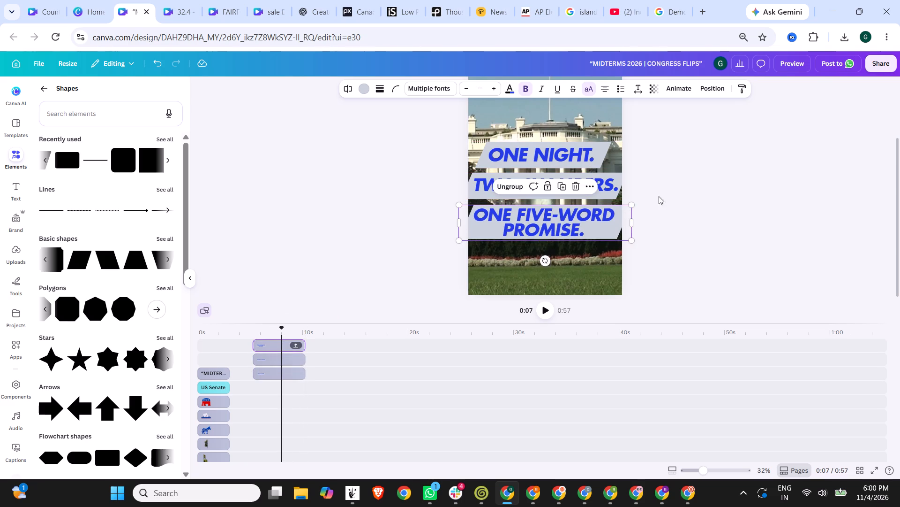
{"action": "left_click", "coordinate": [766, 164]}
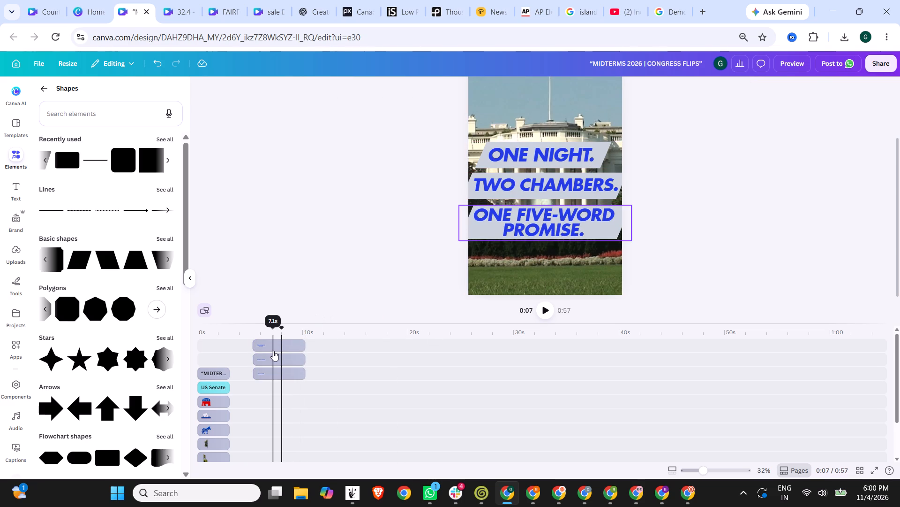
Stagger the hook lines by trimming the start of "TWO CHAMBERS." to about 6 s and "ONE FIVE-WORD PROMISE." to about 7 s.
{"action": "left_click_drag", "start_coordinate": [258, 356], "coordinate": [266, 356]}
{"action": "left_click", "coordinate": [266, 357]}
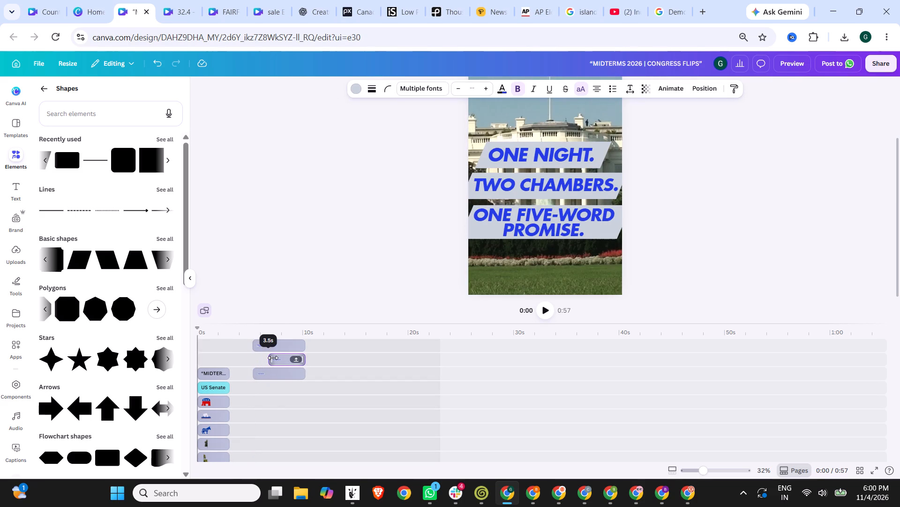
{"action": "left_click", "coordinate": [281, 359]}
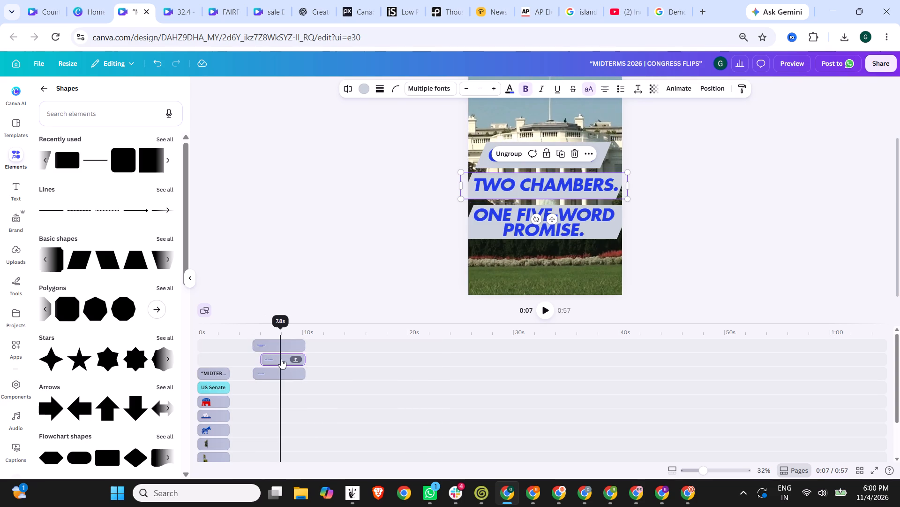
{"action": "left_click_drag", "start_coordinate": [257, 347], "coordinate": [275, 346]}
Play the voiceover from 3 s and shift all three hook groups earlier, starting "ONE NIGHT." at about 3 s and keeping the stagger.
{"action": "left_click", "coordinate": [230, 335]}
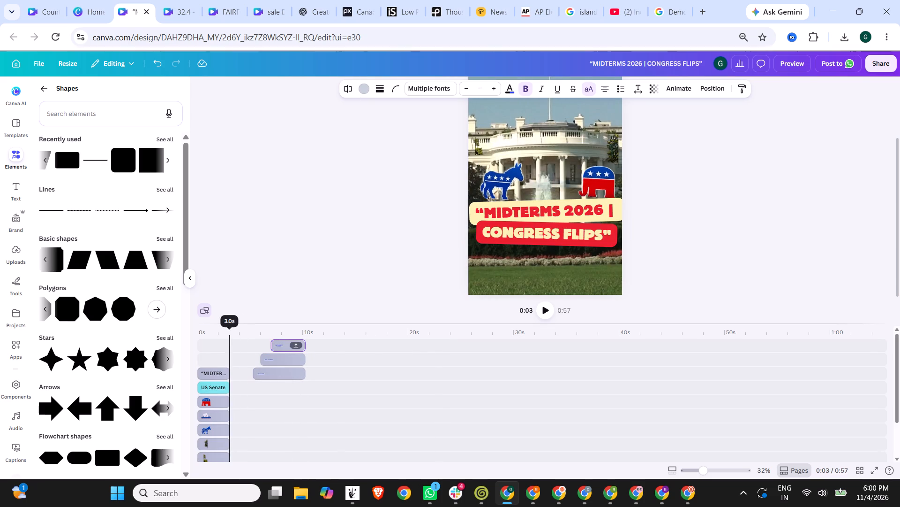
{"action": "left_click", "coordinate": [551, 307]}
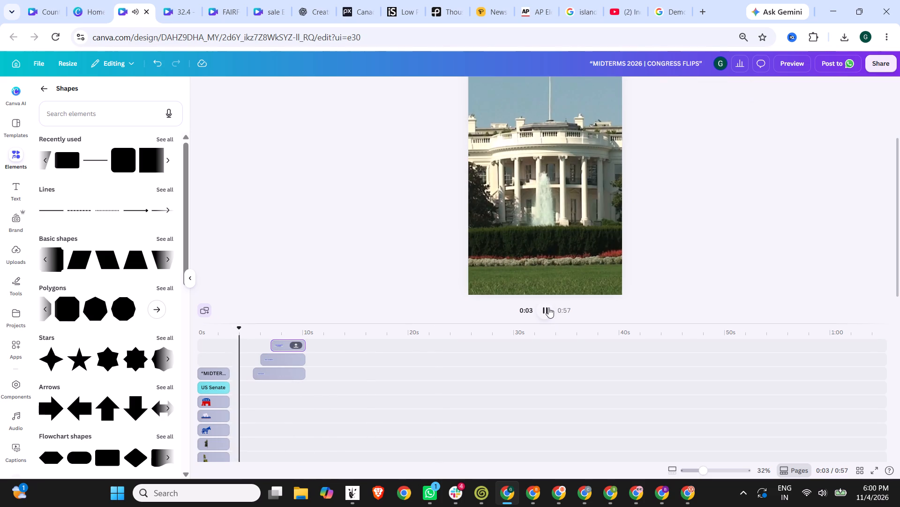
{"action": "left_click", "coordinate": [548, 307]}
{"action": "scroll", "coordinate": [282, 304], "scroll_direction": "down", "scroll_amount": 1}
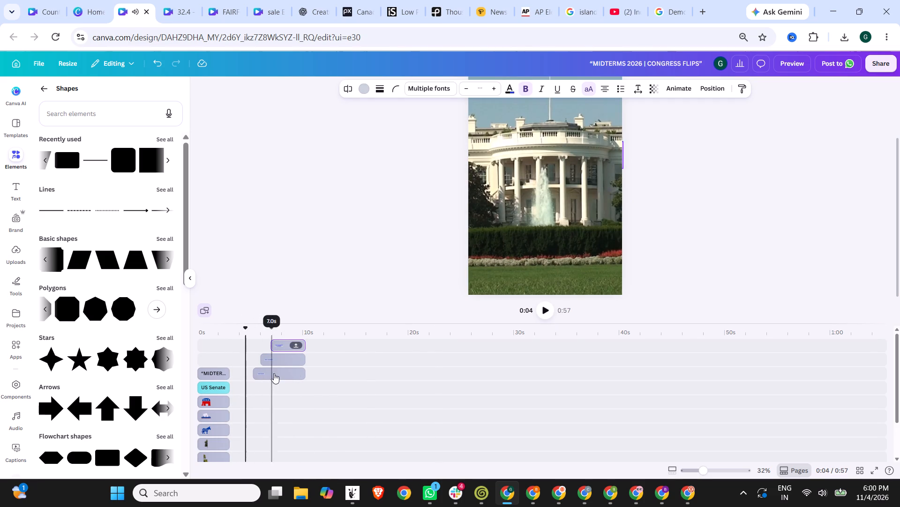
{"action": "left_click_drag", "start_coordinate": [273, 373], "coordinate": [251, 373]}
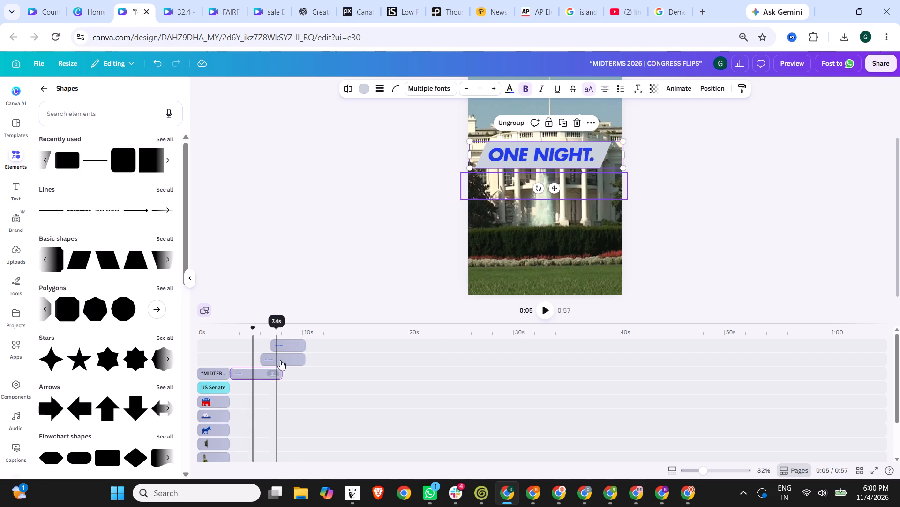
{"action": "left_click_drag", "start_coordinate": [285, 359], "coordinate": [265, 358]}
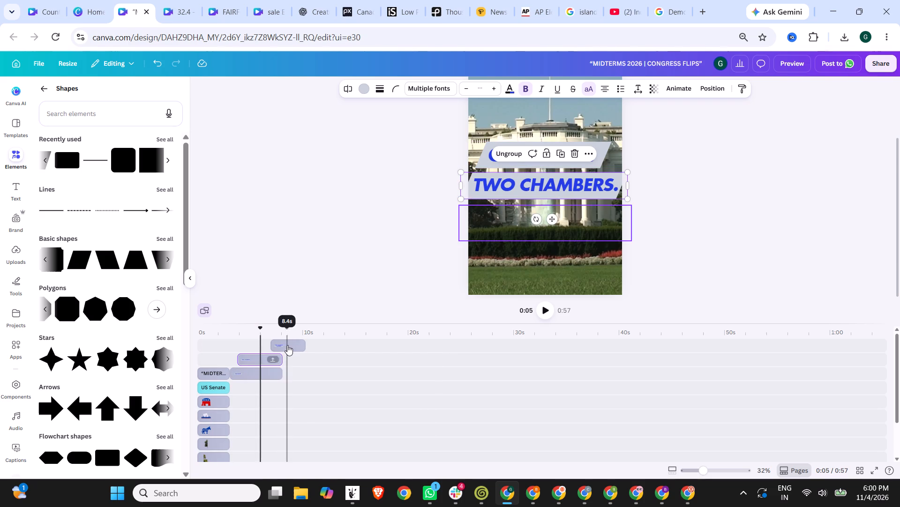
{"action": "left_click_drag", "start_coordinate": [287, 345], "coordinate": [268, 345]}
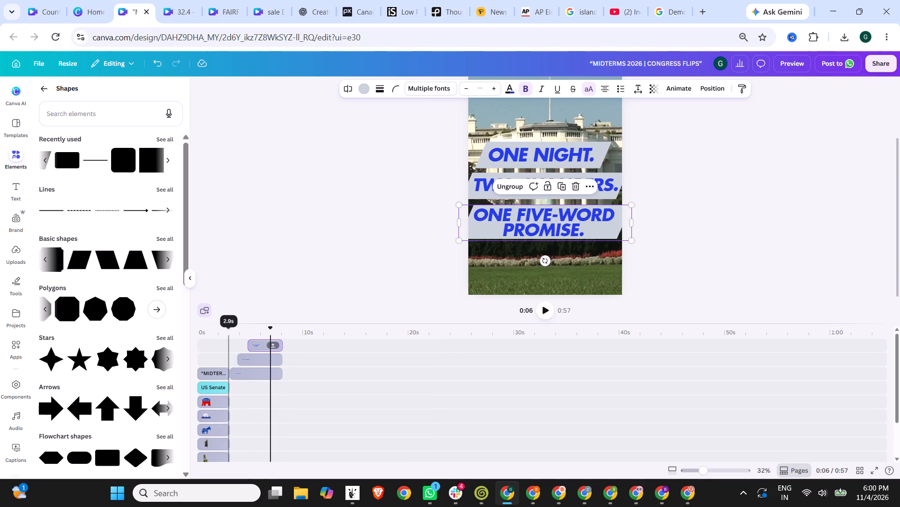
Play back the hook from about 3 s and trim the start of the "ONE FIVE-WORD PROMISE." group to about 5 s.
{"action": "left_click", "coordinate": [225, 333]}
{"action": "left_click", "coordinate": [542, 308]}
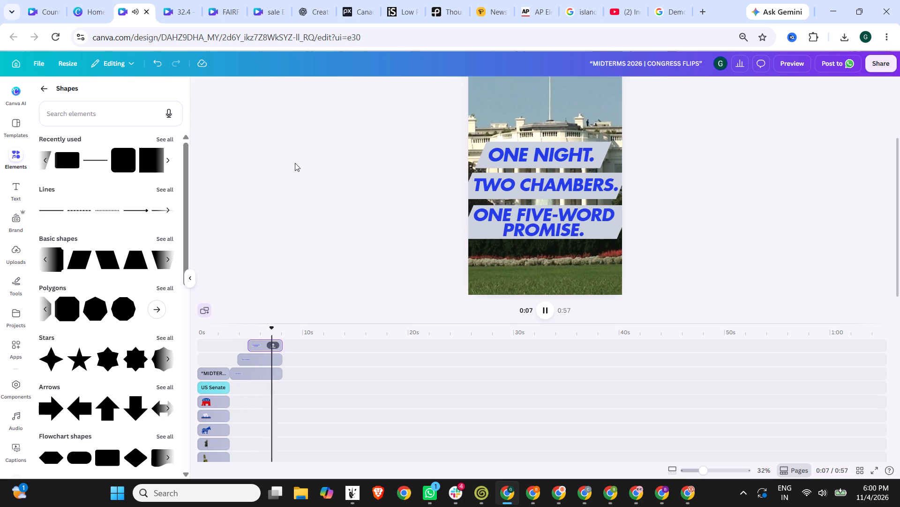
{"action": "left_click_drag", "start_coordinate": [249, 346], "coordinate": [252, 346]}
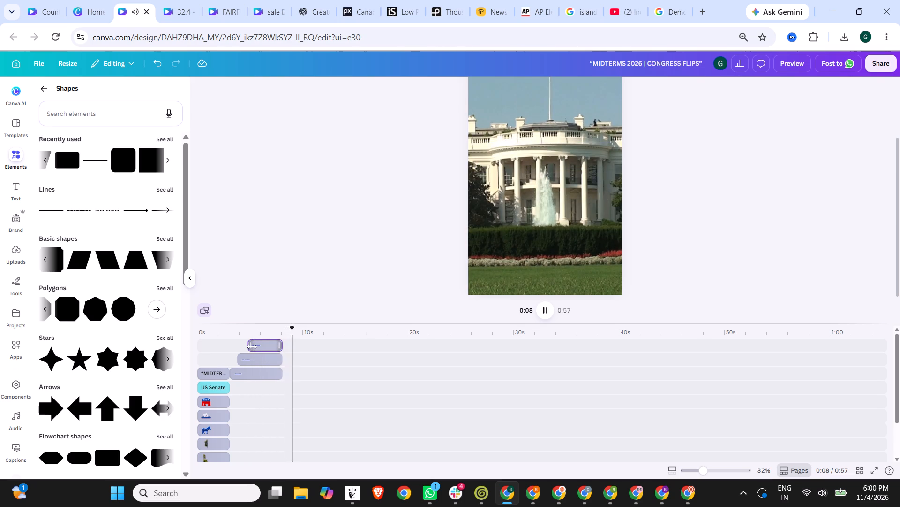
{"action": "left_click_drag", "start_coordinate": [252, 346], "coordinate": [255, 346]}
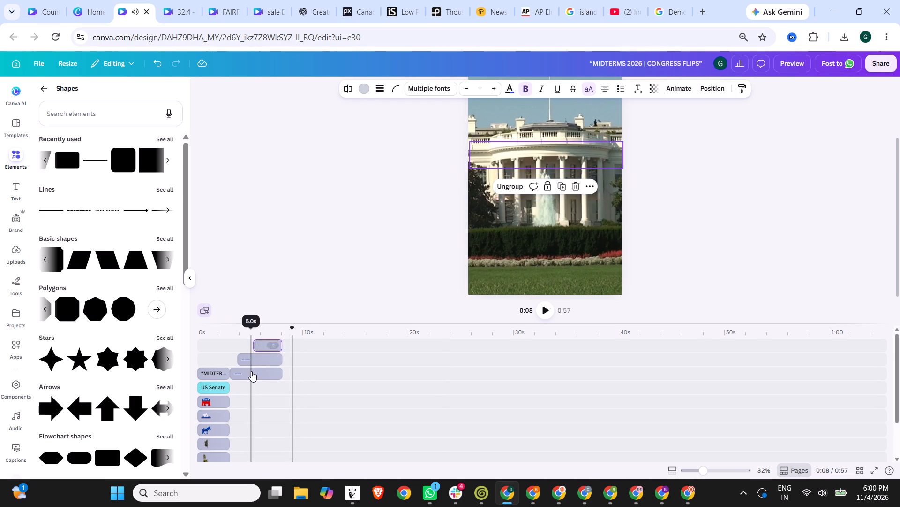
Apply the Rise animation to the "ONE NIGHT.", "TWO CHAMBERS." and "ONE FIVE-WORD PROMISE." groups.
{"action": "left_click", "coordinate": [251, 374]}
{"action": "left_click", "coordinate": [674, 83]}
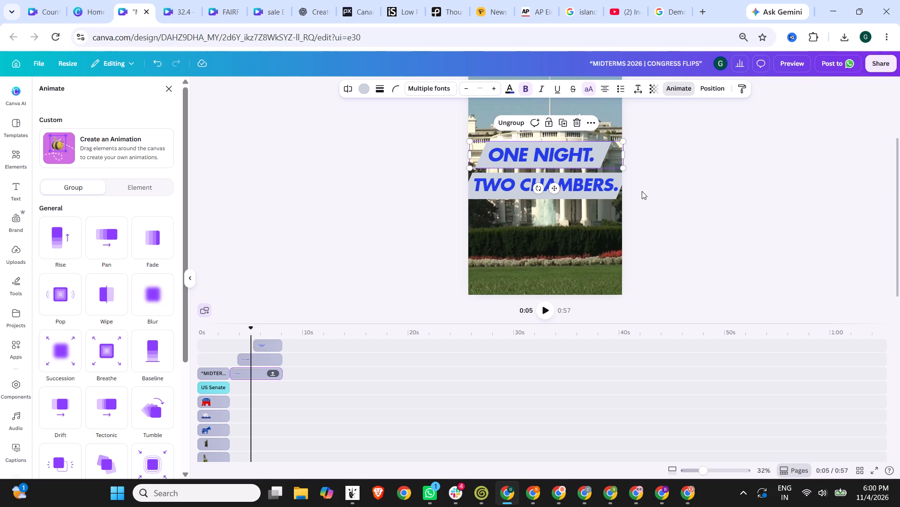
{"action": "left_click", "coordinate": [72, 244]}
{"action": "left_click", "coordinate": [260, 361]}
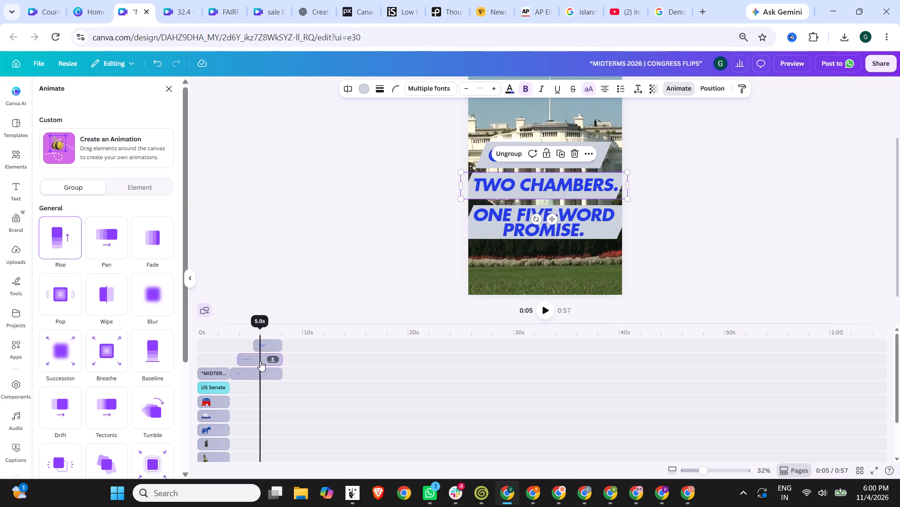
{"action": "left_click", "coordinate": [61, 243]}
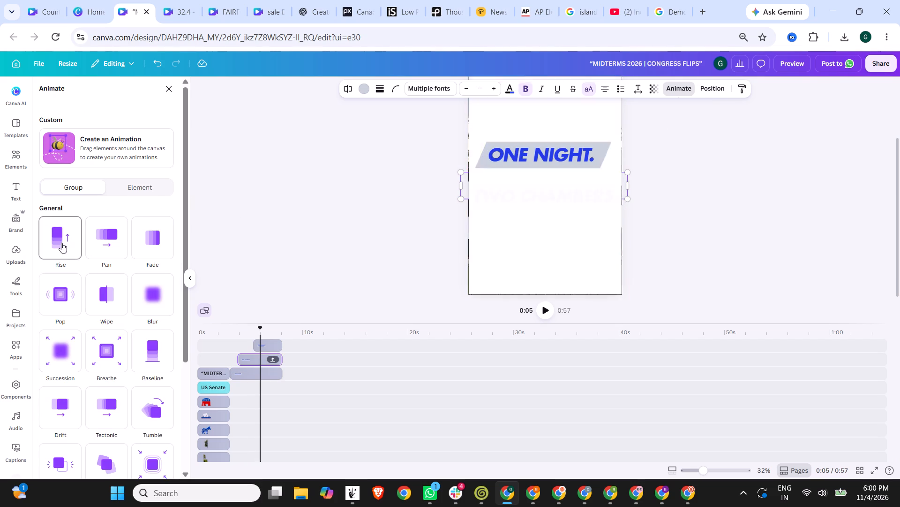
{"action": "left_click", "coordinate": [266, 344]}
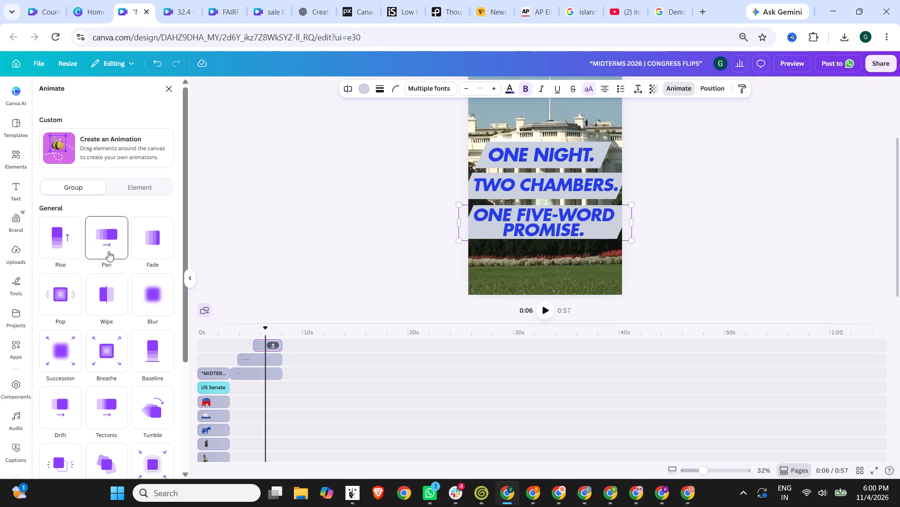
{"action": "left_click", "coordinate": [69, 250]}
{"action": "left_click", "coordinate": [359, 177]}
Browse the audio elements and open the full Sound effects collection.
{"action": "scroll", "coordinate": [329, 243], "scroll_direction": "down", "scroll_amount": 5}
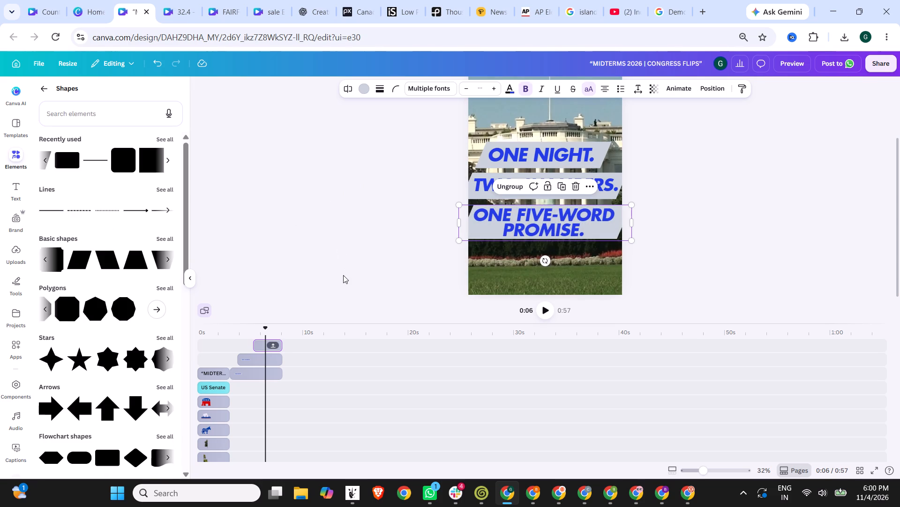
{"action": "left_click", "coordinate": [20, 151]}
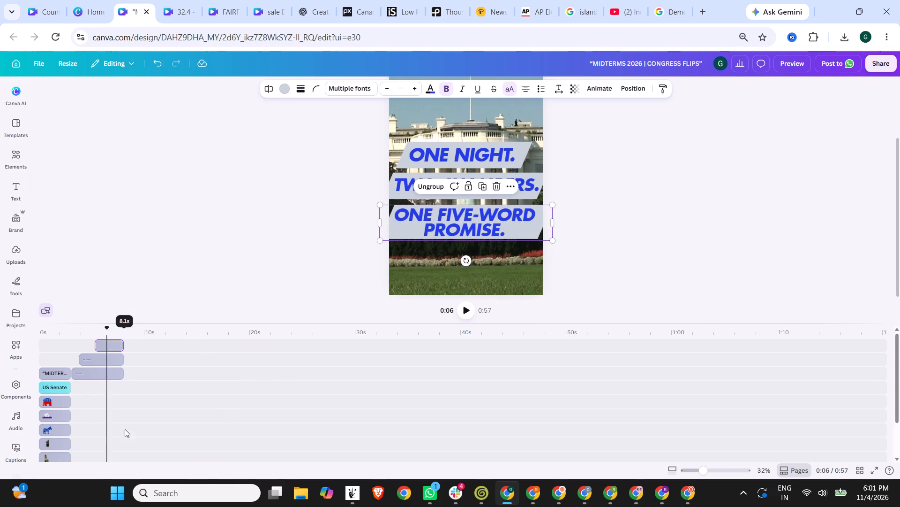
{"action": "left_click", "coordinate": [17, 151]}
{"action": "left_click", "coordinate": [42, 82]}
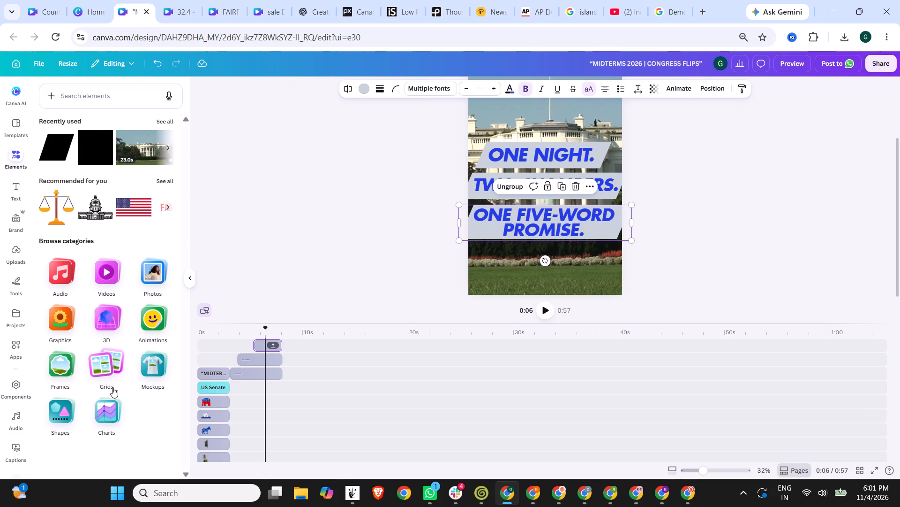
{"action": "left_click", "coordinate": [57, 269]}
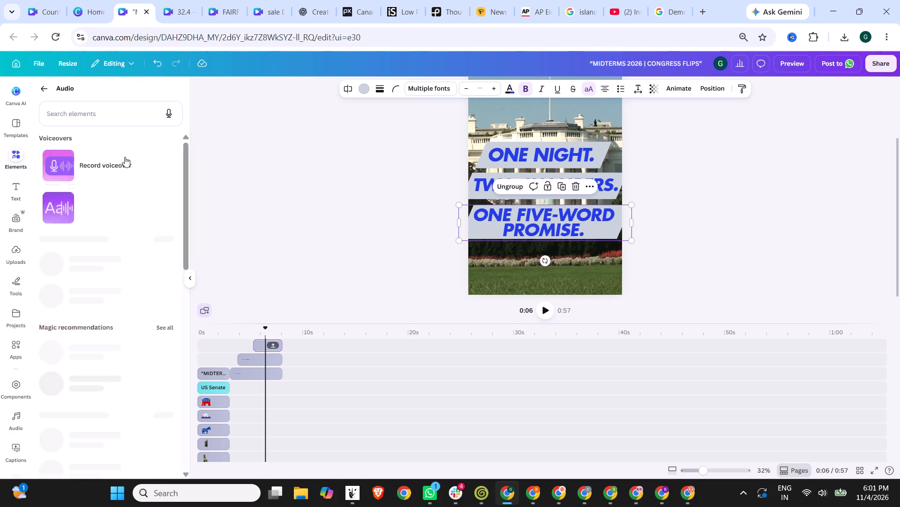
{"action": "left_click", "coordinate": [118, 117]}
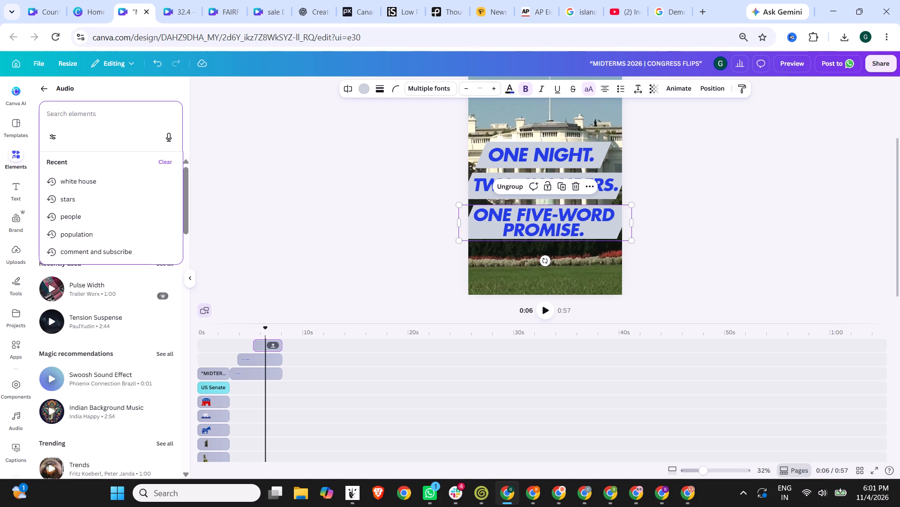
{"action": "left_click", "coordinate": [253, 235]}
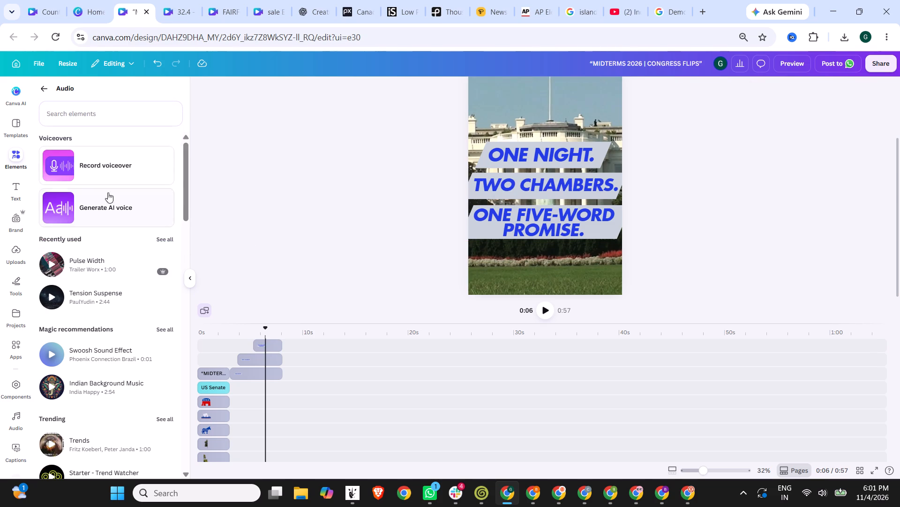
{"action": "scroll", "coordinate": [117, 244], "scroll_direction": "down", "scroll_amount": 5}
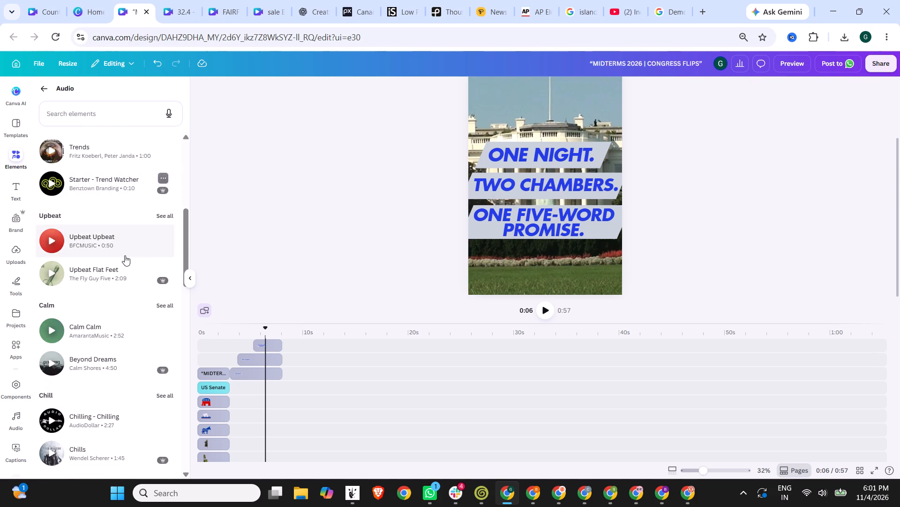
{"action": "scroll", "coordinate": [125, 255], "scroll_direction": "down", "scroll_amount": 12}
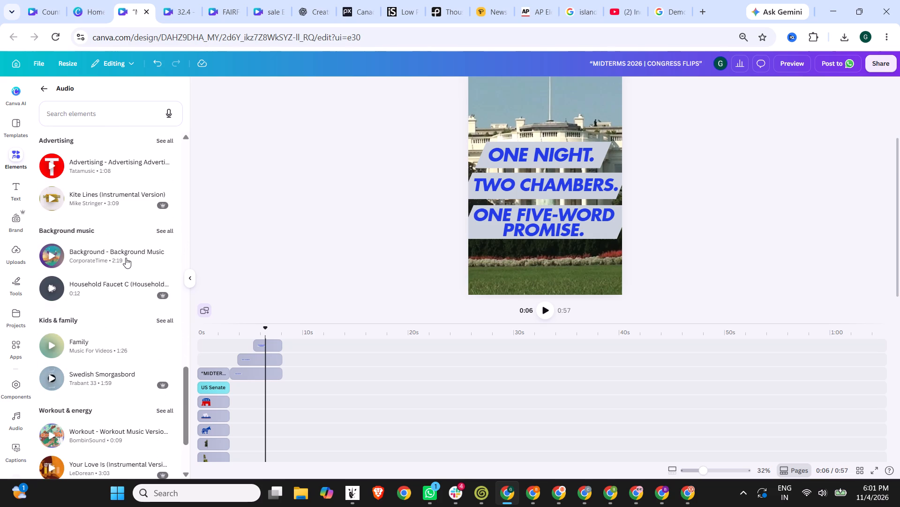
{"action": "scroll", "coordinate": [126, 258], "scroll_direction": "down", "scroll_amount": 5}
{"action": "left_click", "coordinate": [167, 394]}
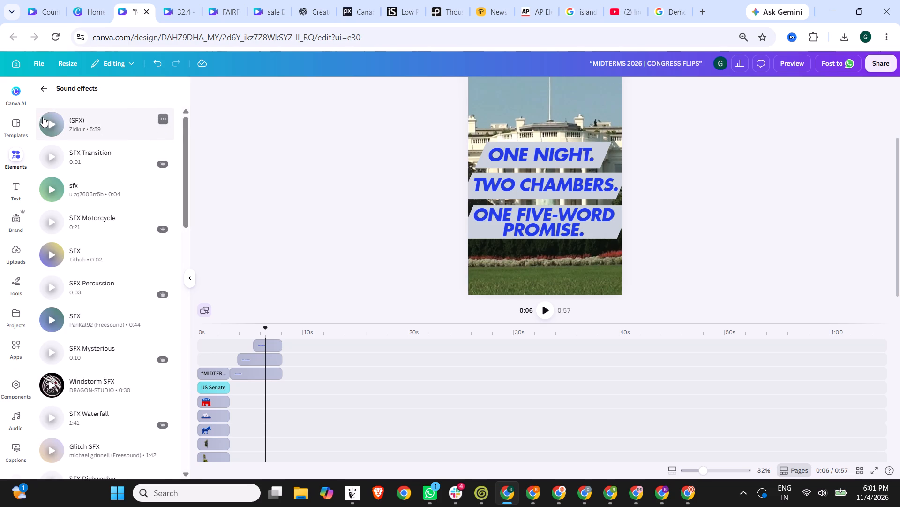
Preview the first sound effects in the collection, including (SFX), SFX Transition, SFX Motorcycle and the SFX by Tithuh.
{"action": "left_click", "coordinate": [52, 122]}
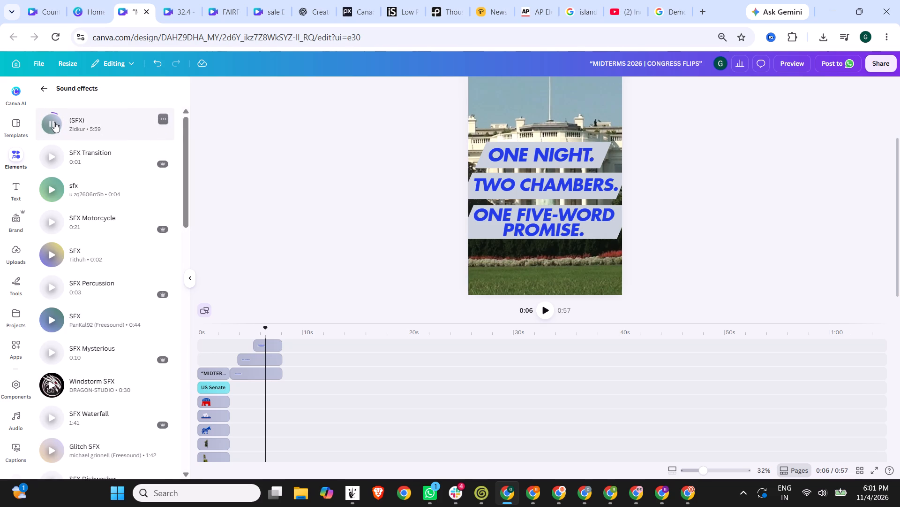
{"action": "left_click", "coordinate": [54, 120]}
{"action": "left_click", "coordinate": [54, 158]}
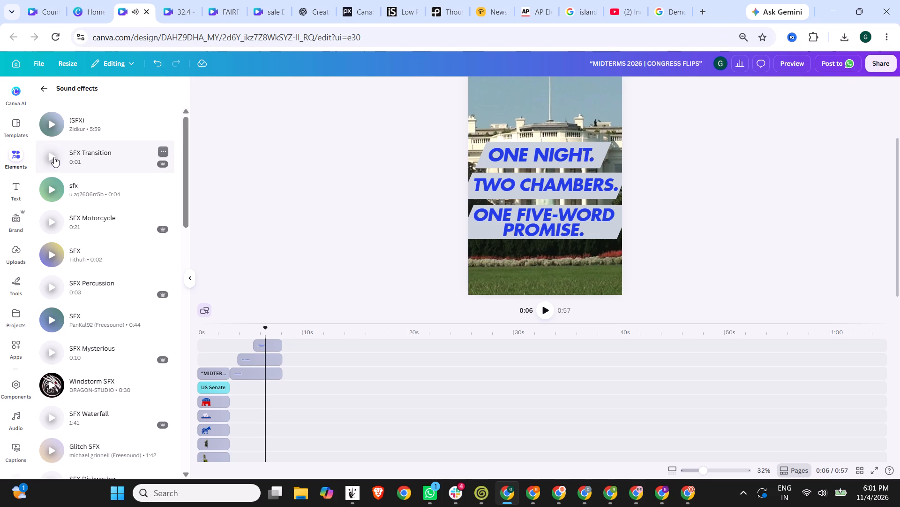
{"action": "left_click", "coordinate": [58, 221]}
{"action": "left_click", "coordinate": [58, 221]}
{"action": "left_click", "coordinate": [57, 246]}
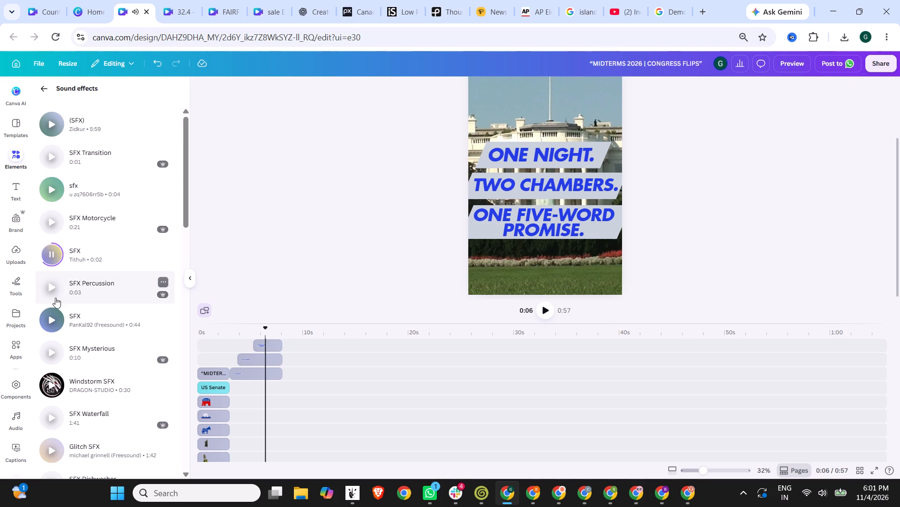
{"action": "scroll", "coordinate": [48, 324], "scroll_direction": "down", "scroll_amount": 1}
{"action": "scroll", "coordinate": [57, 364], "scroll_direction": "down", "scroll_amount": 2}
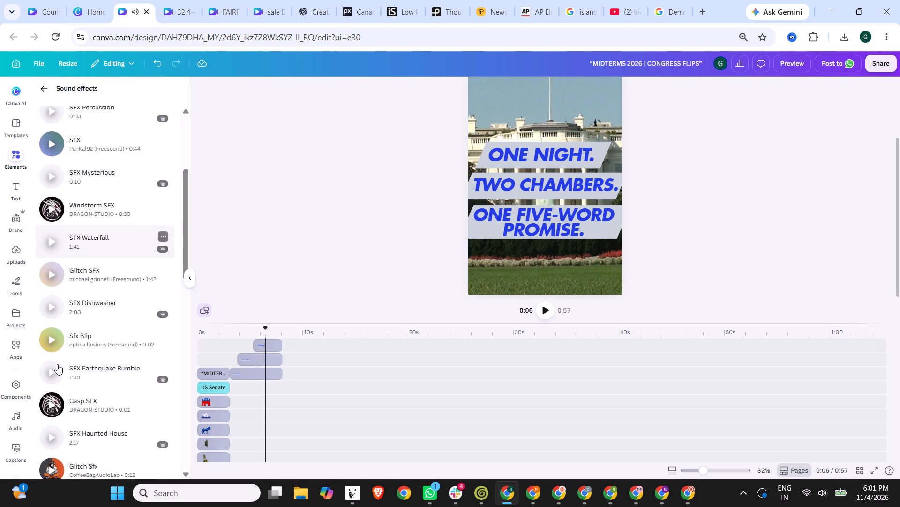
{"action": "scroll", "coordinate": [92, 152], "scroll_direction": "up", "scroll_amount": 6}
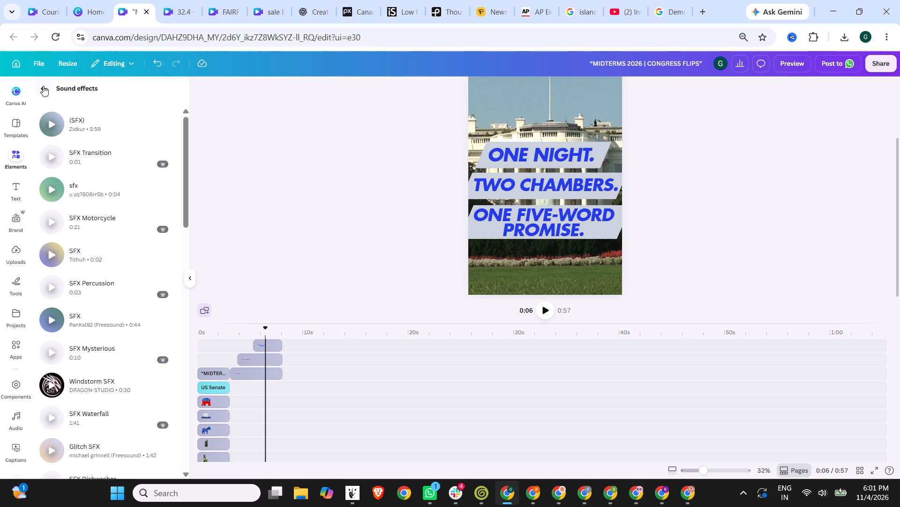
Listen to short effects further down the collection, including SFX Christmas Bells, Gasp SFX, SFX Pig Squeal, Farts - SFX and Lighter Single.
{"action": "scroll", "coordinate": [86, 304], "scroll_direction": "down", "scroll_amount": 6}
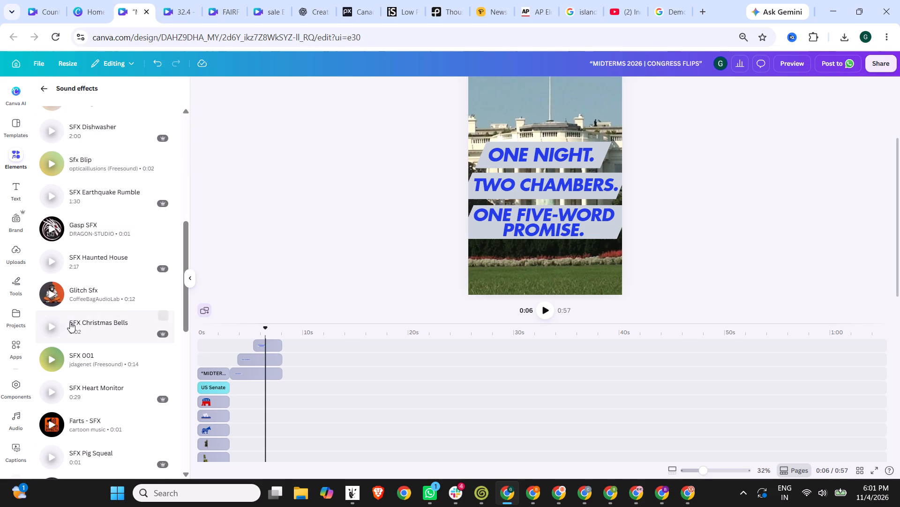
{"action": "left_click", "coordinate": [49, 329]}
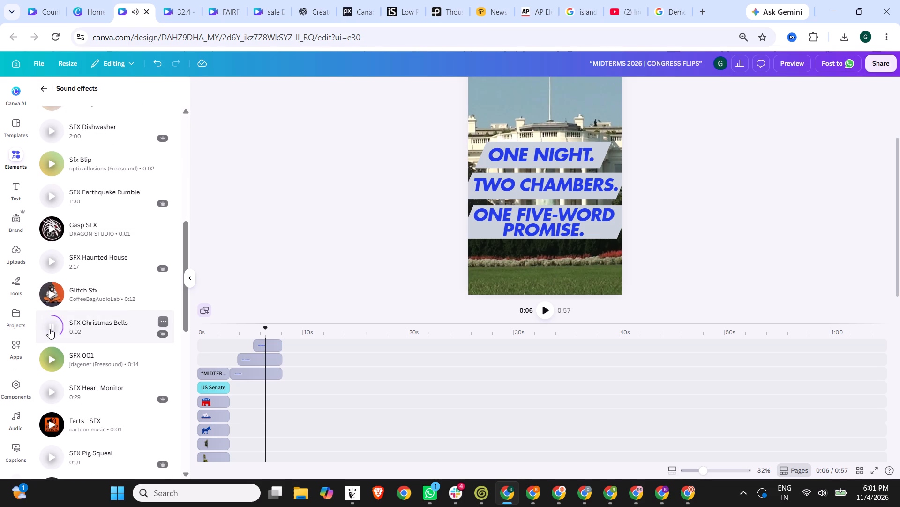
{"action": "scroll", "coordinate": [49, 329], "scroll_direction": "down", "scroll_amount": 1}
{"action": "left_click", "coordinate": [57, 168]}
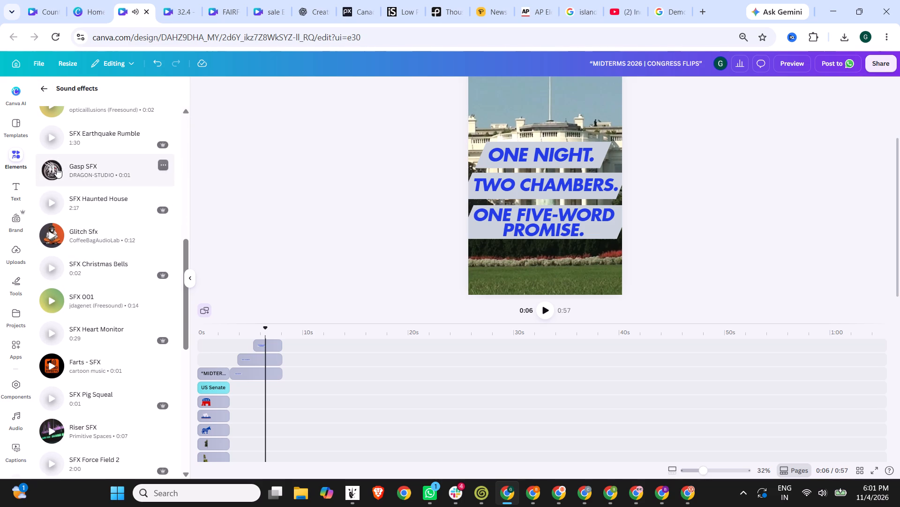
{"action": "scroll", "coordinate": [69, 309], "scroll_direction": "down", "scroll_amount": 1}
{"action": "left_click", "coordinate": [60, 339]}
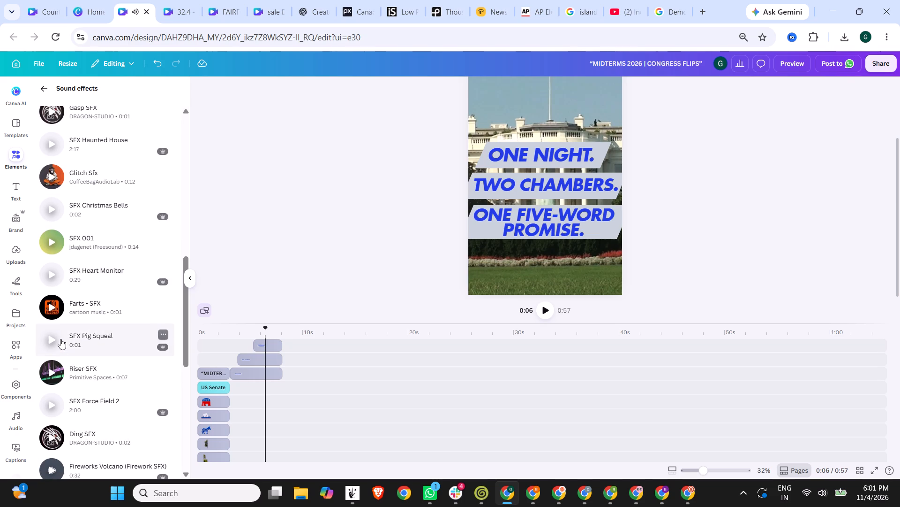
{"action": "left_click", "coordinate": [59, 313]}
{"action": "scroll", "coordinate": [59, 312], "scroll_direction": "down", "scroll_amount": 2}
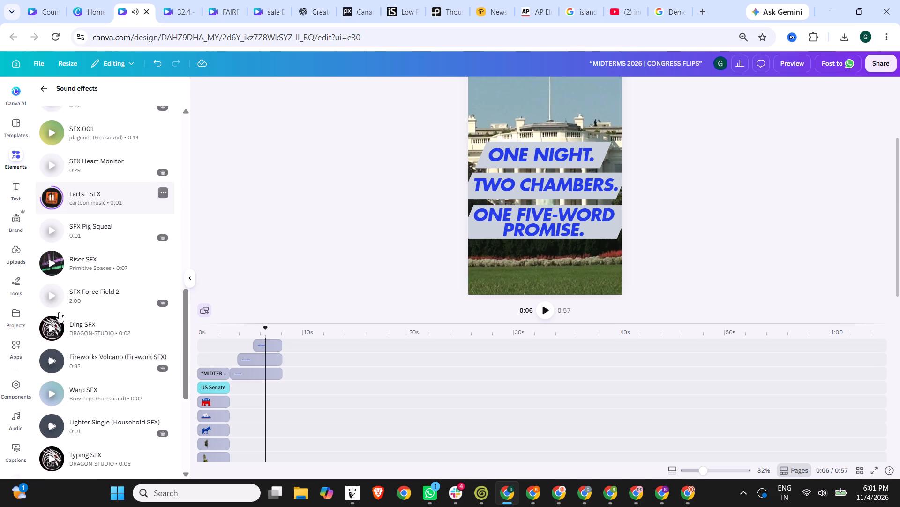
{"action": "scroll", "coordinate": [68, 337], "scroll_direction": "down", "scroll_amount": 1}
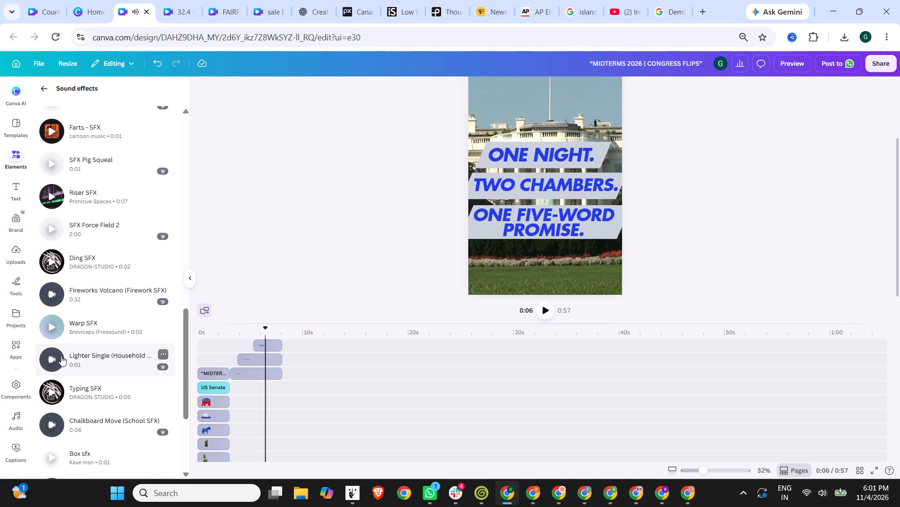
{"action": "left_click", "coordinate": [59, 356]}
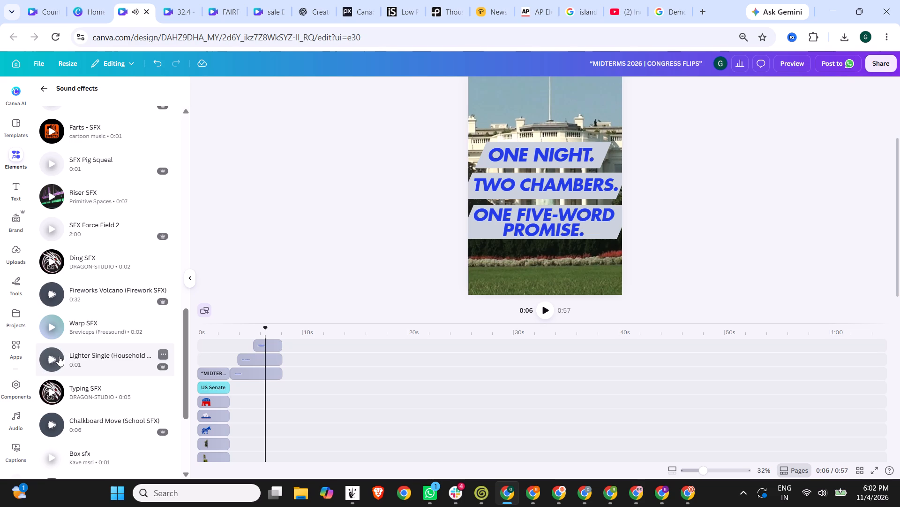
Preview more effects in the collection, including Box sfx, Human Hiccup, Cutlery Handling and Human Scream.
{"action": "scroll", "coordinate": [55, 358], "scroll_direction": "down", "scroll_amount": 3}
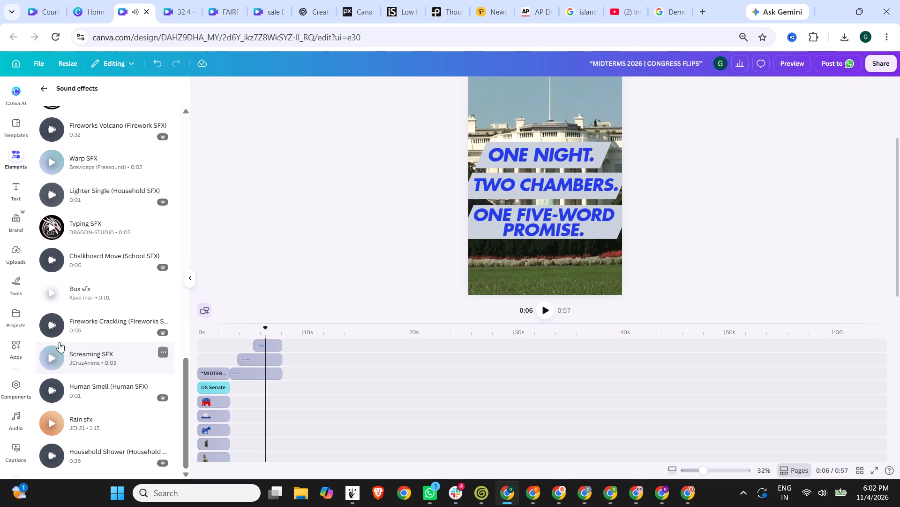
{"action": "left_click", "coordinate": [50, 294]}
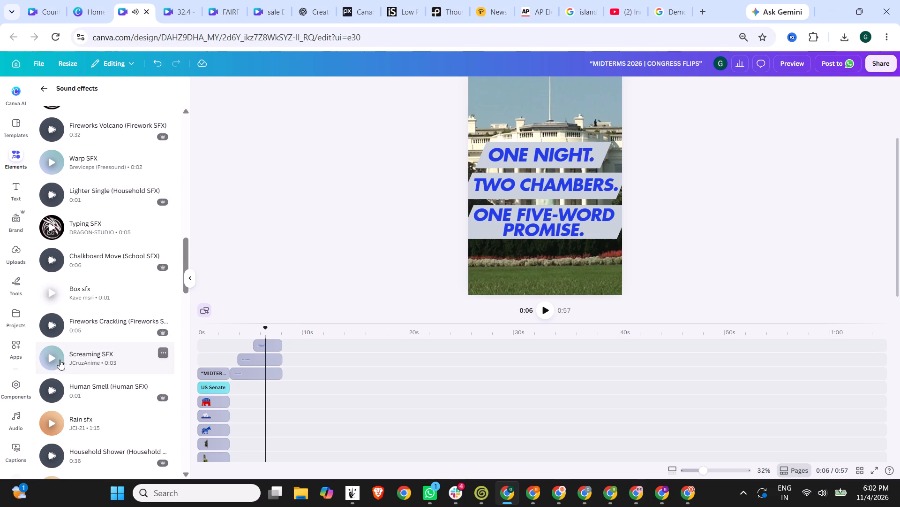
{"action": "scroll", "coordinate": [56, 423], "scroll_direction": "down", "scroll_amount": 2}
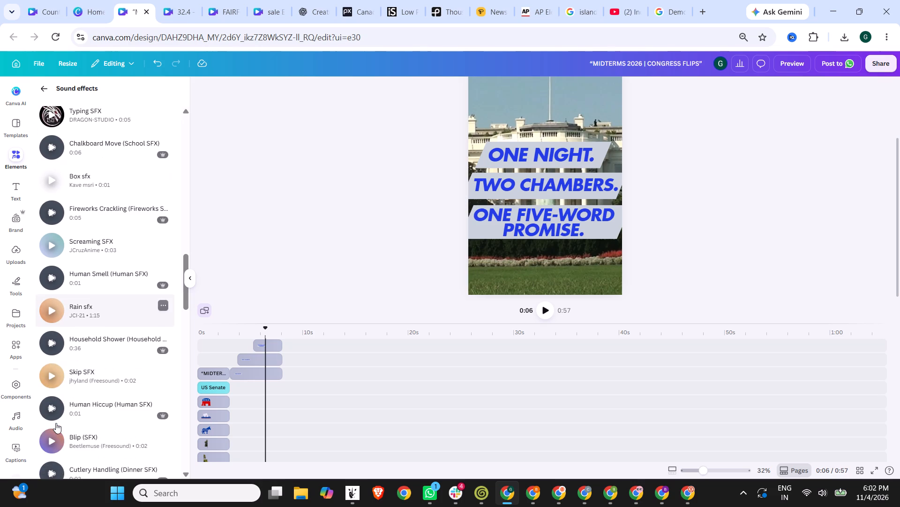
{"action": "left_click", "coordinate": [53, 393]}
{"action": "scroll", "coordinate": [65, 393], "scroll_direction": "down", "scroll_amount": 2}
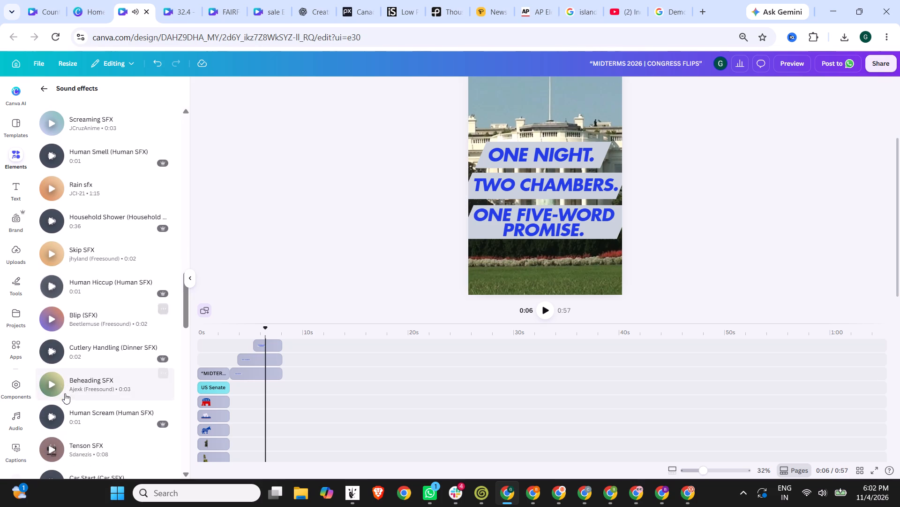
{"action": "left_click", "coordinate": [56, 348]}
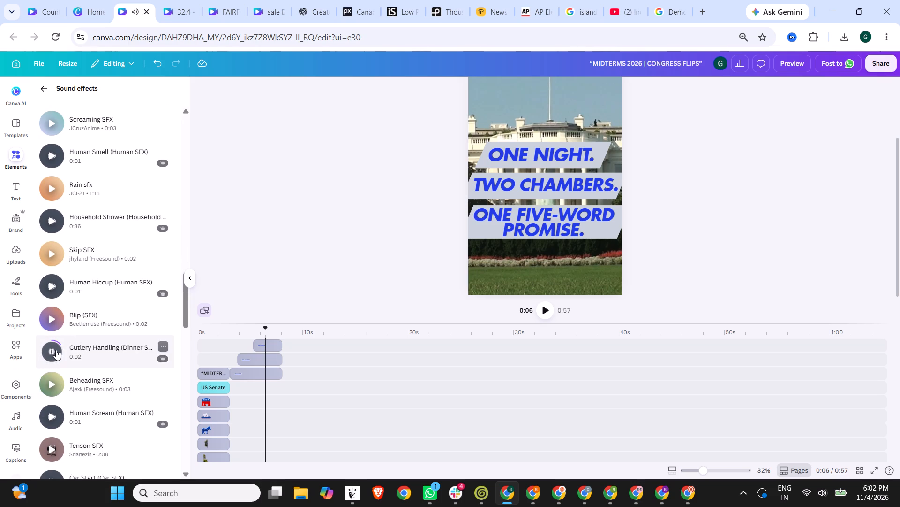
{"action": "left_click", "coordinate": [56, 415]}
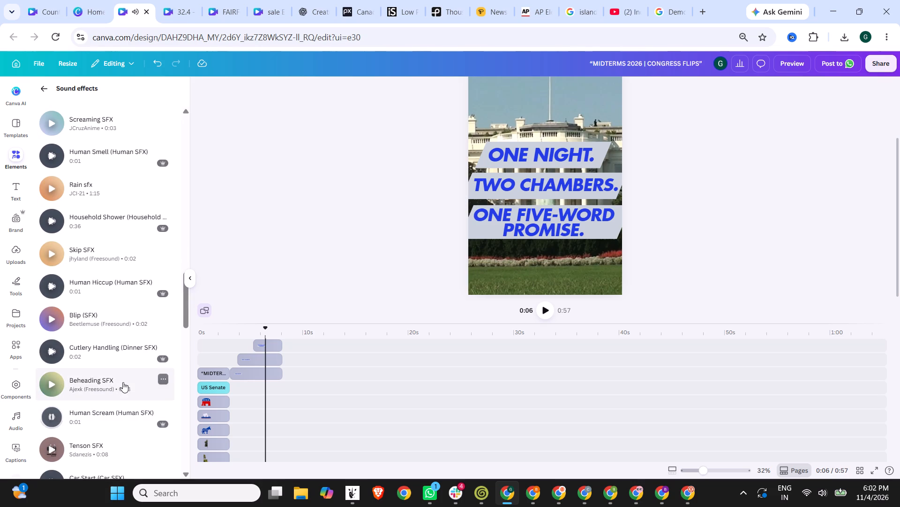
Listen to the Book Handling, Human Spit, Wood Impact and Dishes Set sound effects further down the collection.
{"action": "scroll", "coordinate": [123, 384], "scroll_direction": "down", "scroll_amount": 1}
{"action": "scroll", "coordinate": [63, 415], "scroll_direction": "down", "scroll_amount": 2}
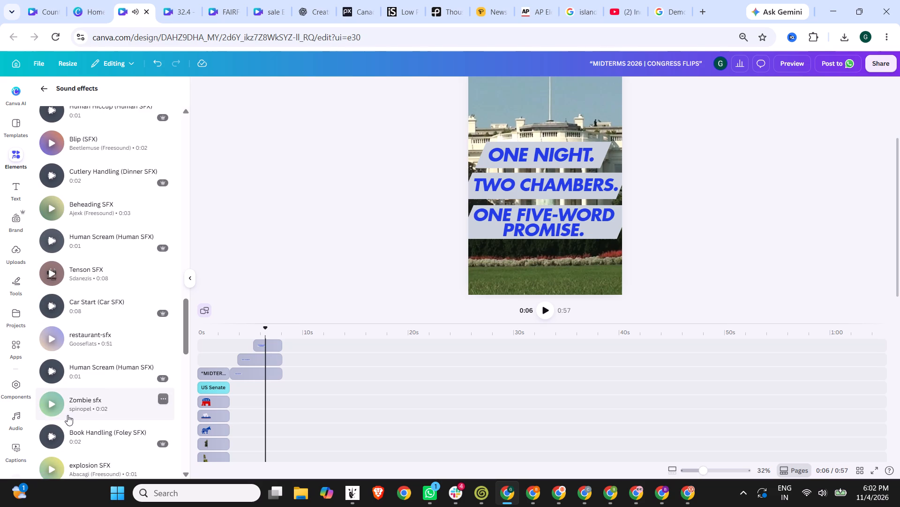
{"action": "left_click", "coordinate": [51, 431]}
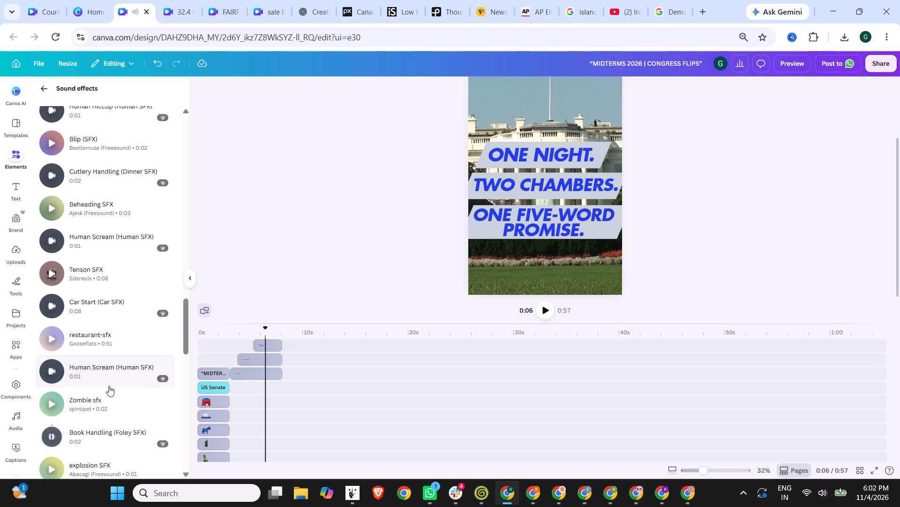
{"action": "scroll", "coordinate": [109, 386], "scroll_direction": "down", "scroll_amount": 2}
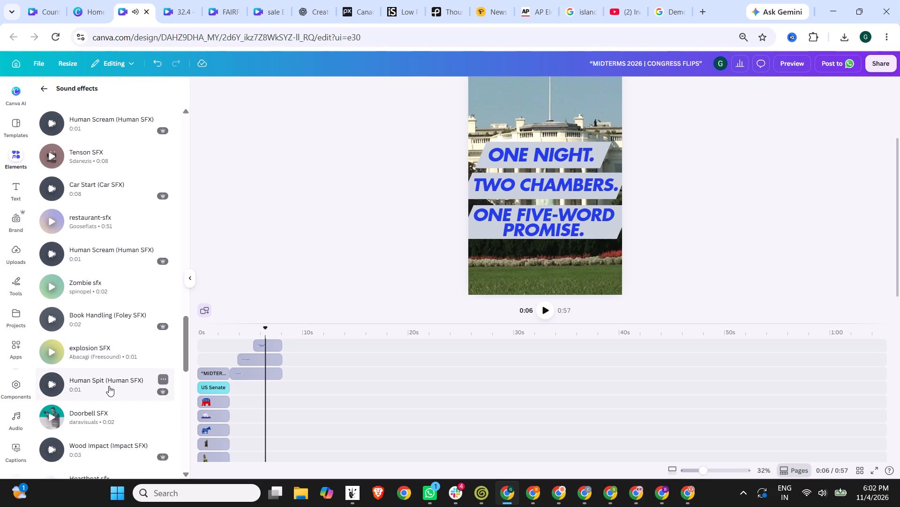
{"action": "left_click", "coordinate": [46, 381]}
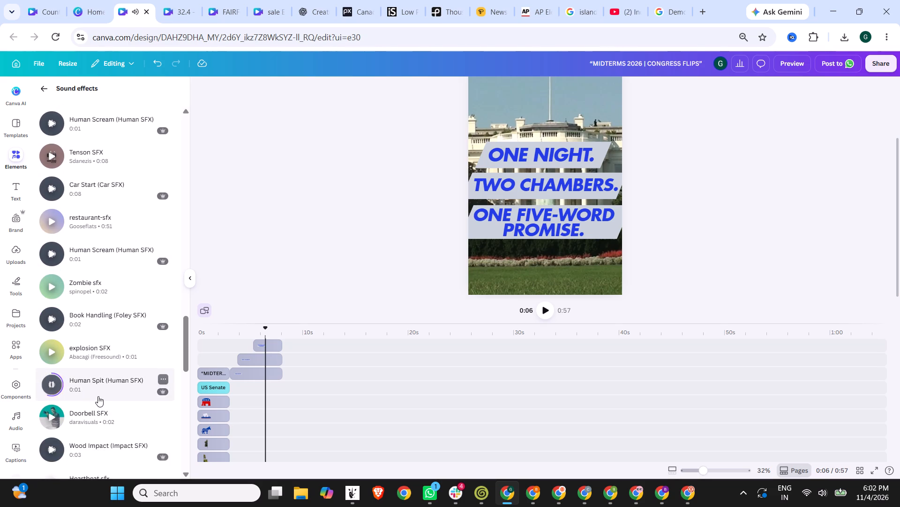
{"action": "scroll", "coordinate": [98, 396], "scroll_direction": "down", "scroll_amount": 1}
{"action": "left_click", "coordinate": [52, 386]}
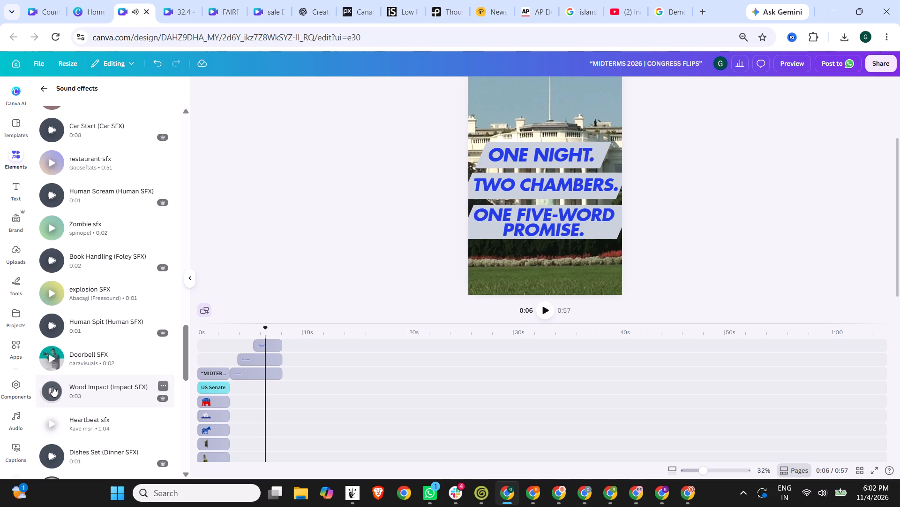
{"action": "scroll", "coordinate": [52, 386], "scroll_direction": "down", "scroll_amount": 1}
{"action": "left_click", "coordinate": [52, 386]}
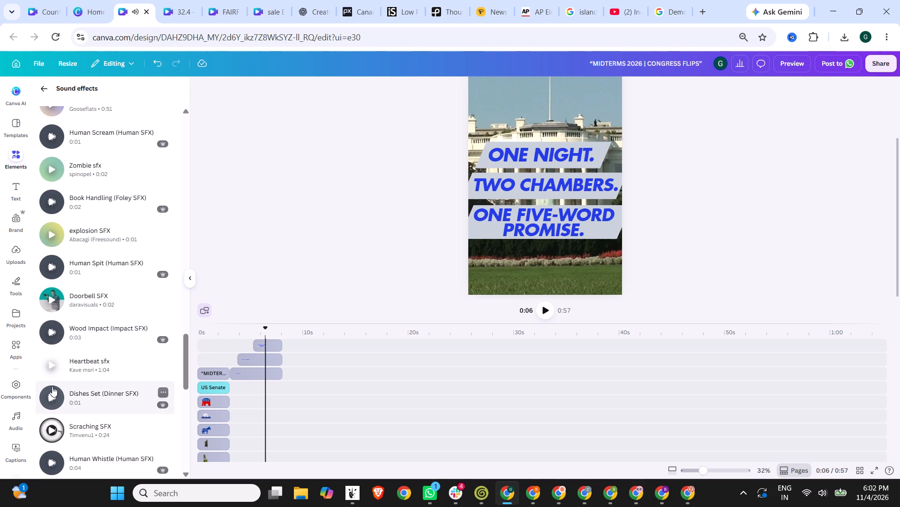
Continue down the collection and preview Lighter Single, Human Blow Nose and Human Laugh C.
{"action": "scroll", "coordinate": [52, 386], "scroll_direction": "down", "scroll_amount": 2}
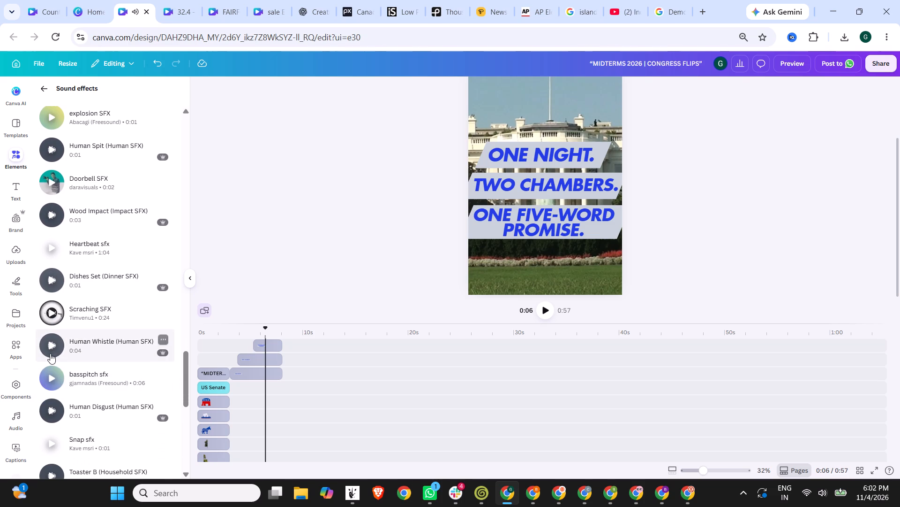
{"action": "scroll", "coordinate": [50, 353], "scroll_direction": "down", "scroll_amount": 3}
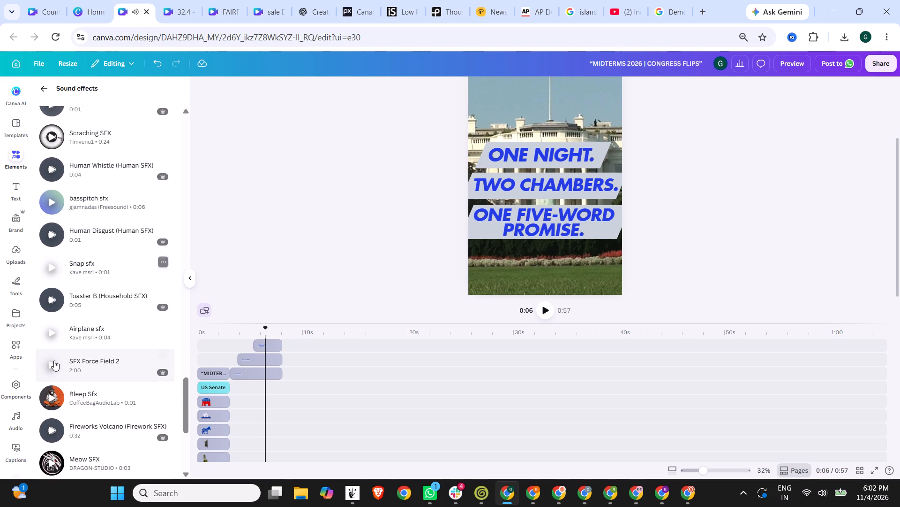
{"action": "scroll", "coordinate": [54, 362], "scroll_direction": "down", "scroll_amount": 2}
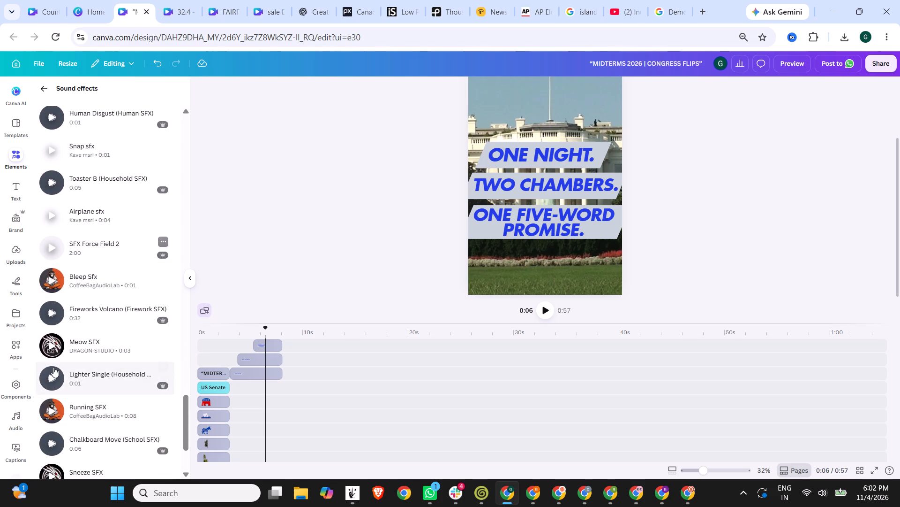
{"action": "left_click", "coordinate": [54, 376]}
{"action": "left_click", "coordinate": [54, 376]}
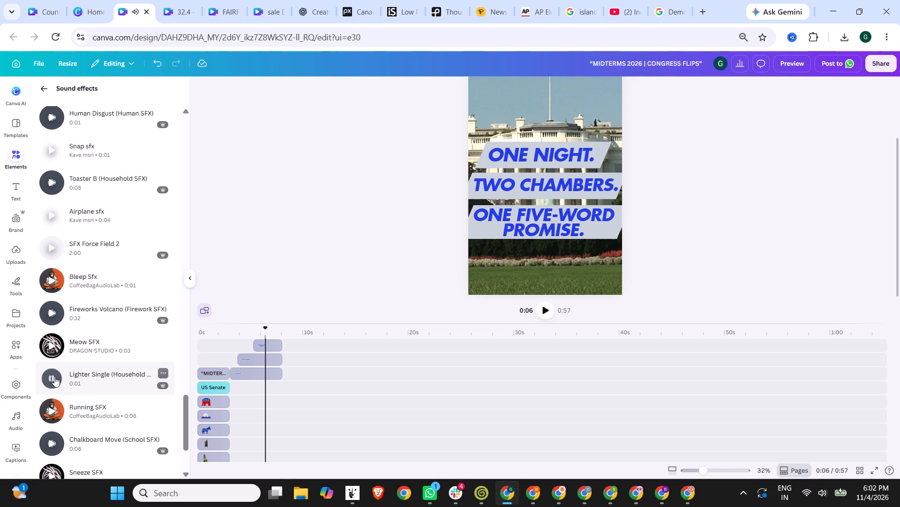
{"action": "scroll", "coordinate": [54, 376], "scroll_direction": "down", "scroll_amount": 2}
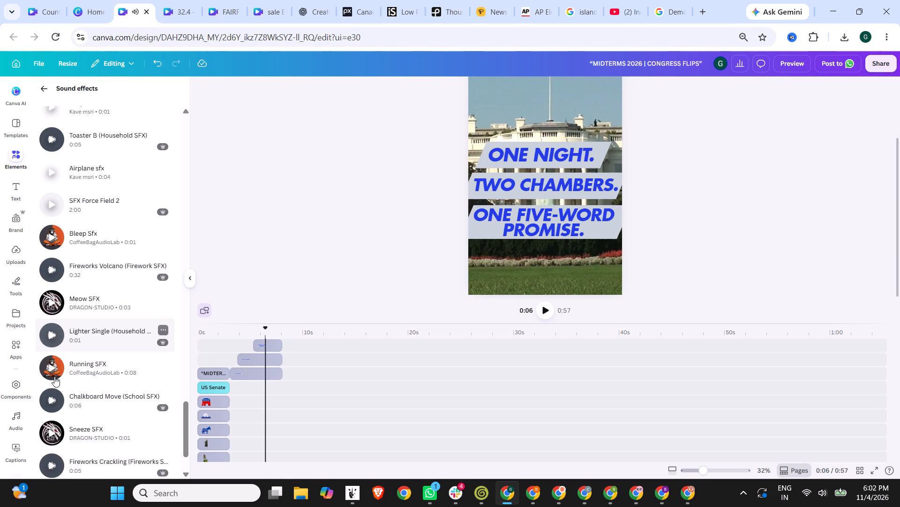
{"action": "scroll", "coordinate": [54, 376], "scroll_direction": "down", "scroll_amount": 2}
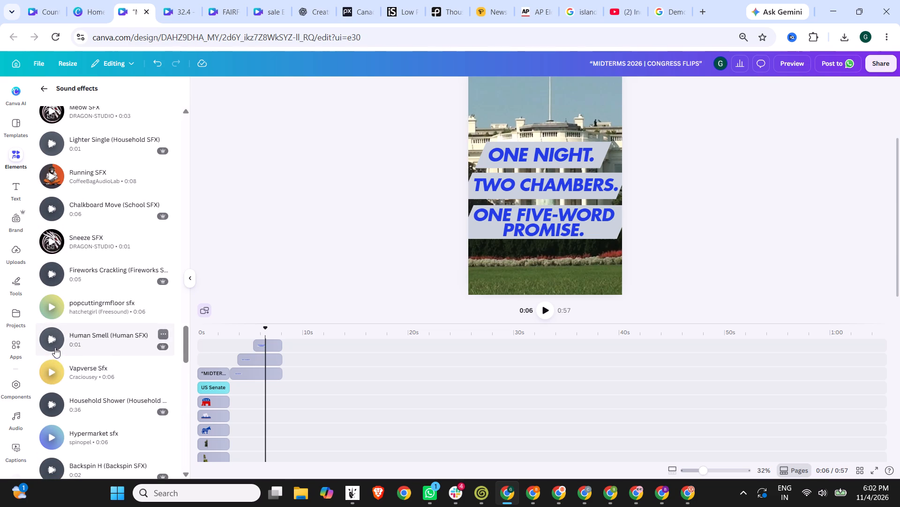
{"action": "scroll", "coordinate": [56, 392], "scroll_direction": "down", "scroll_amount": 3}
{"action": "left_click", "coordinate": [55, 360]}
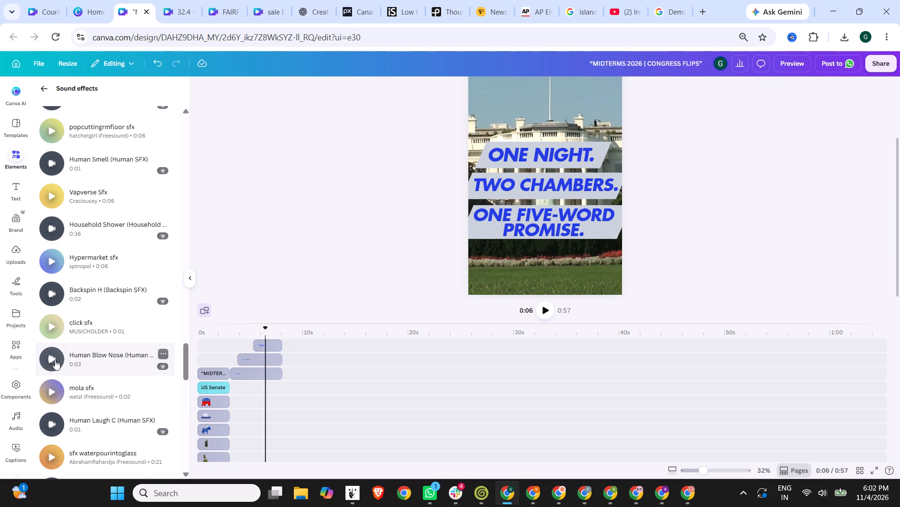
{"action": "scroll", "coordinate": [55, 360], "scroll_direction": "down", "scroll_amount": 1}
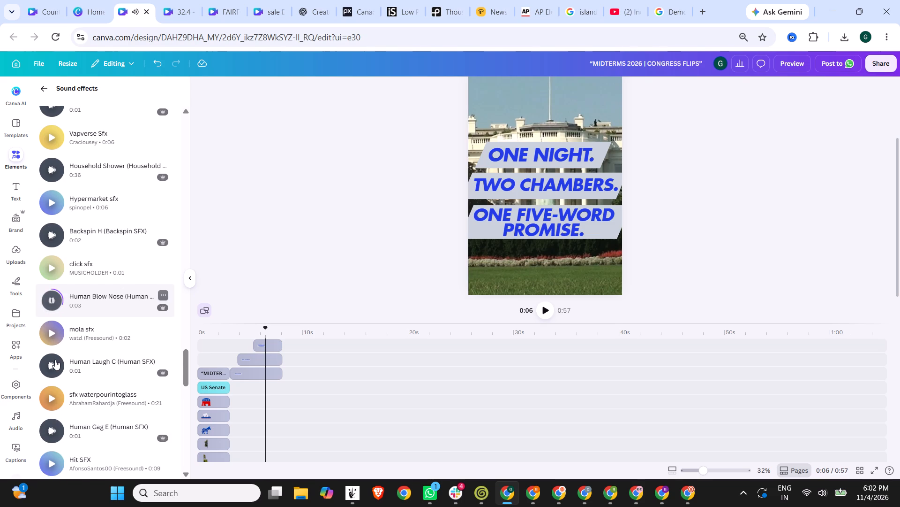
{"action": "left_click", "coordinate": [53, 361]}
Audition the one-second effects Human Fart B, Door Open C and Zipper Long A.
{"action": "scroll", "coordinate": [53, 361], "scroll_direction": "down", "scroll_amount": 2}
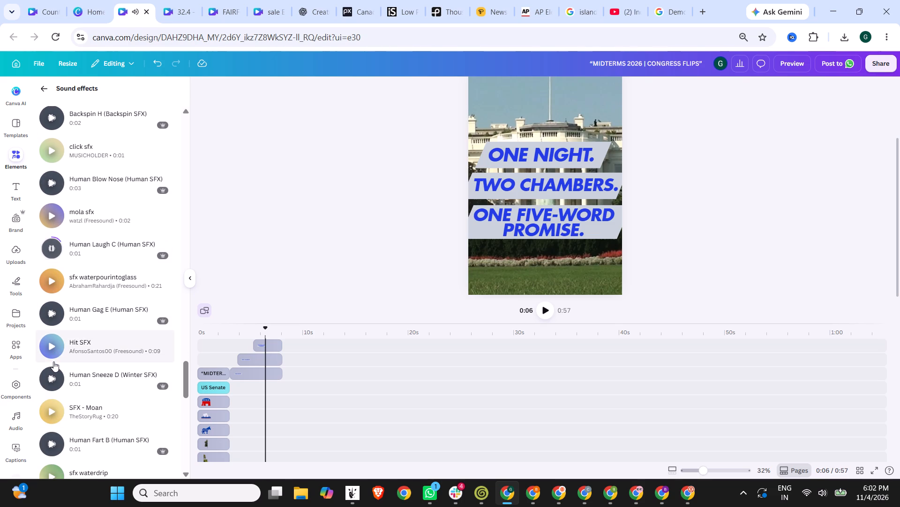
{"action": "scroll", "coordinate": [103, 360], "scroll_direction": "down", "scroll_amount": 2}
{"action": "left_click", "coordinate": [61, 326]}
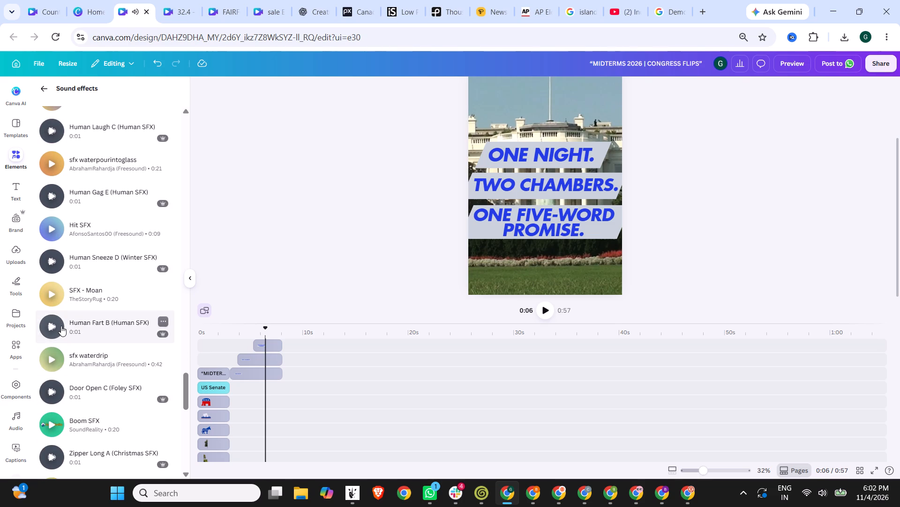
{"action": "scroll", "coordinate": [64, 331], "scroll_direction": "down", "scroll_amount": 1}
{"action": "left_click", "coordinate": [57, 332]}
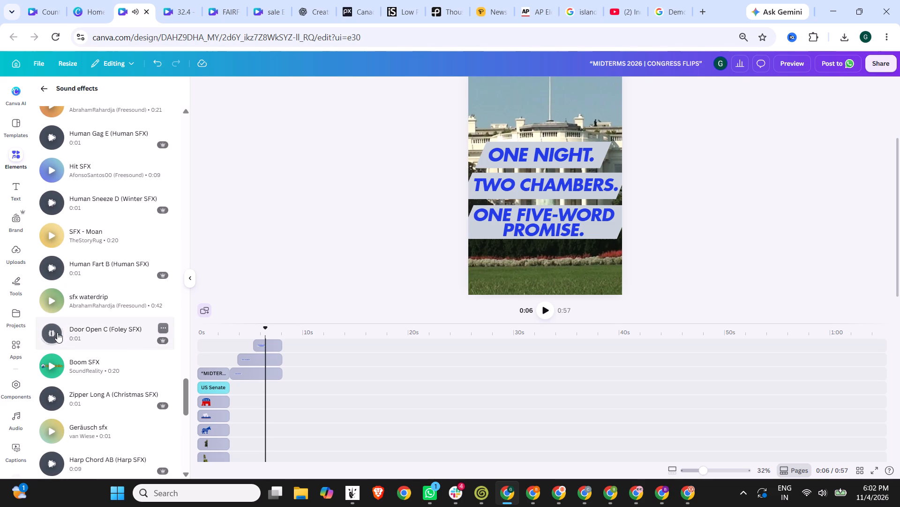
{"action": "scroll", "coordinate": [57, 332], "scroll_direction": "down", "scroll_amount": 1}
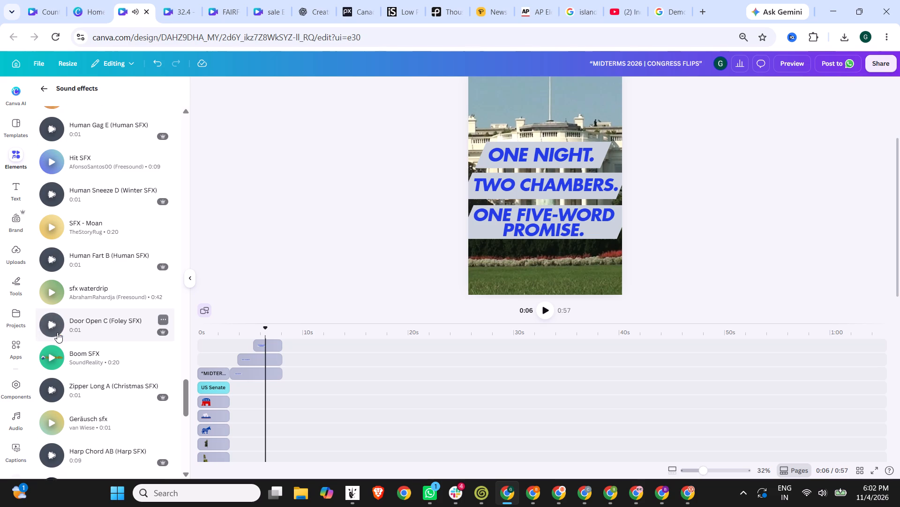
{"action": "left_click", "coordinate": [55, 344]}
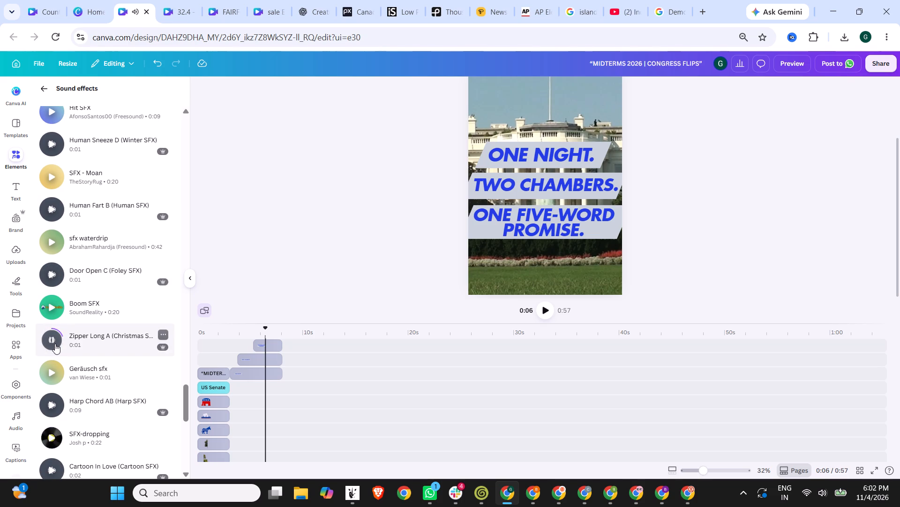
Preview Human Sneeze B and Radio Stop (Radio SFX stop) further down the sound effects collection.
{"action": "scroll", "coordinate": [55, 344], "scroll_direction": "down", "scroll_amount": 4}
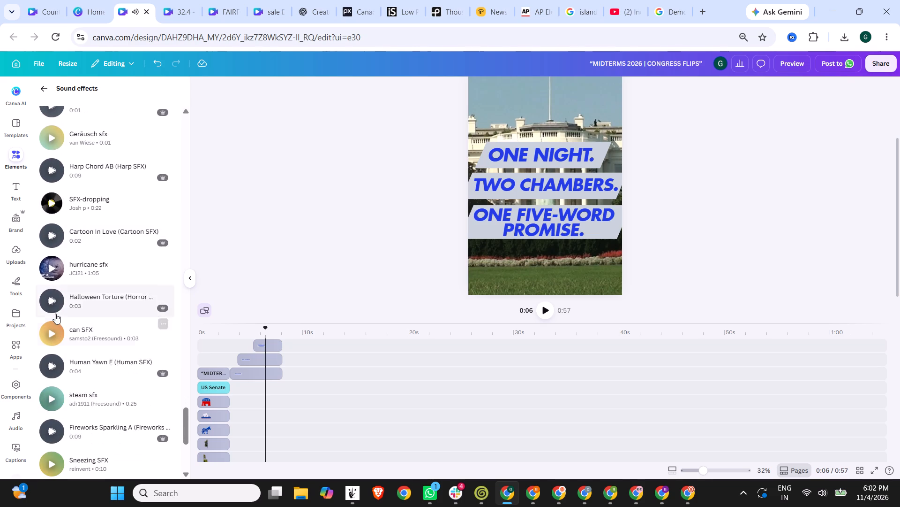
{"action": "scroll", "coordinate": [56, 363], "scroll_direction": "down", "scroll_amount": 2}
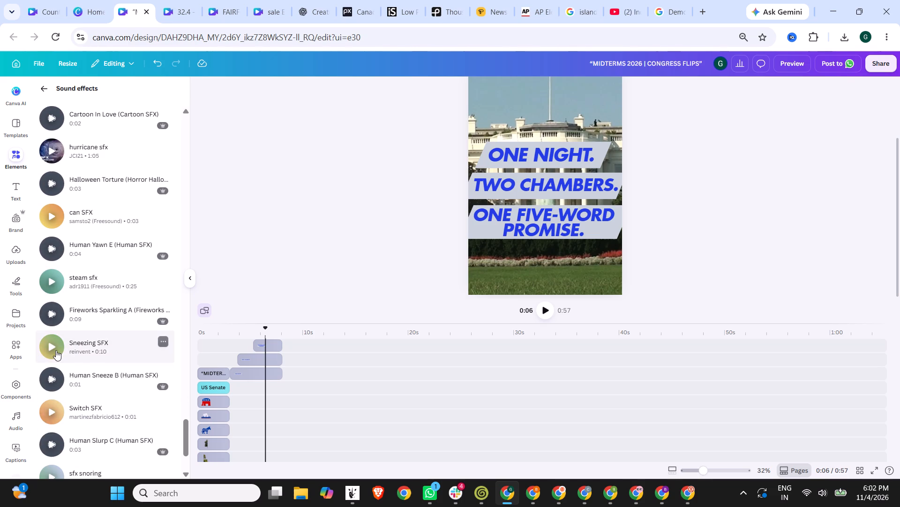
{"action": "left_click", "coordinate": [56, 372]}
{"action": "scroll", "coordinate": [75, 357], "scroll_direction": "down", "scroll_amount": 2}
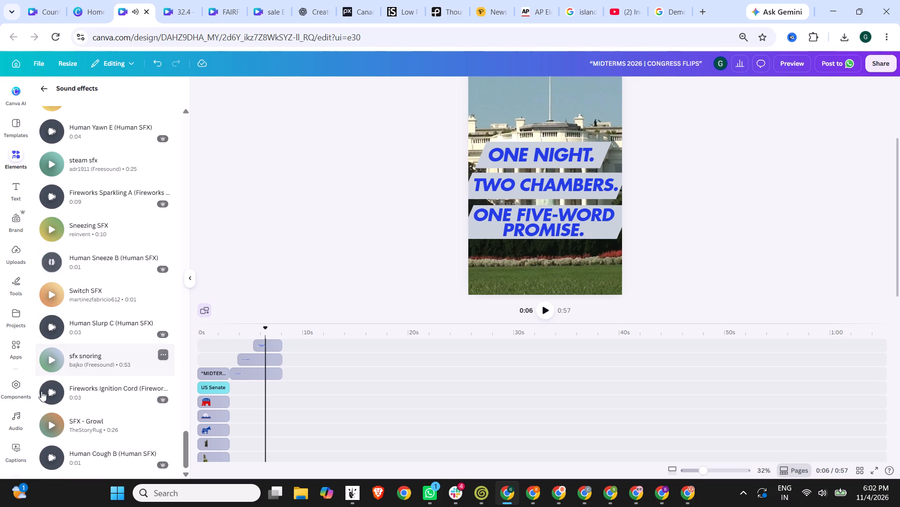
{"action": "scroll", "coordinate": [61, 389], "scroll_direction": "down", "scroll_amount": 5}
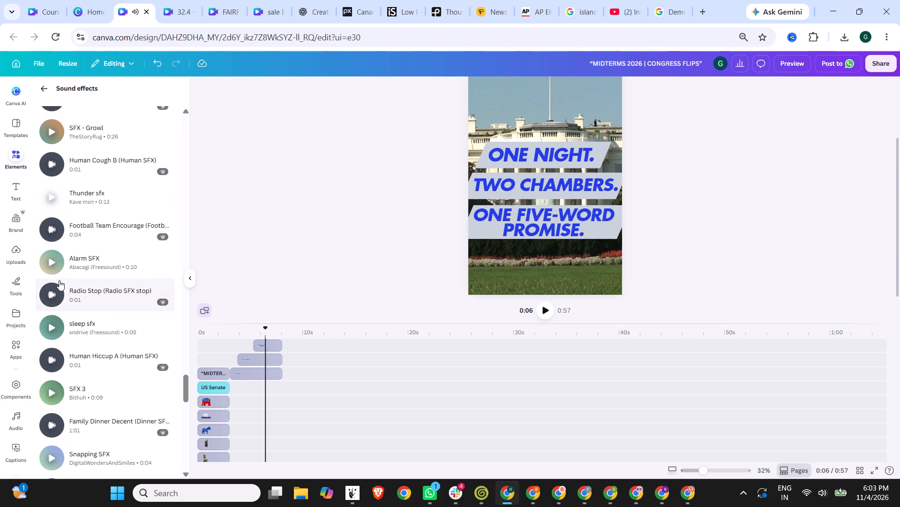
{"action": "left_click", "coordinate": [52, 288]}
Add the Radio Stop effect below the voiceover track and align its start with the "ONE NIGHT." group at about 3 seconds.
{"action": "left_click_drag", "start_coordinate": [97, 297], "coordinate": [272, 460]}
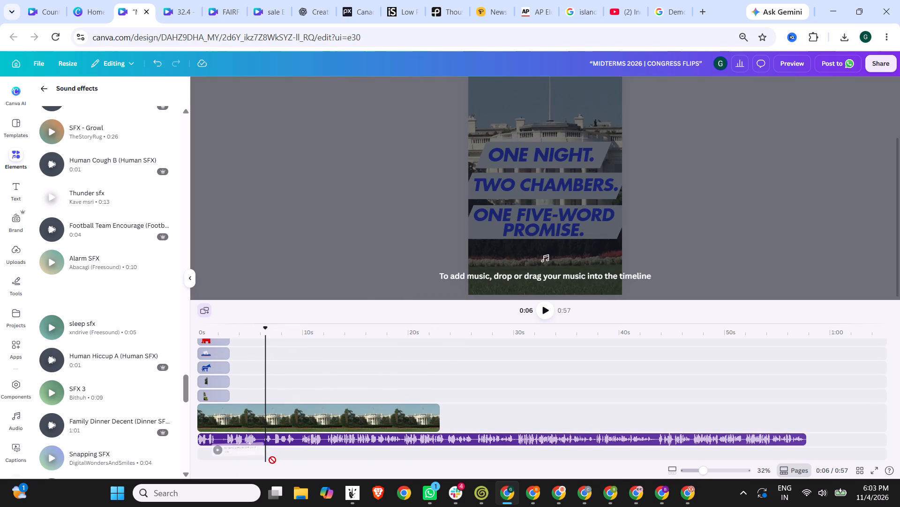
{"action": "left_click_drag", "start_coordinate": [272, 460], "coordinate": [242, 456]}
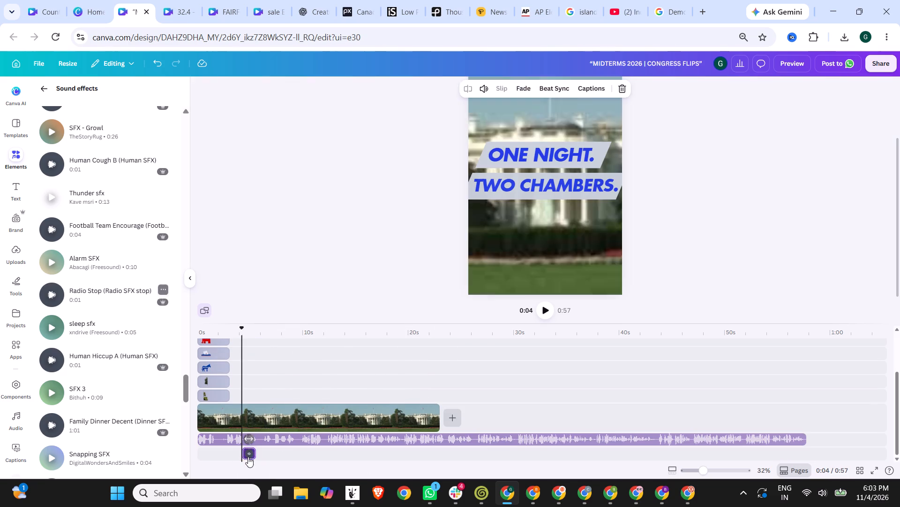
{"action": "left_click_drag", "start_coordinate": [247, 454], "coordinate": [244, 403]}
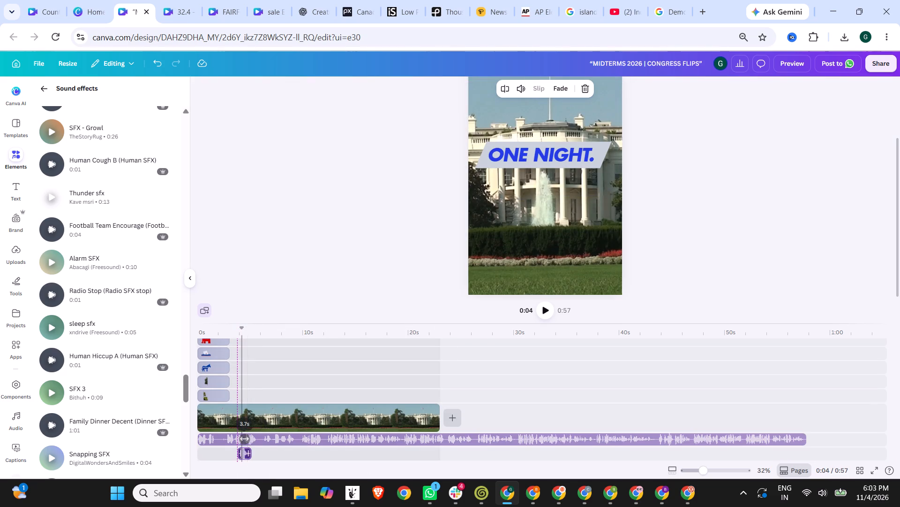
{"action": "left_click_drag", "start_coordinate": [244, 403], "coordinate": [235, 417]}
{"action": "scroll", "coordinate": [250, 380], "scroll_direction": "up", "scroll_amount": 2}
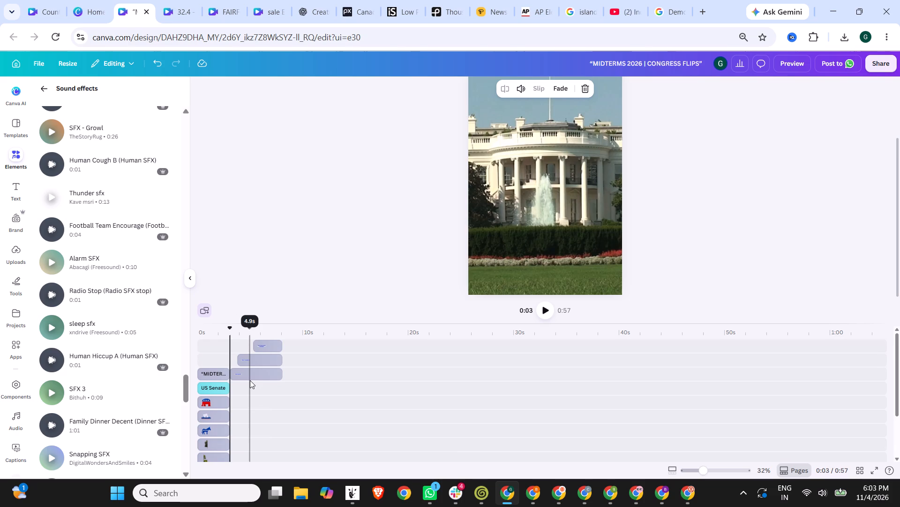
{"action": "scroll", "coordinate": [235, 370], "scroll_direction": "down", "scroll_amount": 2}
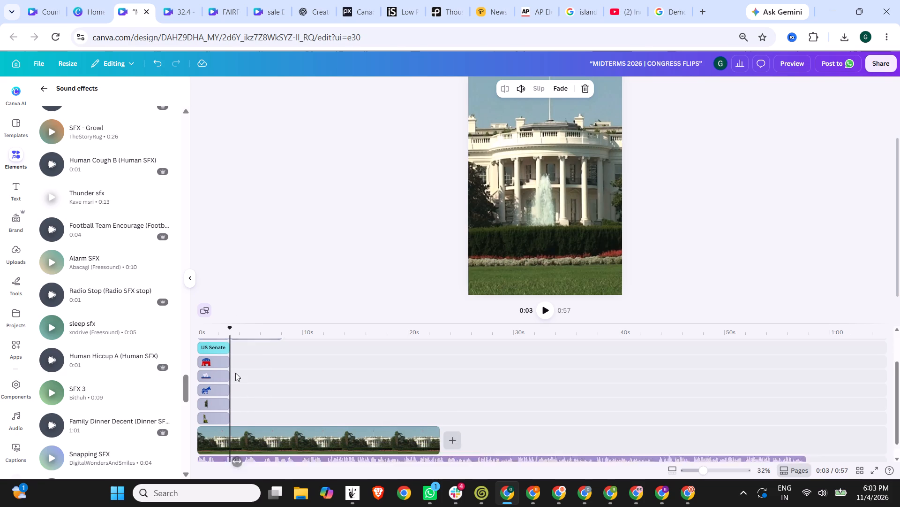
Duplicate the Radio Stop effect and place the copy directly after it at about 4.4 seconds, for the "TWO CHAMBERS." line.
{"action": "scroll", "coordinate": [235, 378], "scroll_direction": "down", "scroll_amount": 2}
{"action": "left_click", "coordinate": [237, 456]}
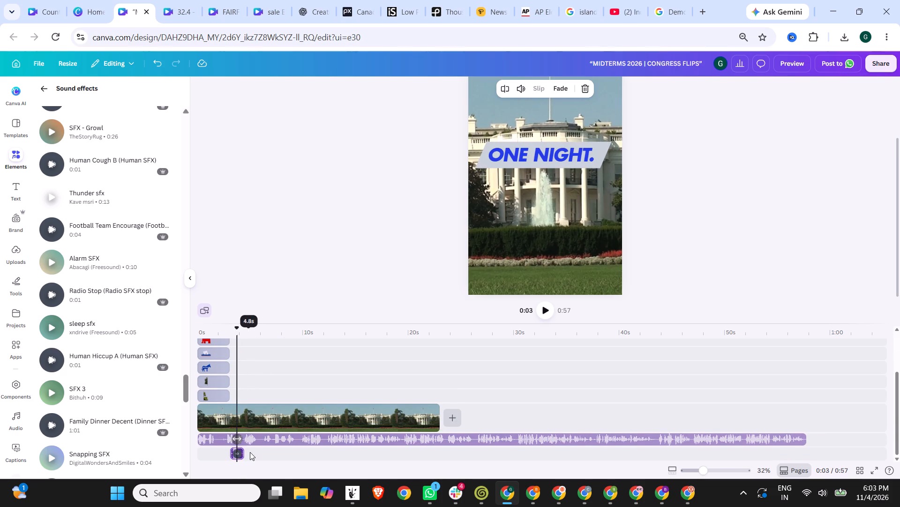
{"action": "right_click", "coordinate": [236, 454]}
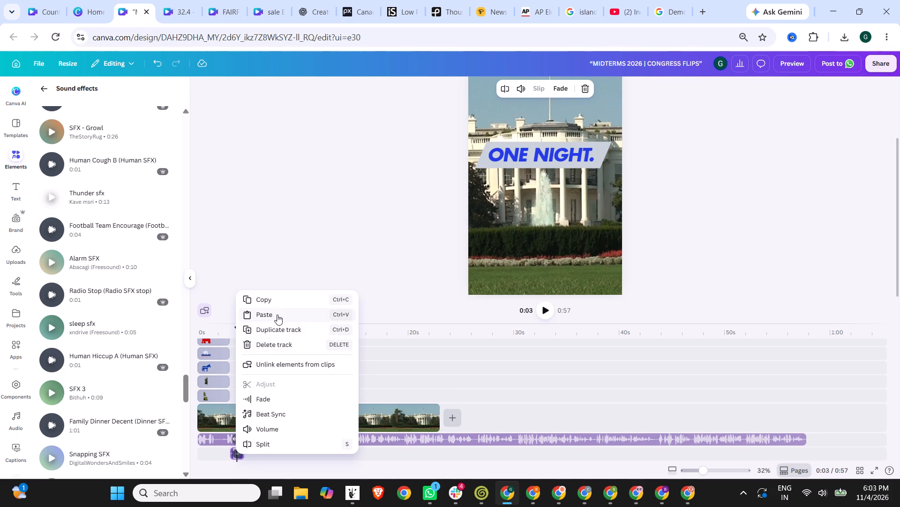
{"action": "left_click", "coordinate": [279, 328]}
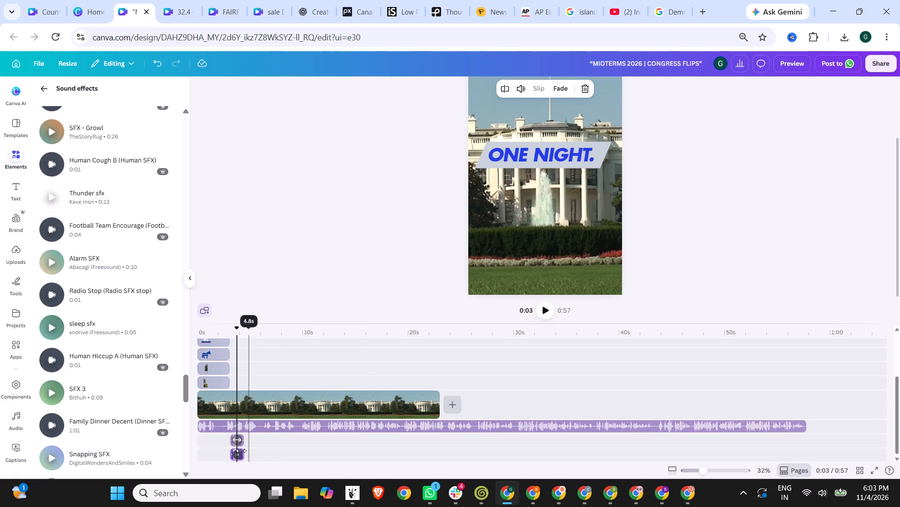
{"action": "left_click_drag", "start_coordinate": [236, 453], "coordinate": [253, 441]}
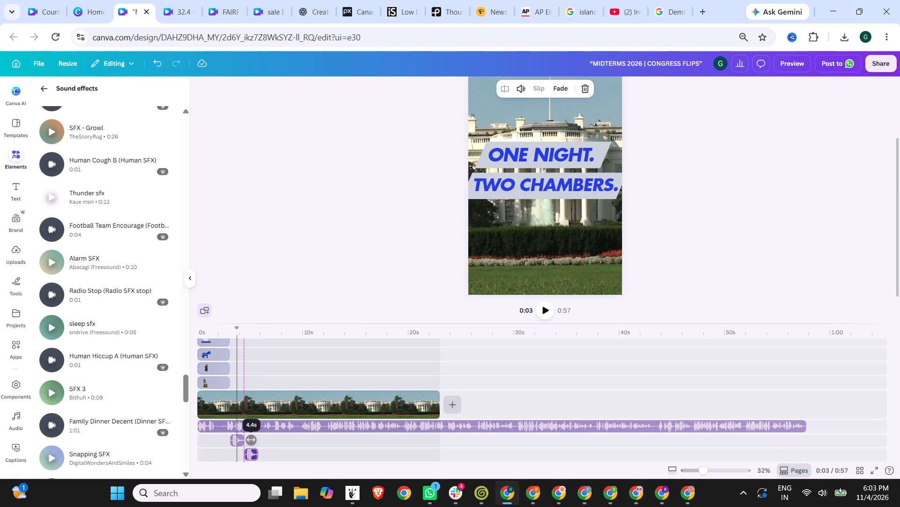
{"action": "left_click_drag", "start_coordinate": [253, 441], "coordinate": [251, 441]}
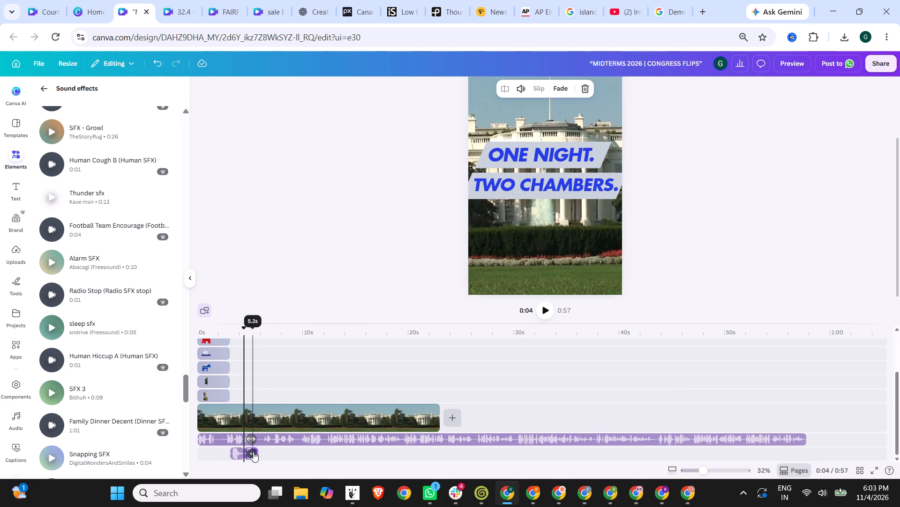
Duplicate the second Radio Stop effect and place the copy at about 5.8 seconds, for the "ONE FIVE-WORD PROMISE." line.
{"action": "right_click", "coordinate": [252, 453]}
{"action": "left_click", "coordinate": [318, 343]}
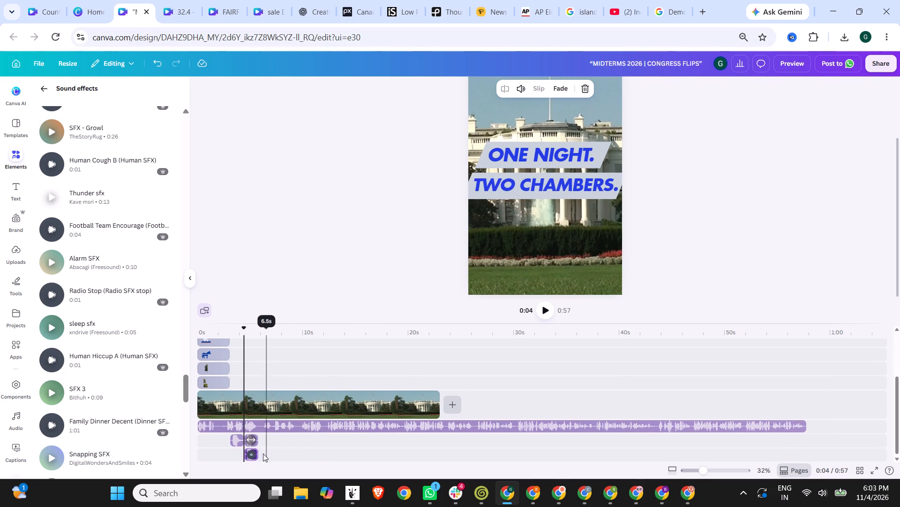
{"action": "left_click_drag", "start_coordinate": [249, 452], "coordinate": [265, 434]}
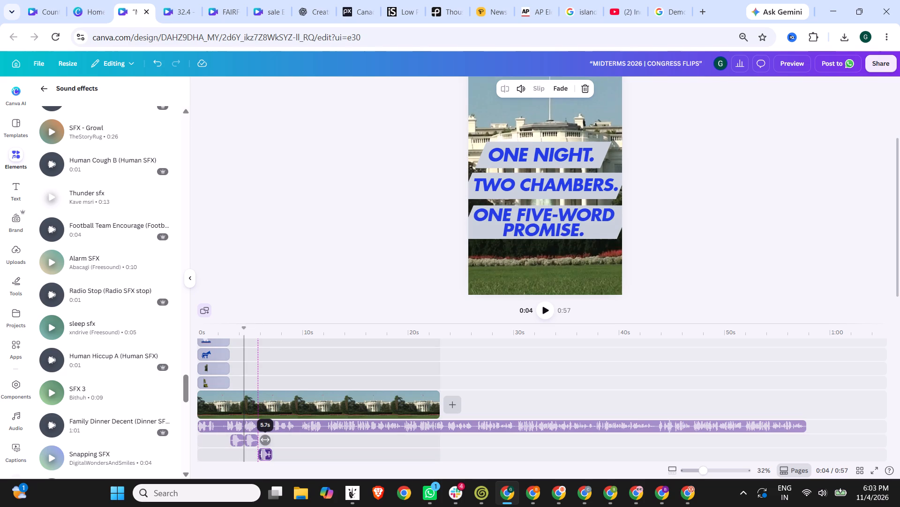
{"action": "left_click_drag", "start_coordinate": [265, 434], "coordinate": [265, 427]}
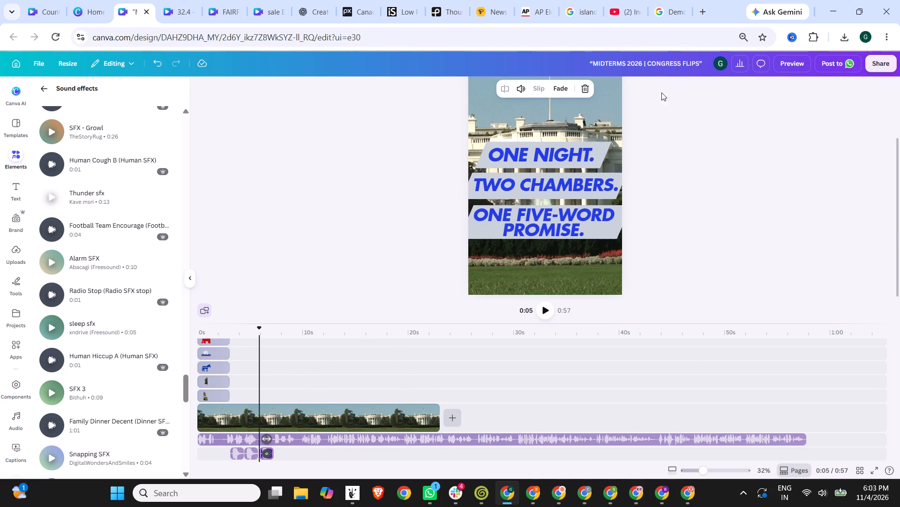
Preview the video's opening with the three Radio Stop effects in place.
{"action": "left_click", "coordinate": [791, 60]}
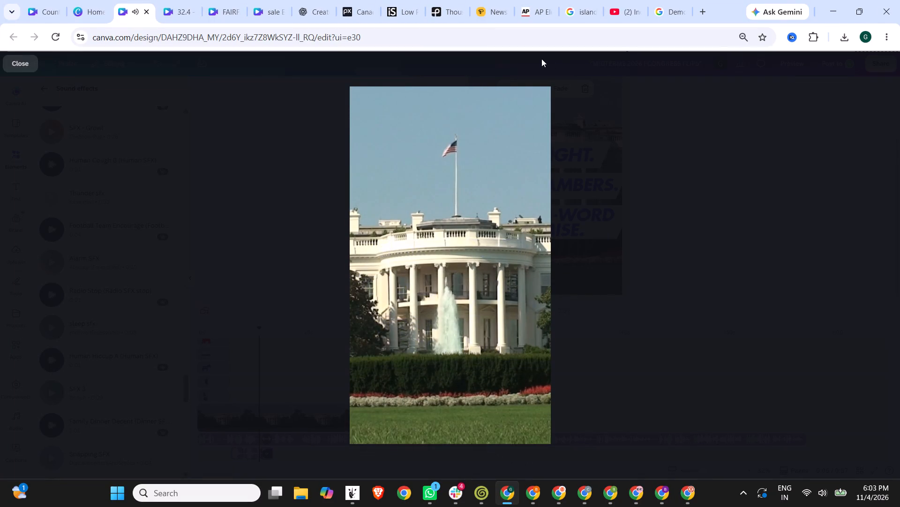
{"action": "left_click", "coordinate": [671, 162]}
Lower the volume of the first Radio Stop effect to 51.
{"action": "scroll", "coordinate": [230, 345], "scroll_direction": "down", "scroll_amount": 2}
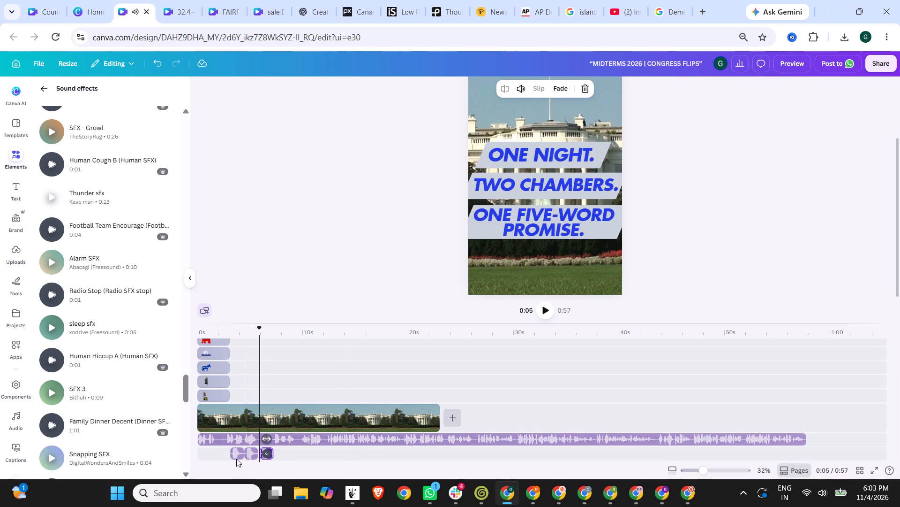
{"action": "left_click", "coordinate": [236, 456]}
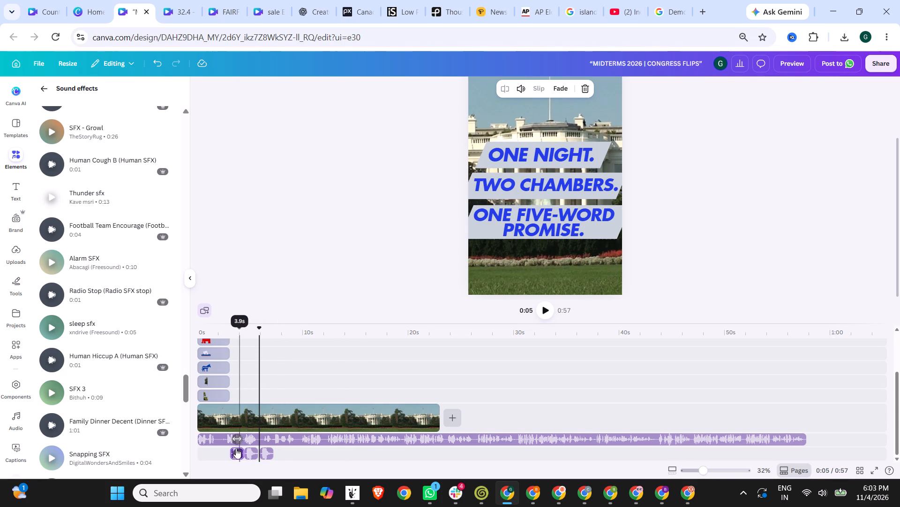
{"action": "right_click", "coordinate": [234, 451]}
{"action": "left_click", "coordinate": [260, 441]}
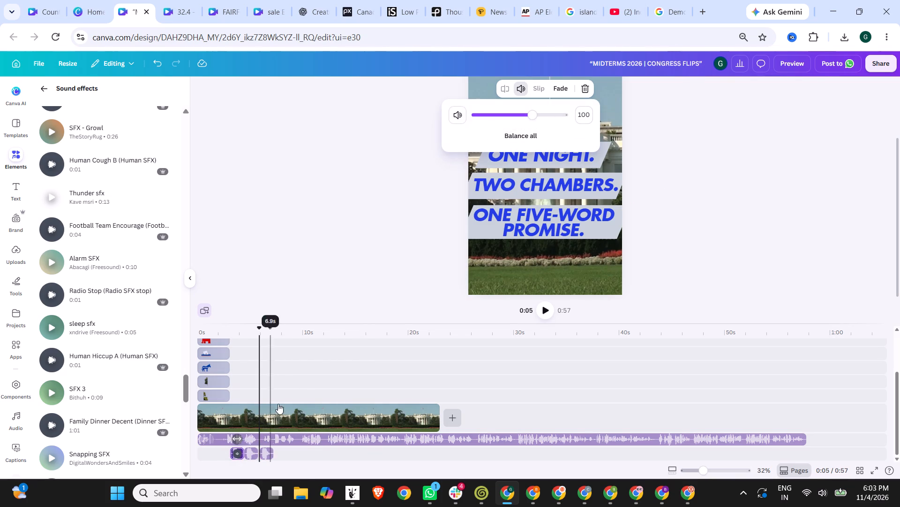
{"action": "left_click_drag", "start_coordinate": [533, 114], "coordinate": [504, 115]}
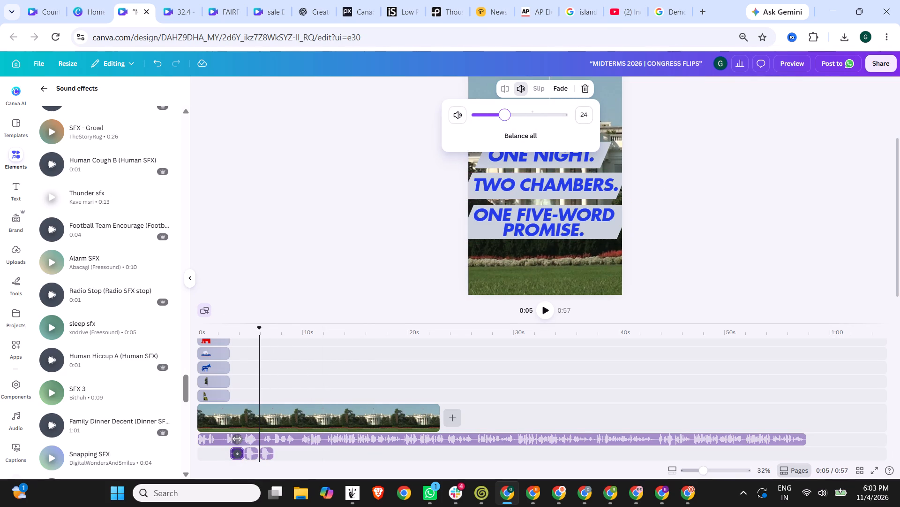
{"action": "left_click_drag", "start_coordinate": [504, 115], "coordinate": [515, 115]}
{"action": "left_click_drag", "start_coordinate": [515, 115], "coordinate": [517, 115]}
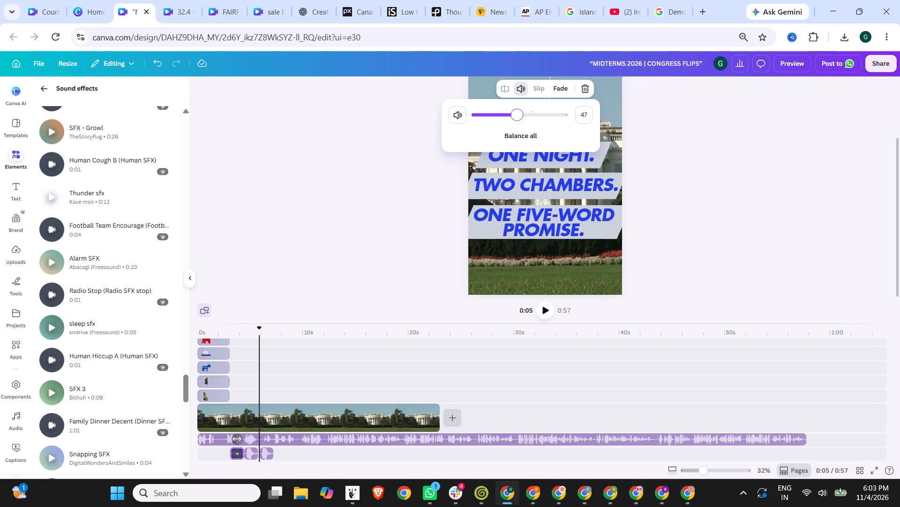
{"action": "left_click_drag", "start_coordinate": [517, 115], "coordinate": [518, 115]}
{"action": "left_click_drag", "start_coordinate": [518, 115], "coordinate": [518, 115]}
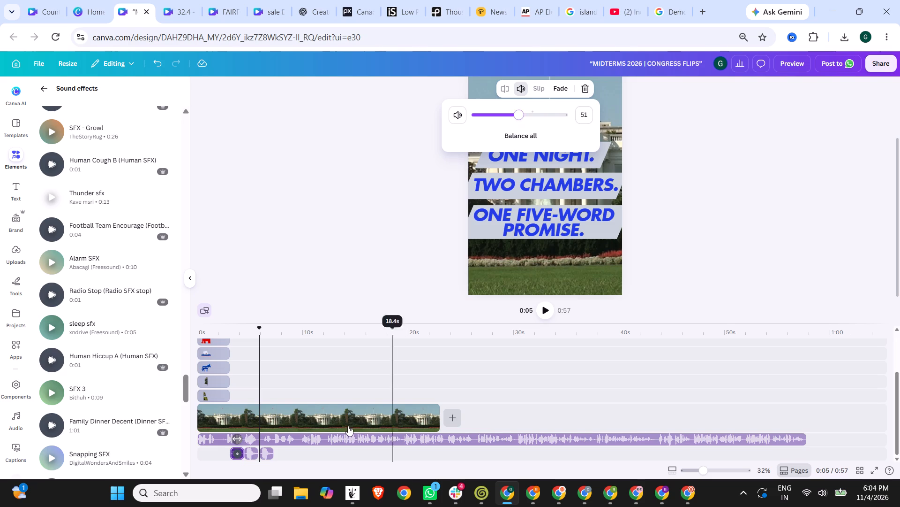
Set the volume of the second Radio Stop effect to 51.
{"action": "right_click", "coordinate": [251, 452]}
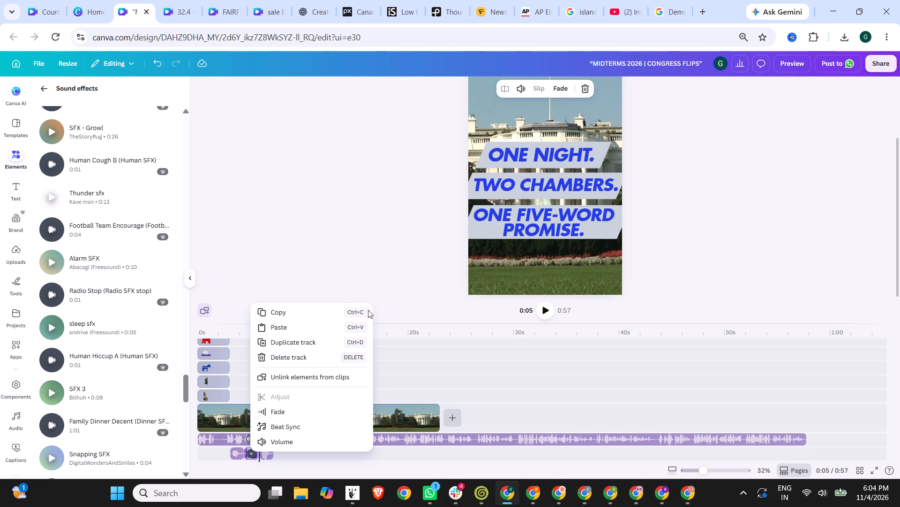
{"action": "left_click", "coordinate": [294, 439]}
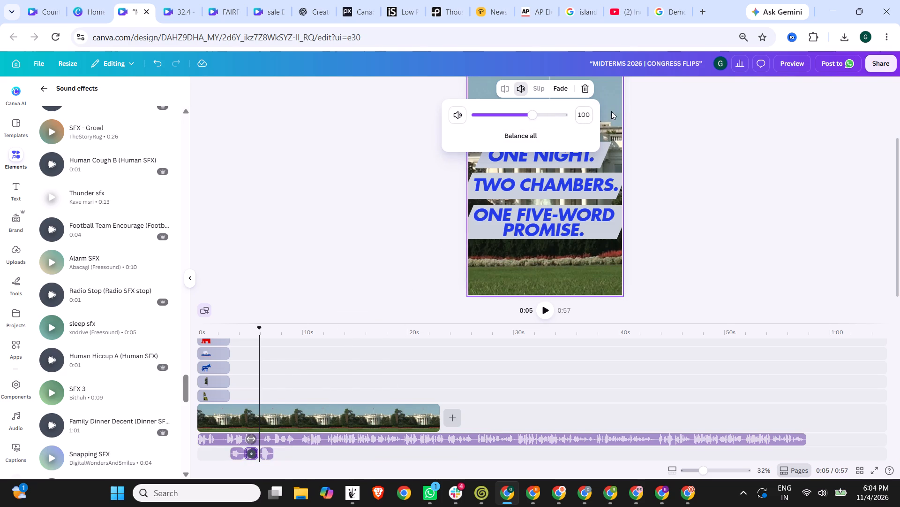
{"action": "left_click", "coordinate": [585, 114]}
{"action": "type", "text": "52"}
{"action": "key", "text": "BackSpace"}
{"action": "key", "text": "1"}
{"action": "key", "text": "Return"}
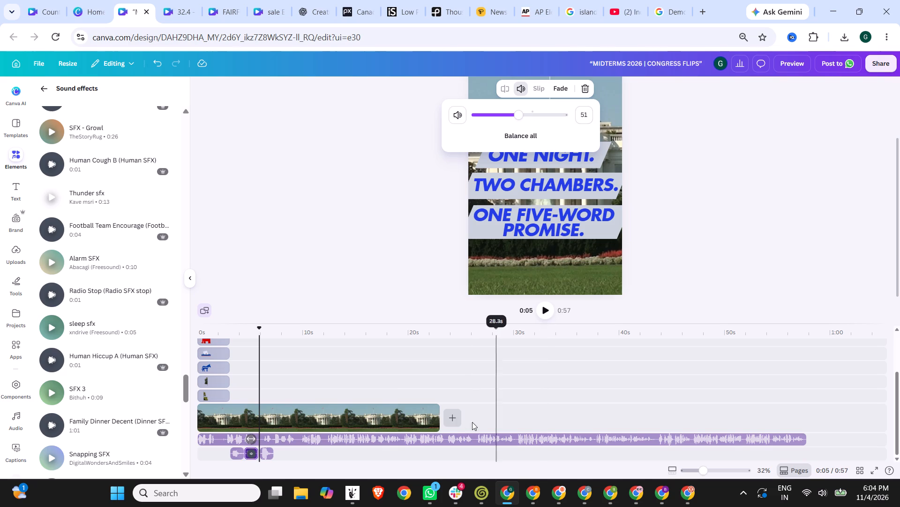
Set the volume of the third Radio Stop effect to 51.
{"action": "right_click", "coordinate": [264, 456]}
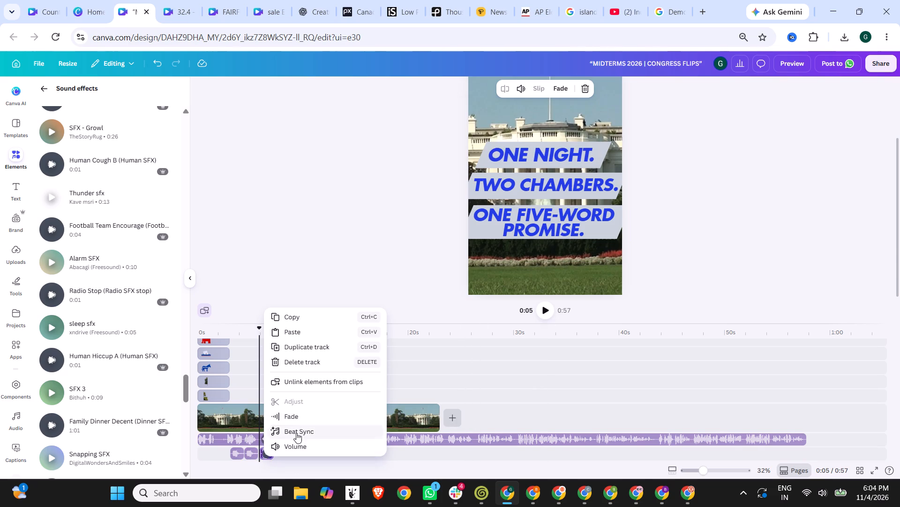
{"action": "left_click", "coordinate": [298, 446]}
{"action": "left_click", "coordinate": [583, 114]}
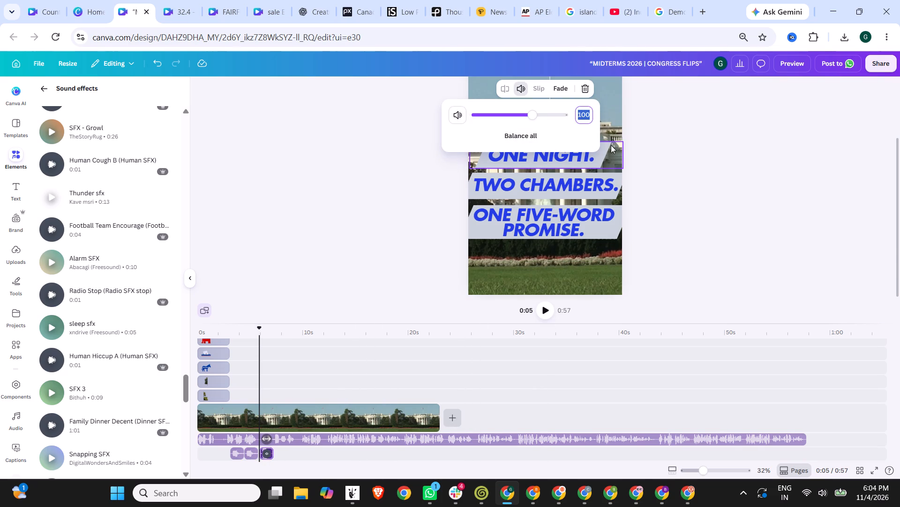
{"action": "type", "text": "51"}
{"action": "key", "text": "Return"}
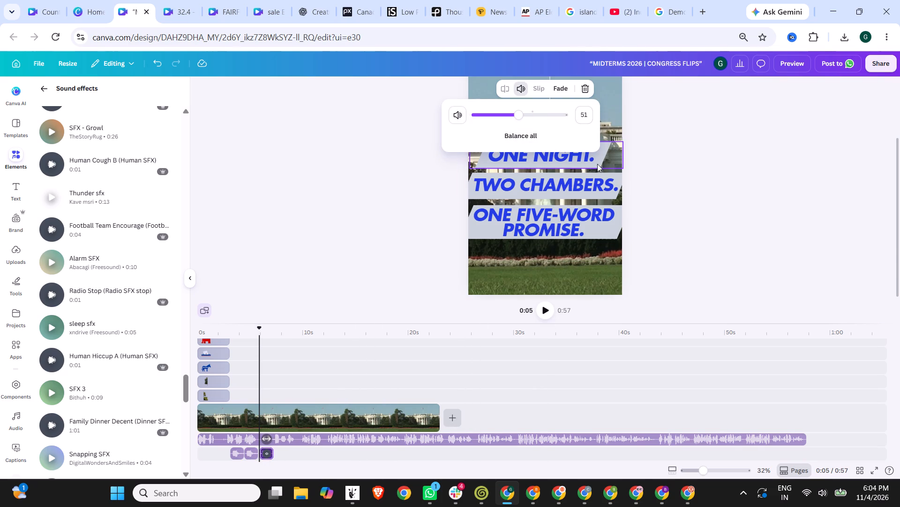
{"action": "left_click", "coordinate": [366, 270]}
Play the timeline from about 2 seconds to check the hook lines, sound effects and voiceover together.
{"action": "left_click", "coordinate": [228, 336]}
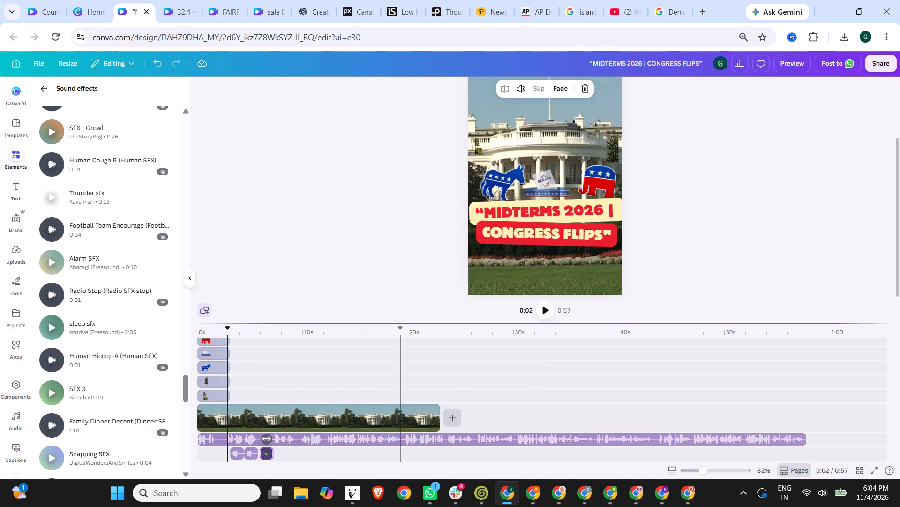
{"action": "left_click", "coordinate": [544, 313]}
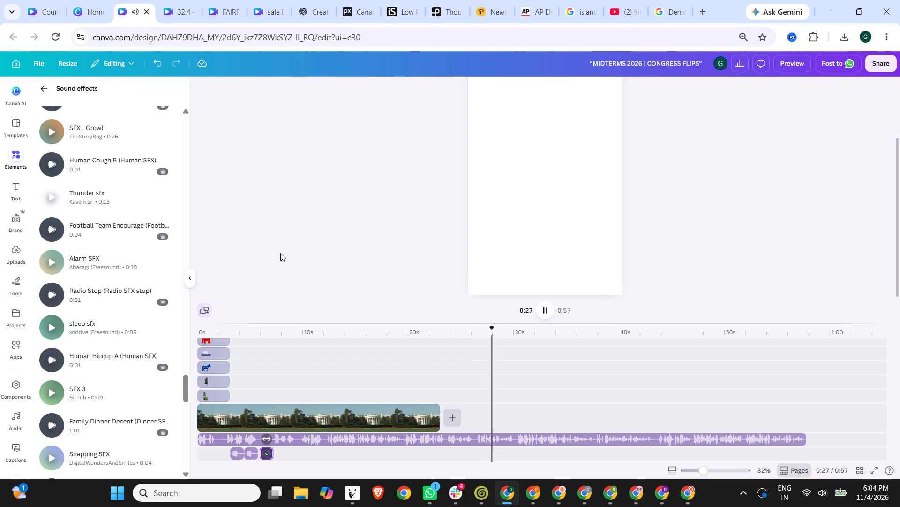
{"action": "left_click", "coordinate": [544, 307]}
Trim the end of the White House background clip to 8.0 seconds, matching the end of the hook text lines.
{"action": "scroll", "coordinate": [316, 363], "scroll_direction": "up", "scroll_amount": 1}
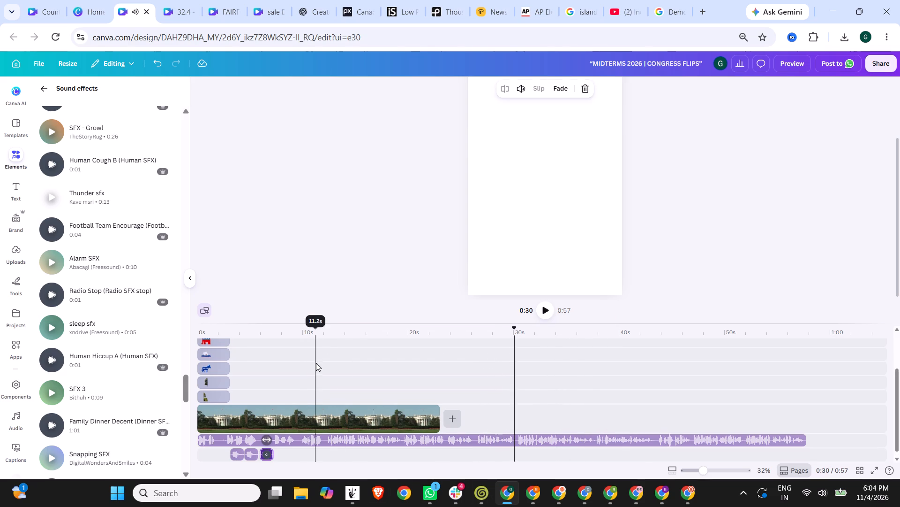
{"action": "scroll", "coordinate": [316, 363], "scroll_direction": "up", "scroll_amount": 1}
{"action": "scroll", "coordinate": [346, 370], "scroll_direction": "down", "scroll_amount": 1}
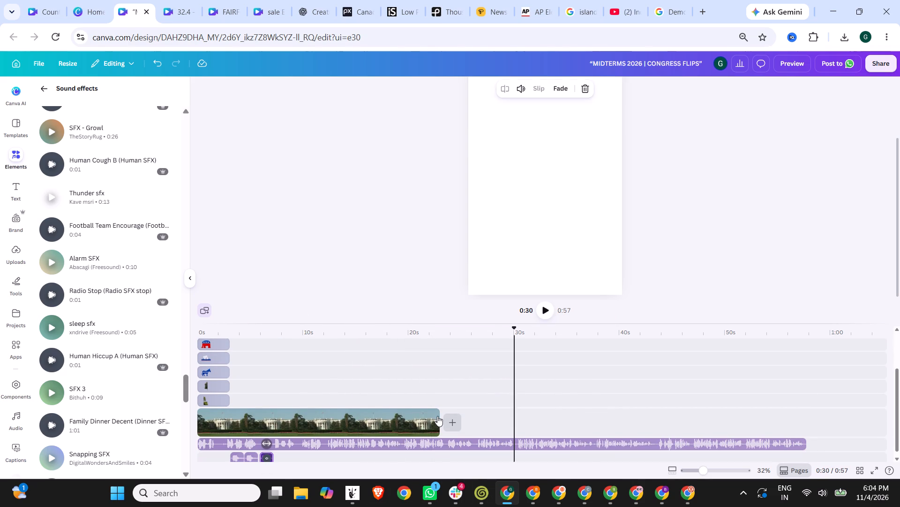
{"action": "left_click_drag", "start_coordinate": [435, 419], "coordinate": [281, 408]}
{"action": "scroll", "coordinate": [329, 347], "scroll_direction": "up", "scroll_amount": 2}
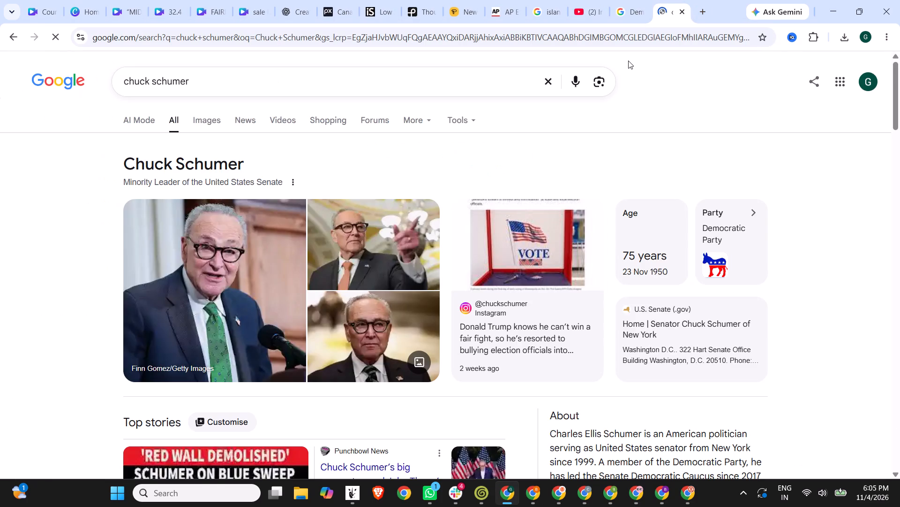
{"action": "left_click", "coordinate": [200, 116]}
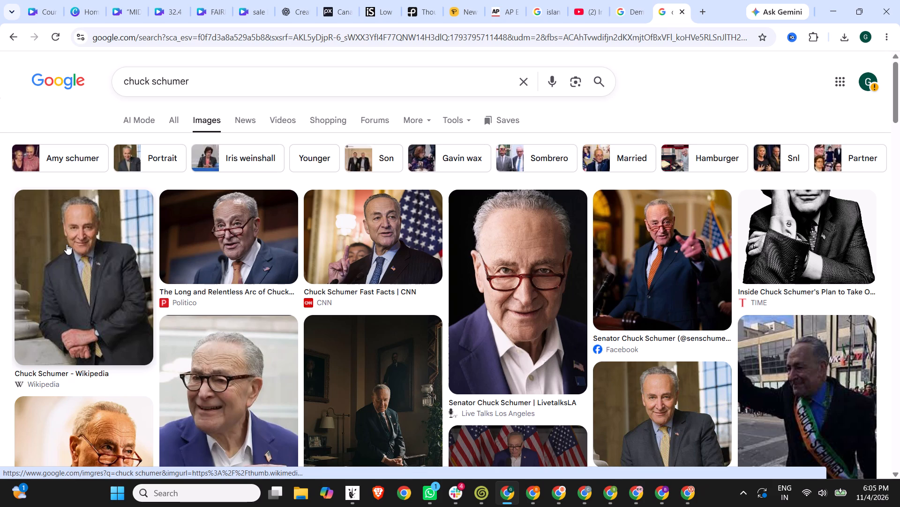
Copy the Wikipedia portrait of Chuck Schumer from the image results and paste it into the Canva project at about 9 seconds.
{"action": "left_click", "coordinate": [67, 244]}
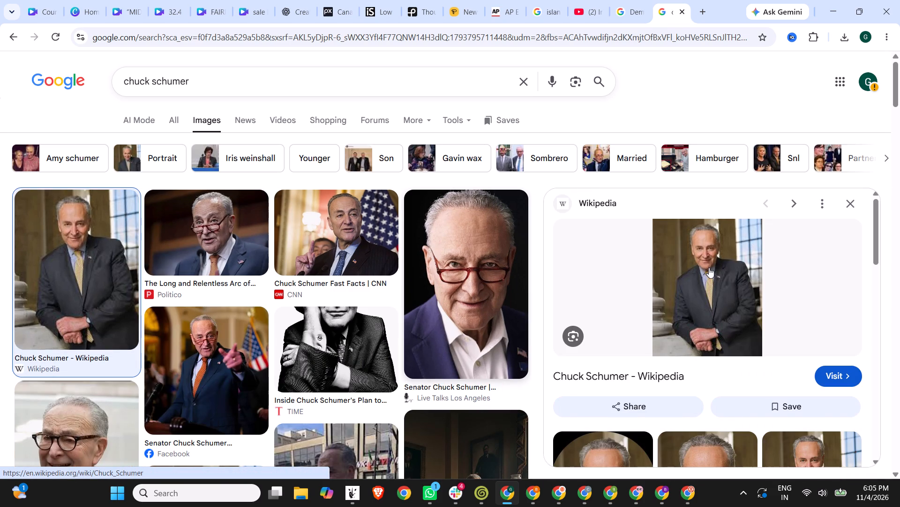
{"action": "right_click", "coordinate": [709, 268]}
{"action": "left_click", "coordinate": [772, 399]}
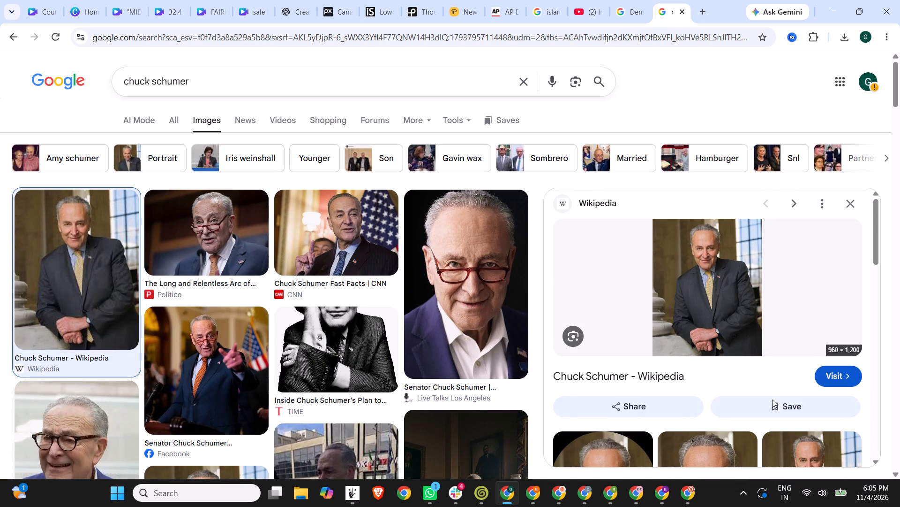
{"action": "left_click", "coordinate": [131, 0]}
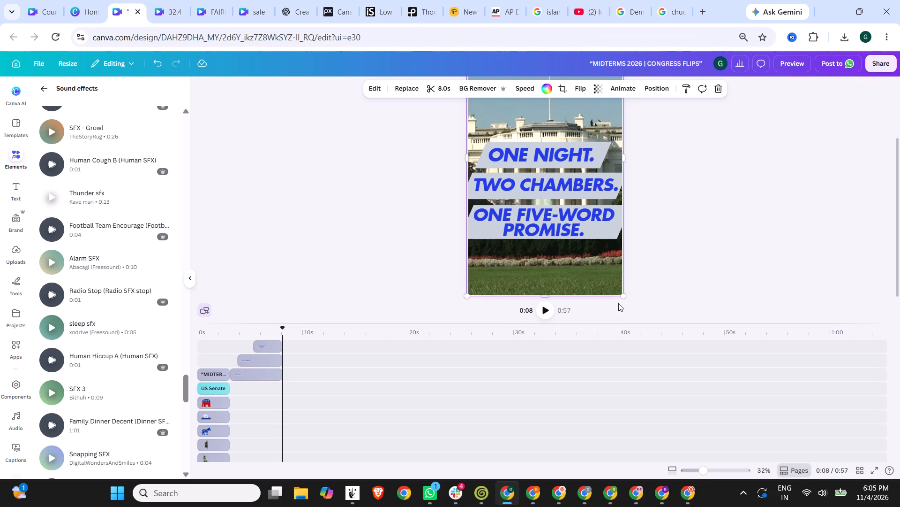
{"action": "left_click", "coordinate": [300, 376]}
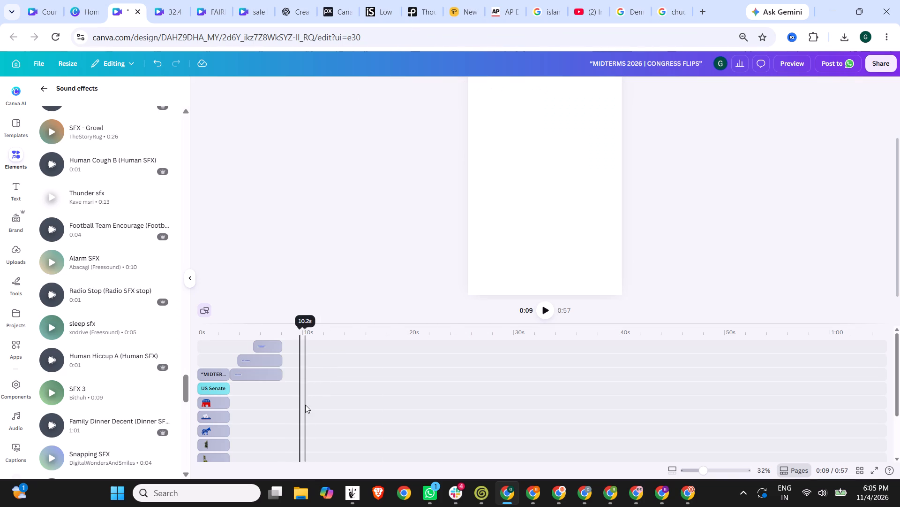
{"action": "left_click", "coordinate": [300, 401]}
{"action": "key", "text": "ctrl+v"}
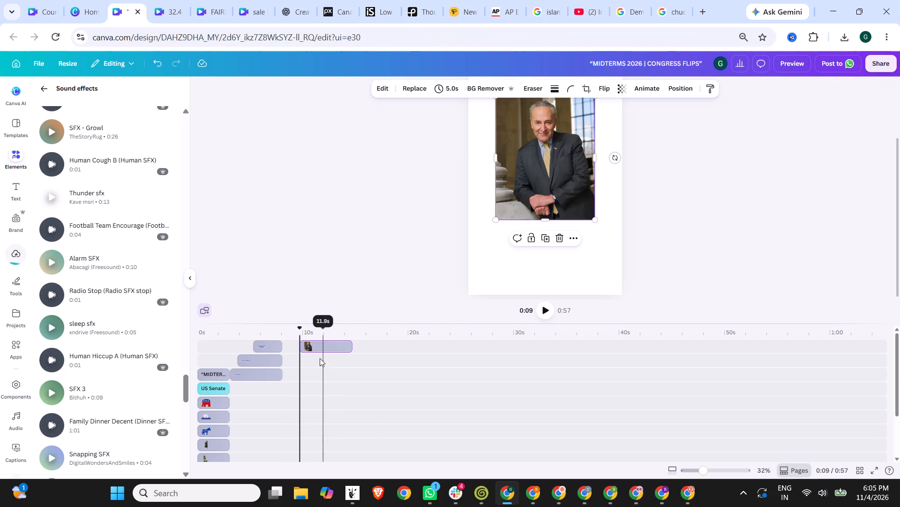
Move the Schumer photo clip to the US Senate track, starting where the hook lines end, and extend it to 7.0 seconds.
{"action": "left_click_drag", "start_coordinate": [320, 345], "coordinate": [303, 387]}
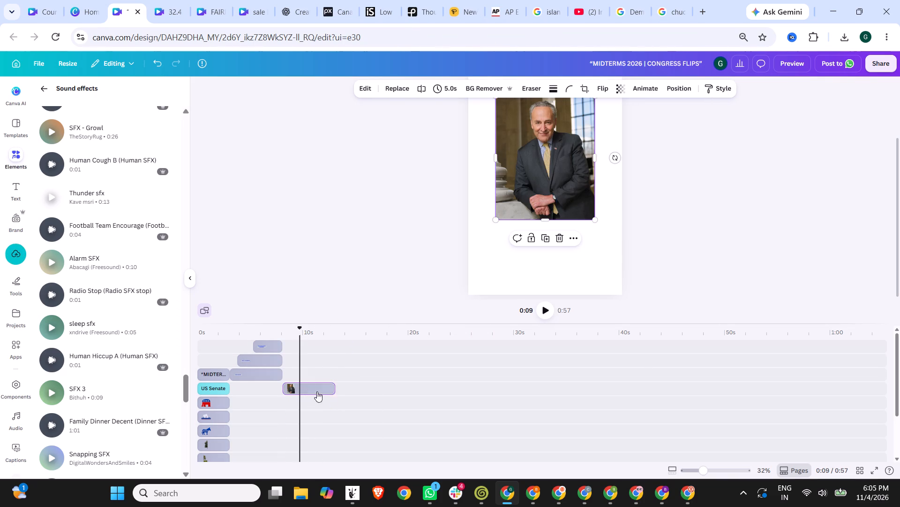
{"action": "left_click_drag", "start_coordinate": [331, 390], "coordinate": [353, 390]}
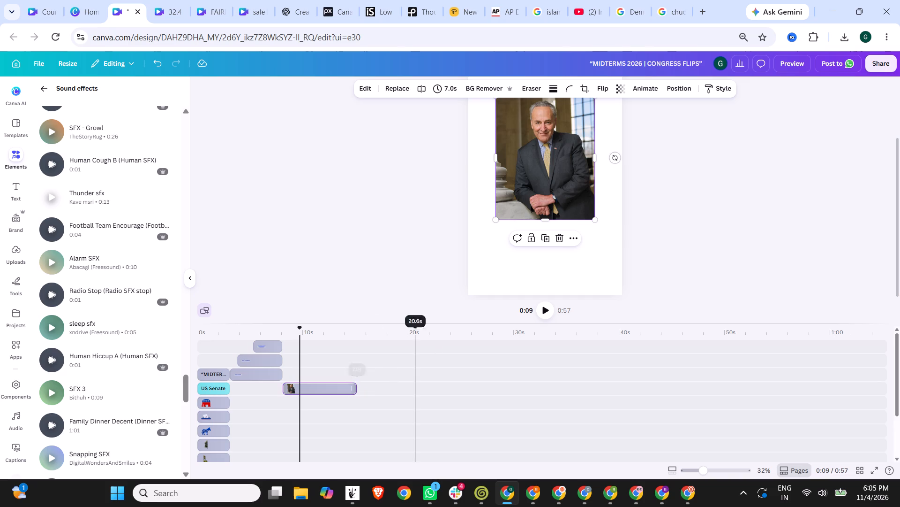
Enlarge the Schumer photo to fill the whole vertical page and shift it so his face and torso are framed.
{"action": "left_click_drag", "start_coordinate": [568, 145], "coordinate": [544, 125]}
{"action": "scroll", "coordinate": [731, 214], "scroll_direction": "up", "scroll_amount": 3}
{"action": "left_click_drag", "start_coordinate": [532, 224], "coordinate": [519, 163]}
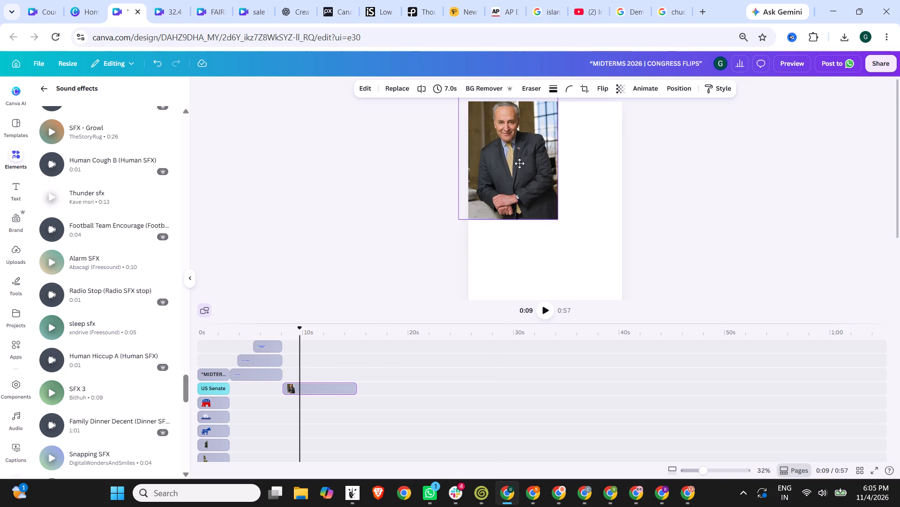
{"action": "left_click_drag", "start_coordinate": [519, 163], "coordinate": [526, 165]}
{"action": "scroll", "coordinate": [682, 229], "scroll_direction": "down", "scroll_amount": 2}
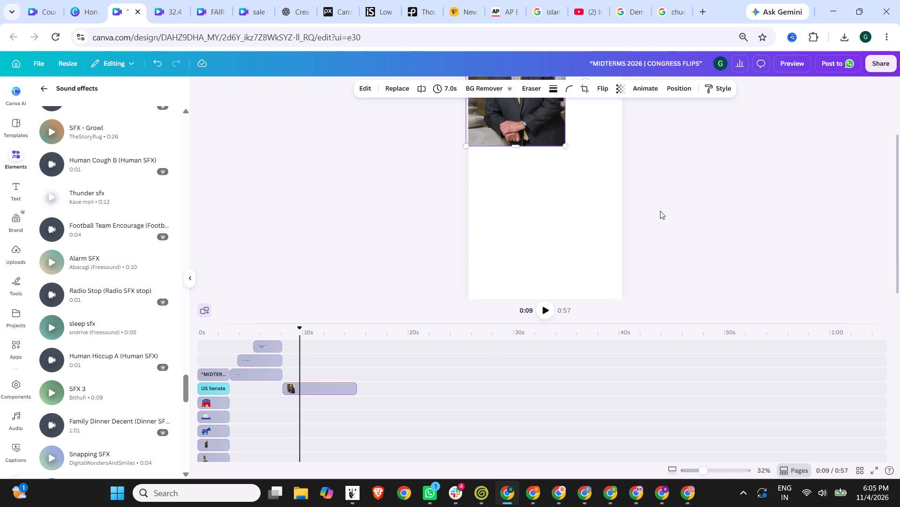
{"action": "left_click_drag", "start_coordinate": [565, 143], "coordinate": [663, 325]}
{"action": "left_click", "coordinate": [753, 208]}
{"action": "scroll", "coordinate": [760, 186], "scroll_direction": "up", "scroll_amount": 2}
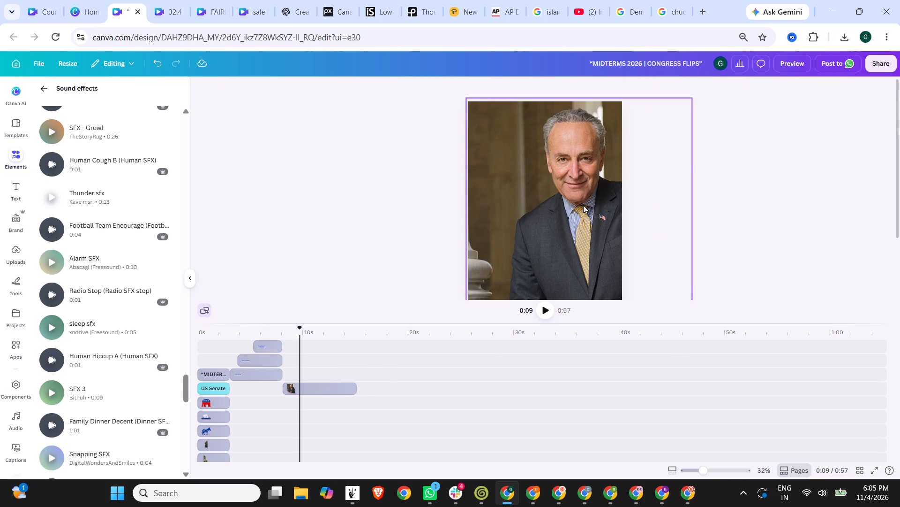
{"action": "left_click_drag", "start_coordinate": [583, 205], "coordinate": [565, 205]}
{"action": "left_click", "coordinate": [571, 209]}
{"action": "left_click_drag", "start_coordinate": [579, 218], "coordinate": [570, 219]}
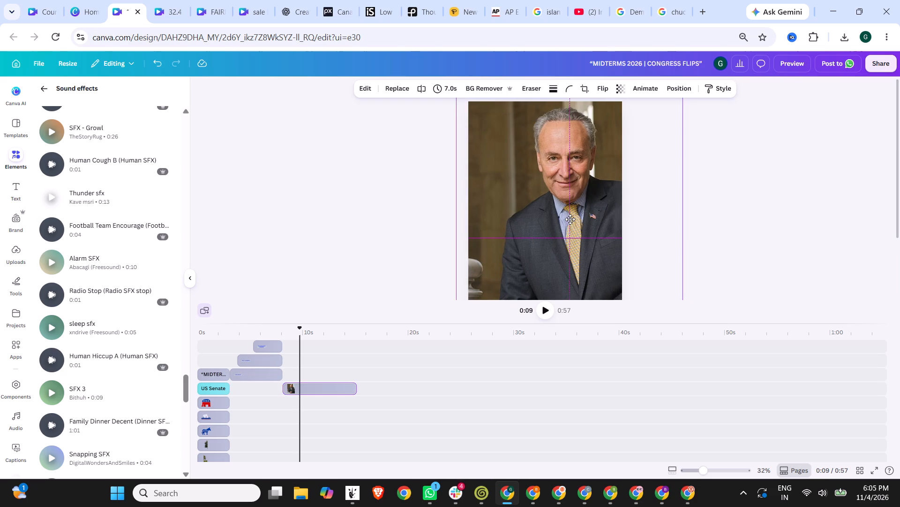
{"action": "left_click_drag", "start_coordinate": [570, 219], "coordinate": [570, 219]}
{"action": "left_click", "coordinate": [783, 186]}
Play the timeline from about 9 seconds to check the voiceover against the Schumer photo, then place the playhead at the photo clip's end.
{"action": "scroll", "coordinate": [765, 152], "scroll_direction": "down", "scroll_amount": 5}
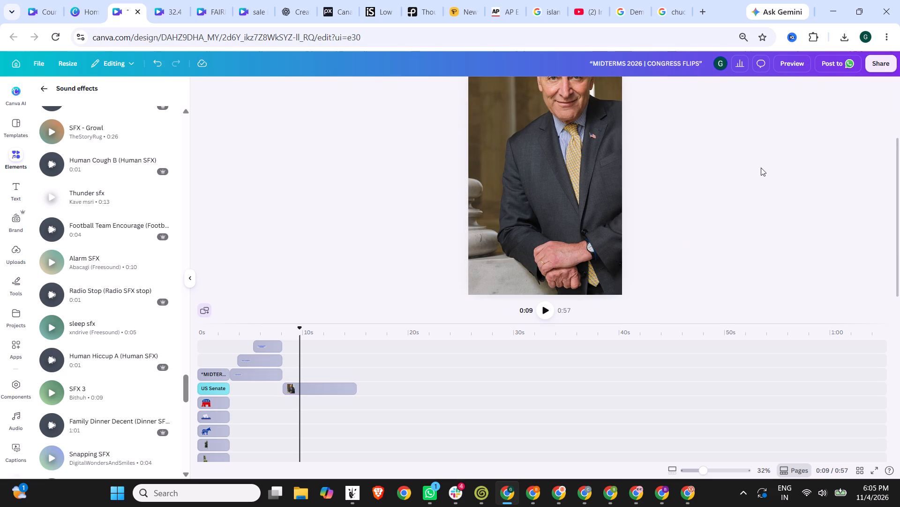
{"action": "scroll", "coordinate": [241, 326], "scroll_direction": "down", "scroll_amount": 2}
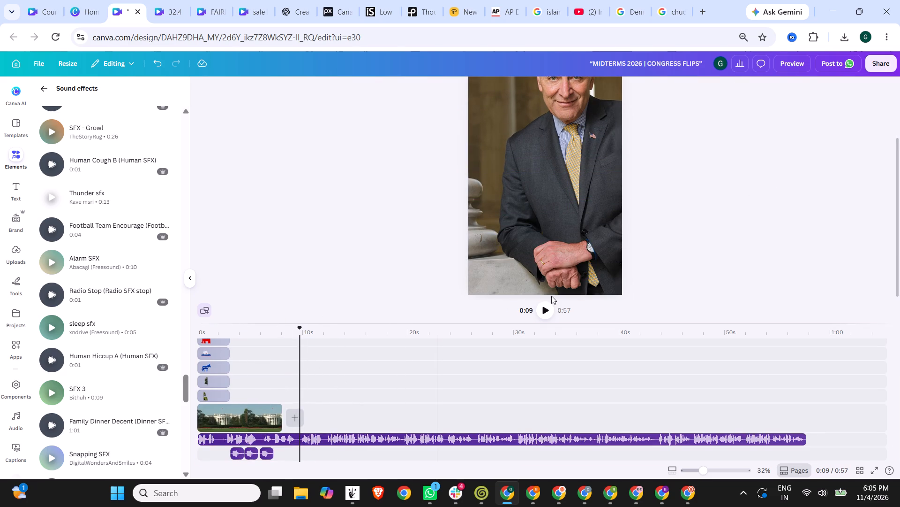
{"action": "left_click", "coordinate": [540, 309]}
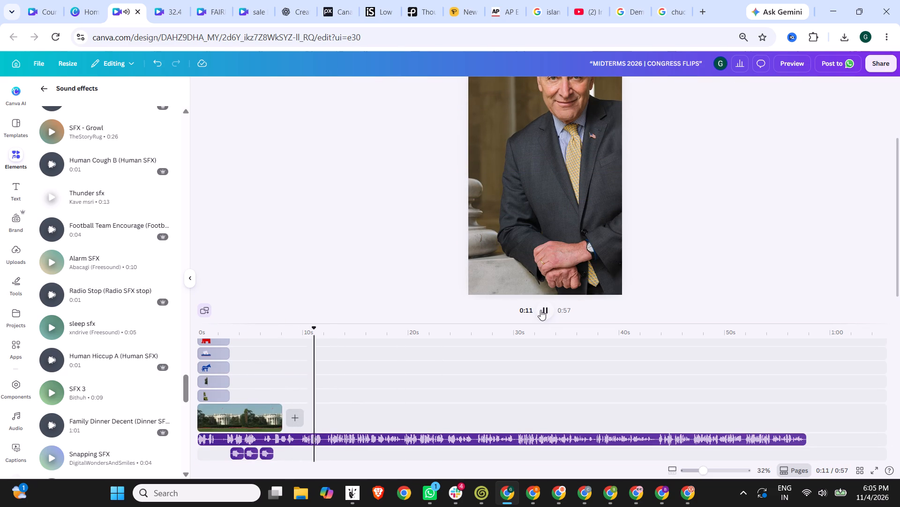
{"action": "scroll", "coordinate": [480, 354], "scroll_direction": "up", "scroll_amount": 2}
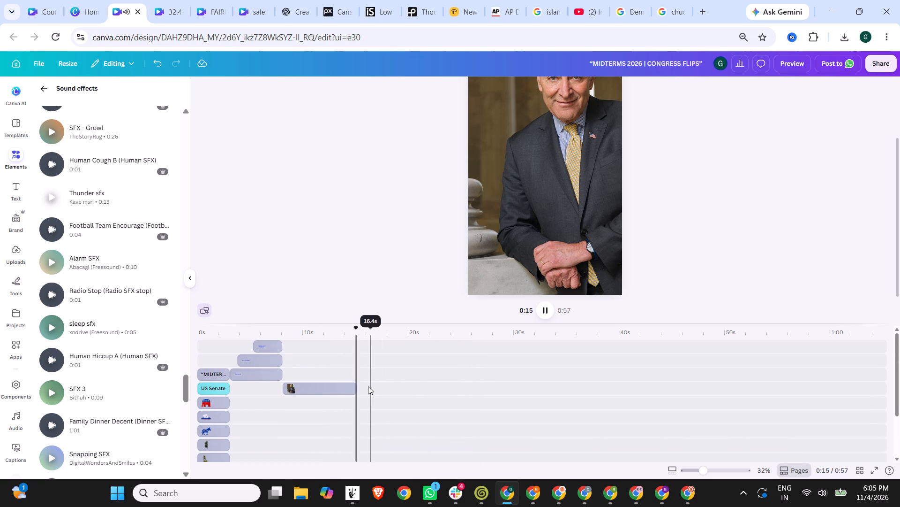
{"action": "left_click", "coordinate": [358, 333]}
Search Google Images for Election result, then refine the search to US Election result.
{"action": "left_click", "coordinate": [666, 4]}
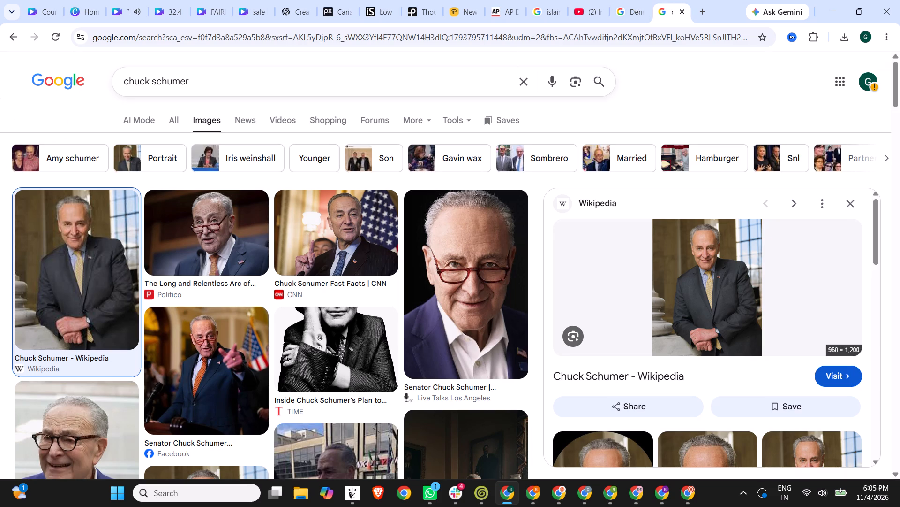
{"action": "left_click_drag", "start_coordinate": [240, 78], "coordinate": [0, 87]}
{"action": "type", "text": "Election result"}
{"action": "key", "text": "Return"}
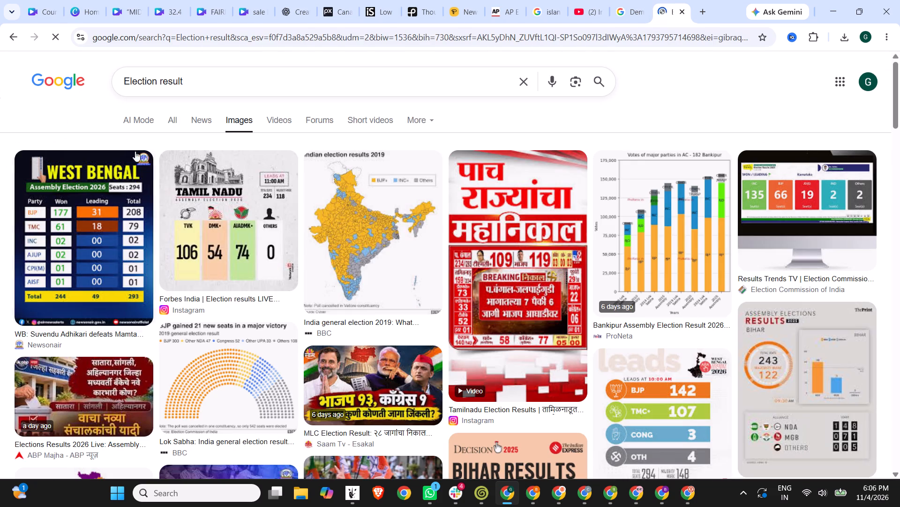
{"action": "left_click", "coordinate": [118, 78]}
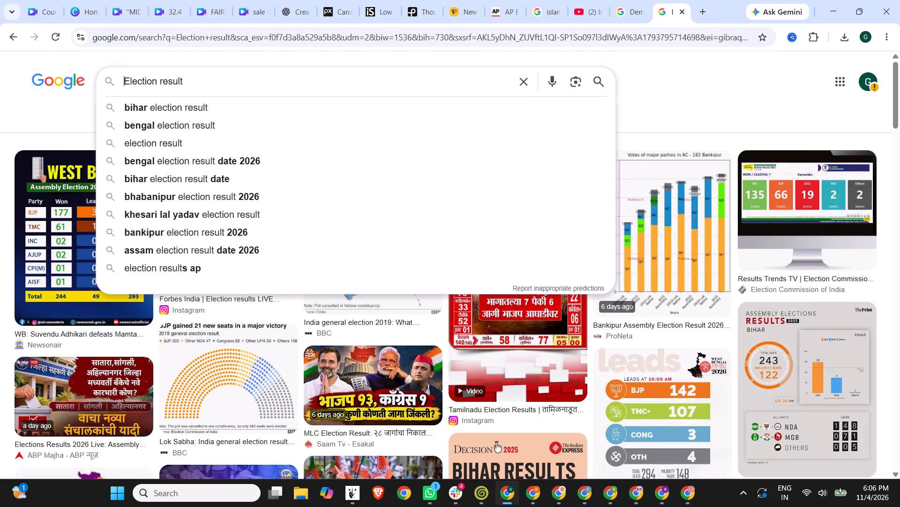
{"action": "left_click", "coordinate": [125, 79]}
{"action": "type", "text": "US"}
{"action": "key", "text": "space"}
{"action": "key", "text": "Return"}
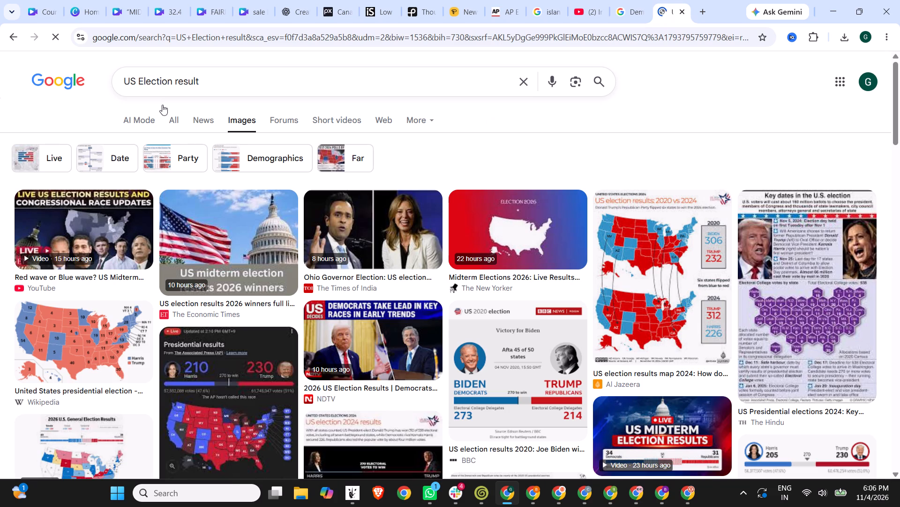
Examine the US Election result web results, including the Senate map, and check BBC's live midterm updates page before returning to the results.
{"action": "left_click", "coordinate": [175, 115]}
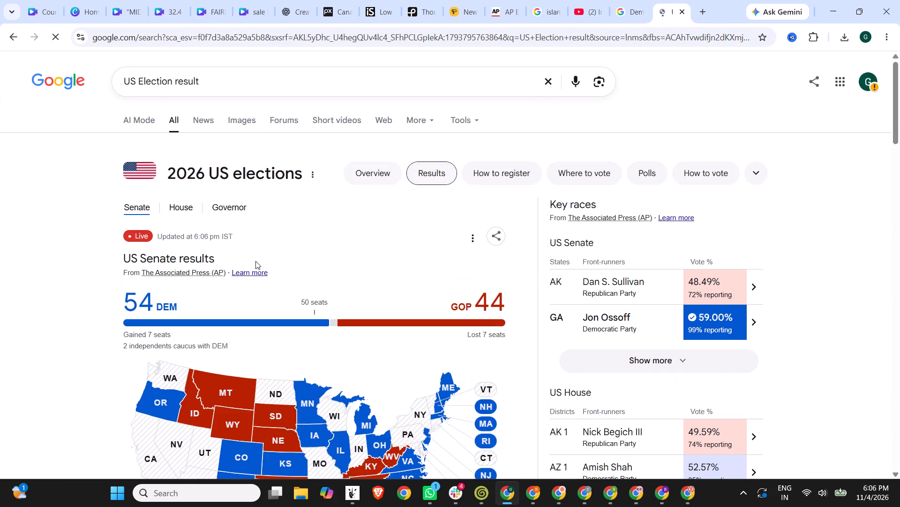
{"action": "scroll", "coordinate": [199, 278], "scroll_direction": "down", "scroll_amount": 2}
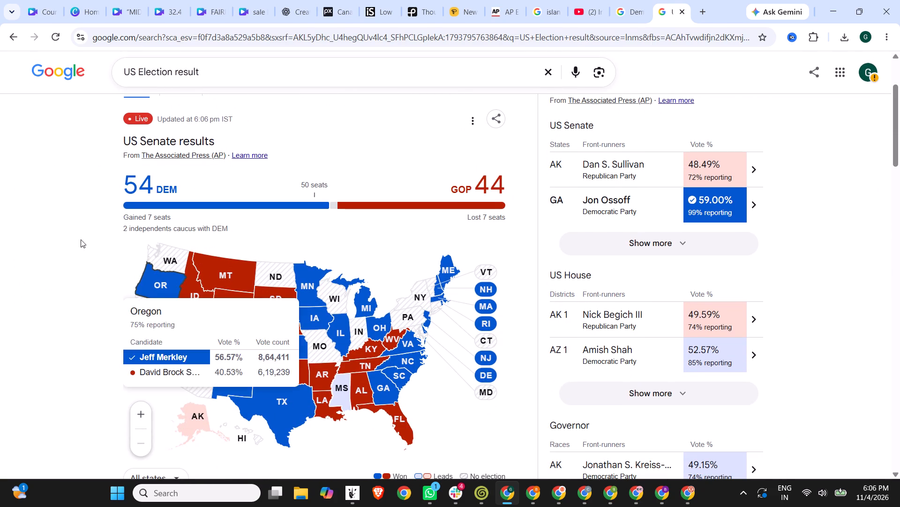
{"action": "scroll", "coordinate": [77, 227], "scroll_direction": "down", "scroll_amount": 5}
{"action": "scroll", "coordinate": [153, 292], "scroll_direction": "down", "scroll_amount": 4}
{"action": "scroll", "coordinate": [194, 307], "scroll_direction": "down", "scroll_amount": 6}
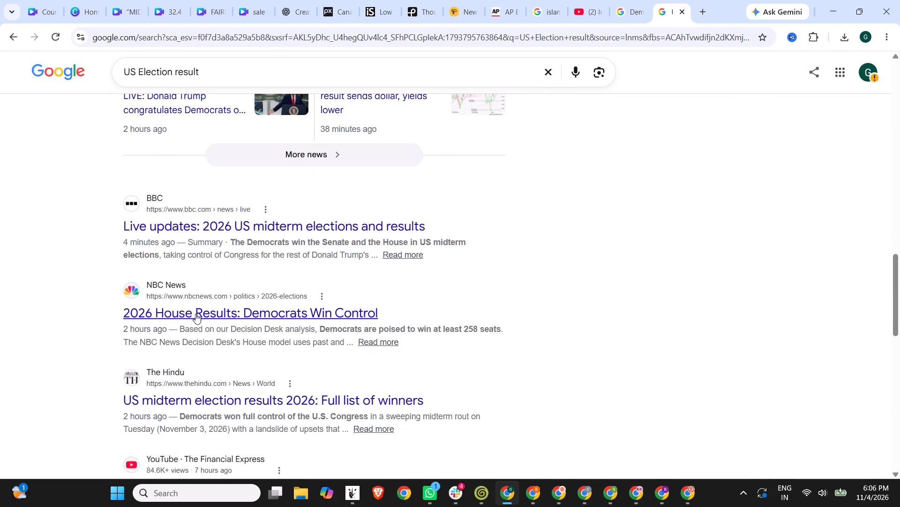
{"action": "left_click", "coordinate": [229, 231]}
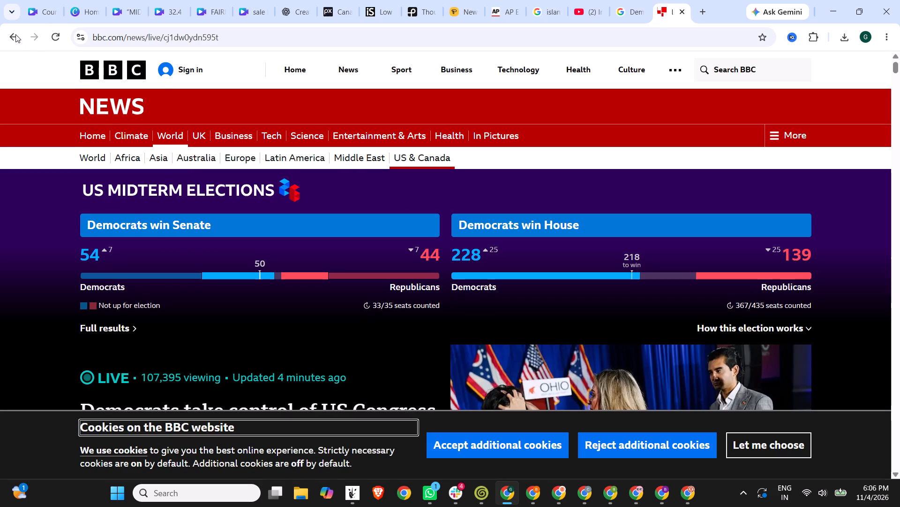
{"action": "left_click", "coordinate": [14, 34]}
Extend the search to US Election result REP v DEM and look through the results for a party seat comparison.
{"action": "left_click", "coordinate": [204, 69]}
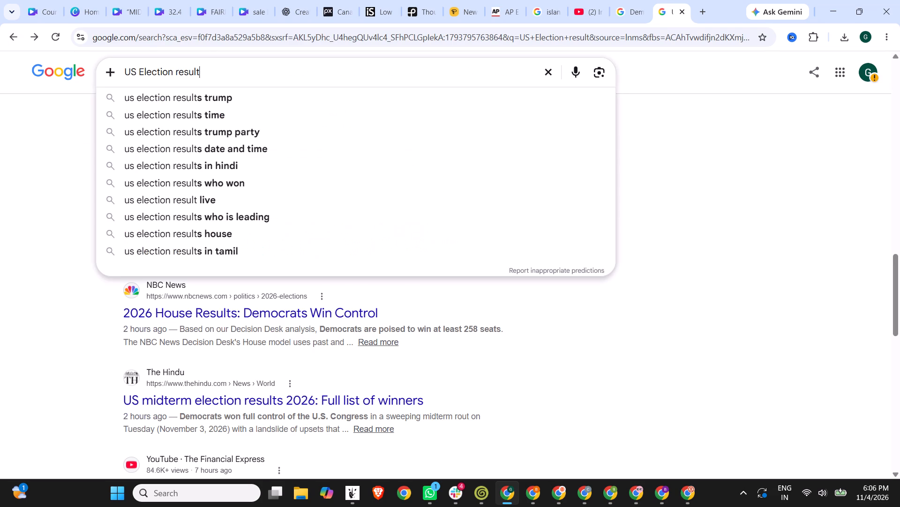
{"action": "key", "text": "space"}
{"action": "type", "text": "REP v"}
{"action": "key", "text": "space"}
{"action": "key", "text": "shift+e"}
{"action": "key", "text": "shift+BackSpace"}
{"action": "type", "text": "DEM"}
{"action": "key", "text": "Return"}
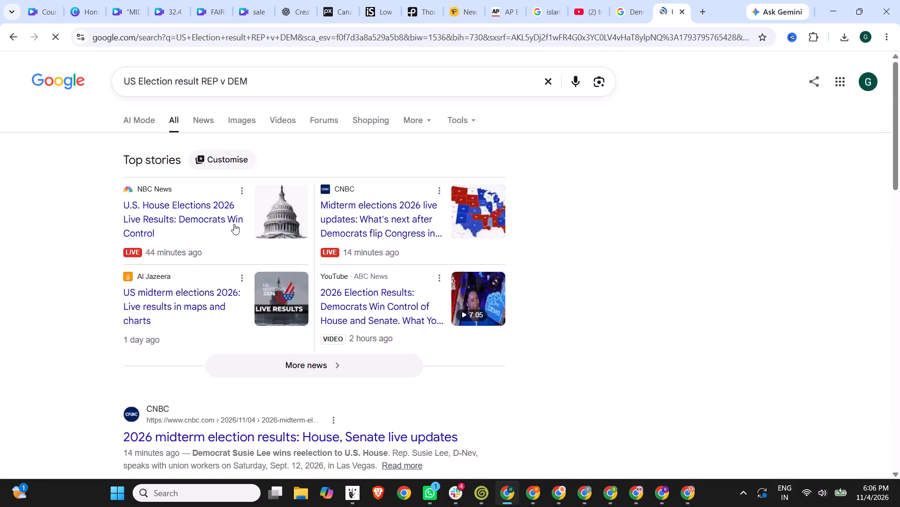
{"action": "scroll", "coordinate": [241, 232], "scroll_direction": "down", "scroll_amount": 2}
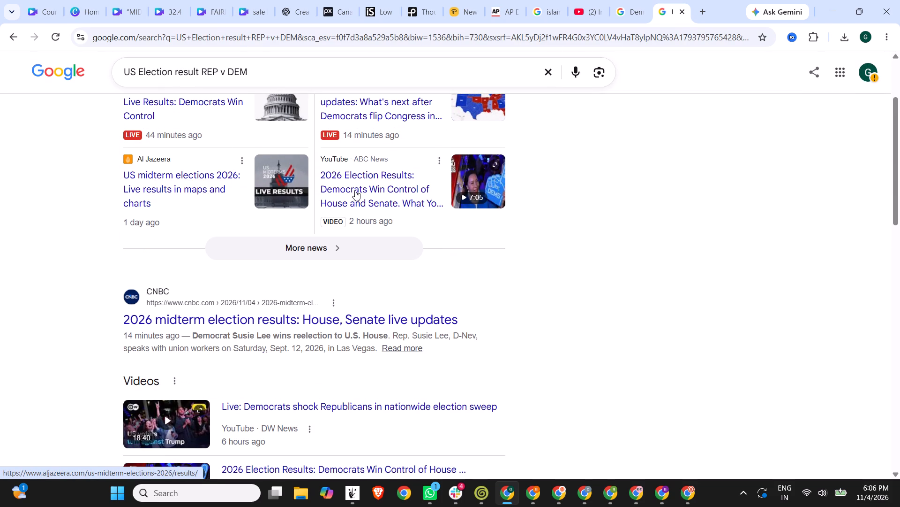
{"action": "scroll", "coordinate": [358, 233], "scroll_direction": "down", "scroll_amount": 2}
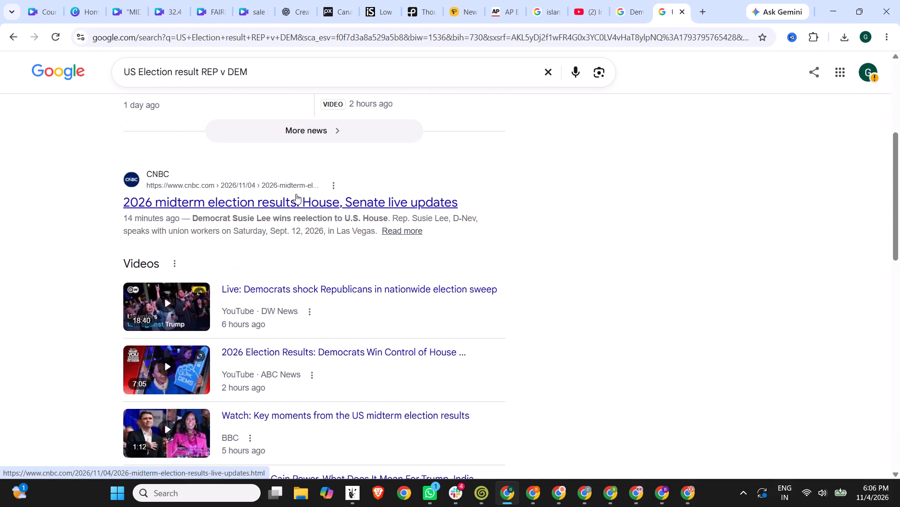
{"action": "scroll", "coordinate": [296, 205], "scroll_direction": "down", "scroll_amount": 3}
{"action": "scroll", "coordinate": [350, 218], "scroll_direction": "up", "scroll_amount": 6}
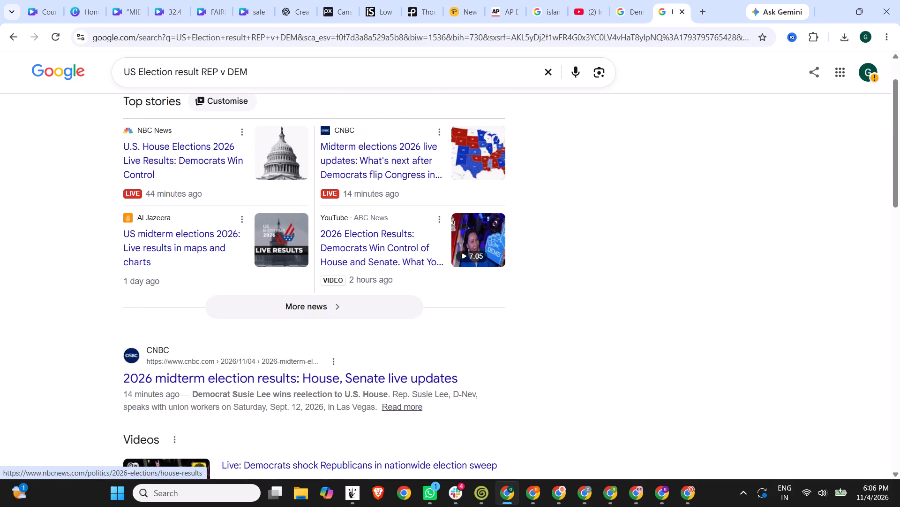
Extend the search to US Election result REP v DEM live dashboard and look through the results.
{"action": "left_click", "coordinate": [305, 60]}
{"action": "key", "text": "space"}
{"action": "type", "text": "live darshb"}
{"action": "key", "text": "BackSpace"}
{"action": "key", "text": "BackSpace"}
{"action": "key", "text": "BackSpace"}
{"action": "key", "text": "BackSpace"}
{"action": "type", "text": "shboard"}
{"action": "key", "text": "Return"}
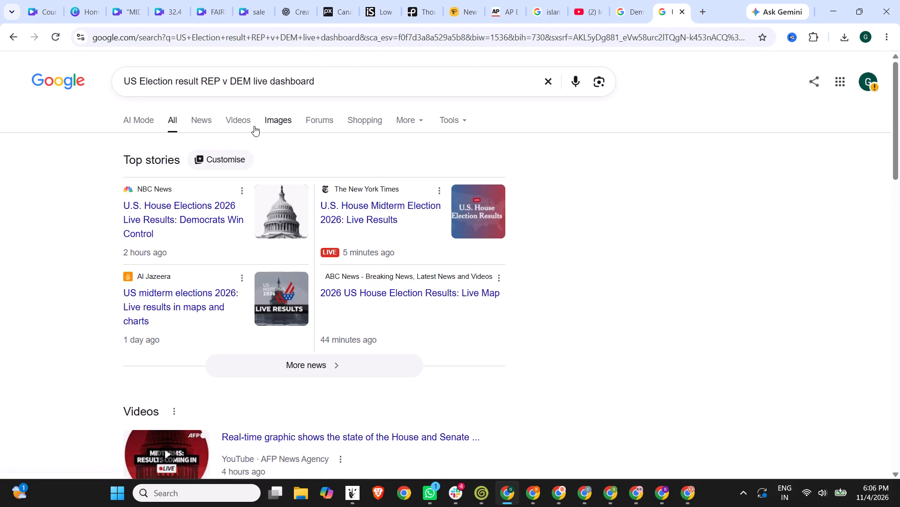
{"action": "scroll", "coordinate": [300, 312], "scroll_direction": "down", "scroll_amount": 5}
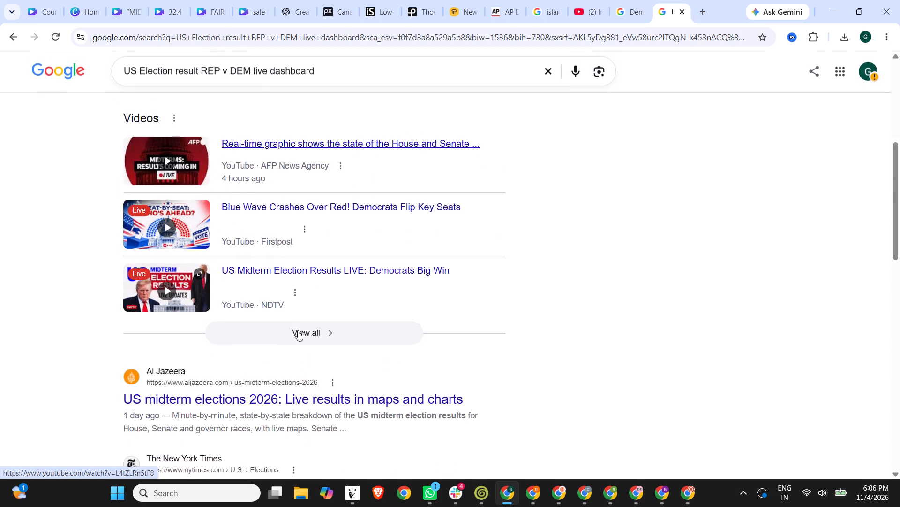
{"action": "scroll", "coordinate": [298, 330], "scroll_direction": "down", "scroll_amount": 2}
Open the New York Times U.S. House Midterm Election 2026 live results in a new tab and examine the seat bar and district map.
{"action": "right_click", "coordinate": [259, 361]}
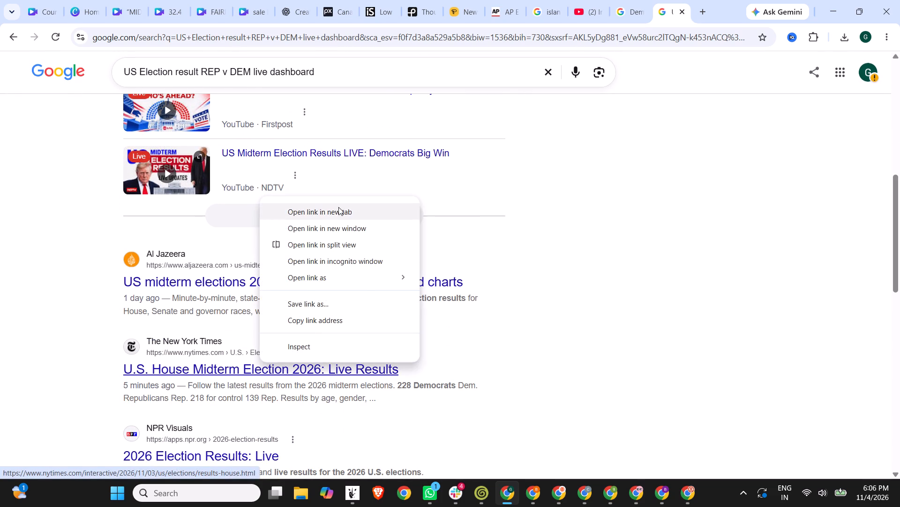
{"action": "left_click", "coordinate": [338, 207]}
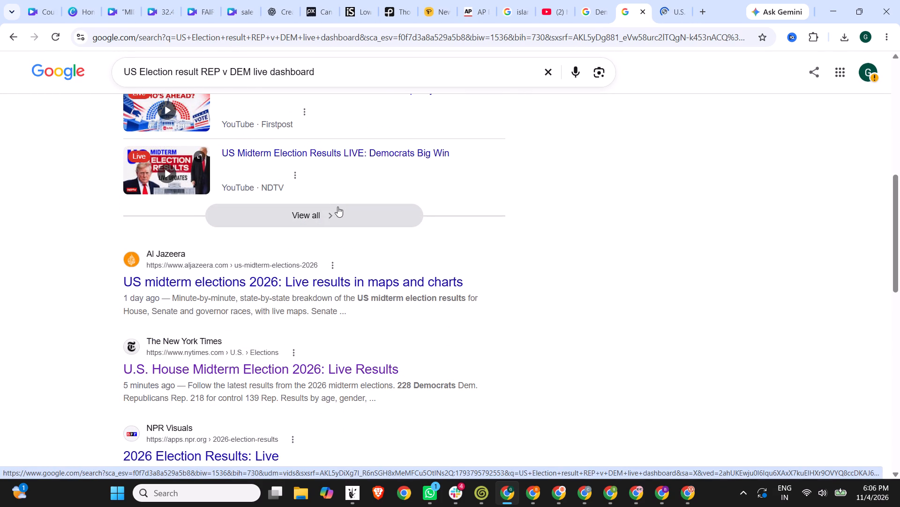
{"action": "left_click", "coordinate": [668, 0]}
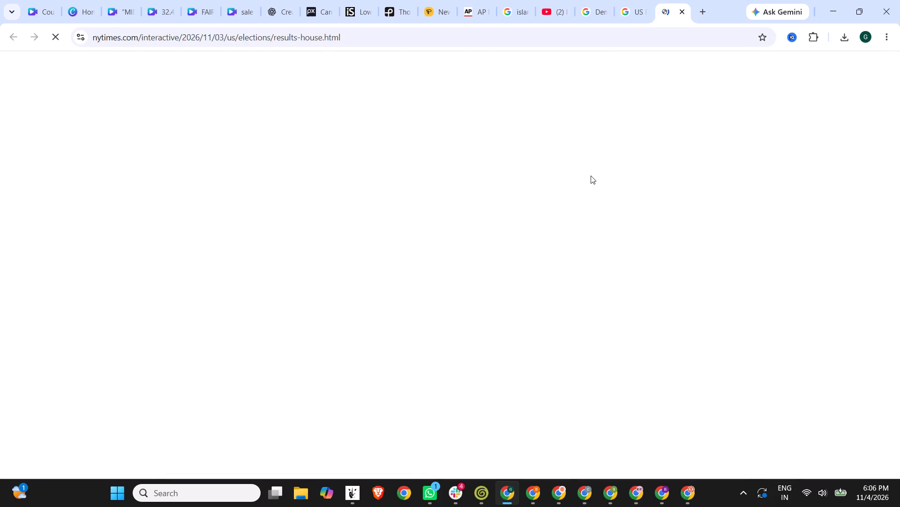
{"action": "scroll", "coordinate": [375, 324], "scroll_direction": "down", "scroll_amount": 5}
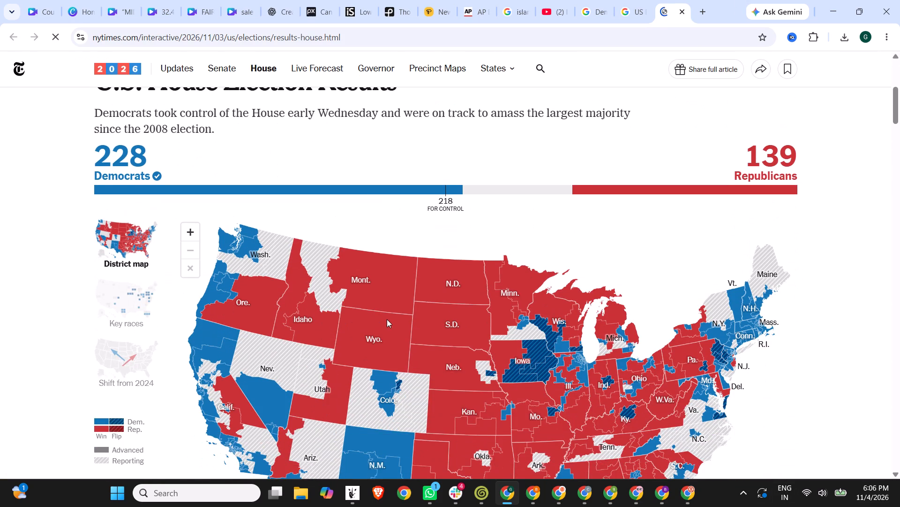
{"action": "scroll", "coordinate": [387, 319], "scroll_direction": "down", "scroll_amount": 1}
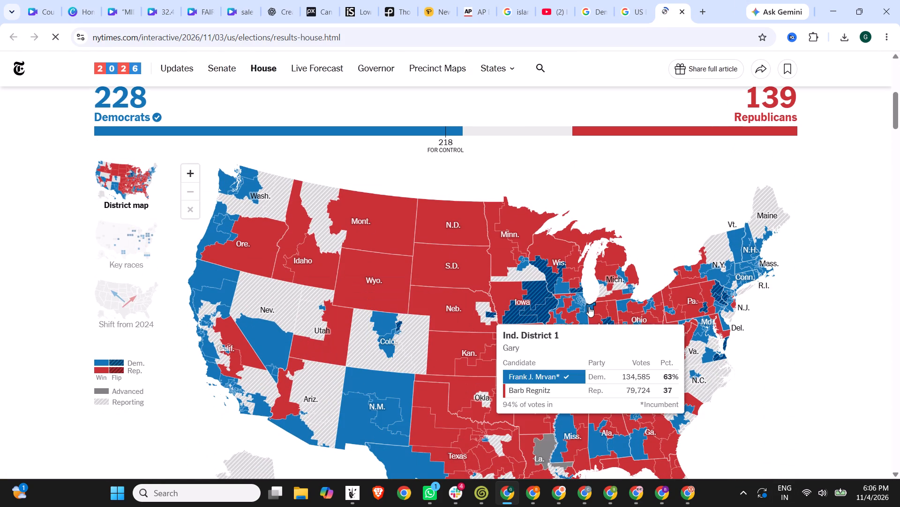
Reject the cookies on the New York Times House results page, check what it shows, and close it.
{"action": "scroll", "coordinate": [589, 307], "scroll_direction": "down", "scroll_amount": 8}
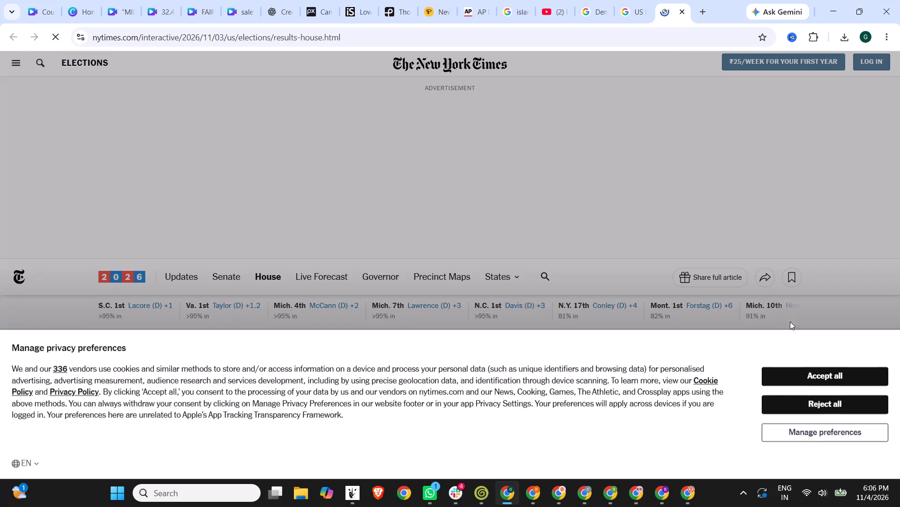
{"action": "left_click", "coordinate": [842, 400]}
{"action": "scroll", "coordinate": [523, 234], "scroll_direction": "down", "scroll_amount": 3}
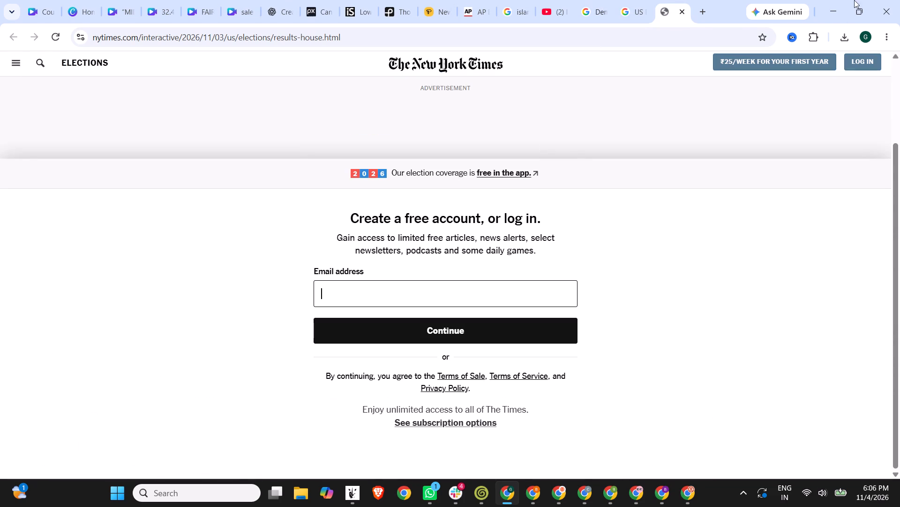
{"action": "left_click", "coordinate": [683, 9]}
Open the Euronews and The Conversation midterm live results in new tabs and examine The Conversation's Senate and House seat bars.
{"action": "scroll", "coordinate": [332, 304], "scroll_direction": "down", "scroll_amount": 3}
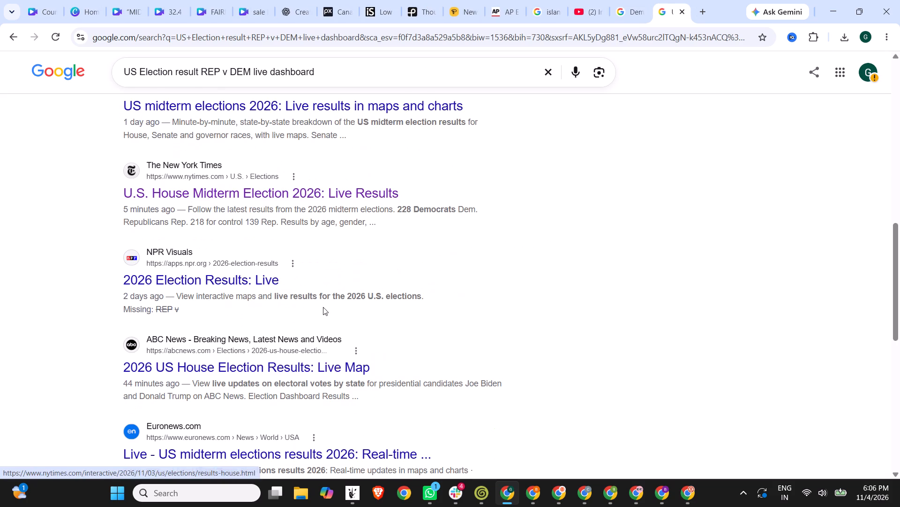
{"action": "scroll", "coordinate": [268, 274], "scroll_direction": "down", "scroll_amount": 3}
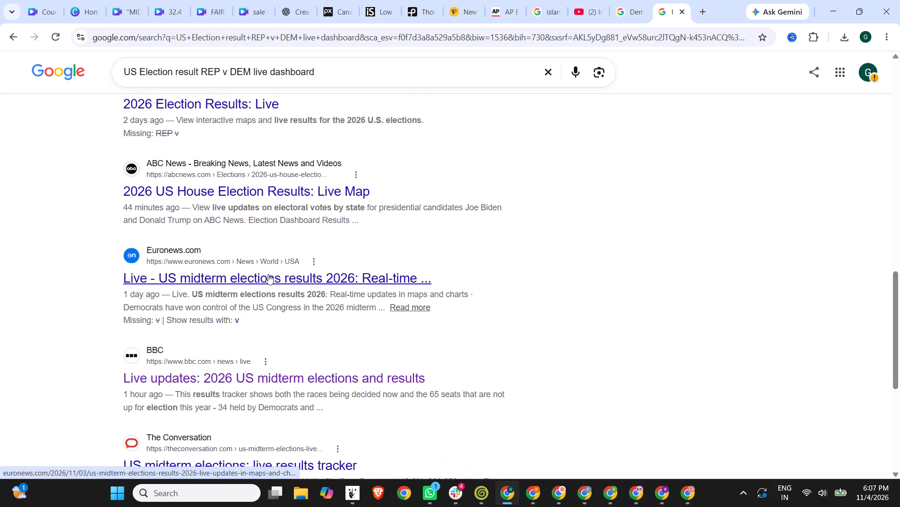
{"action": "right_click", "coordinate": [248, 275]}
{"action": "left_click", "coordinate": [271, 289]}
{"action": "scroll", "coordinate": [180, 299], "scroll_direction": "down", "scroll_amount": 3}
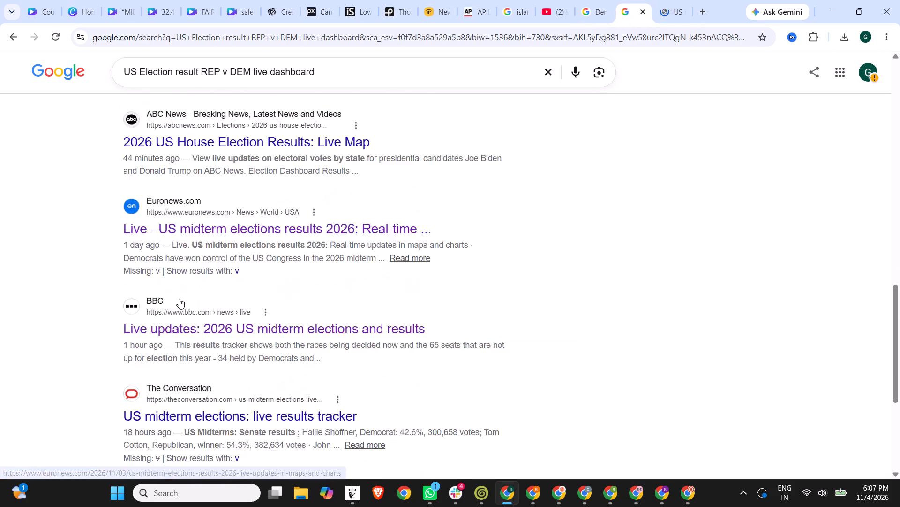
{"action": "right_click", "coordinate": [218, 288]}
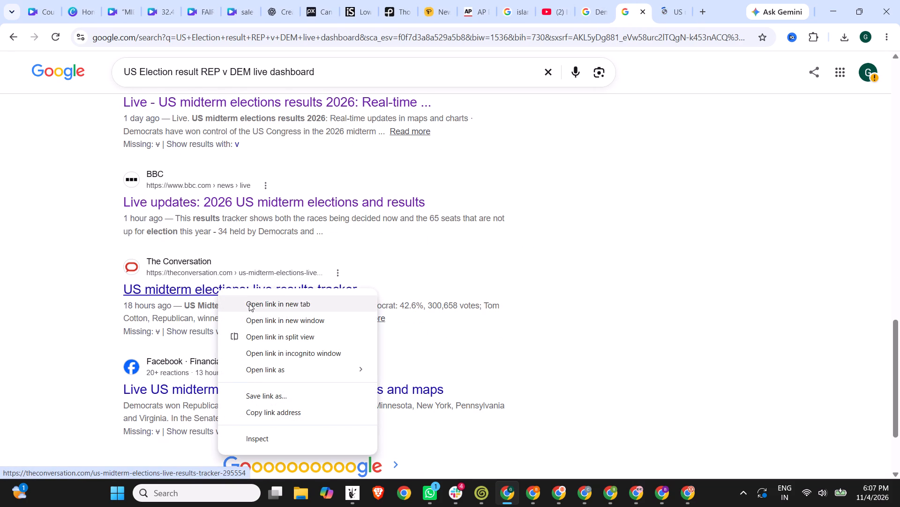
{"action": "left_click", "coordinate": [249, 303]}
{"action": "left_click", "coordinate": [672, 0]}
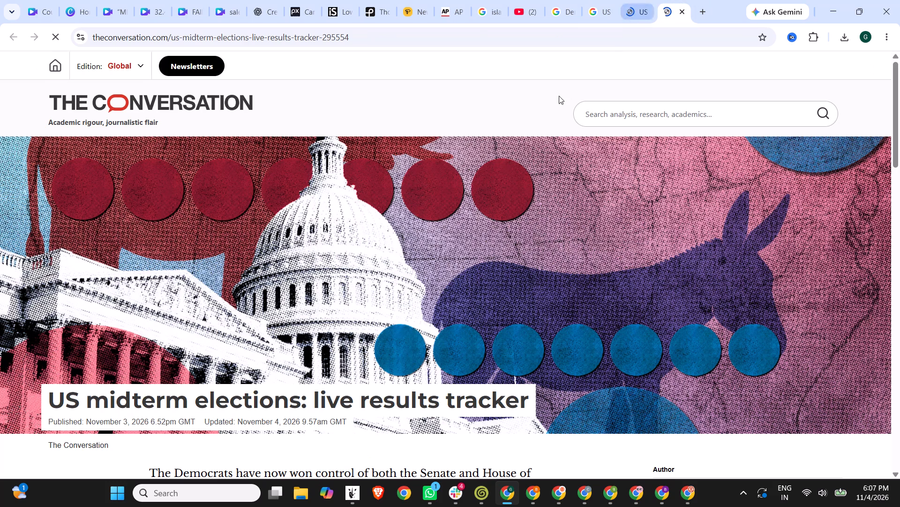
{"action": "scroll", "coordinate": [482, 190], "scroll_direction": "down", "scroll_amount": 7}
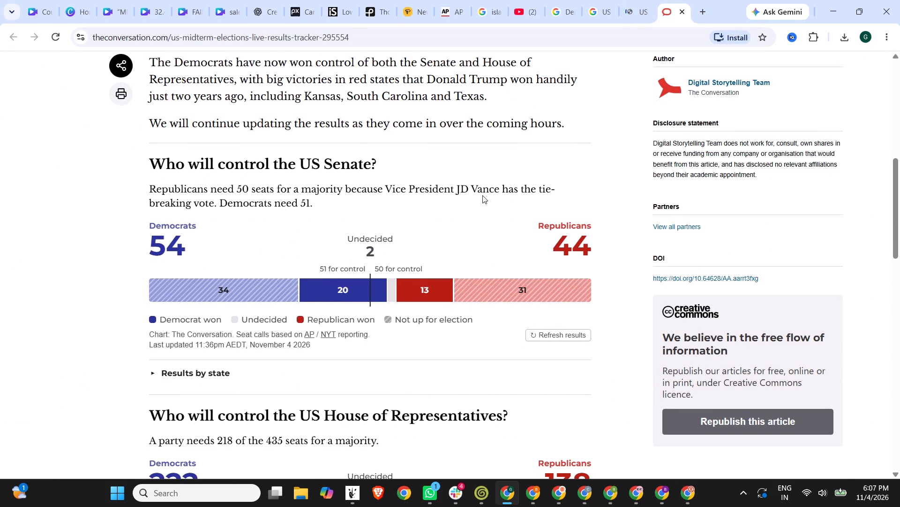
{"action": "left_click", "coordinate": [647, 0]}
Agree to the Euronews privacy notice and examine the Senate seat bar and state map in its 2026 election results.
{"action": "left_click", "coordinate": [442, 399]}
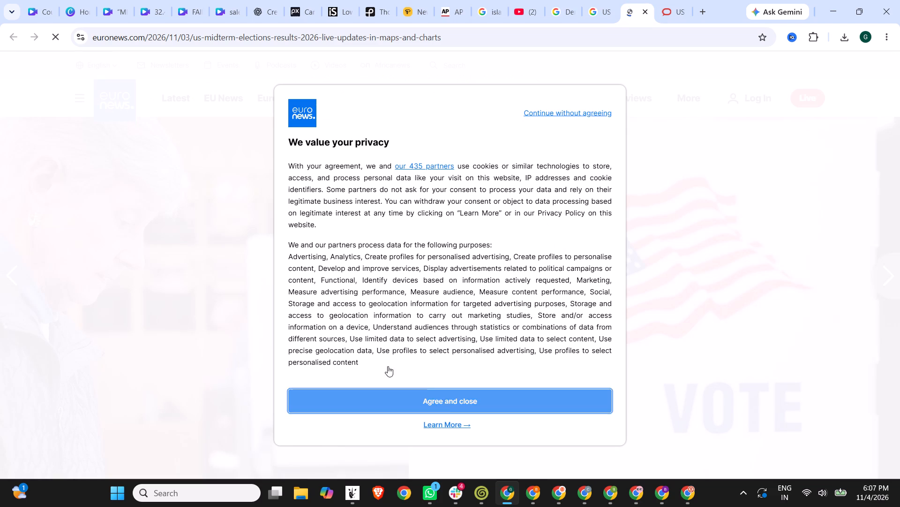
{"action": "scroll", "coordinate": [225, 250], "scroll_direction": "down", "scroll_amount": 14}
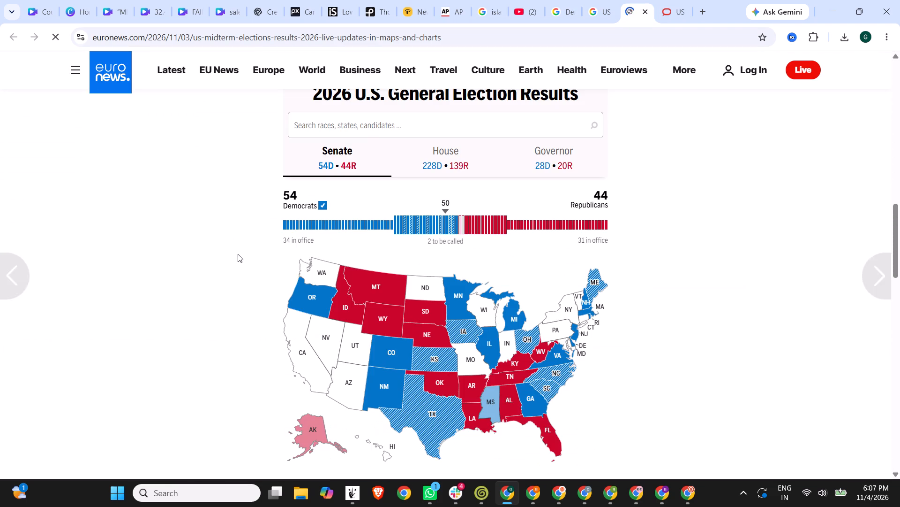
{"action": "middle_click", "coordinate": [817, 186]}
{"action": "left_click", "coordinate": [768, 220]}
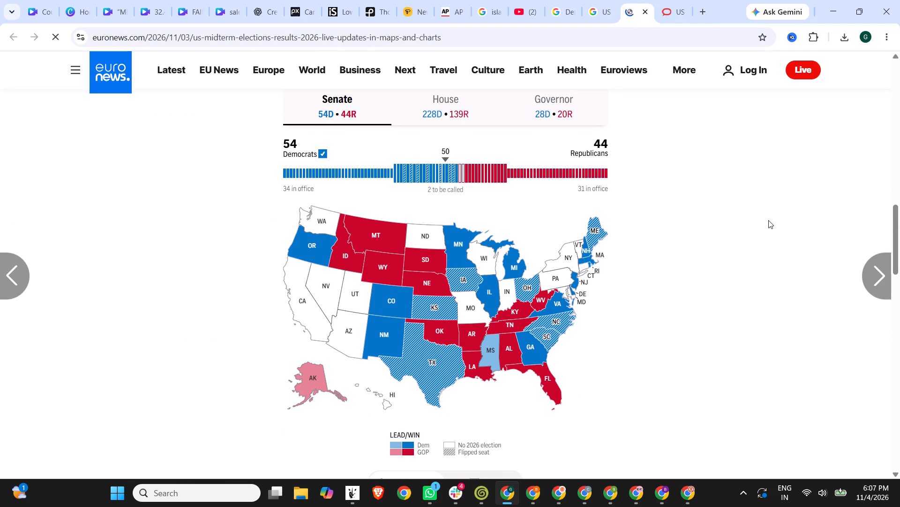
{"action": "middle_click", "coordinate": [768, 220]}
{"action": "left_click", "coordinate": [764, 200]}
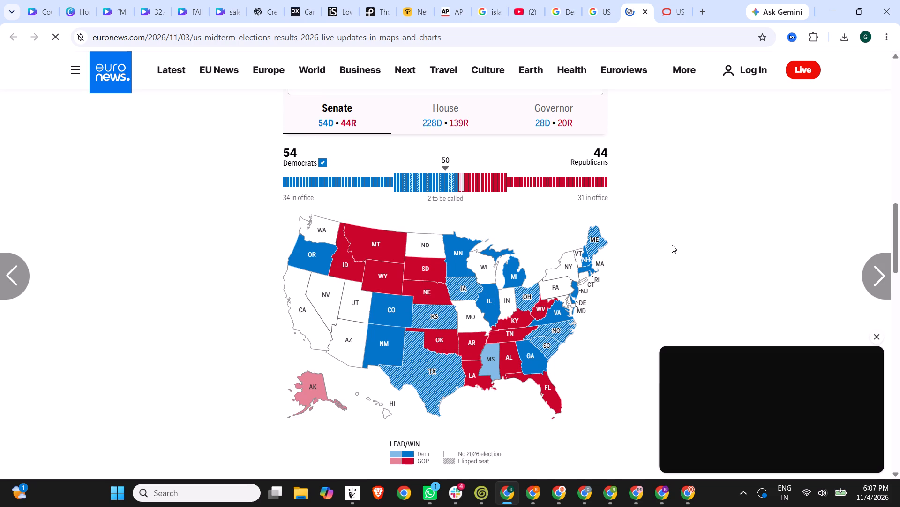
Go back to the dashboard search results, look through them and open NPR's 2026 Election Results: Live page.
{"action": "left_click", "coordinate": [595, 0]}
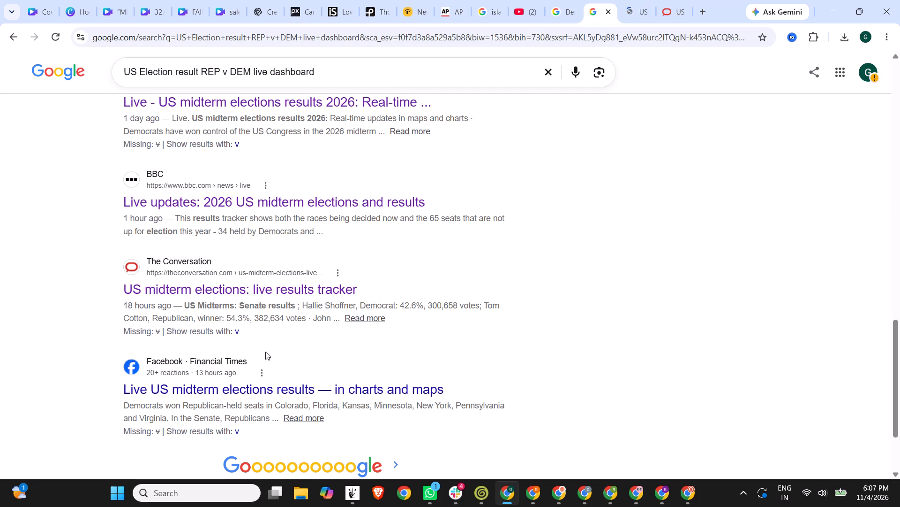
{"action": "scroll", "coordinate": [204, 354], "scroll_direction": "down", "scroll_amount": 1}
{"action": "scroll", "coordinate": [233, 353], "scroll_direction": "up", "scroll_amount": 4}
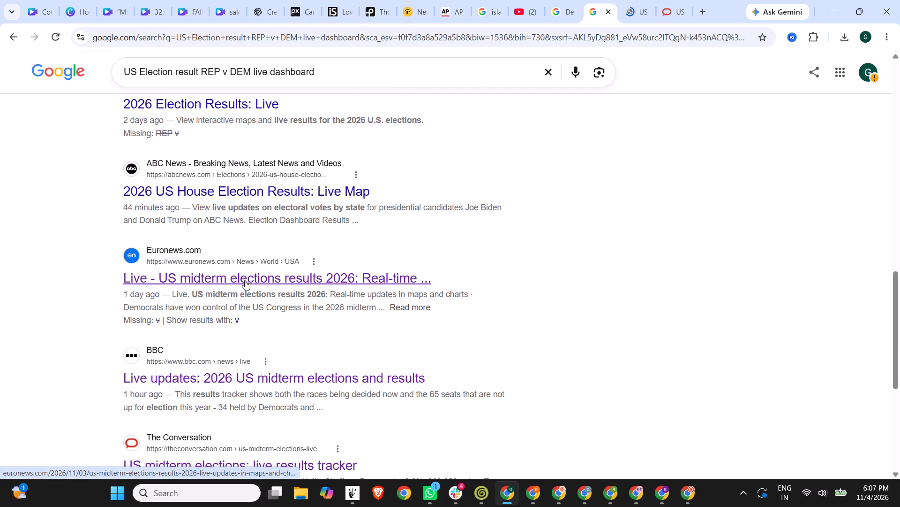
{"action": "scroll", "coordinate": [245, 280], "scroll_direction": "up", "scroll_amount": 4}
{"action": "left_click", "coordinate": [210, 346]}
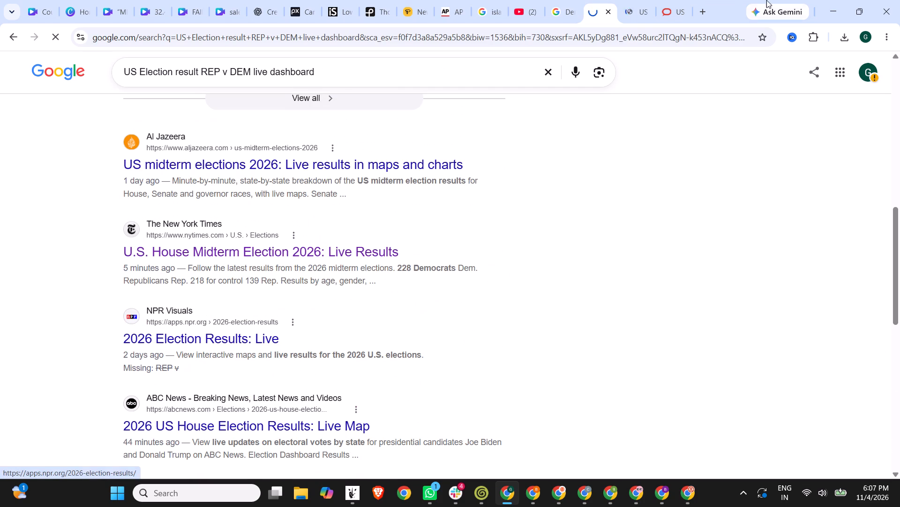
Close the Euronews and The Conversation results pages.
{"action": "left_click", "coordinate": [654, 0]}
{"action": "left_click", "coordinate": [645, 14]}
{"action": "left_click", "coordinate": [645, 14]}
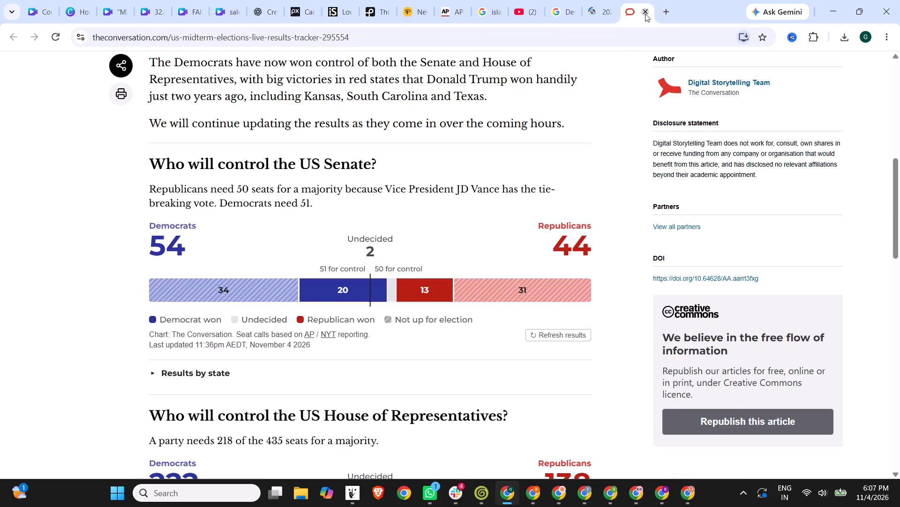
Accept all cookies on NPR's 2026 Election Results page, look through it, and return to the search results.
{"action": "left_click", "coordinate": [721, 447]}
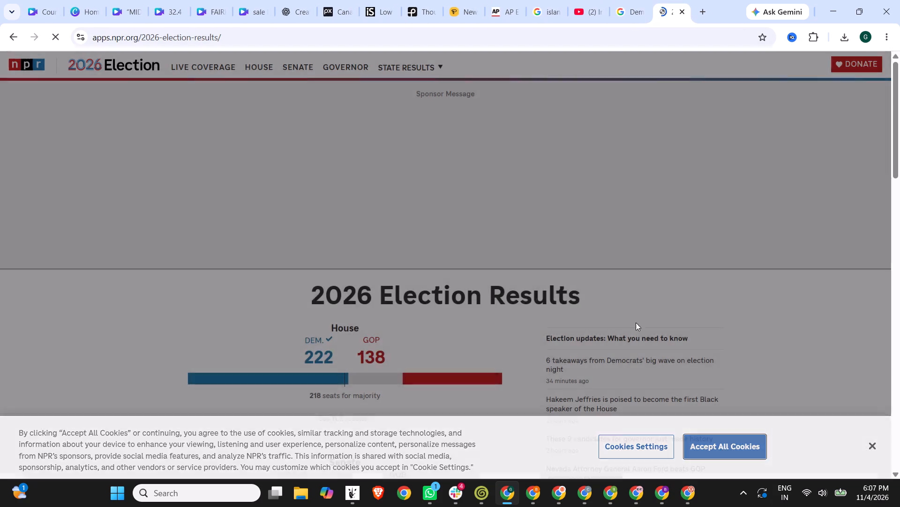
{"action": "scroll", "coordinate": [617, 284], "scroll_direction": "down", "scroll_amount": 4}
{"action": "scroll", "coordinate": [158, 172], "scroll_direction": "down", "scroll_amount": 5}
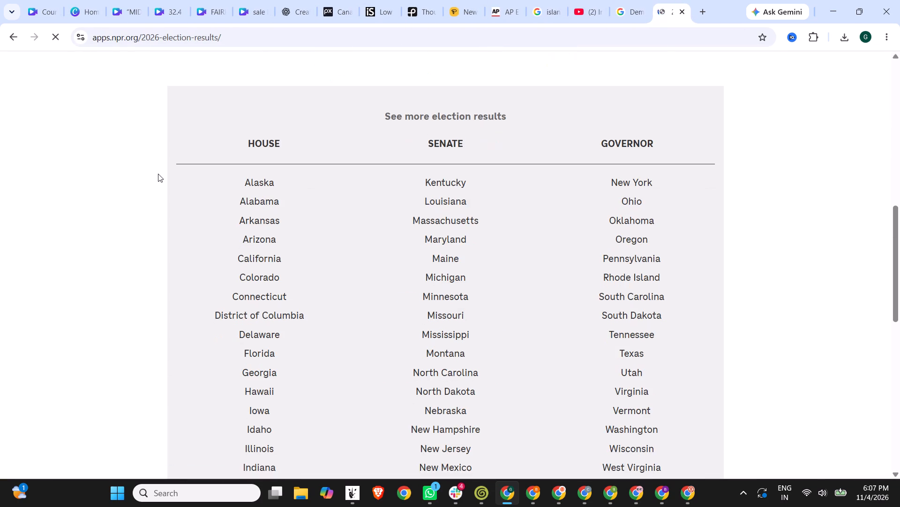
{"action": "scroll", "coordinate": [161, 188], "scroll_direction": "down", "scroll_amount": 4}
{"action": "scroll", "coordinate": [161, 188], "scroll_direction": "up", "scroll_amount": 1}
{"action": "scroll", "coordinate": [161, 188], "scroll_direction": "down", "scroll_amount": 4}
{"action": "left_click", "coordinate": [10, 42]}
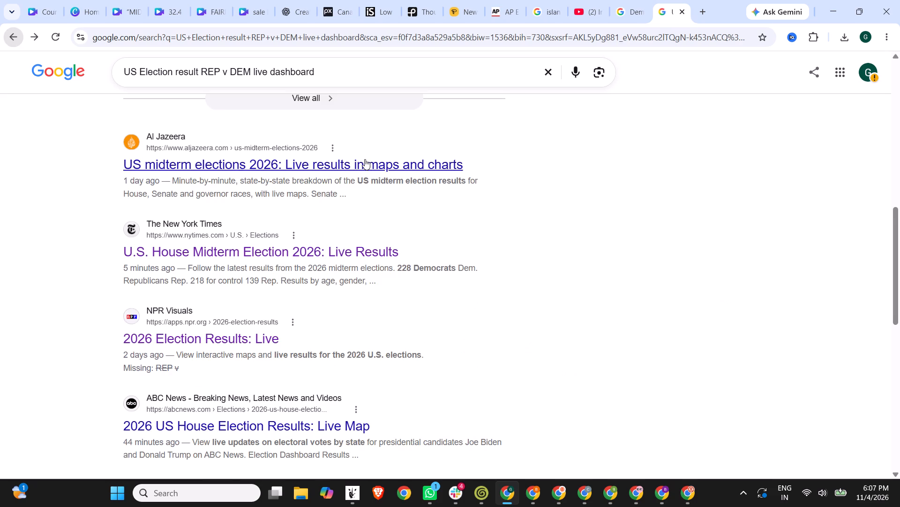
Remove REP v DEM from the query and search for US Election result live dashboard.
{"action": "scroll", "coordinate": [365, 160], "scroll_direction": "up", "scroll_amount": 6}
{"action": "left_click_drag", "start_coordinate": [201, 70], "coordinate": [249, 69]}
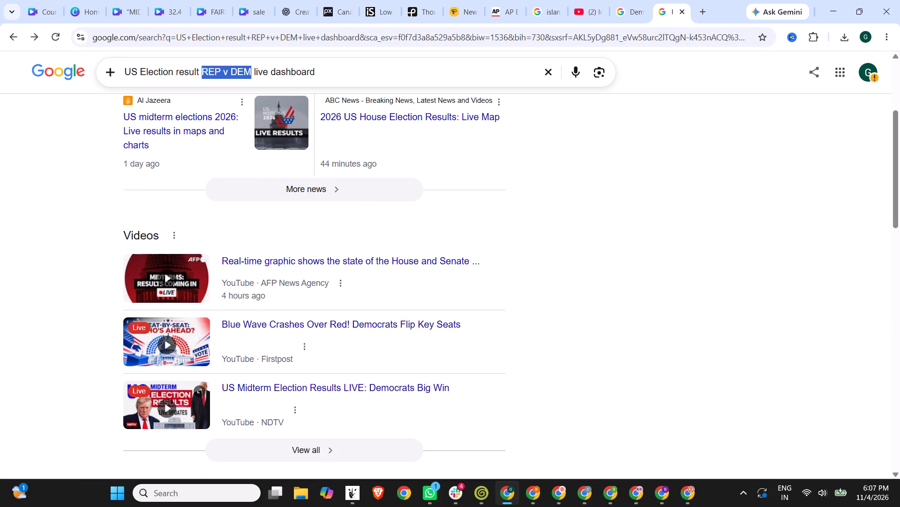
{"action": "key", "text": "BackSpace"}
{"action": "key", "text": "BackSpace"}
{"action": "key", "text": "Return"}
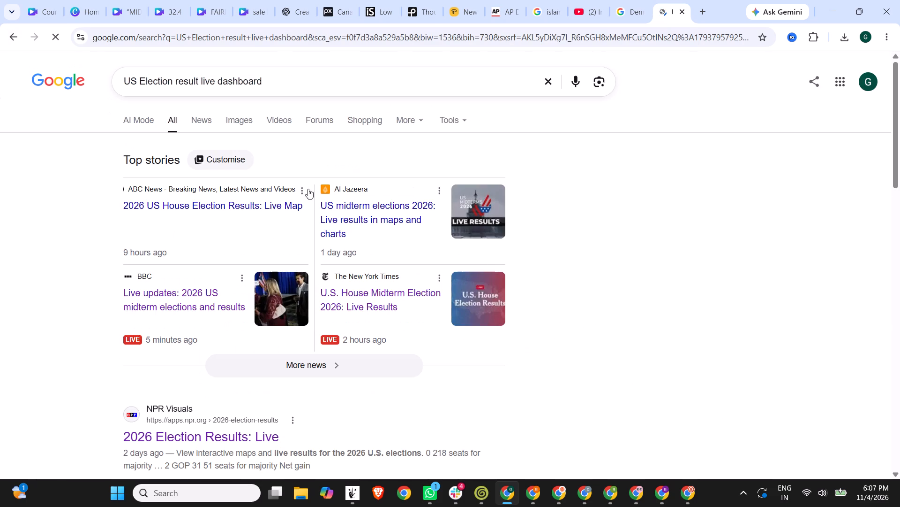
Look through the results and open Bloomberg's US Midterm Election Results 2026 and VoteHub in new tabs.
{"action": "scroll", "coordinate": [390, 214], "scroll_direction": "down", "scroll_amount": 8}
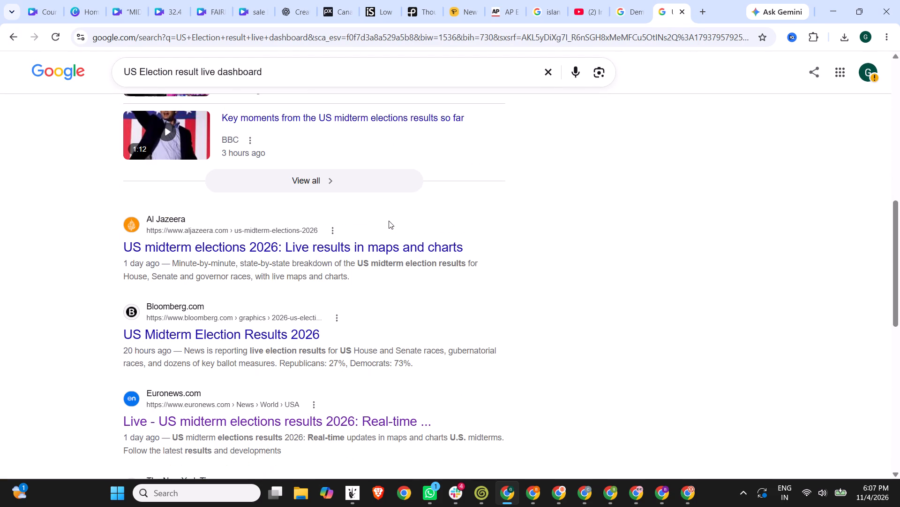
{"action": "scroll", "coordinate": [388, 223], "scroll_direction": "down", "scroll_amount": 2}
{"action": "right_click", "coordinate": [260, 205]}
{"action": "left_click", "coordinate": [291, 221]}
{"action": "scroll", "coordinate": [177, 254], "scroll_direction": "down", "scroll_amount": 3}
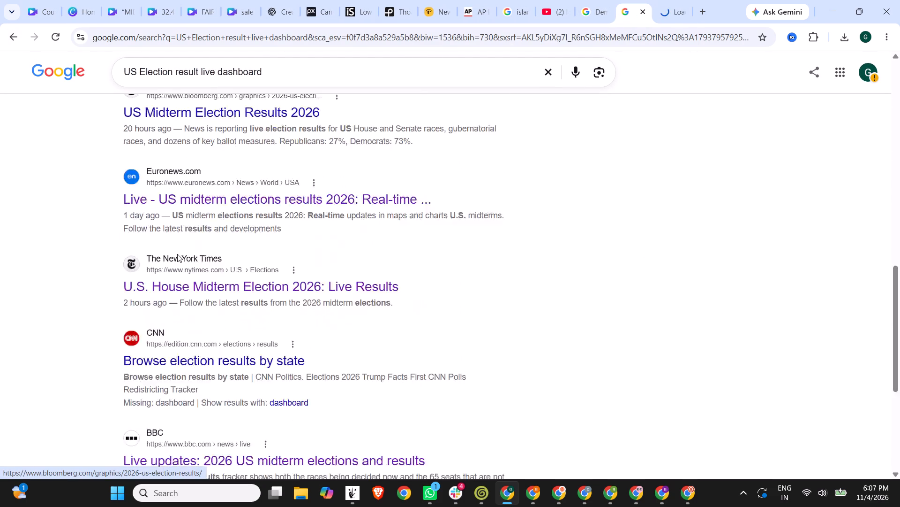
{"action": "scroll", "coordinate": [220, 213], "scroll_direction": "down", "scroll_amount": 3}
{"action": "right_click", "coordinate": [232, 305]}
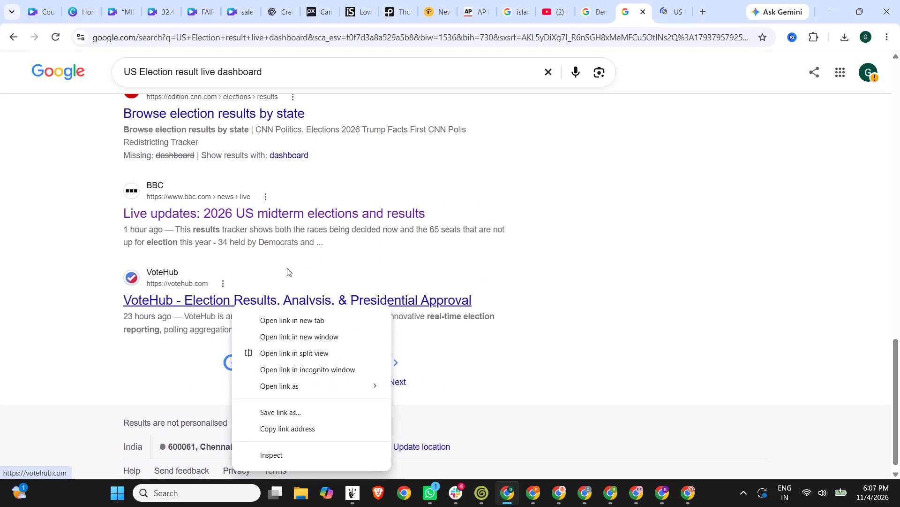
{"action": "left_click", "coordinate": [276, 317]}
Examine Bloomberg's Senate and House result maps and key races, comparing them with VoteHub's Senate map.
{"action": "left_click", "coordinate": [634, 0]}
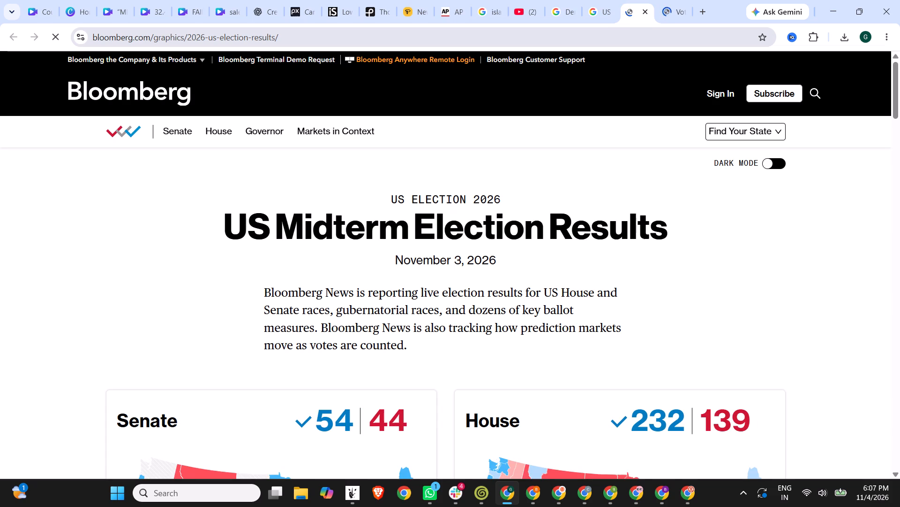
{"action": "scroll", "coordinate": [559, 115], "scroll_direction": "down", "scroll_amount": 5}
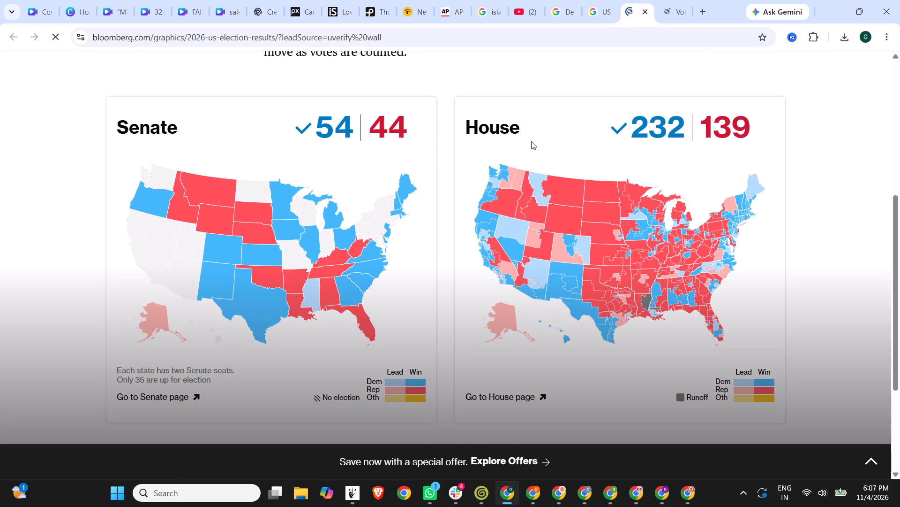
{"action": "scroll", "coordinate": [531, 141], "scroll_direction": "down", "scroll_amount": 2}
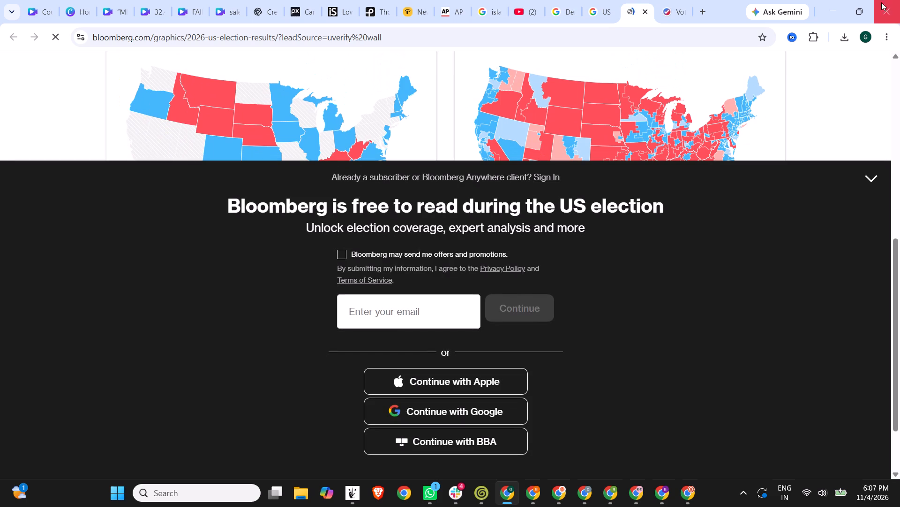
{"action": "left_click", "coordinate": [877, 176]}
{"action": "left_click", "coordinate": [660, 0]}
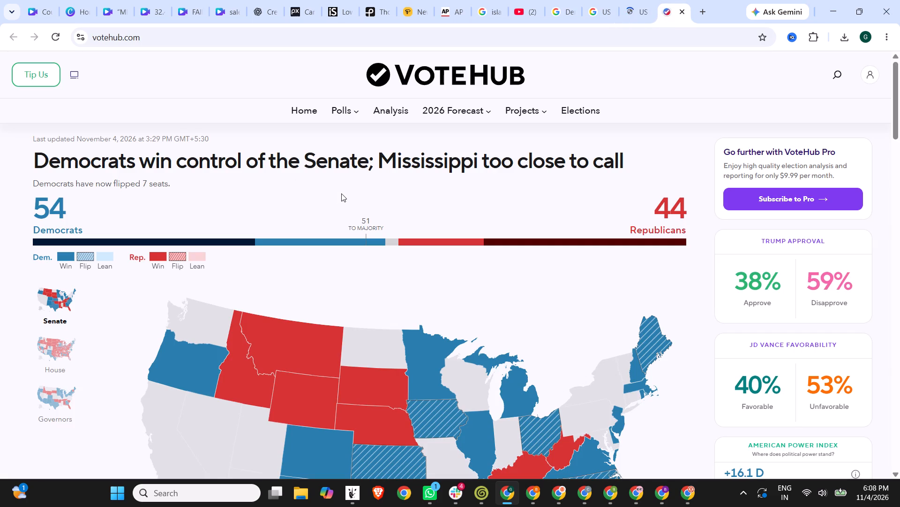
{"action": "scroll", "coordinate": [341, 193], "scroll_direction": "down", "scroll_amount": 2}
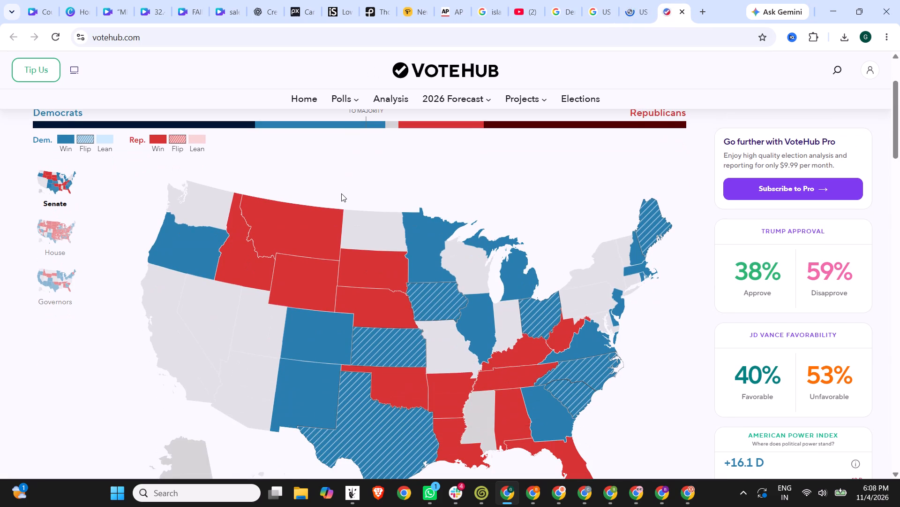
{"action": "scroll", "coordinate": [341, 193], "scroll_direction": "down", "scroll_amount": 2}
{"action": "left_click", "coordinate": [642, 0]}
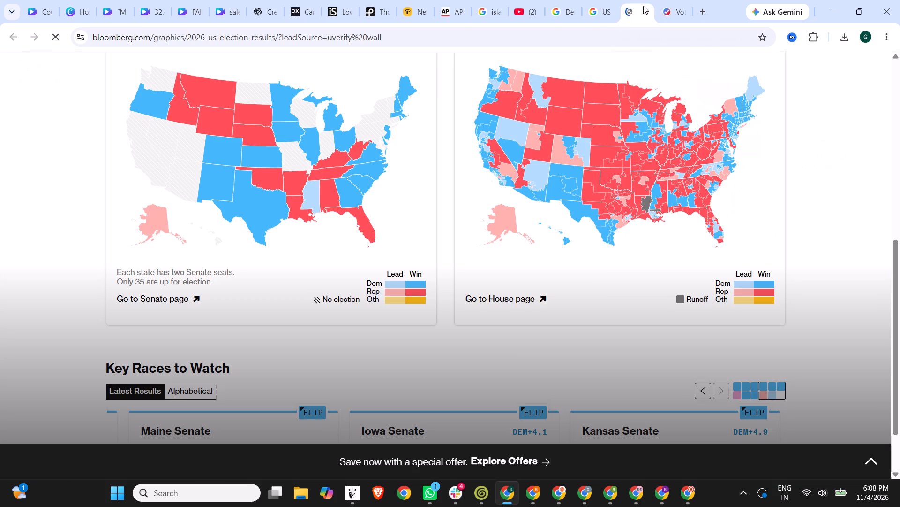
{"action": "scroll", "coordinate": [568, 271], "scroll_direction": "down", "scroll_amount": 4}
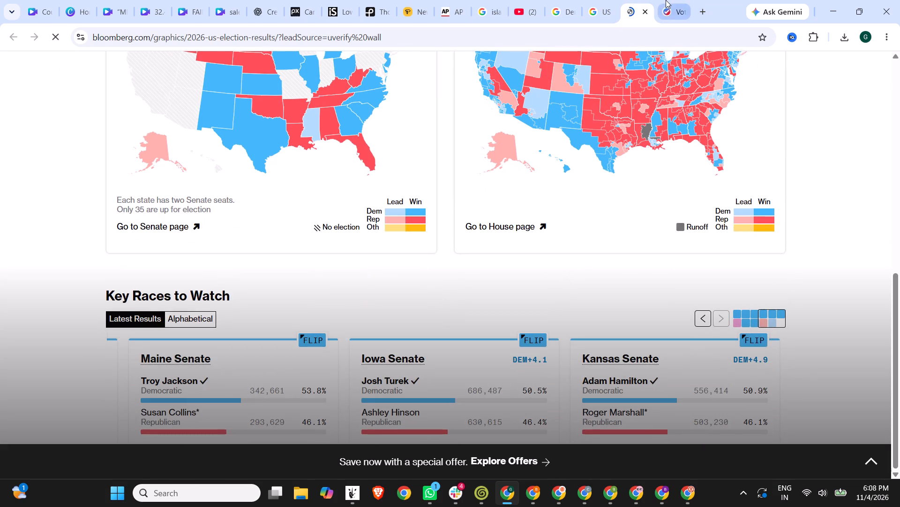
Examine VoteHub's WinCast seat charts for the Senate and House and its race projections.
{"action": "left_click", "coordinate": [665, 0]}
{"action": "scroll", "coordinate": [485, 266], "scroll_direction": "down", "scroll_amount": 10}
{"action": "scroll", "coordinate": [445, 290], "scroll_direction": "up", "scroll_amount": 2}
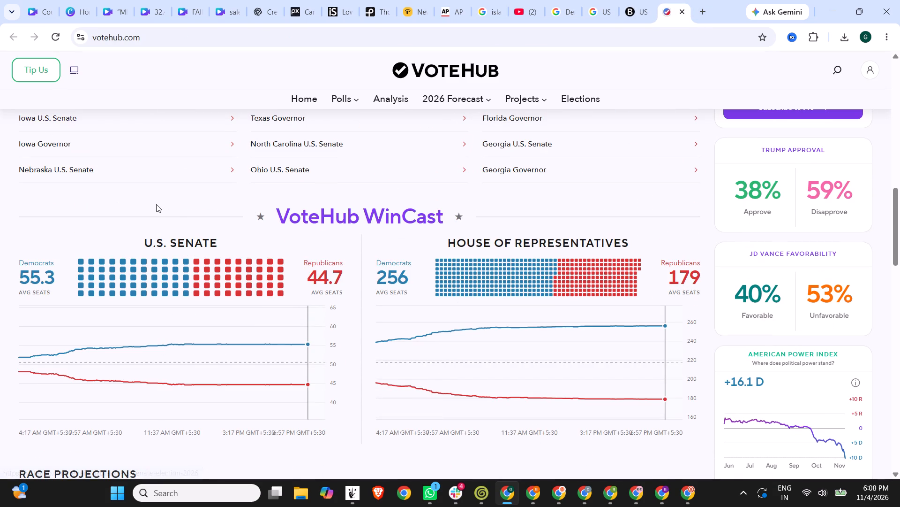
{"action": "scroll", "coordinate": [156, 204], "scroll_direction": "down", "scroll_amount": 6}
{"action": "scroll", "coordinate": [244, 291], "scroll_direction": "up", "scroll_amount": 4}
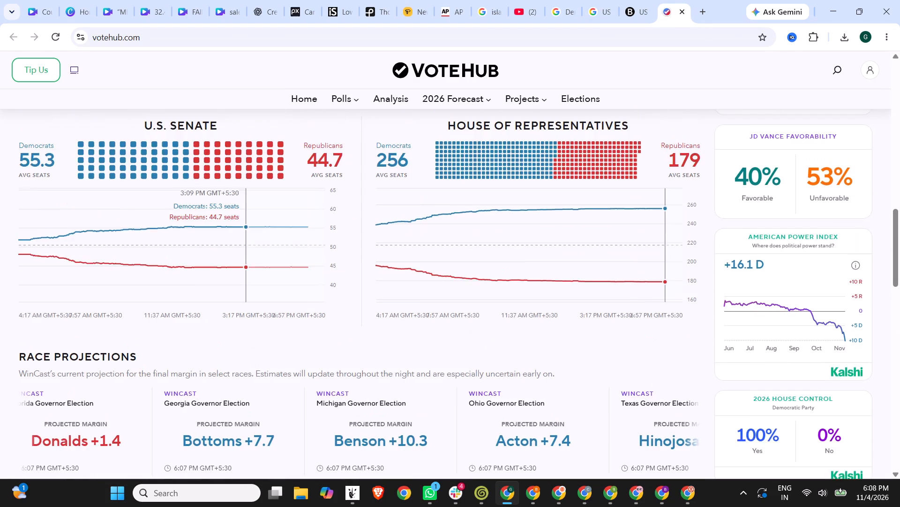
{"action": "scroll", "coordinate": [246, 292], "scroll_direction": "up", "scroll_amount": 2}
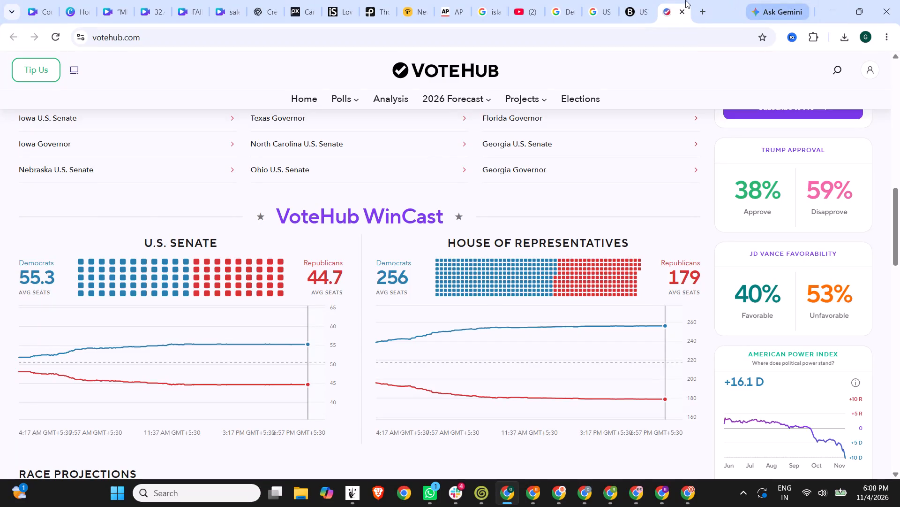
Look through the second page of search results, open Election Tracker Live in a new tab, and go to the third page.
{"action": "left_click", "coordinate": [592, 0]}
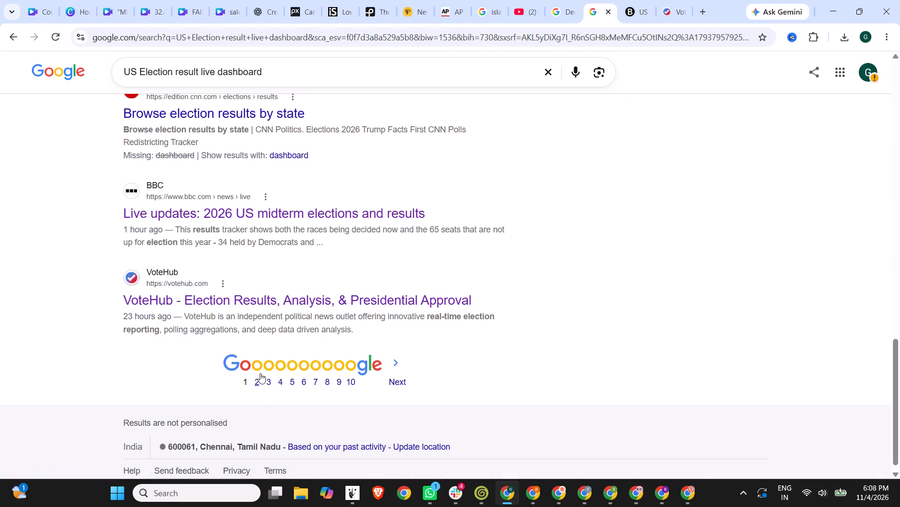
{"action": "left_click", "coordinate": [262, 369]}
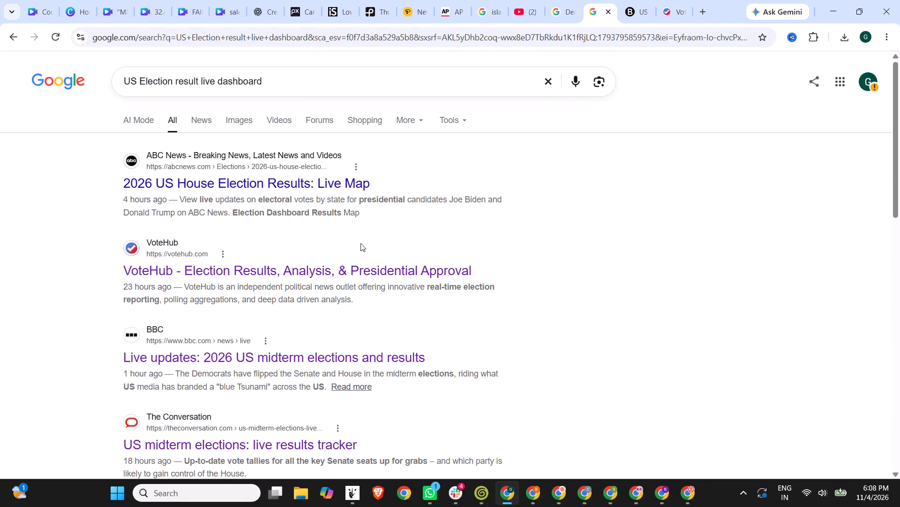
{"action": "scroll", "coordinate": [360, 243], "scroll_direction": "down", "scroll_amount": 6}
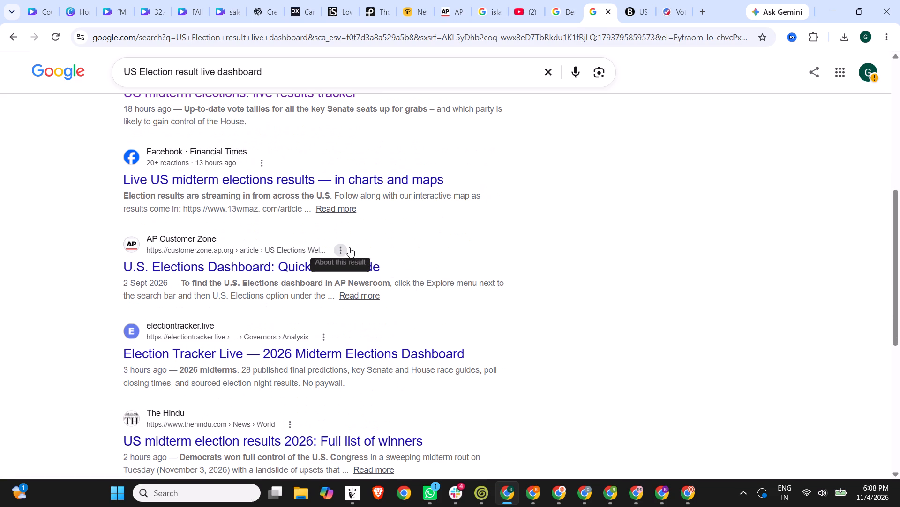
{"action": "right_click", "coordinate": [288, 343]}
{"action": "left_click", "coordinate": [380, 189]}
{"action": "scroll", "coordinate": [305, 247], "scroll_direction": "down", "scroll_amount": 2}
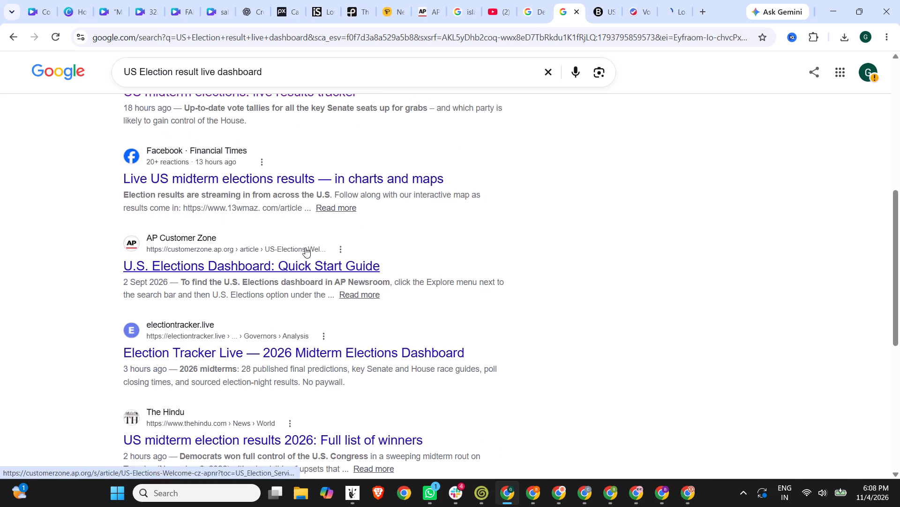
{"action": "scroll", "coordinate": [305, 247], "scroll_direction": "down", "scroll_amount": 2}
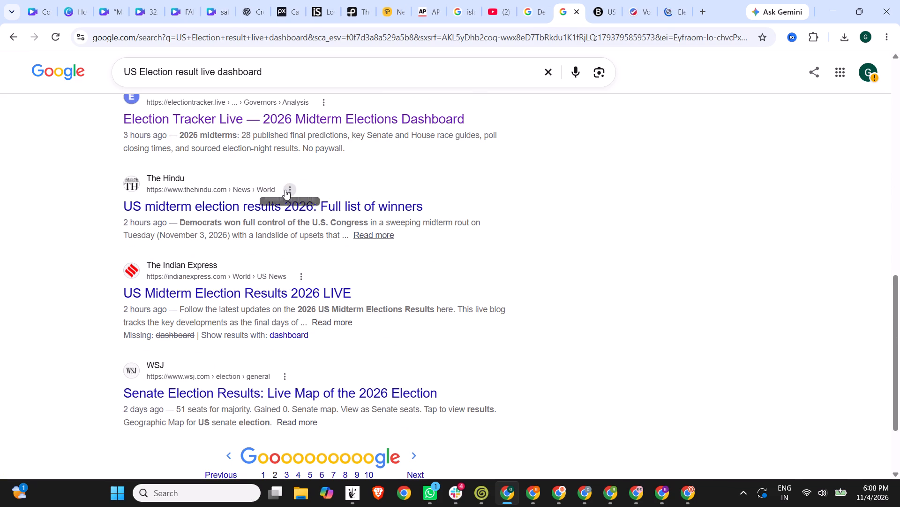
{"action": "scroll", "coordinate": [287, 212], "scroll_direction": "down", "scroll_amount": 5}
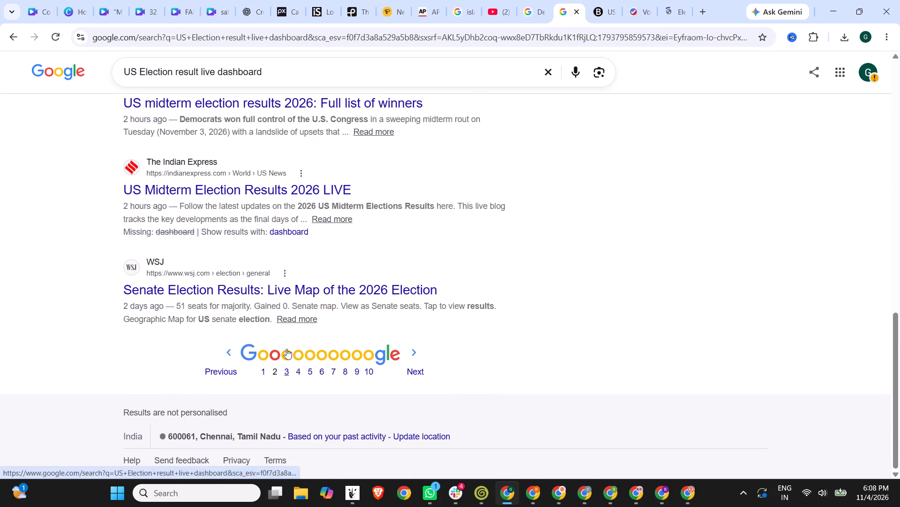
{"action": "left_click", "coordinate": [286, 349]}
Examine the Election Tracker Live dashboard, including its state tile map, closest contests and Senate race guides, and close it.
{"action": "left_click", "coordinate": [593, 0]}
{"action": "left_click", "coordinate": [667, 0]}
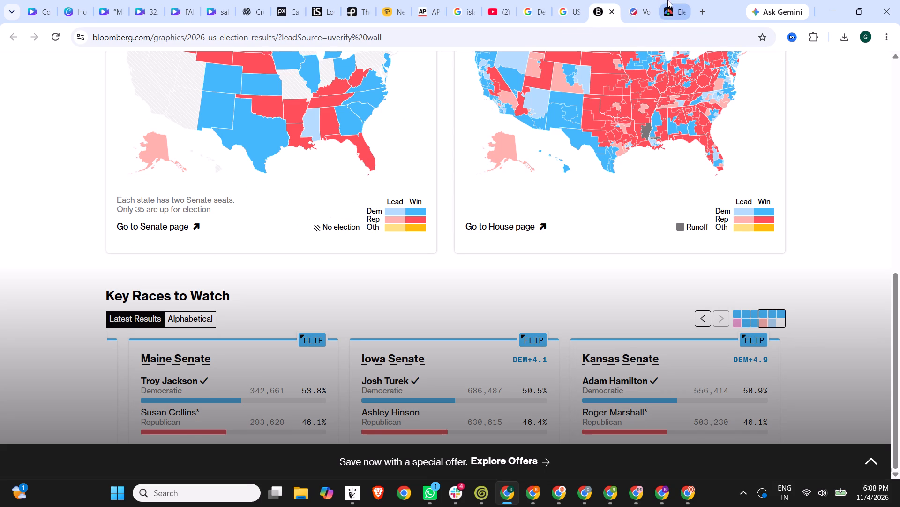
{"action": "scroll", "coordinate": [244, 277], "scroll_direction": "down", "scroll_amount": 7}
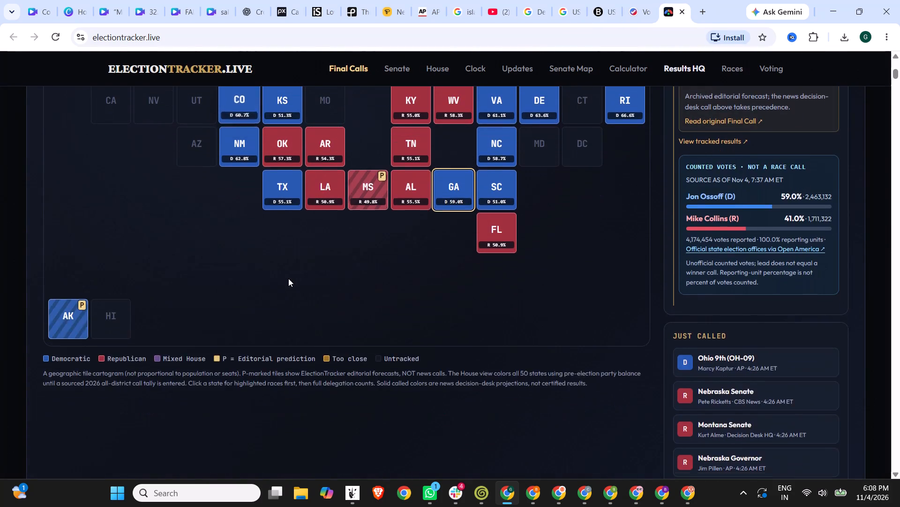
{"action": "scroll", "coordinate": [290, 279], "scroll_direction": "down", "scroll_amount": 5}
{"action": "scroll", "coordinate": [327, 289], "scroll_direction": "down", "scroll_amount": 12}
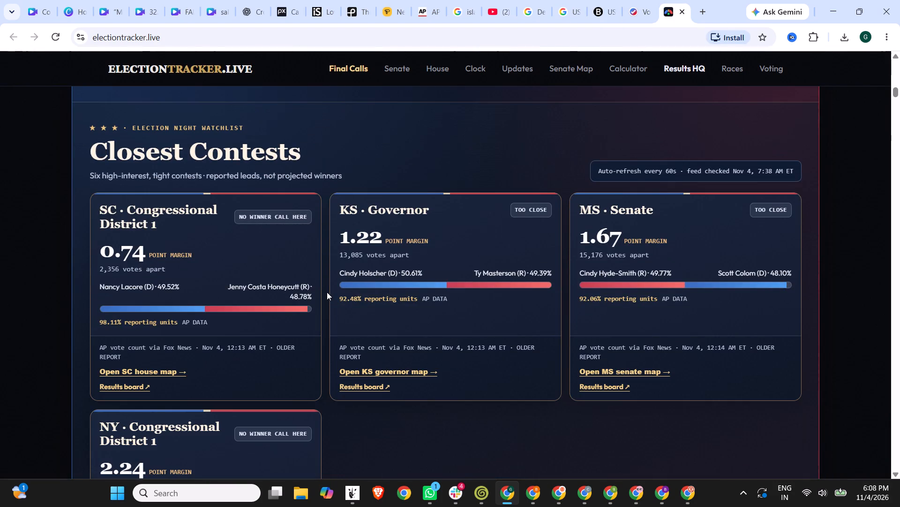
{"action": "scroll", "coordinate": [327, 292], "scroll_direction": "down", "scroll_amount": 19}
{"action": "scroll", "coordinate": [326, 294], "scroll_direction": "down", "scroll_amount": 7}
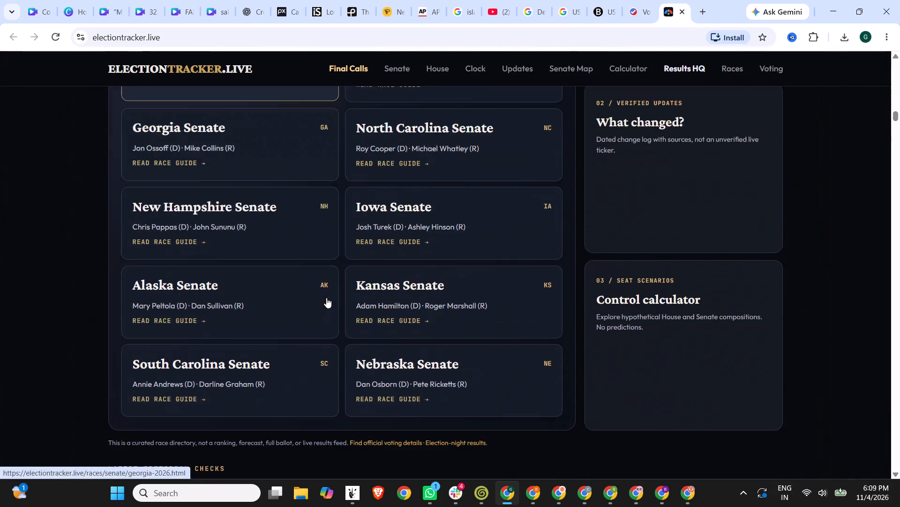
{"action": "scroll", "coordinate": [326, 298], "scroll_direction": "down", "scroll_amount": 17}
{"action": "double_click", "coordinate": [682, 7]}
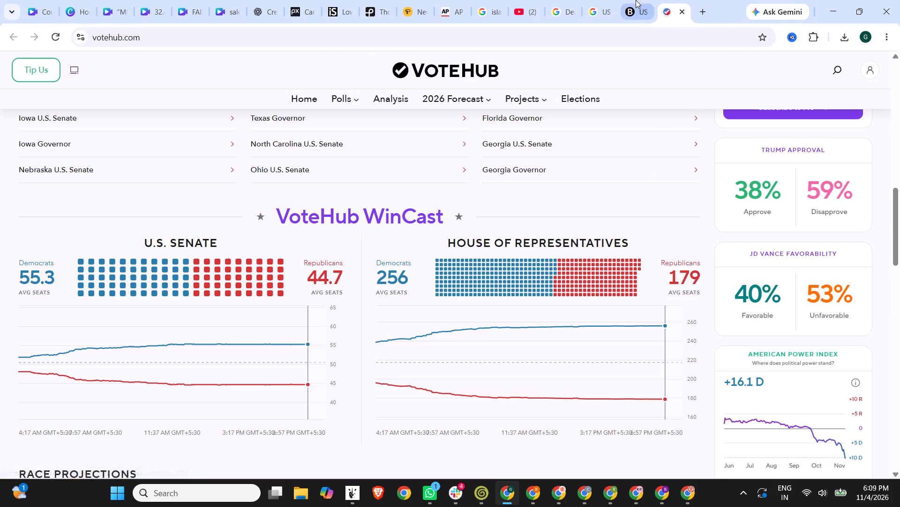
Open the MIT Election Lab data result in a new tab, examine its dataset listings, and close it.
{"action": "left_click", "coordinate": [636, 0]}
{"action": "left_click", "coordinate": [602, 0]}
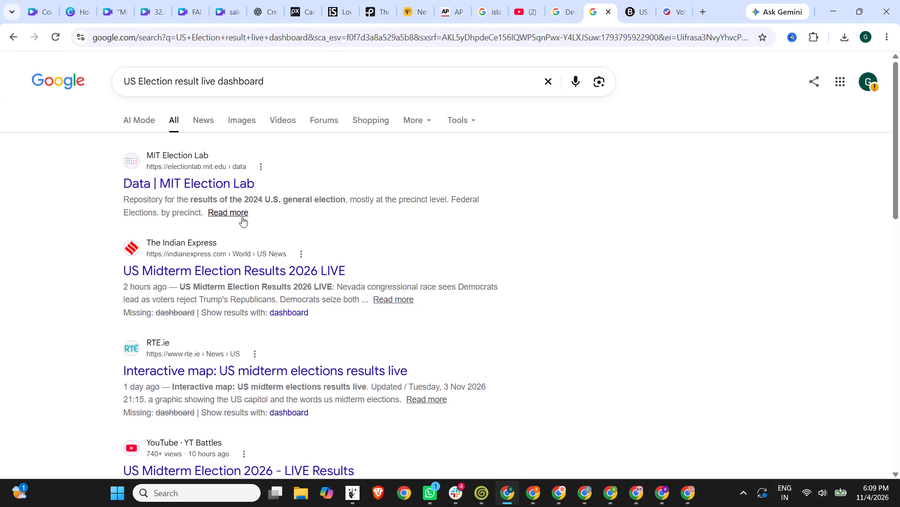
{"action": "right_click", "coordinate": [218, 184]}
{"action": "left_click", "coordinate": [254, 203]}
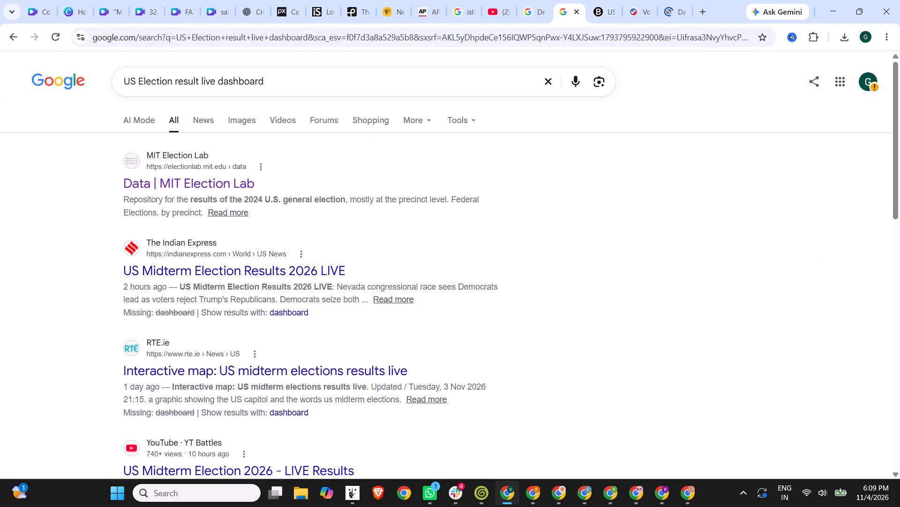
{"action": "left_click", "coordinate": [679, 1]}
{"action": "scroll", "coordinate": [297, 269], "scroll_direction": "down", "scroll_amount": 7}
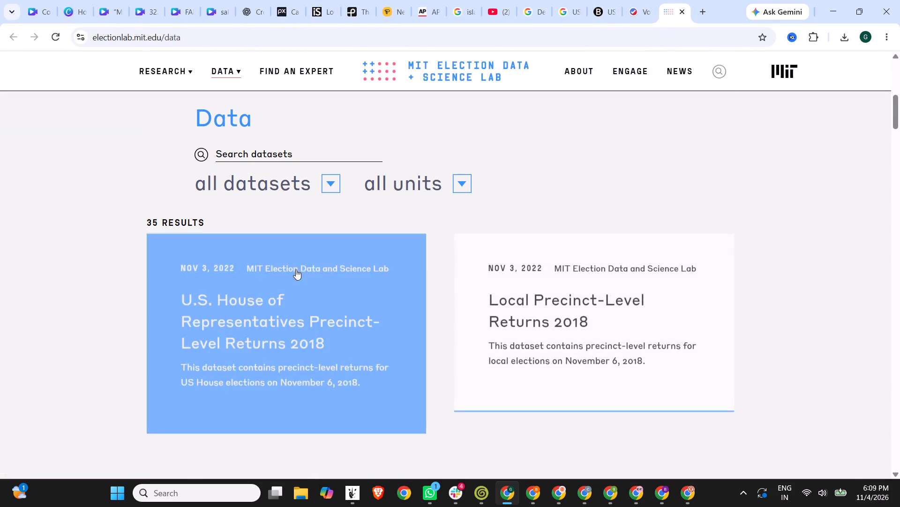
{"action": "scroll", "coordinate": [421, 264], "scroll_direction": "down", "scroll_amount": 5}
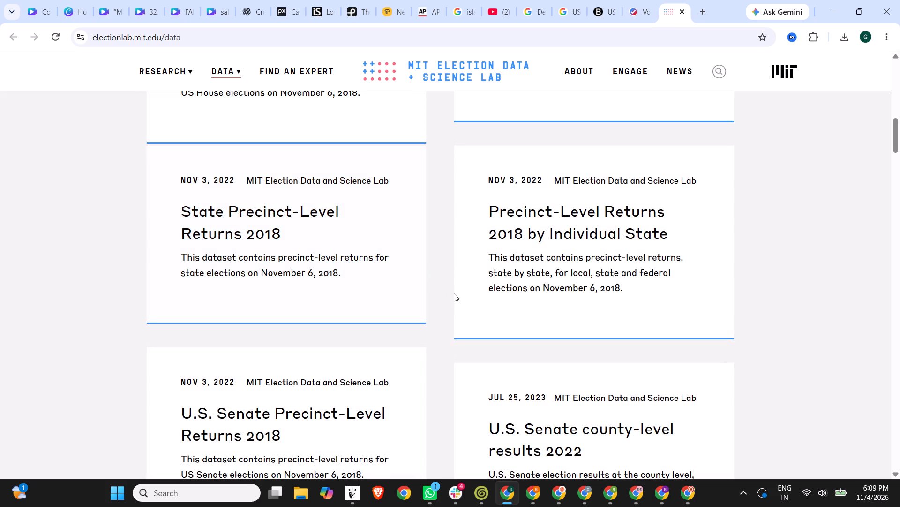
{"action": "scroll", "coordinate": [454, 293], "scroll_direction": "up", "scroll_amount": 14}
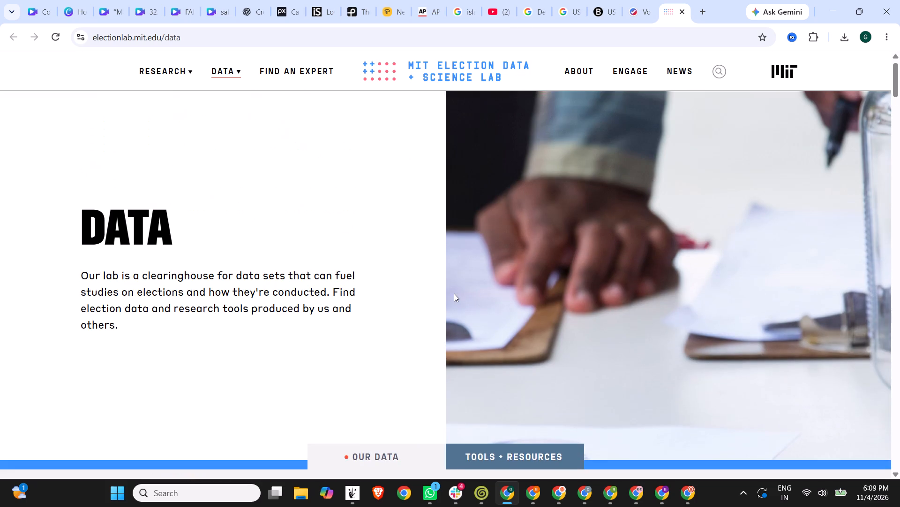
{"action": "left_click", "coordinate": [679, 10]}
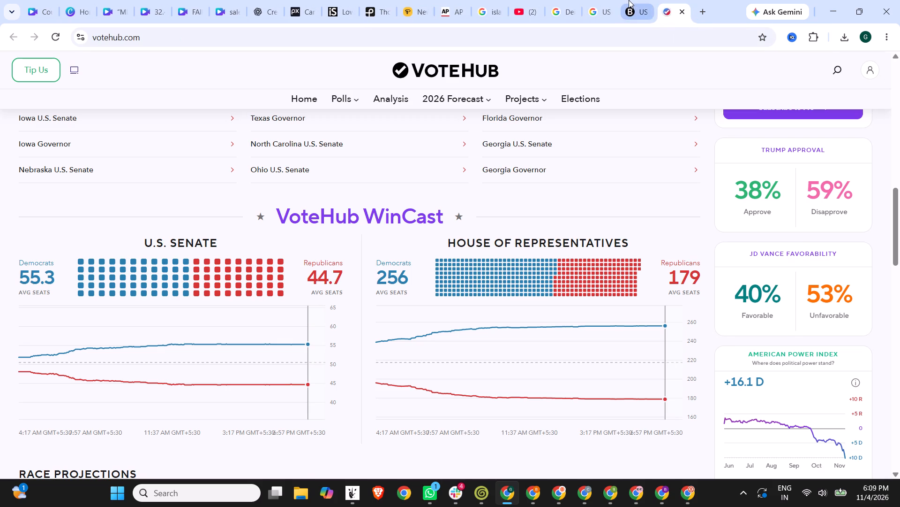
Look through the third and fourth pages of search results, opening RTE's interactive midterm results map in a new tab.
{"action": "left_click", "coordinate": [612, 0]}
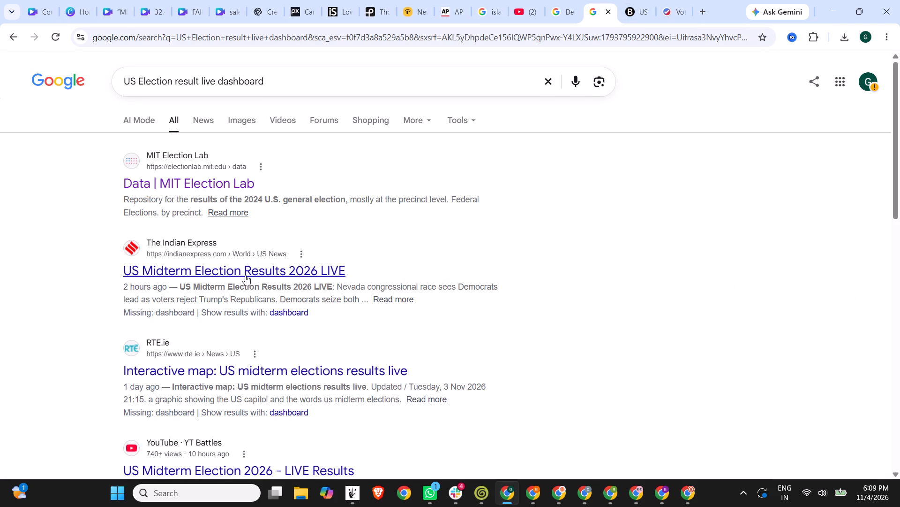
{"action": "scroll", "coordinate": [245, 275], "scroll_direction": "down", "scroll_amount": 2}
{"action": "right_click", "coordinate": [250, 253]}
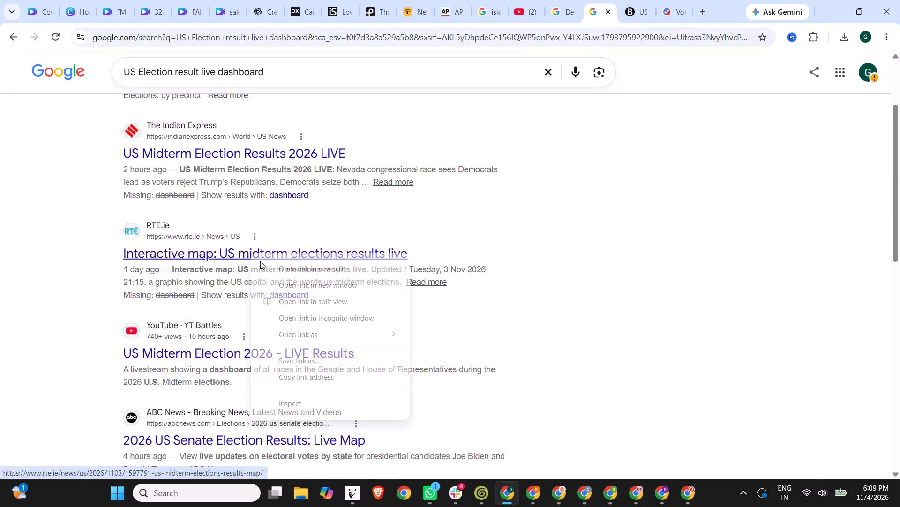
{"action": "left_click", "coordinate": [274, 270]}
{"action": "scroll", "coordinate": [207, 283], "scroll_direction": "down", "scroll_amount": 2}
{"action": "scroll", "coordinate": [222, 319], "scroll_direction": "down", "scroll_amount": 2}
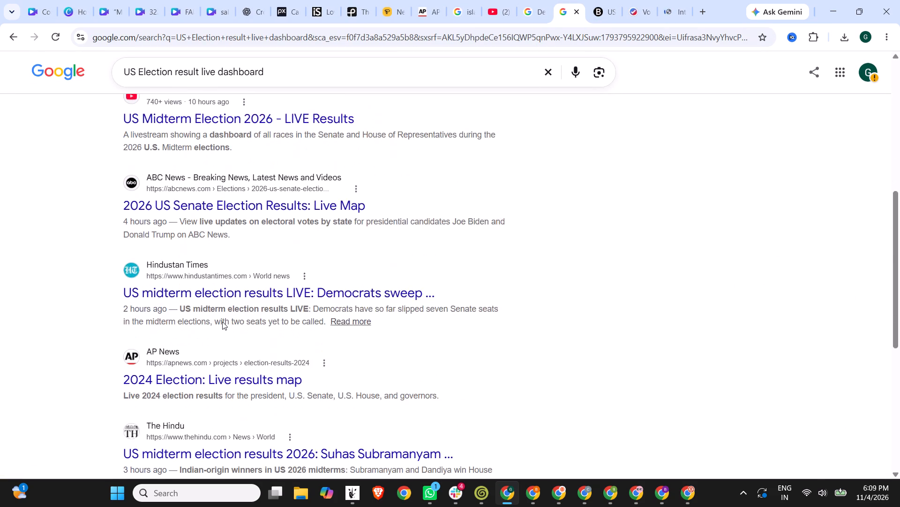
{"action": "scroll", "coordinate": [222, 322], "scroll_direction": "down", "scroll_amount": 6}
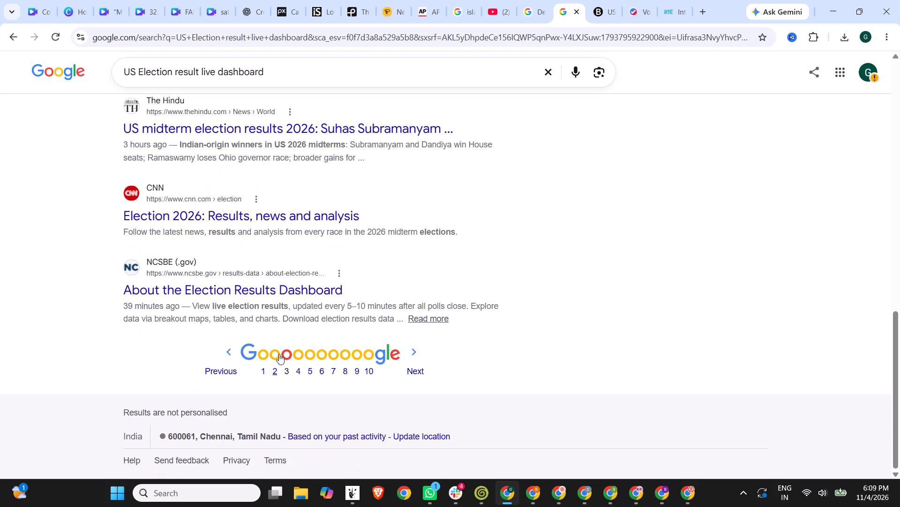
{"action": "left_click", "coordinate": [300, 355]}
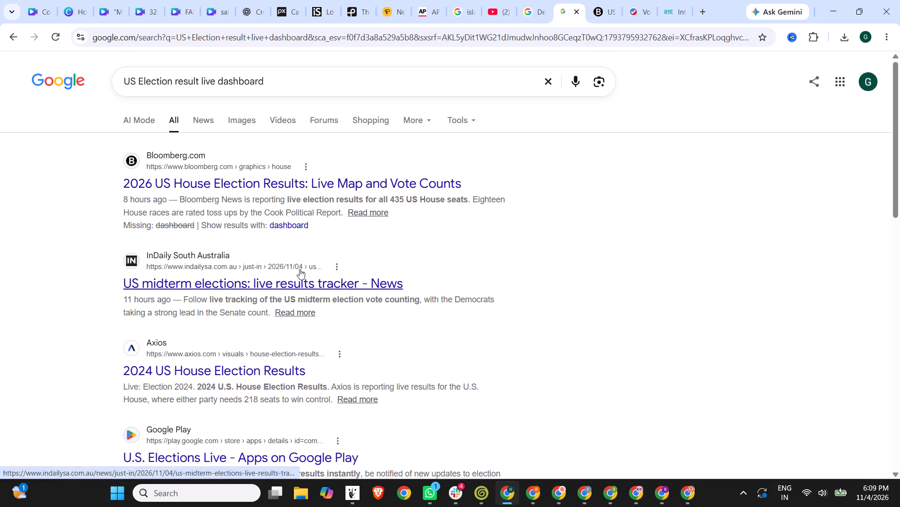
{"action": "scroll", "coordinate": [290, 277], "scroll_direction": "down", "scroll_amount": 3}
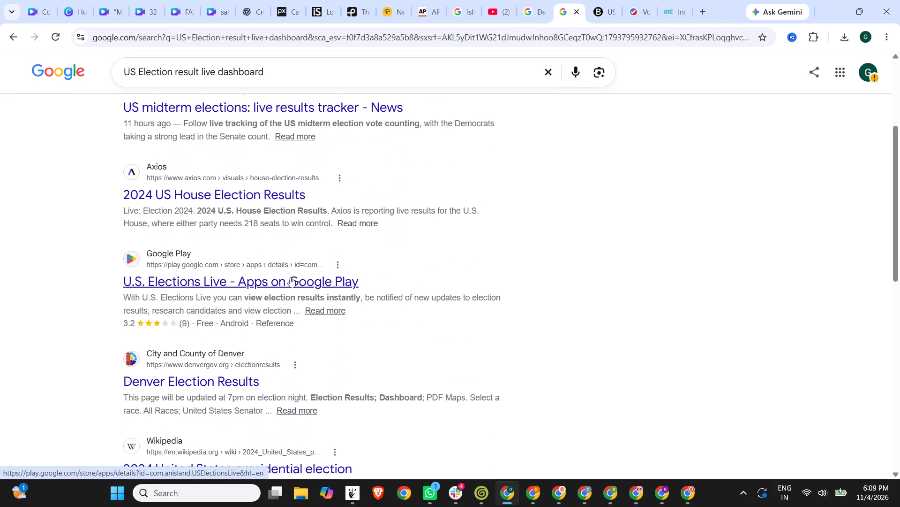
{"action": "scroll", "coordinate": [290, 278], "scroll_direction": "down", "scroll_amount": 4}
{"action": "scroll", "coordinate": [251, 282], "scroll_direction": "down", "scroll_amount": 3}
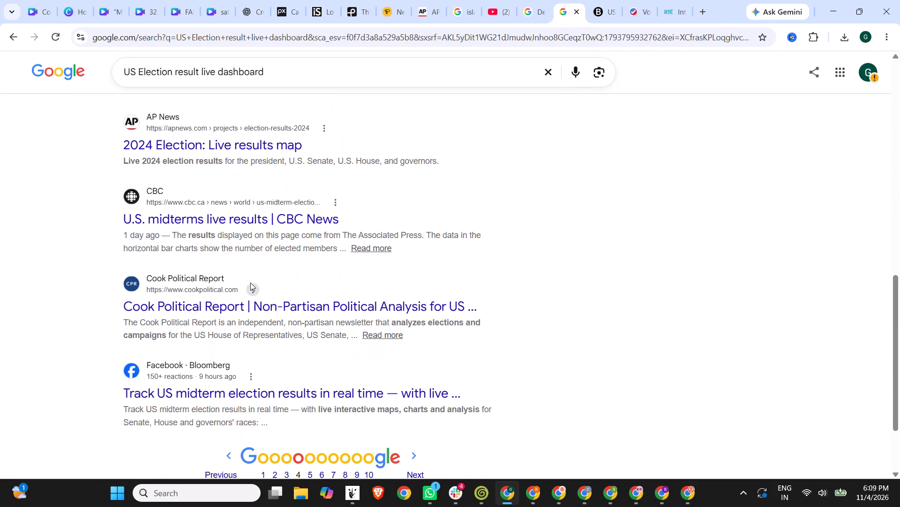
Allow only necessary cookies on the RTE page and examine it for the interactive midterm results map.
{"action": "left_click", "coordinate": [654, 0]}
{"action": "left_click", "coordinate": [678, 0]}
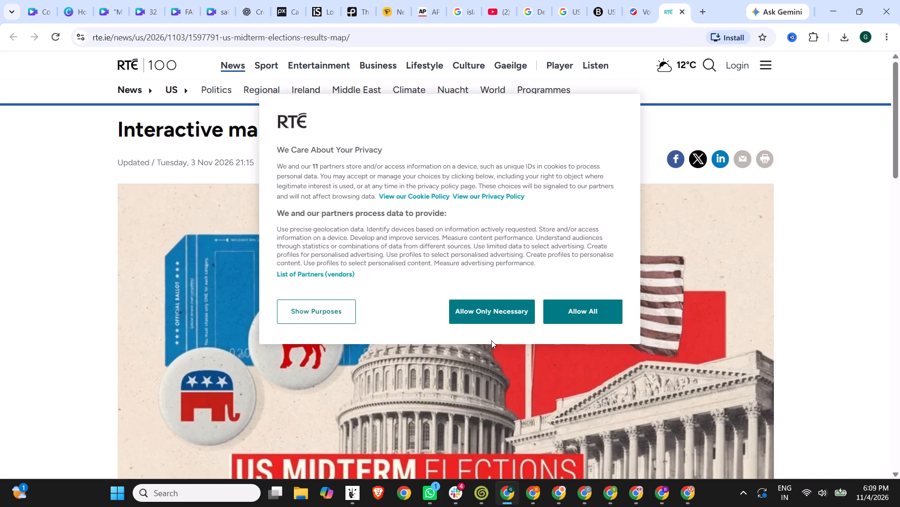
{"action": "left_click", "coordinate": [468, 319]}
{"action": "scroll", "coordinate": [457, 360], "scroll_direction": "down", "scroll_amount": 5}
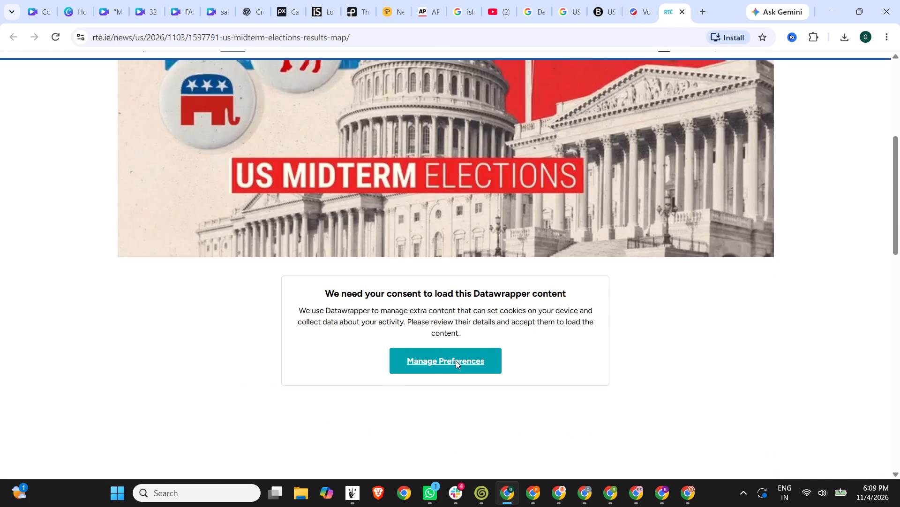
{"action": "scroll", "coordinate": [455, 353], "scroll_direction": "down", "scroll_amount": 3}
{"action": "scroll", "coordinate": [453, 361], "scroll_direction": "up", "scroll_amount": 1}
{"action": "scroll", "coordinate": [453, 361], "scroll_direction": "down", "scroll_amount": 1}
{"action": "scroll", "coordinate": [502, 283], "scroll_direction": "up", "scroll_amount": 6}
{"action": "left_click", "coordinate": [440, 317]}
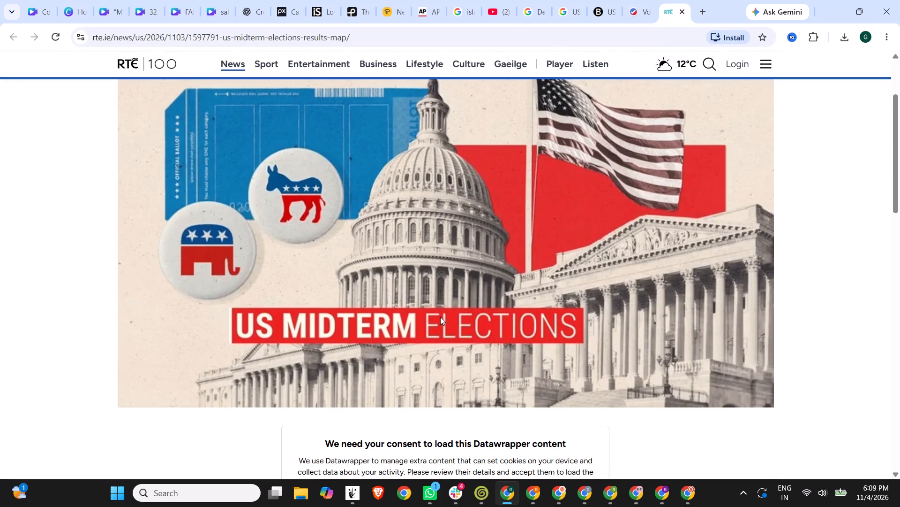
Capture VoteHub WinCast's U.S. Senate and House of Representatives seat charts as one screenshot and copy it.
{"action": "left_click", "coordinate": [636, 0]}
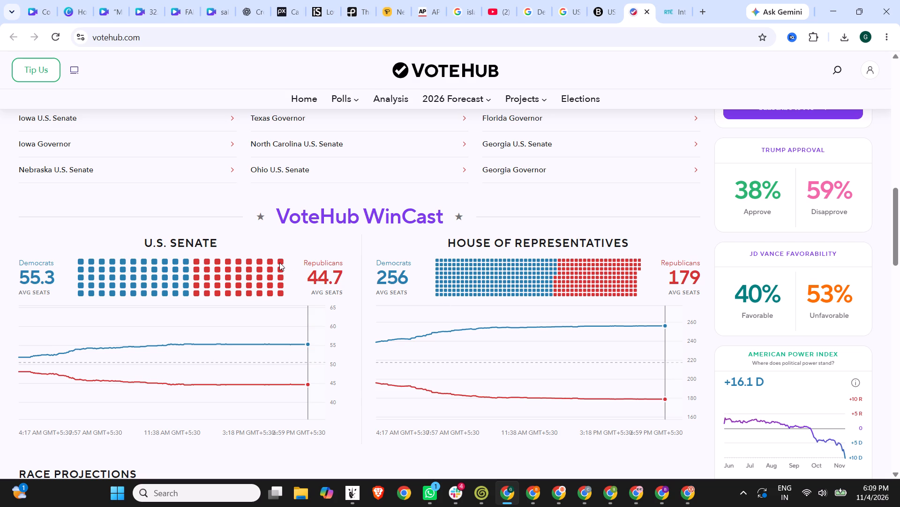
{"action": "key", "text": "Print"}
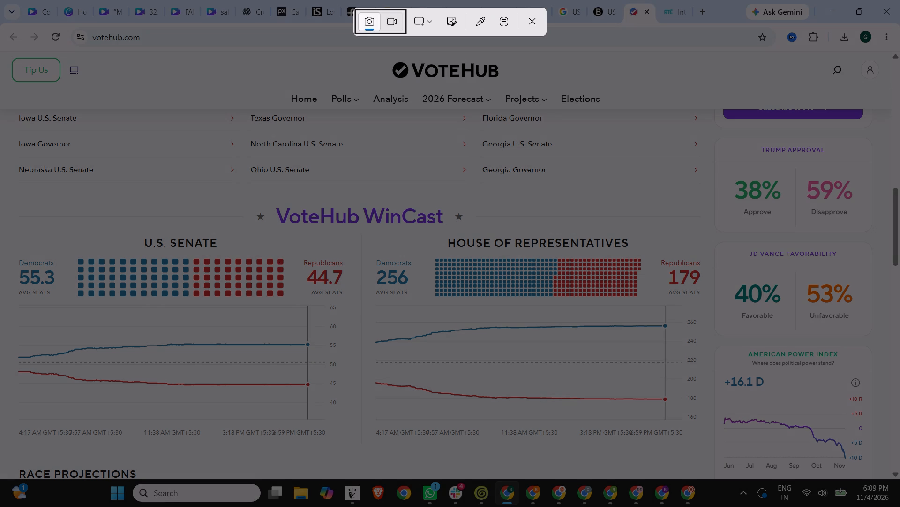
{"action": "left_click_drag", "start_coordinate": [8, 227], "coordinate": [745, 302]}
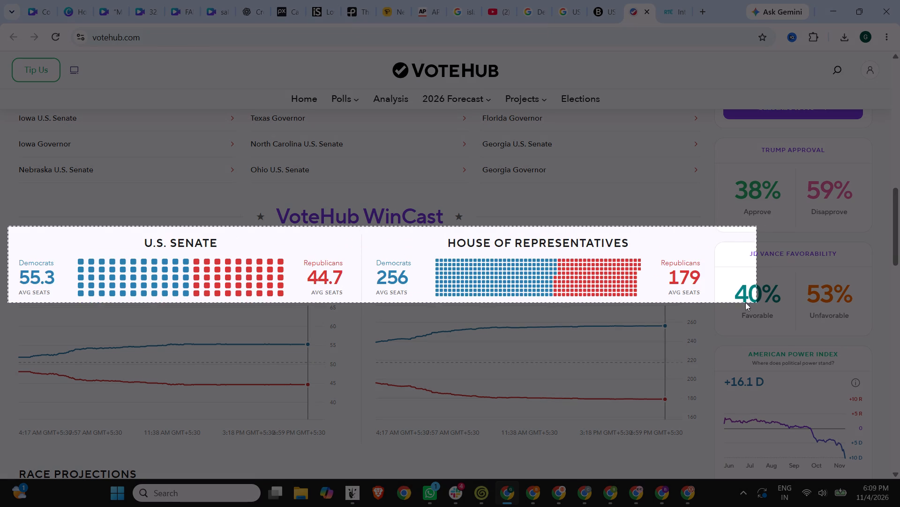
{"action": "left_click_drag", "start_coordinate": [745, 302], "coordinate": [716, 302]}
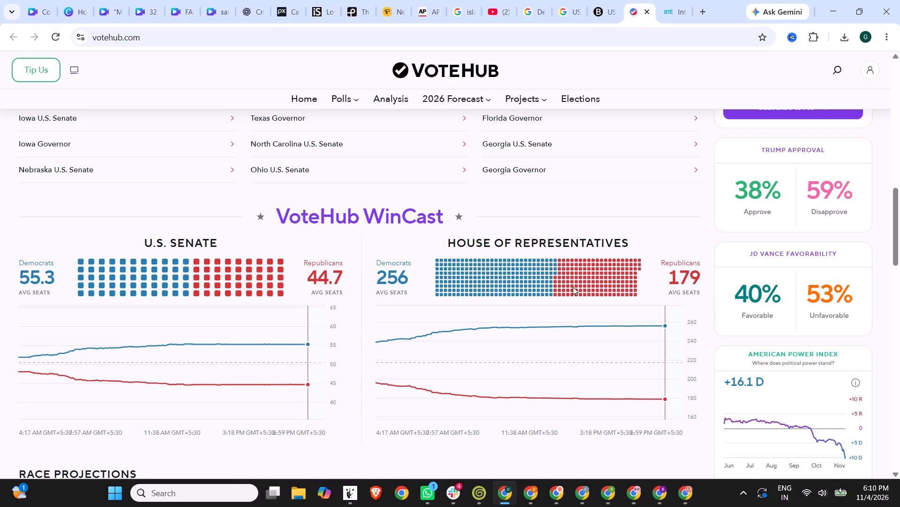
{"action": "left_click", "coordinate": [795, 342]}
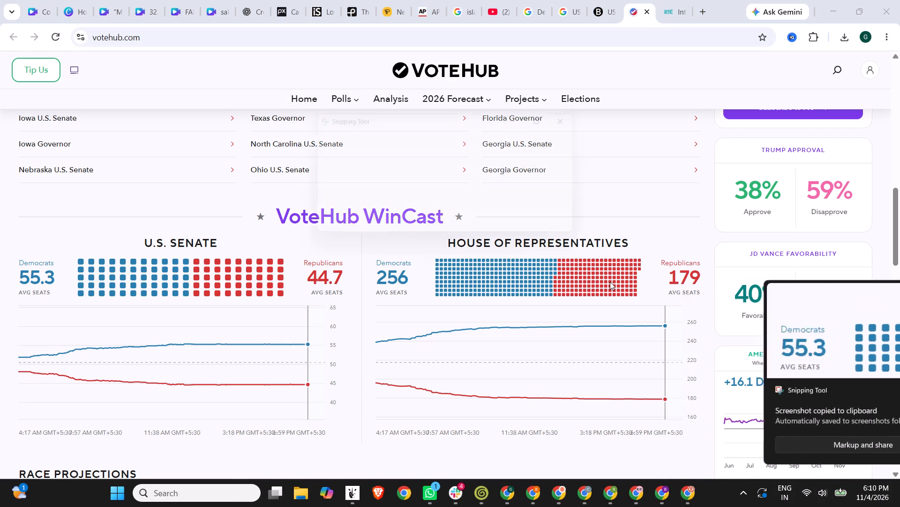
{"action": "right_click", "coordinate": [562, 338]}
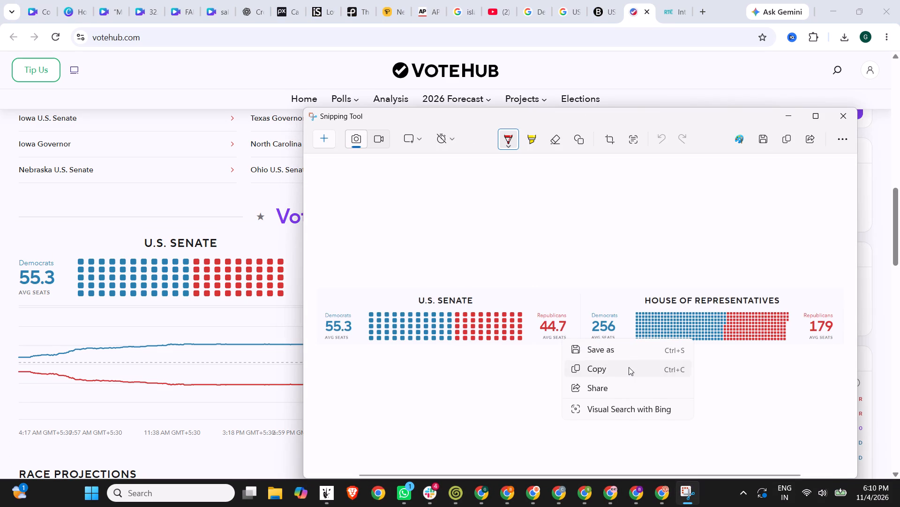
{"action": "left_click", "coordinate": [629, 367]}
{"action": "left_click", "coordinate": [788, 120]}
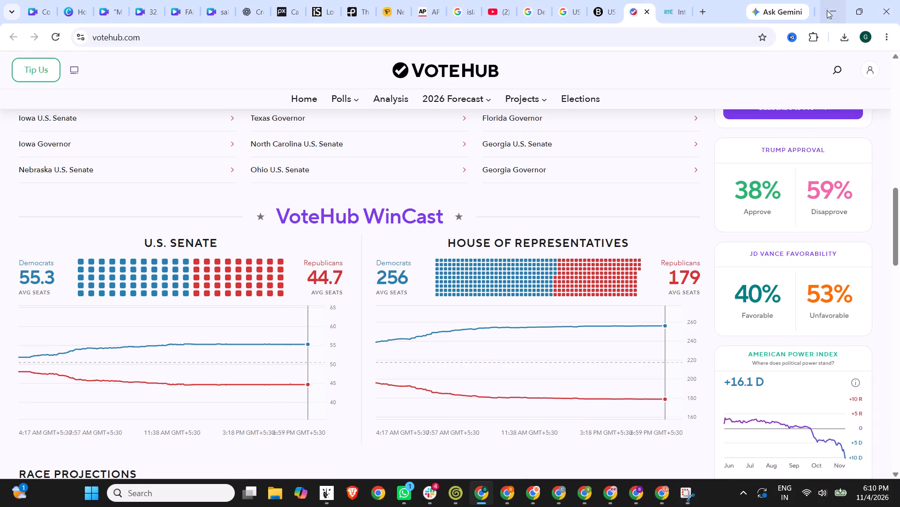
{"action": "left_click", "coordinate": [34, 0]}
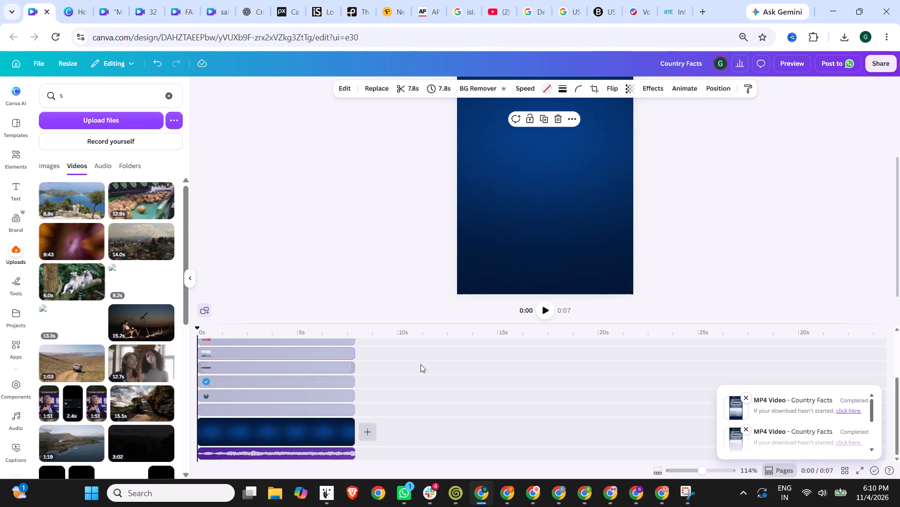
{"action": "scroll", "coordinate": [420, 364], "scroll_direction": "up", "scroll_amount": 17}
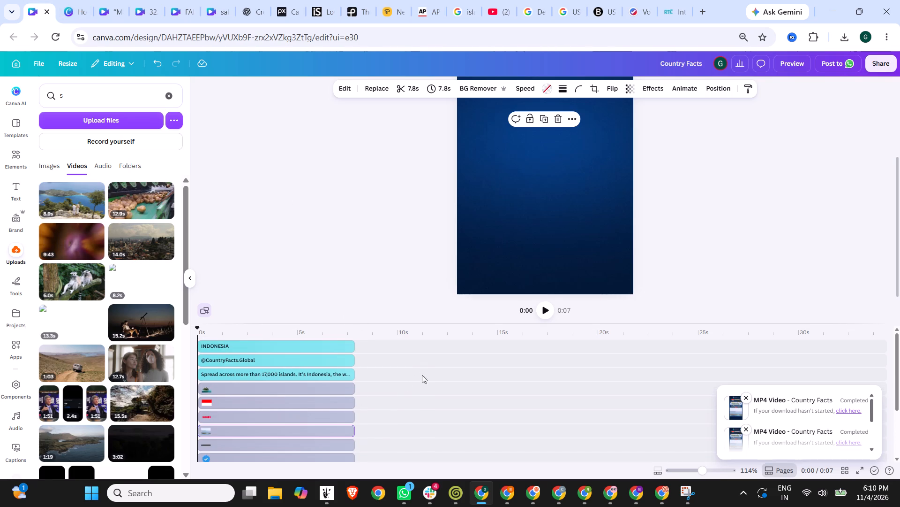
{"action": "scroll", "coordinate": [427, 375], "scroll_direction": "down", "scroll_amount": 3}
Paste the seat chart screenshot into the "MIDTERMS 2026 | CONGRESS FLIPS" design at 0:15 and enlarge it slightly.
{"action": "left_click", "coordinate": [95, 0]}
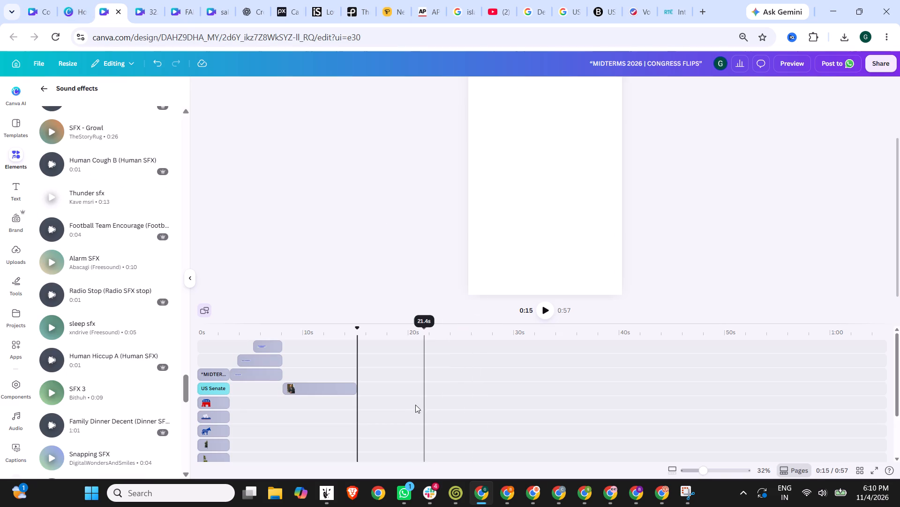
{"action": "key", "text": "ctrl+v"}
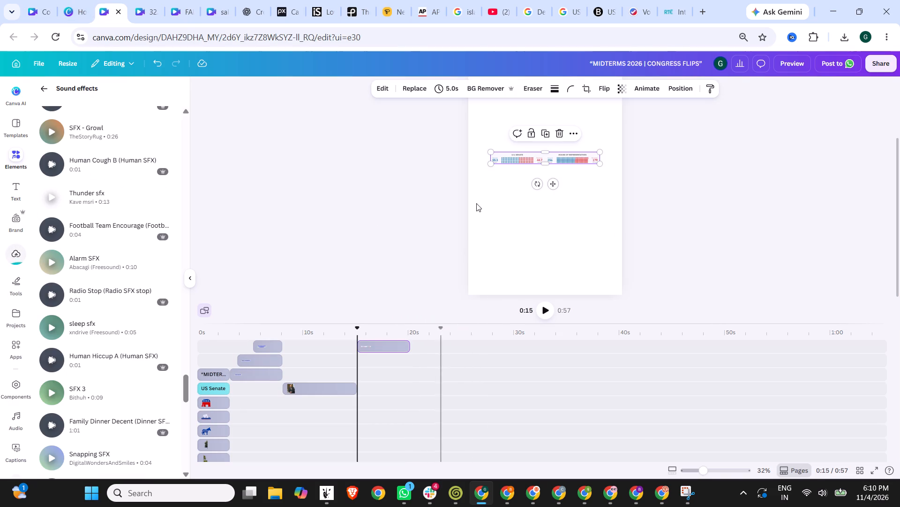
{"action": "double_click", "coordinate": [566, 158]}
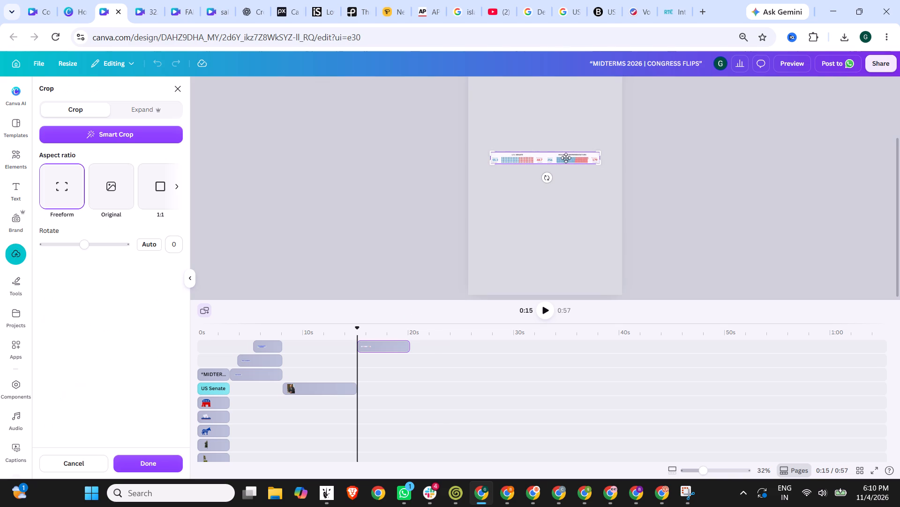
{"action": "key", "text": "Escape"}
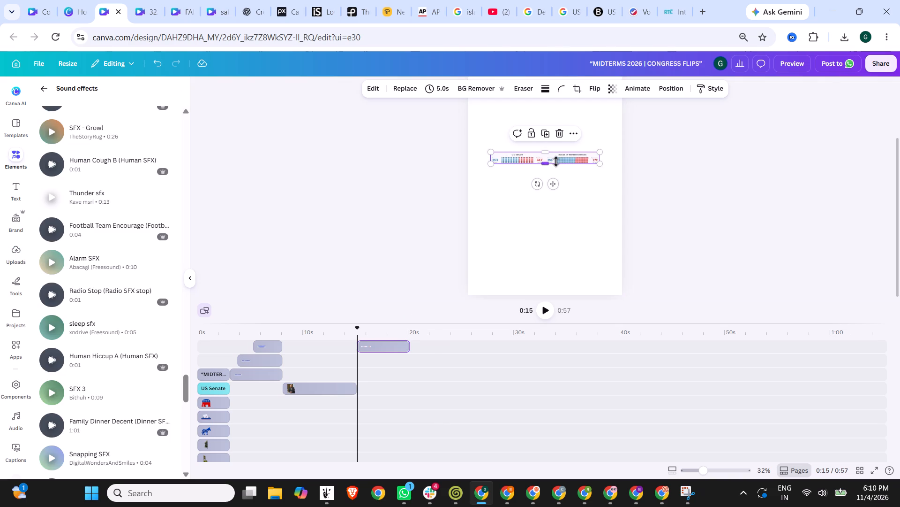
{"action": "left_click_drag", "start_coordinate": [602, 163], "coordinate": [685, 209]}
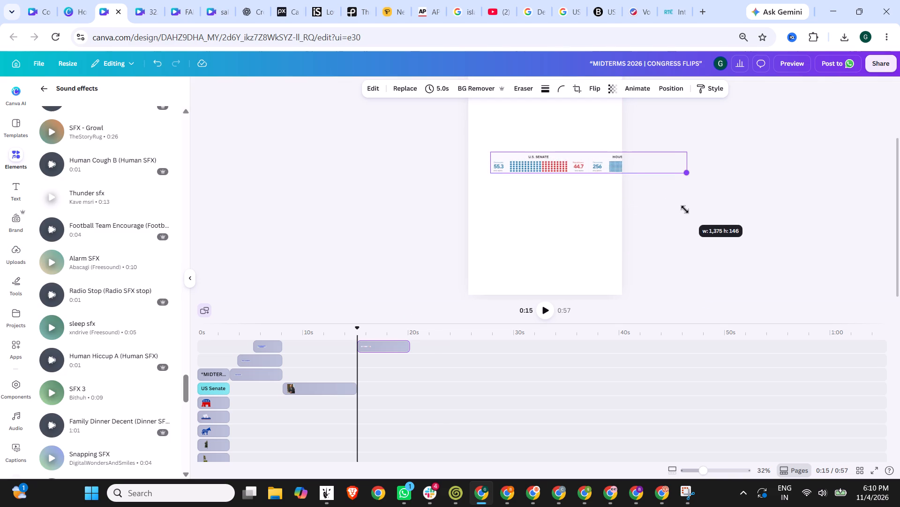
{"action": "left_click_drag", "start_coordinate": [685, 209], "coordinate": [606, 190]}
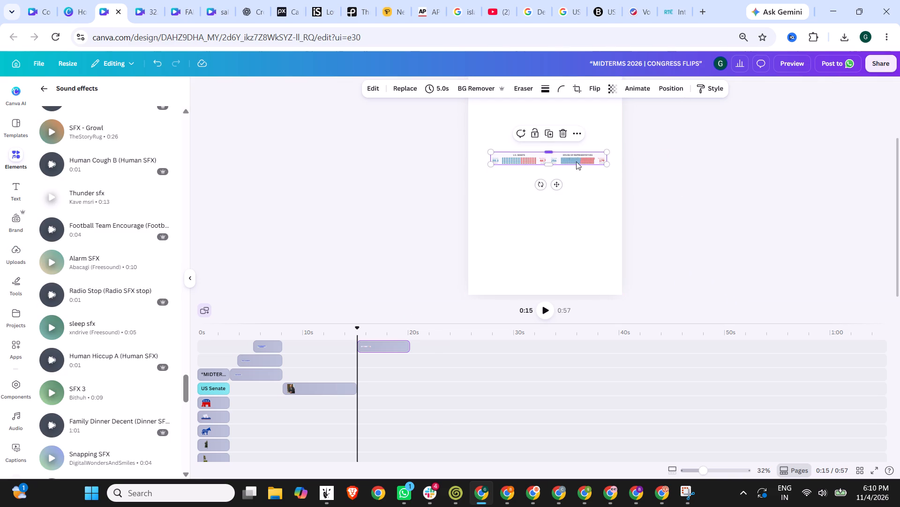
Duplicate the seat chart screenshot and place the copy above the original on the page.
{"action": "right_click", "coordinate": [576, 160]}
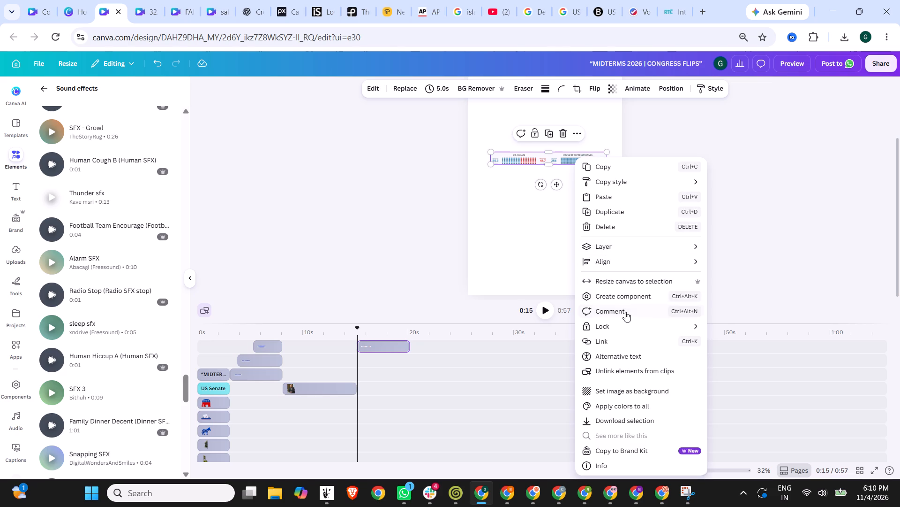
{"action": "left_click", "coordinate": [618, 210]}
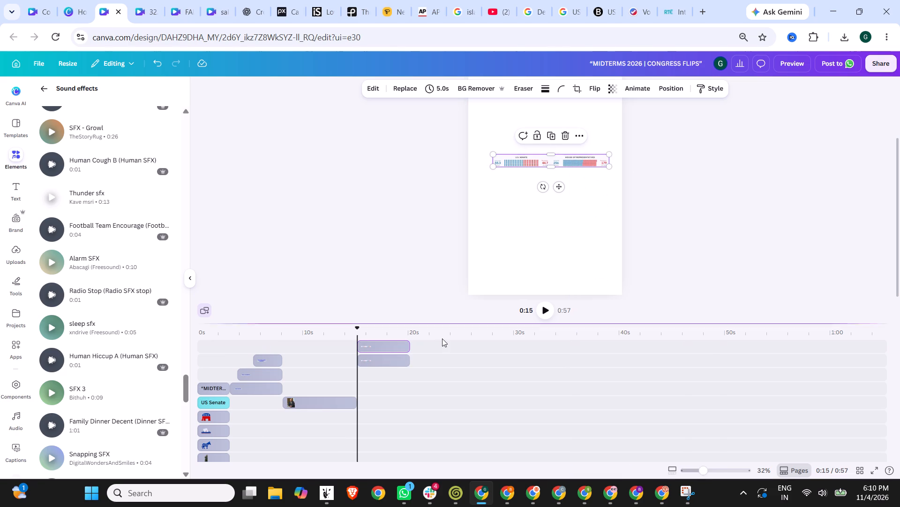
{"action": "left_click", "coordinate": [575, 164]}
{"action": "left_click", "coordinate": [571, 221]}
{"action": "left_click", "coordinate": [578, 148]}
{"action": "left_click", "coordinate": [580, 164]}
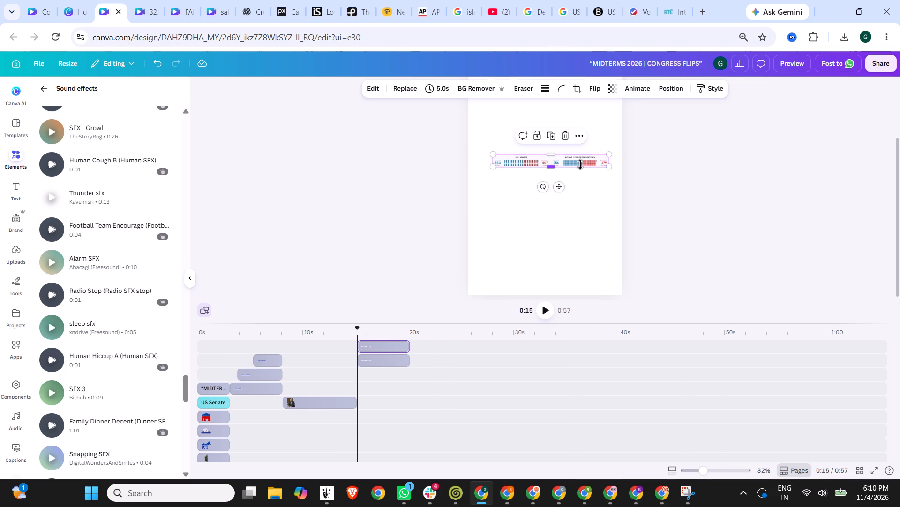
{"action": "scroll", "coordinate": [609, 174], "scroll_direction": "up", "scroll_amount": 2}
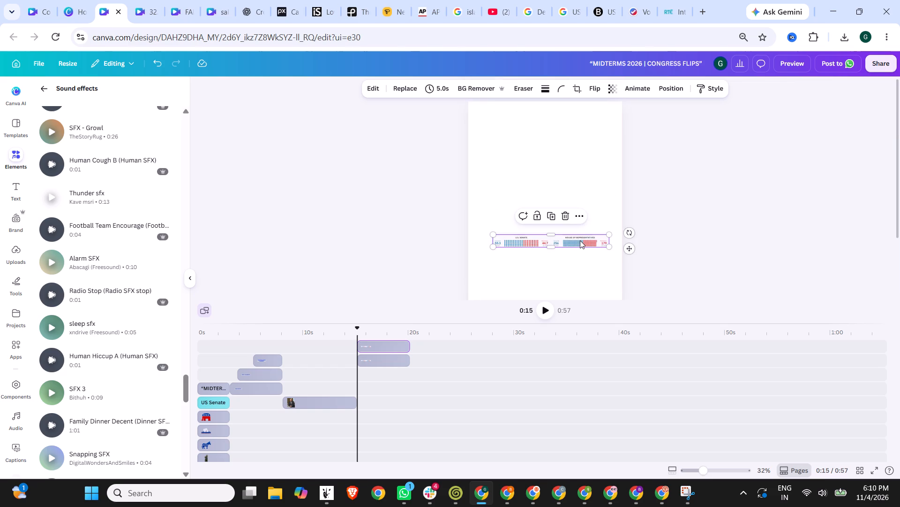
{"action": "left_click_drag", "start_coordinate": [580, 240], "coordinate": [575, 174]}
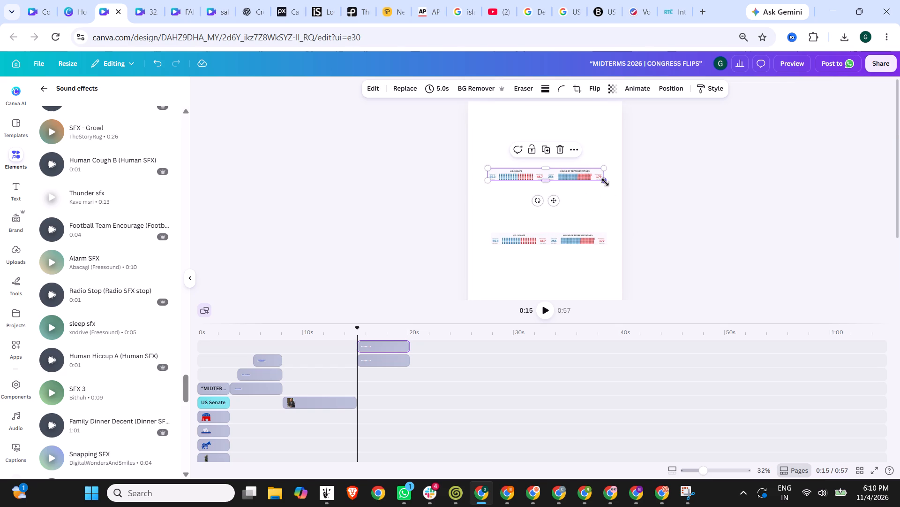
Enlarge the upper copy well beyond the page width and crop it to show only the U.S. Senate chart.
{"action": "left_click_drag", "start_coordinate": [605, 182], "coordinate": [799, 252]}
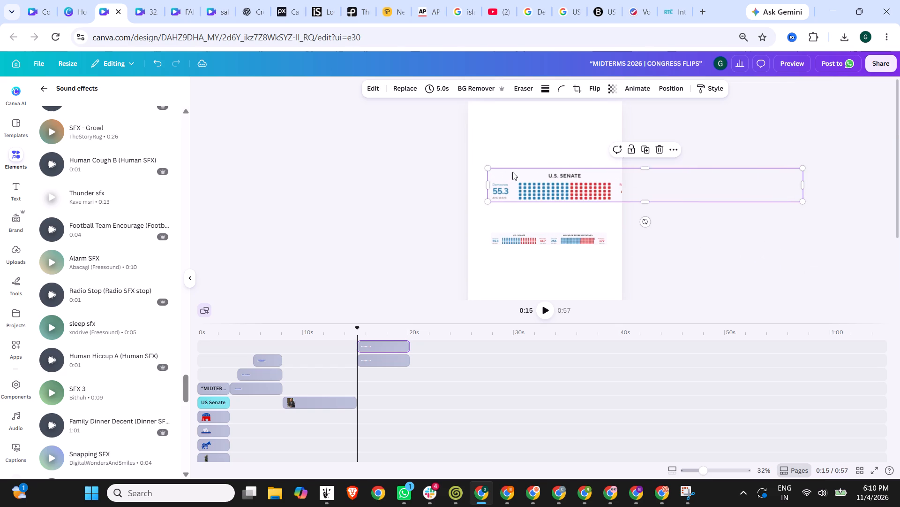
{"action": "left_click_drag", "start_coordinate": [581, 183], "coordinate": [510, 185]}
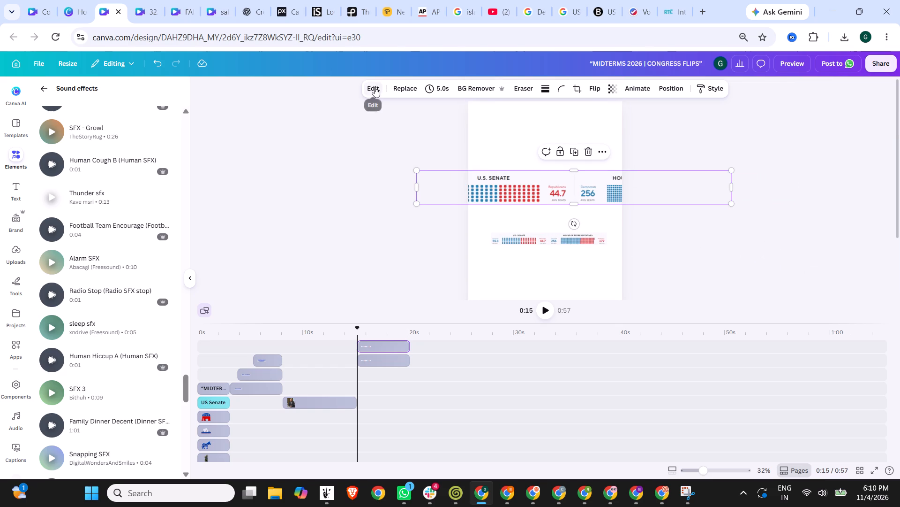
{"action": "left_click", "coordinate": [577, 84]}
{"action": "left_click_drag", "start_coordinate": [733, 206], "coordinate": [573, 206]}
{"action": "left_click", "coordinate": [553, 122]}
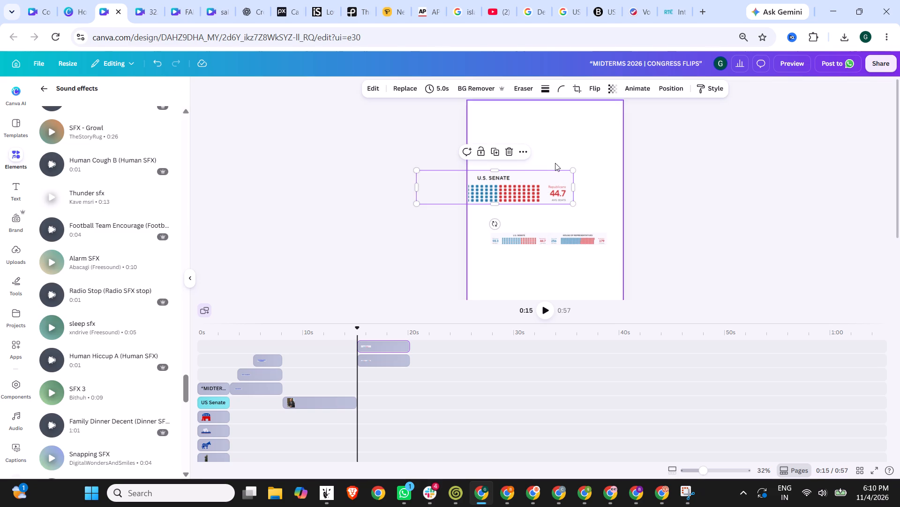
{"action": "left_click", "coordinate": [590, 149]}
Move the cropped U.S. Senate chart fully onto the page and resize it to span the page width.
{"action": "left_click_drag", "start_coordinate": [533, 183], "coordinate": [580, 168]}
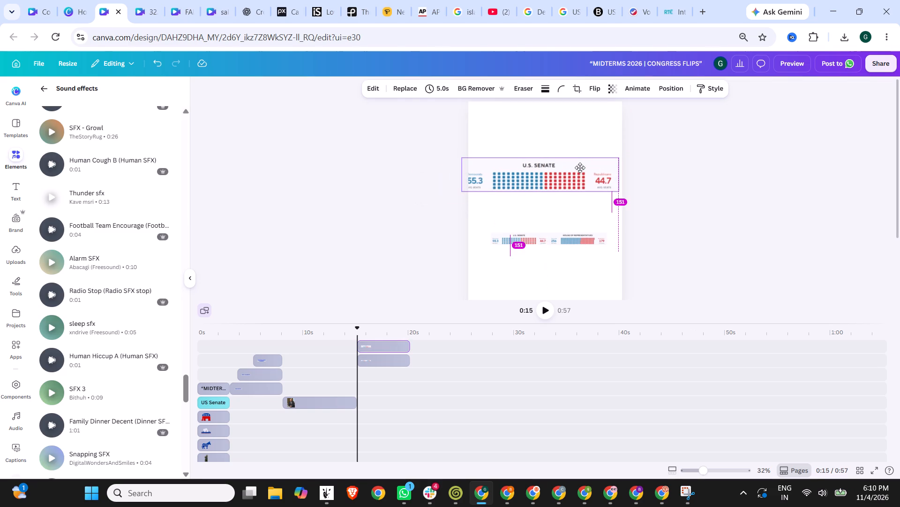
{"action": "left_click_drag", "start_coordinate": [580, 168], "coordinate": [586, 167]}
{"action": "left_click_drag", "start_coordinate": [625, 188], "coordinate": [624, 188]}
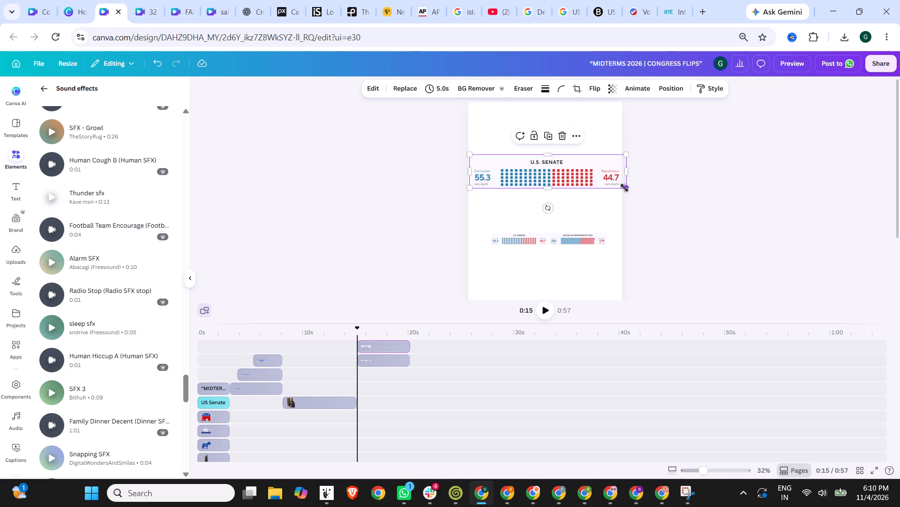
{"action": "left_click_drag", "start_coordinate": [624, 188], "coordinate": [620, 184]}
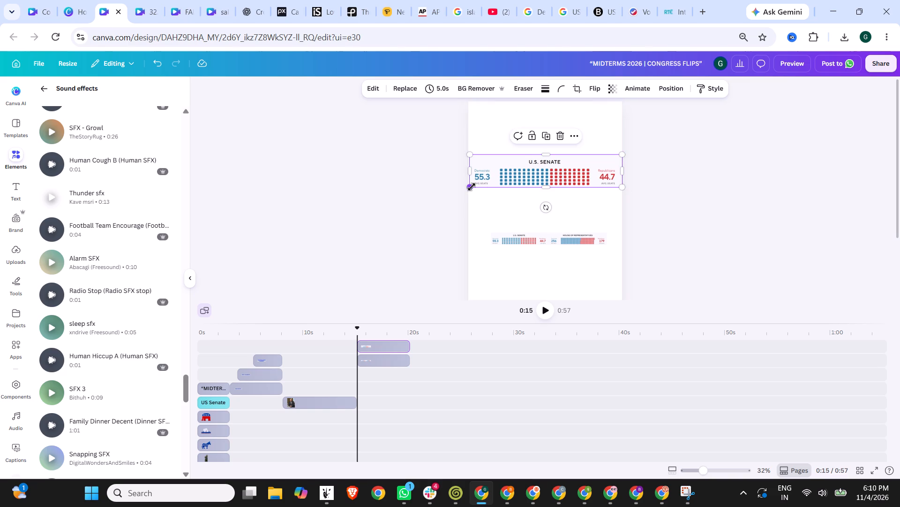
{"action": "left_click", "coordinate": [472, 187]}
{"action": "left_click", "coordinate": [428, 188]}
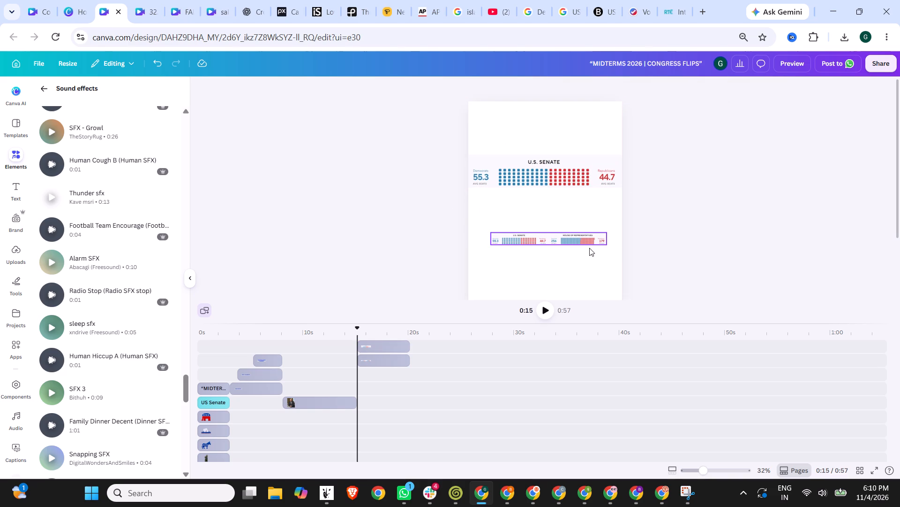
Move the original seat chart screenshot directly beneath the Senate chart and enlarge it to nearly the page width.
{"action": "left_click_drag", "start_coordinate": [562, 239], "coordinate": [540, 190]}
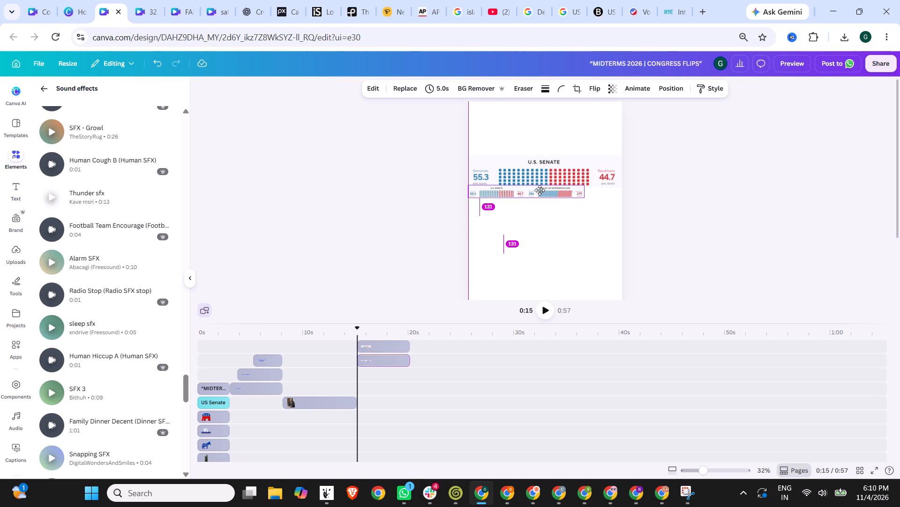
{"action": "left_click_drag", "start_coordinate": [540, 190], "coordinate": [540, 194]}
{"action": "left_click_drag", "start_coordinate": [583, 202], "coordinate": [619, 226]}
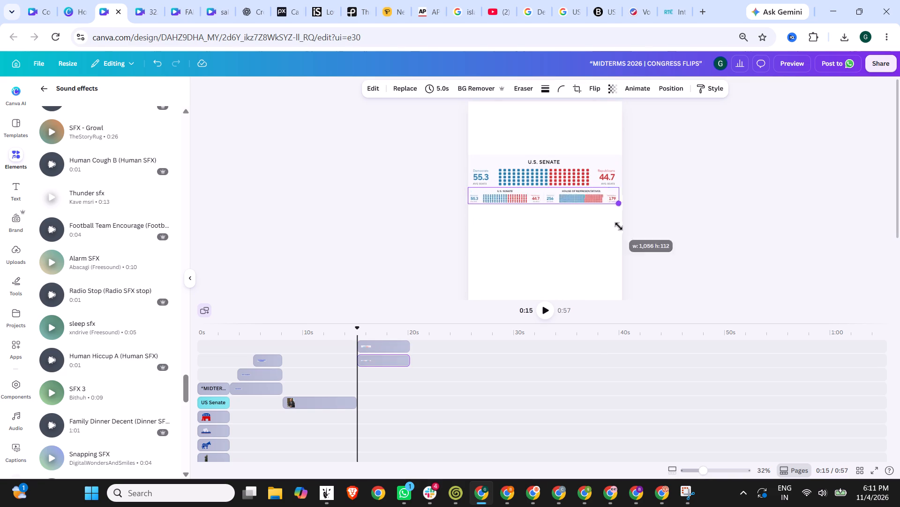
{"action": "left_click_drag", "start_coordinate": [619, 226], "coordinate": [615, 227]}
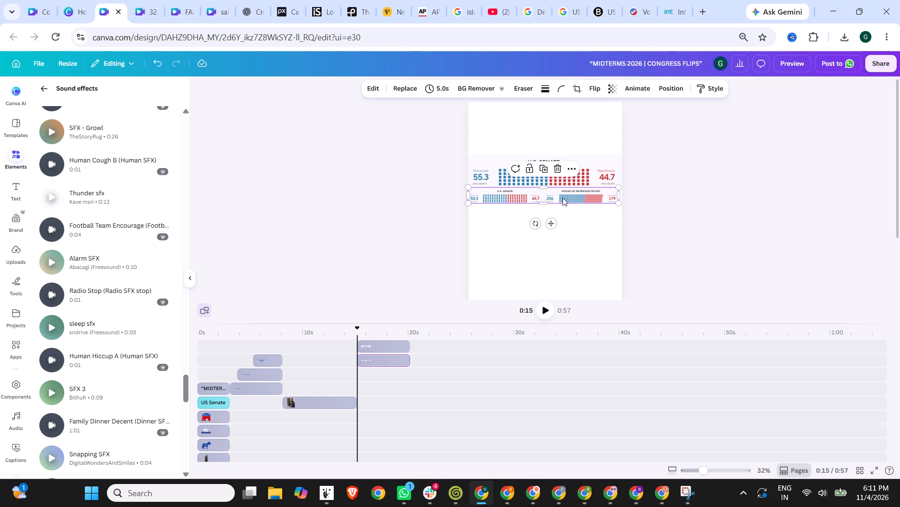
Crop the lower screenshot to show only the House of Representatives chart.
{"action": "left_click", "coordinate": [583, 74]}
{"action": "left_click", "coordinate": [579, 85]}
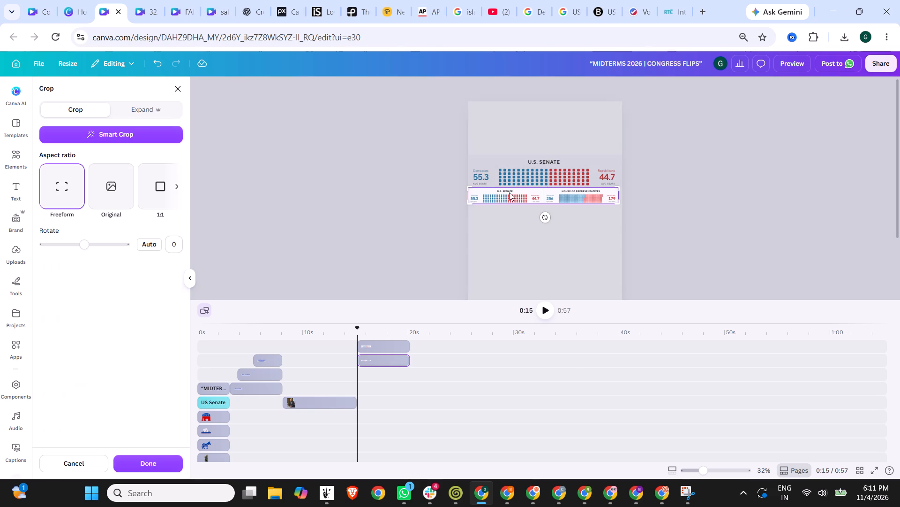
{"action": "left_click_drag", "start_coordinate": [470, 201], "coordinate": [541, 204]}
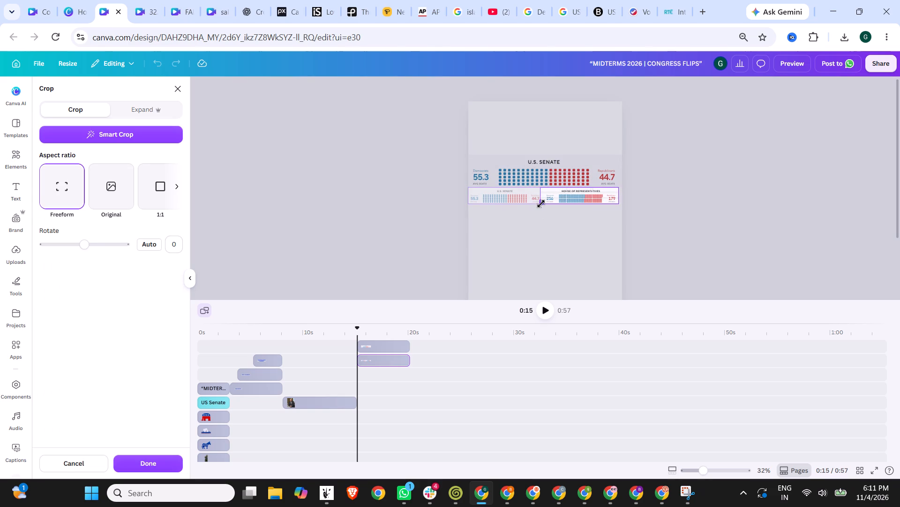
{"action": "left_click_drag", "start_coordinate": [541, 204], "coordinate": [541, 204]}
{"action": "left_click", "coordinate": [541, 206]}
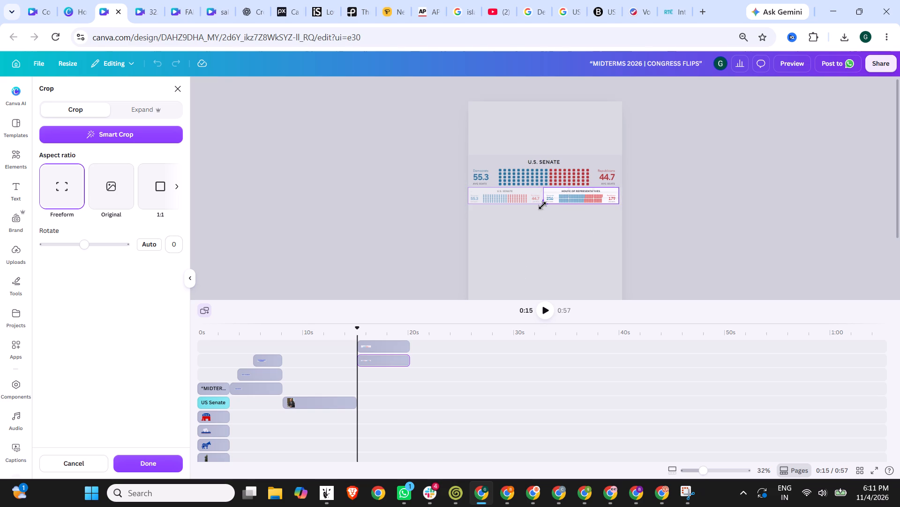
{"action": "left_click", "coordinate": [607, 234]}
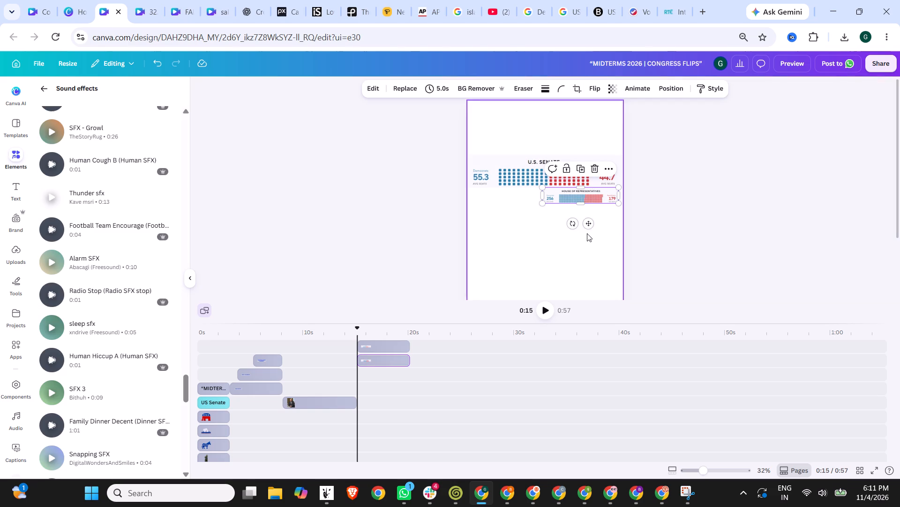
Enlarge the House of Representatives chart to the page width and space the two charts apart, with the Senate near the page top.
{"action": "left_click_drag", "start_coordinate": [581, 197], "coordinate": [507, 205]}
{"action": "left_click_drag", "start_coordinate": [541, 214], "coordinate": [612, 242]}
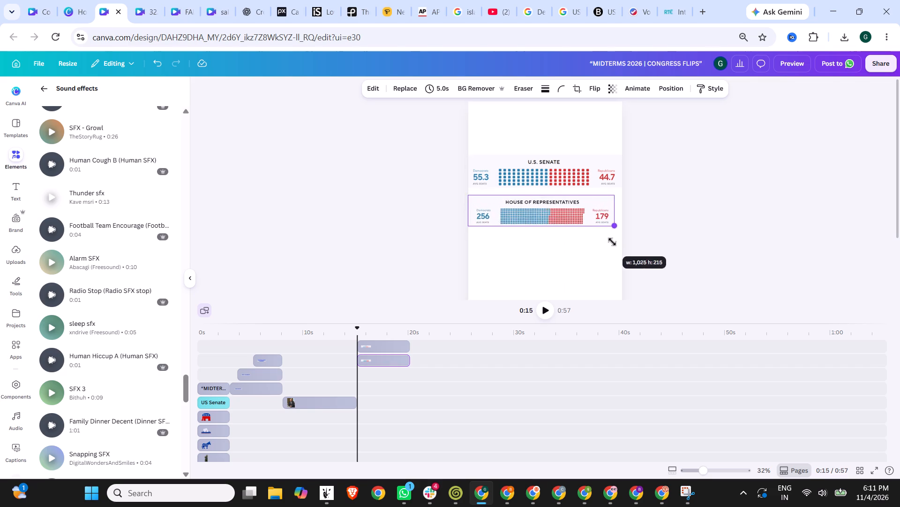
{"action": "left_click_drag", "start_coordinate": [612, 242], "coordinate": [617, 243]}
{"action": "left_click_drag", "start_coordinate": [563, 212], "coordinate": [562, 227]}
{"action": "left_click_drag", "start_coordinate": [556, 171], "coordinate": [557, 135]}
{"action": "left_click", "coordinate": [562, 225]}
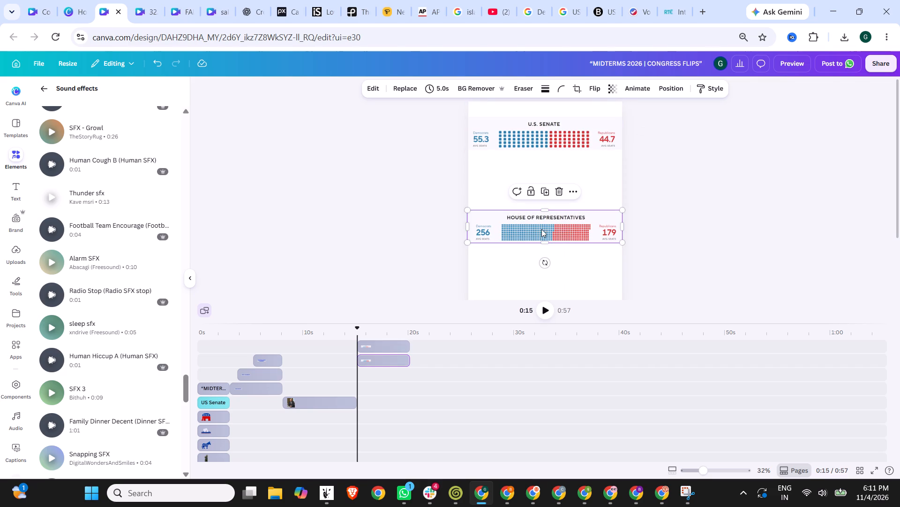
{"action": "left_click", "coordinate": [738, 227]}
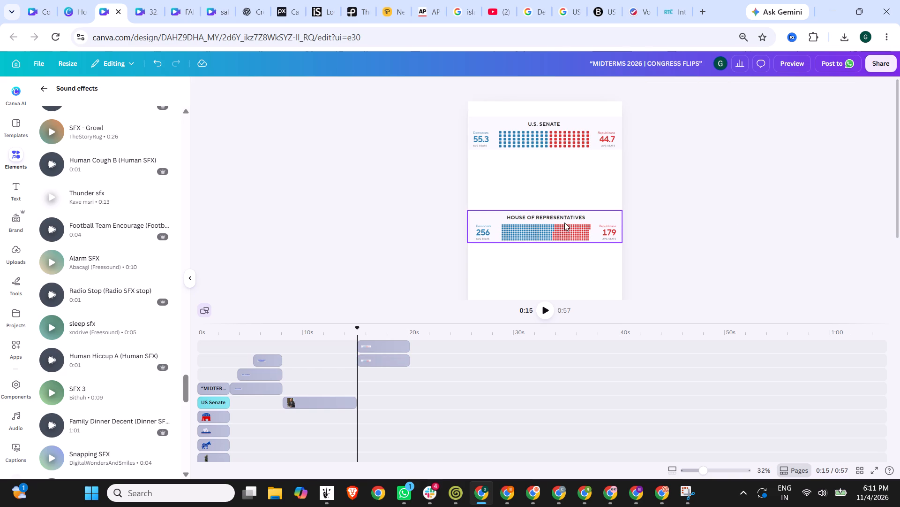
Enlarge the House of Representatives chart slightly and trim its crop on the left side to the page edge.
{"action": "scroll", "coordinate": [613, 225], "scroll_direction": "up", "scroll_amount": 4, "text": "ctrl"}
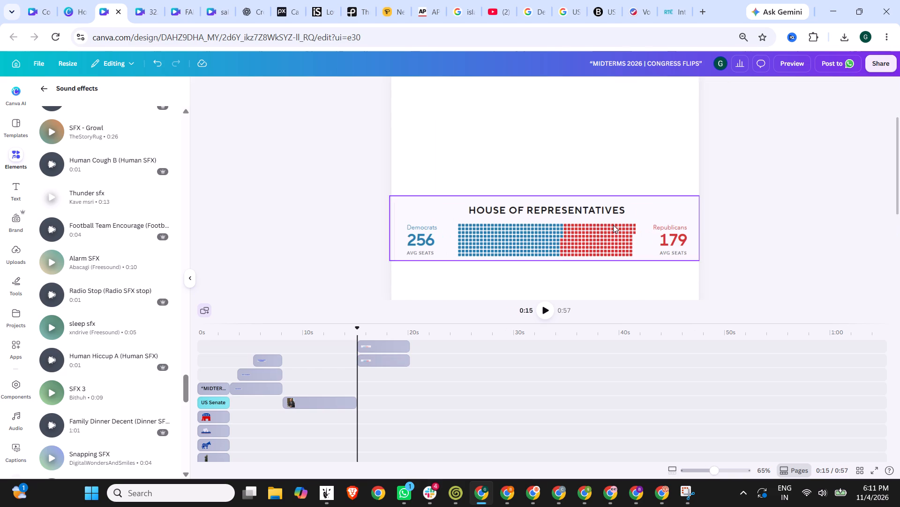
{"action": "scroll", "coordinate": [620, 222], "scroll_direction": "down", "scroll_amount": 2}
{"action": "scroll", "coordinate": [442, 166], "scroll_direction": "up", "scroll_amount": 1}
{"action": "left_click", "coordinate": [443, 172]}
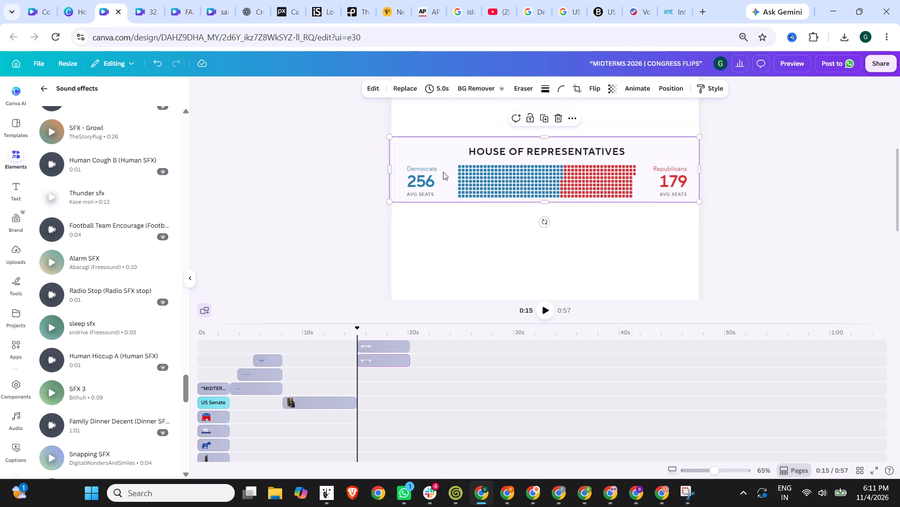
{"action": "left_click_drag", "start_coordinate": [389, 201], "coordinate": [384, 202]}
{"action": "left_click", "coordinate": [577, 86]}
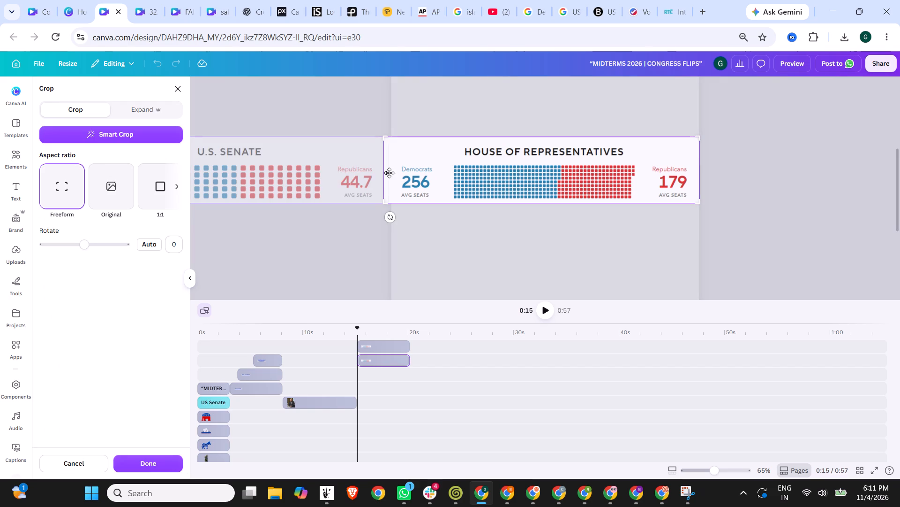
{"action": "left_click", "coordinate": [387, 202]}
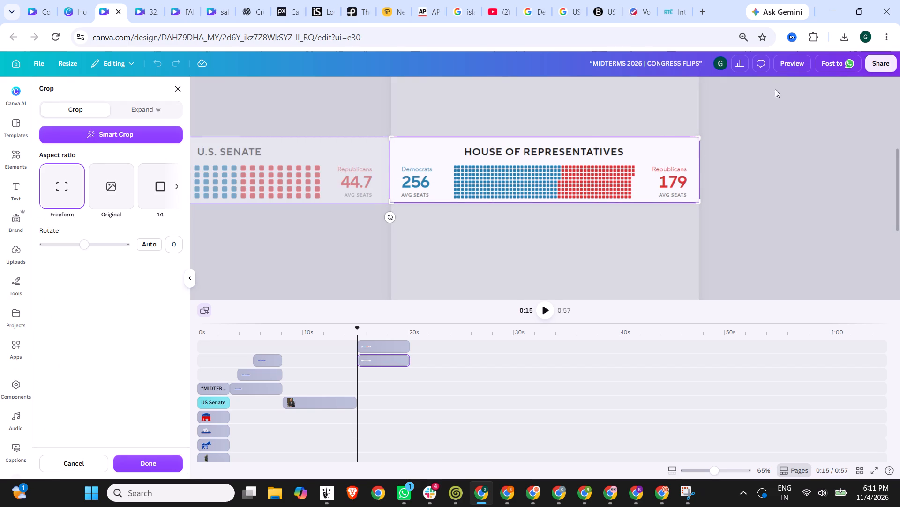
{"action": "left_click", "coordinate": [739, 146]}
{"action": "left_click", "coordinate": [808, 203]}
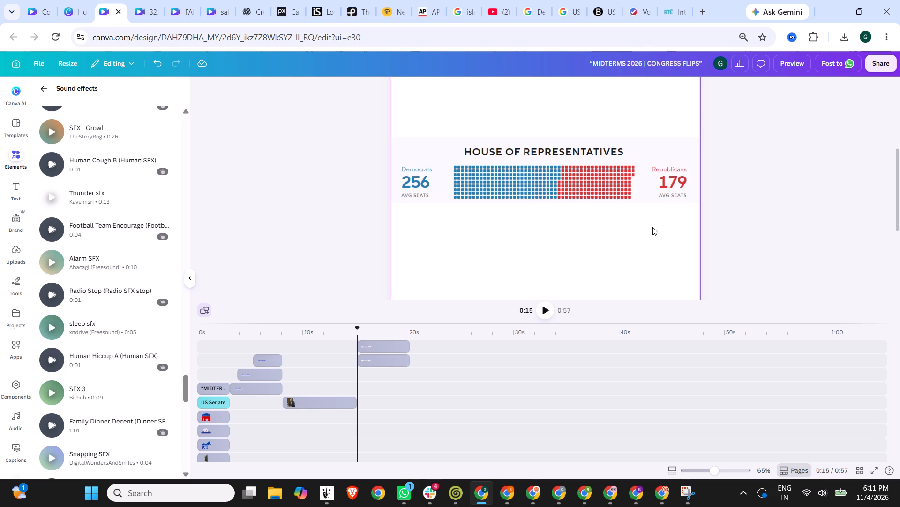
Fine-tune the corners of the Senate and House charts so both reach just past the page's side edges.
{"action": "scroll", "coordinate": [305, 206], "scroll_direction": "up", "scroll_amount": 4}
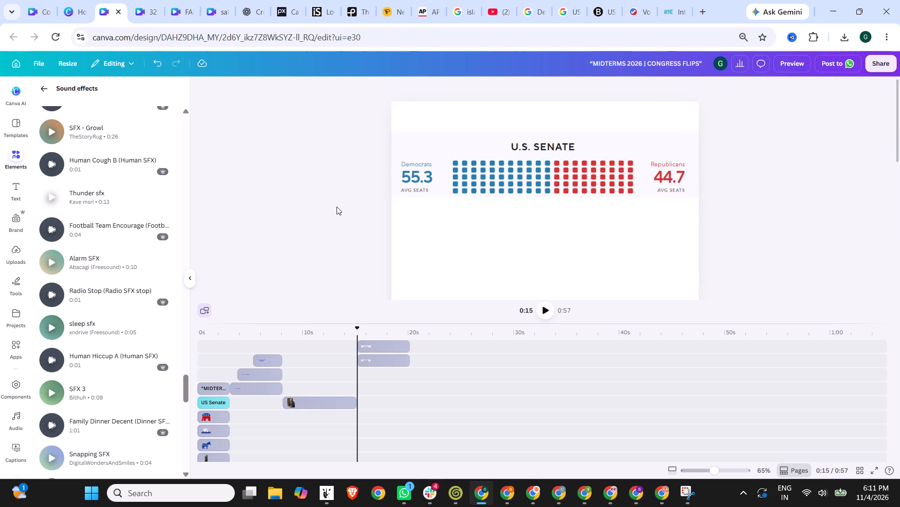
{"action": "left_click", "coordinate": [501, 154]}
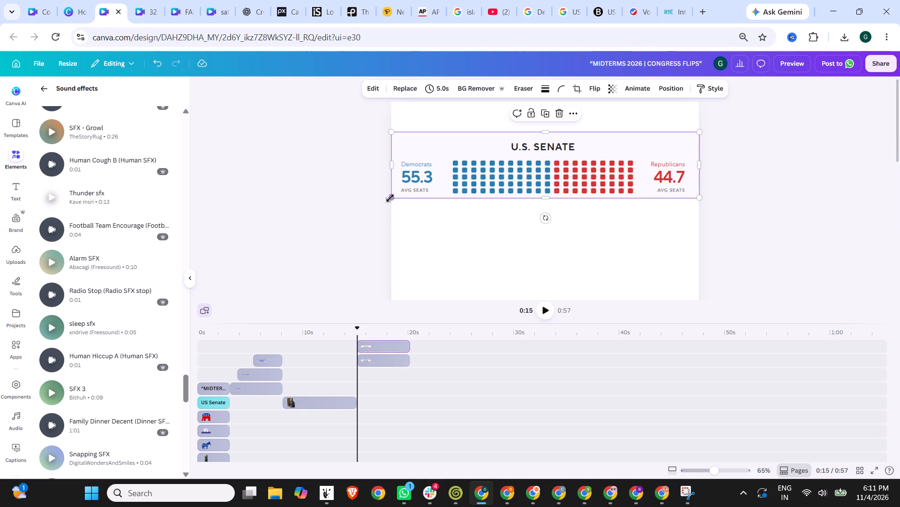
{"action": "left_click", "coordinate": [390, 198]}
{"action": "left_click", "coordinate": [700, 196]}
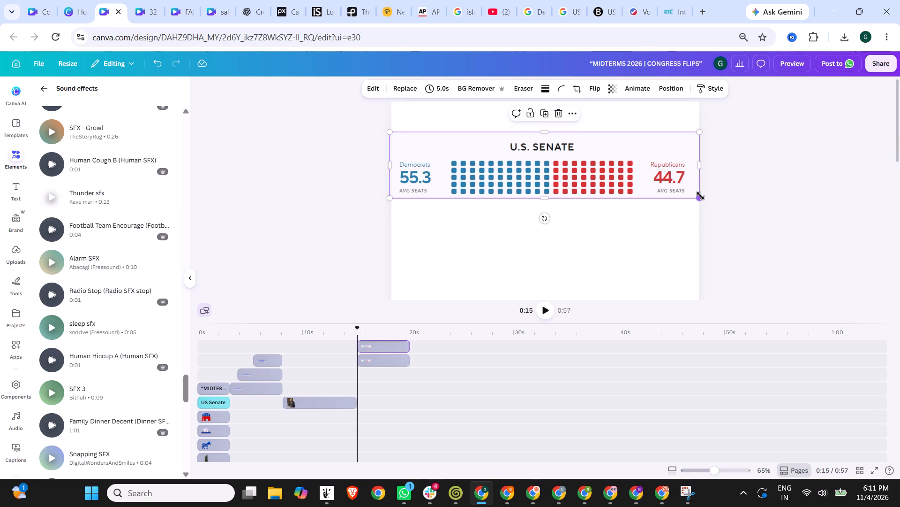
{"action": "scroll", "coordinate": [756, 202], "scroll_direction": "down", "scroll_amount": 4}
{"action": "left_click", "coordinate": [658, 117]}
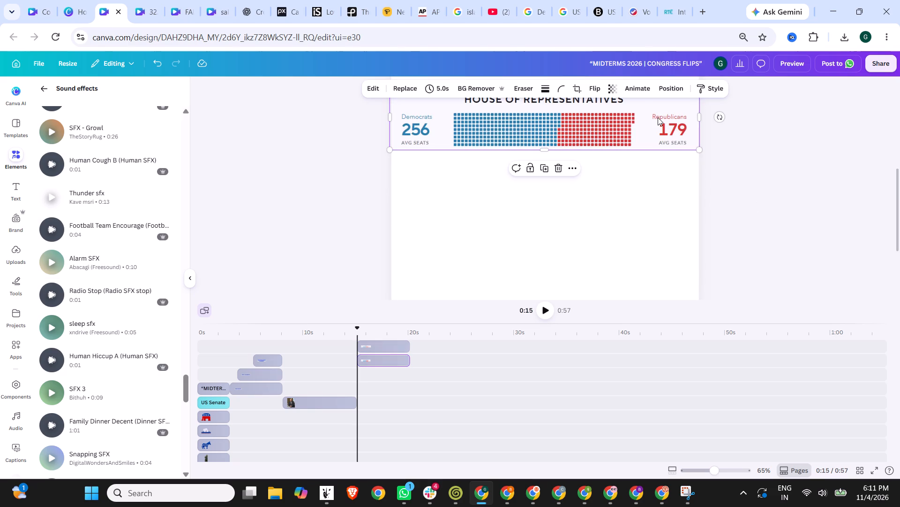
{"action": "left_click", "coordinate": [699, 151]}
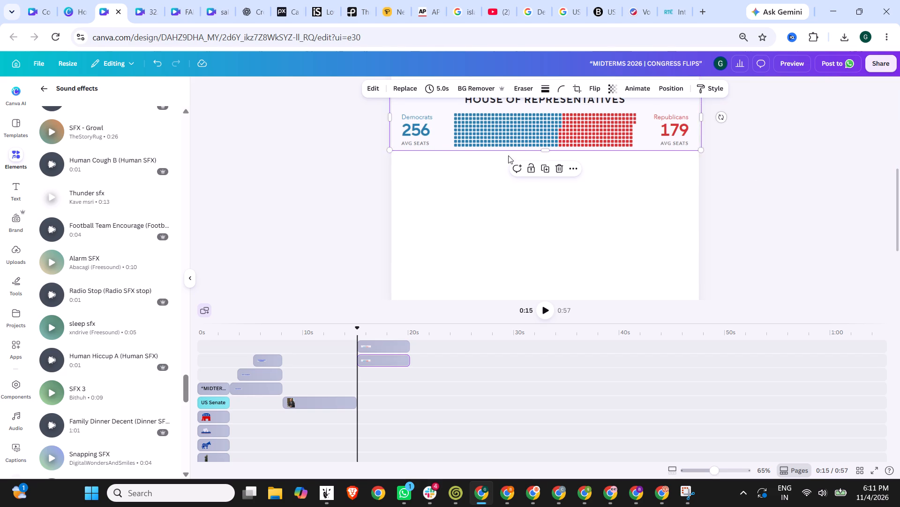
{"action": "left_click", "coordinate": [392, 149]}
{"action": "left_click", "coordinate": [475, 198]}
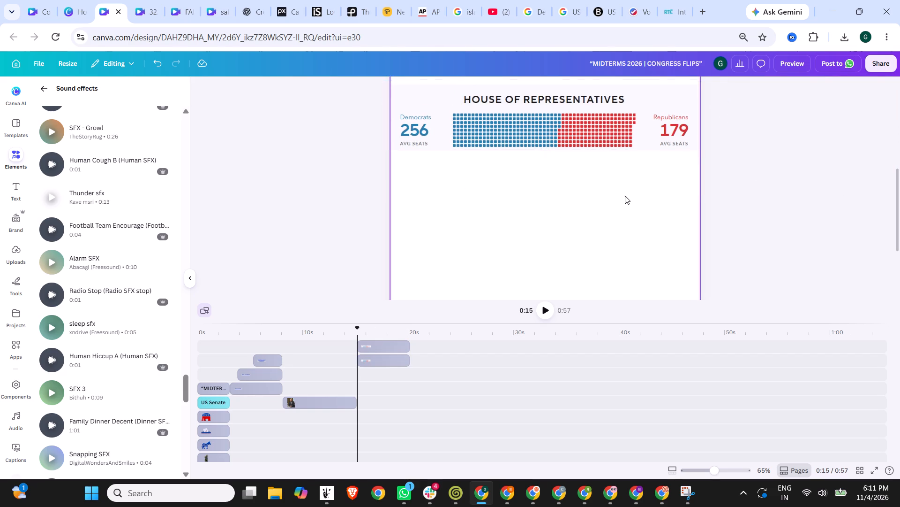
Reposition the U.S. Senate chart above the House of Representatives chart, leaving a gap of about 295 between them.
{"action": "scroll", "coordinate": [844, 186], "scroll_direction": "up", "scroll_amount": 4}
{"action": "left_click_drag", "start_coordinate": [578, 156], "coordinate": [579, 250]}
{"action": "scroll", "coordinate": [788, 196], "scroll_direction": "up", "scroll_amount": 2}
{"action": "scroll", "coordinate": [788, 196], "scroll_direction": "down", "scroll_amount": 5}
{"action": "scroll", "coordinate": [703, 194], "scroll_direction": "up", "scroll_amount": 4}
{"action": "left_click_drag", "start_coordinate": [597, 205], "coordinate": [596, 198]}
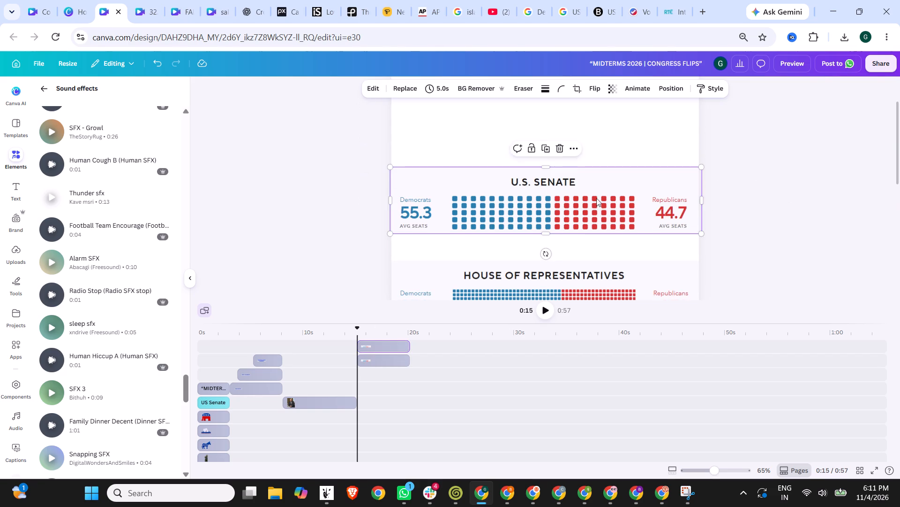
{"action": "left_click_drag", "start_coordinate": [596, 198], "coordinate": [595, 146]}
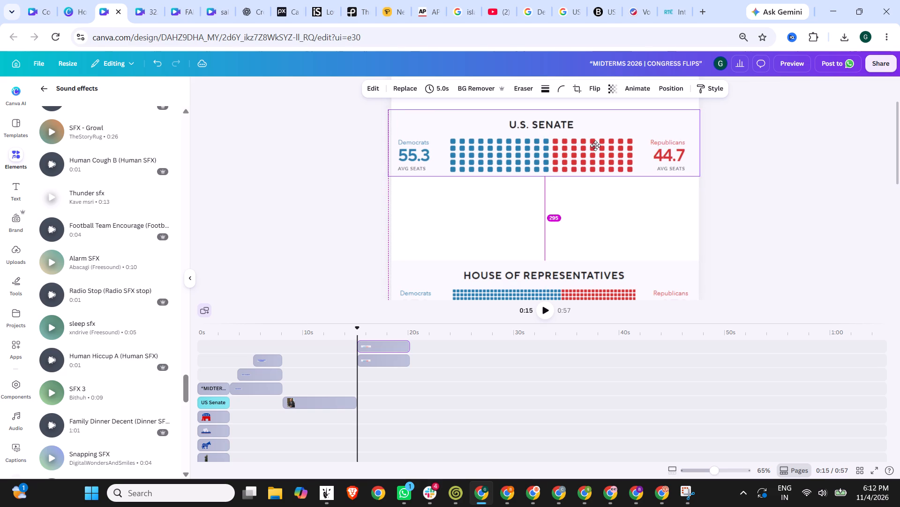
{"action": "left_click_drag", "start_coordinate": [595, 146], "coordinate": [596, 146]}
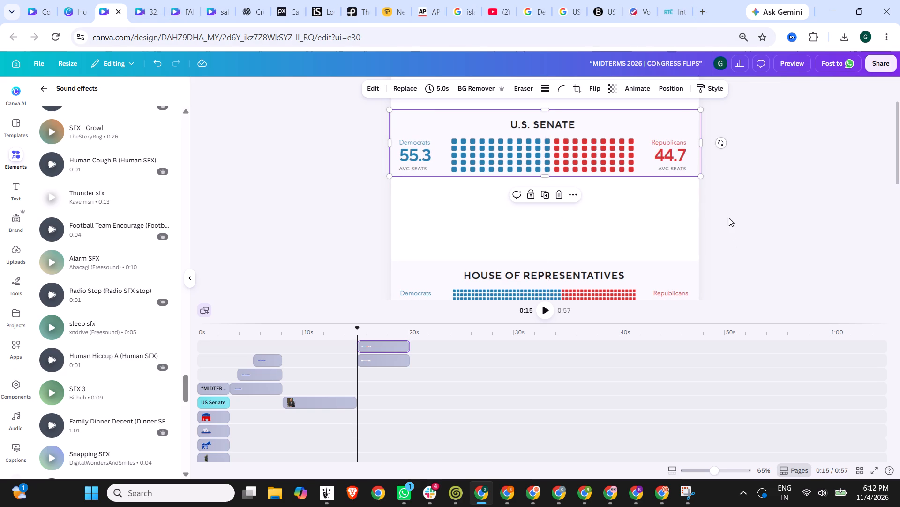
Search Google Images for Democrats in a new browser tab and browse the results for a usable picture.
{"action": "left_click", "coordinate": [704, 5]}
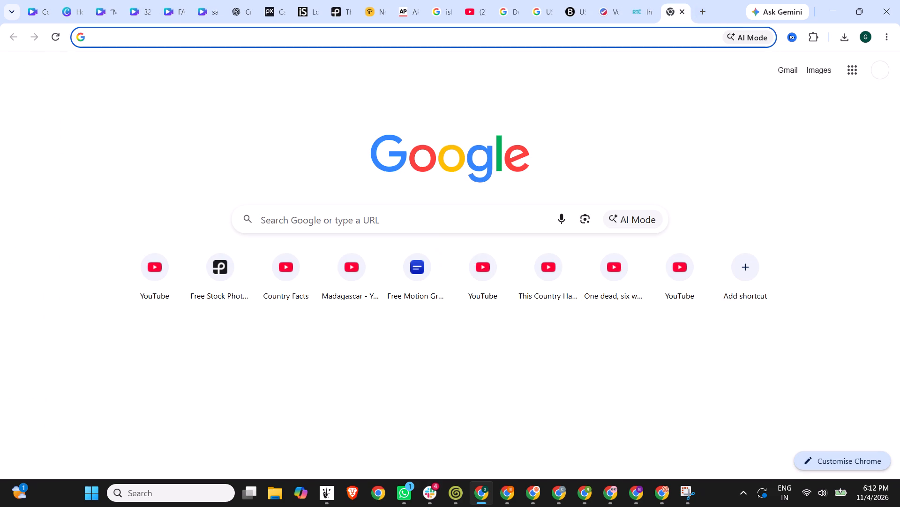
{"action": "type", "text": "democra"}
{"action": "key", "text": "Return"}
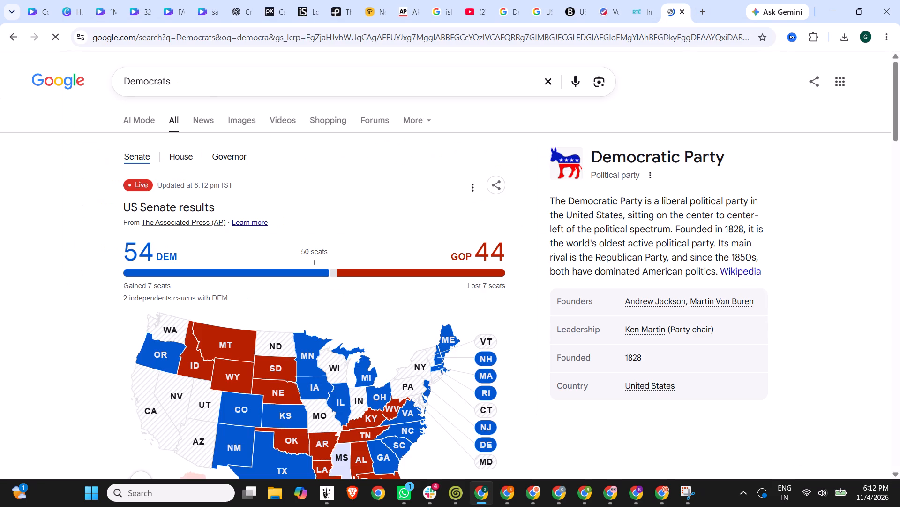
{"action": "left_click", "coordinate": [240, 131]}
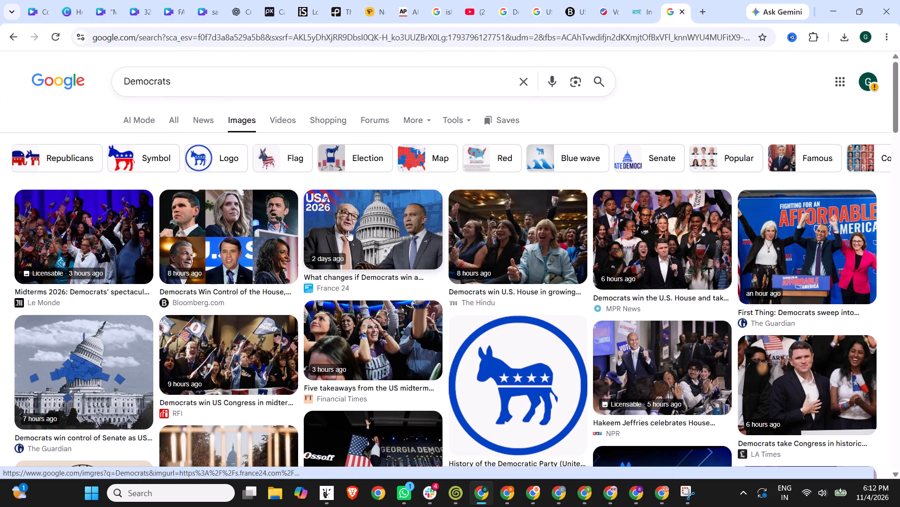
{"action": "scroll", "coordinate": [348, 230], "scroll_direction": "down", "scroll_amount": 5}
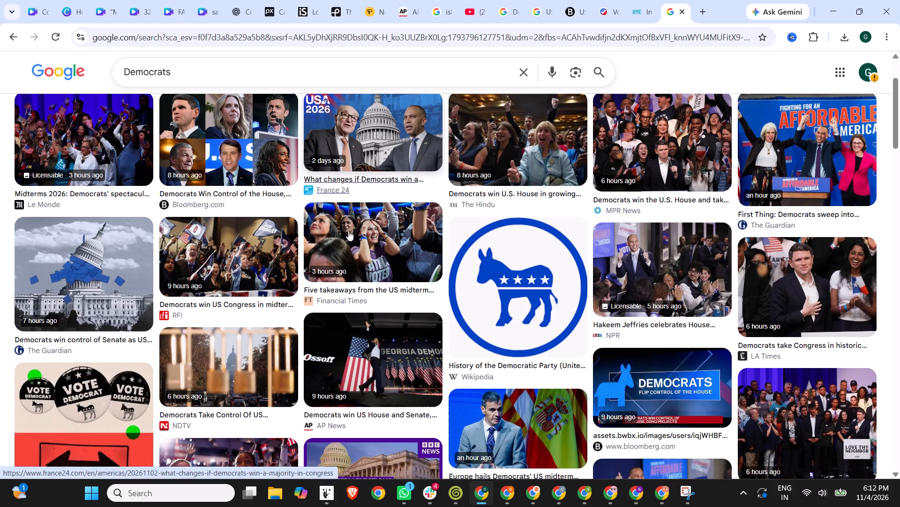
Extend the image search to democrats vs republicans and browse the results.
{"action": "left_click", "coordinate": [201, 77]}
{"action": "key", "text": "space"}
{"action": "type", "text": "vs"}
{"action": "key", "text": "Down"}
{"action": "key", "text": "Return"}
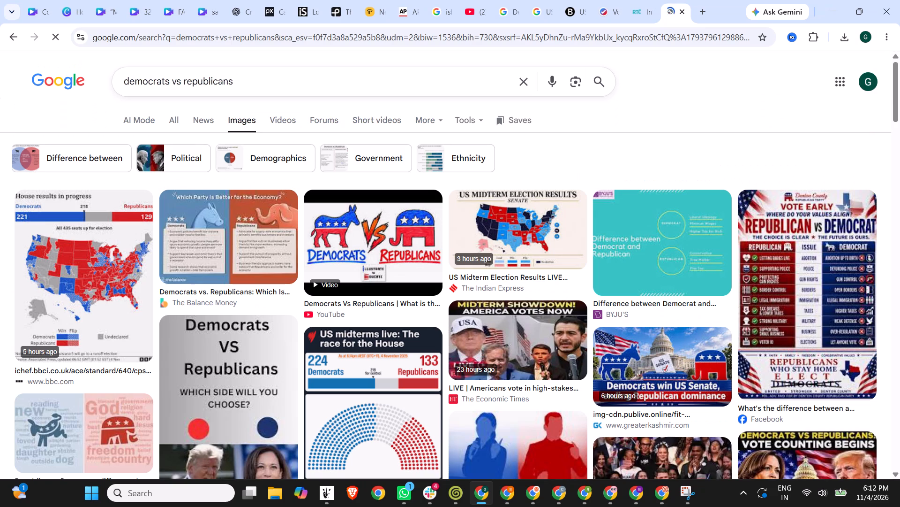
{"action": "scroll", "coordinate": [577, 239], "scroll_direction": "down", "scroll_amount": 3}
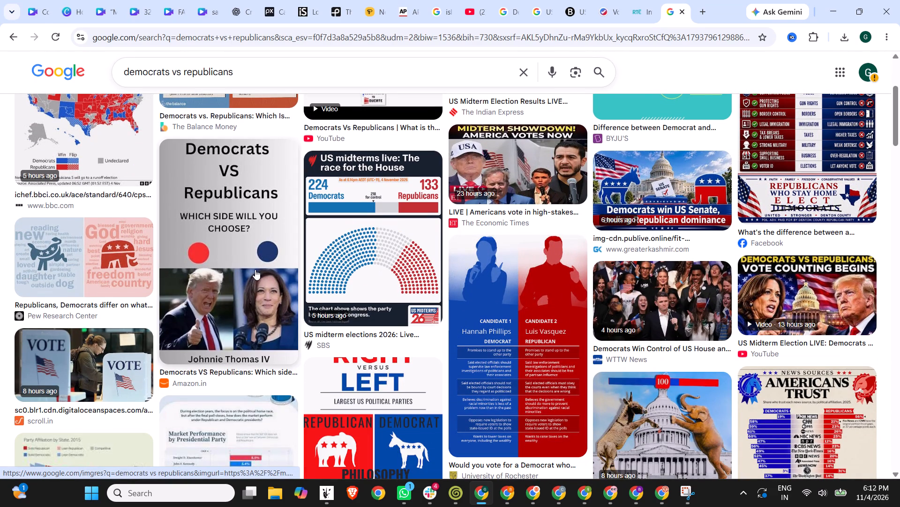
Search Google in a new browser tab for who leads democratic party and look over the results.
{"action": "left_click", "coordinate": [701, 12]}
{"action": "type", "text": "who lead"}
{"action": "key", "text": "space"}
{"action": "key", "text": "BackSpace"}
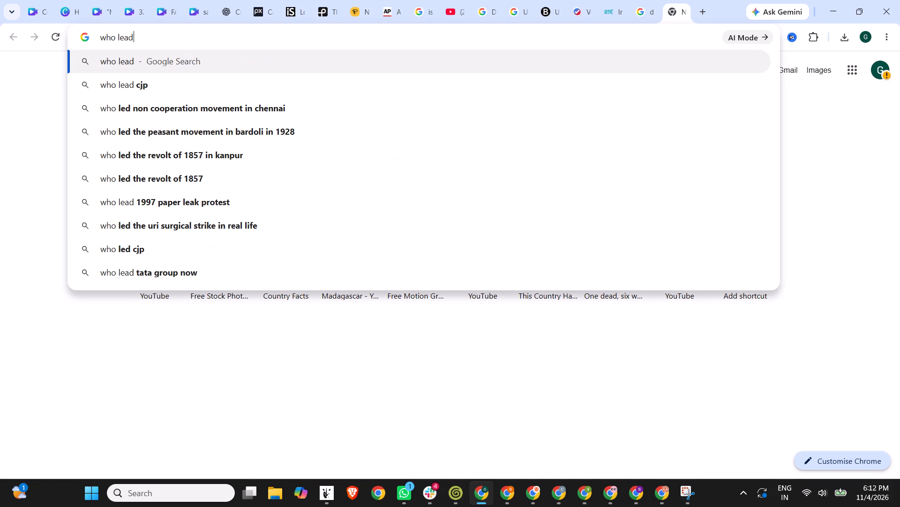
{"action": "type", "text": "s de"}
{"action": "key", "text": "Return"}
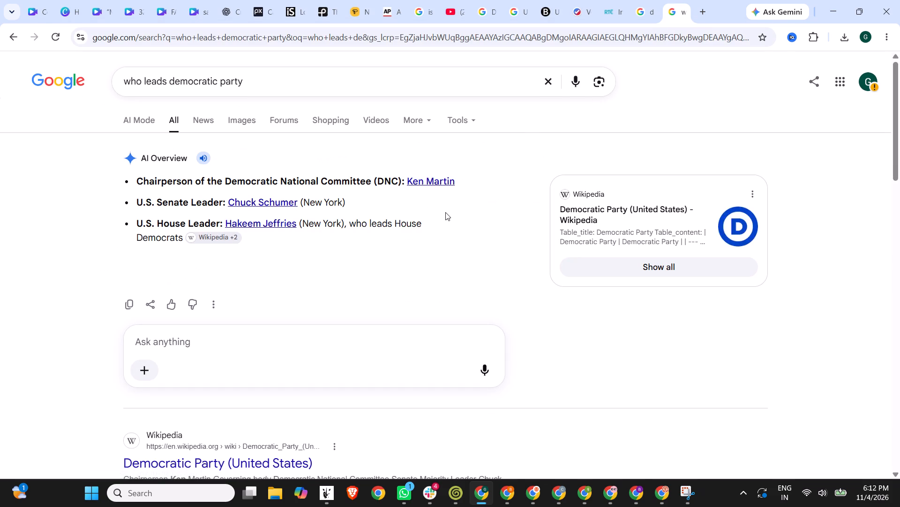
{"action": "scroll", "coordinate": [445, 212], "scroll_direction": "down", "scroll_amount": 4}
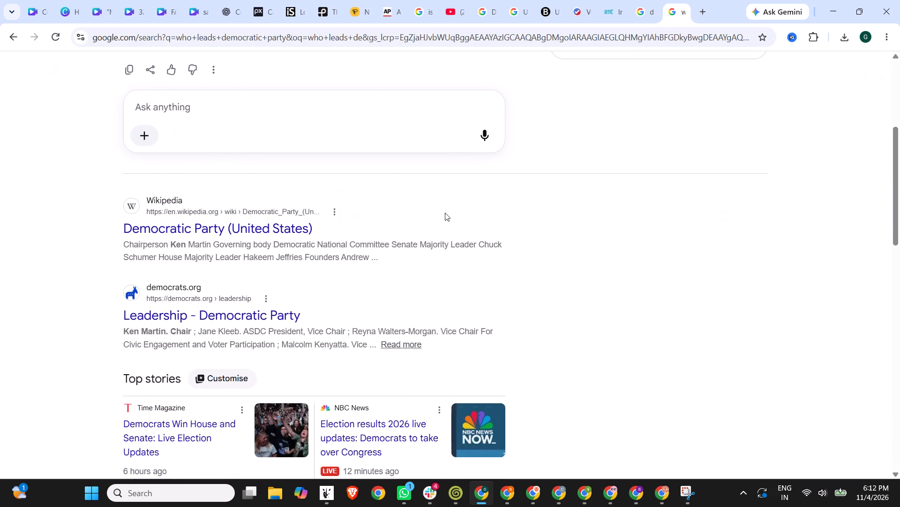
{"action": "scroll", "coordinate": [445, 213], "scroll_direction": "down", "scroll_amount": 1}
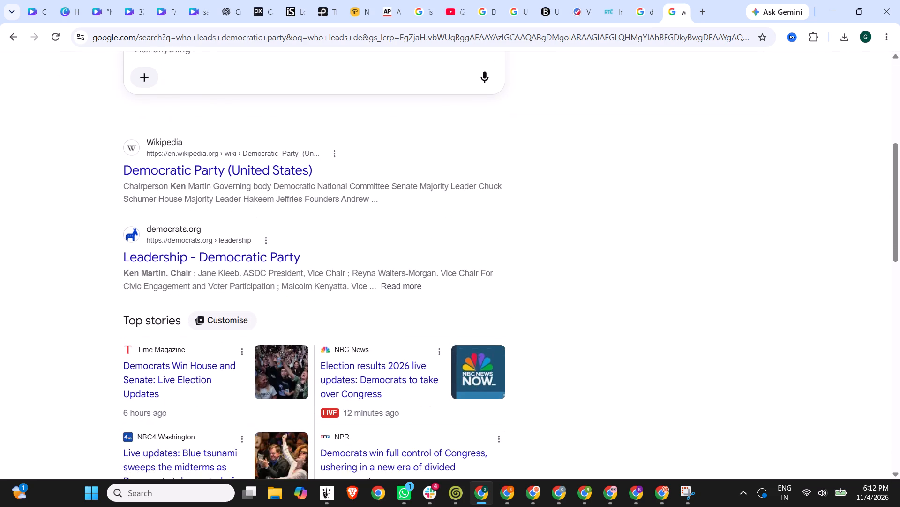
{"action": "scroll", "coordinate": [253, 157], "scroll_direction": "up", "scroll_amount": 4}
{"action": "scroll", "coordinate": [241, 100], "scroll_direction": "up", "scroll_amount": 6}
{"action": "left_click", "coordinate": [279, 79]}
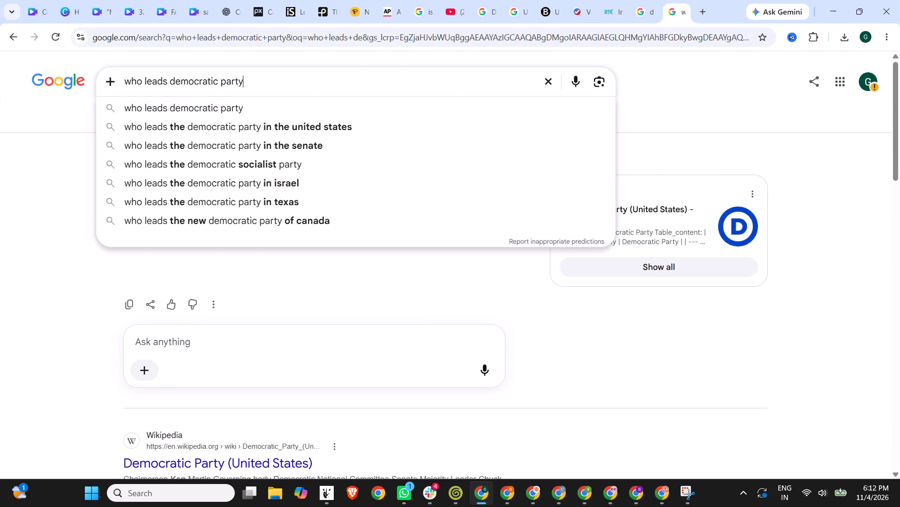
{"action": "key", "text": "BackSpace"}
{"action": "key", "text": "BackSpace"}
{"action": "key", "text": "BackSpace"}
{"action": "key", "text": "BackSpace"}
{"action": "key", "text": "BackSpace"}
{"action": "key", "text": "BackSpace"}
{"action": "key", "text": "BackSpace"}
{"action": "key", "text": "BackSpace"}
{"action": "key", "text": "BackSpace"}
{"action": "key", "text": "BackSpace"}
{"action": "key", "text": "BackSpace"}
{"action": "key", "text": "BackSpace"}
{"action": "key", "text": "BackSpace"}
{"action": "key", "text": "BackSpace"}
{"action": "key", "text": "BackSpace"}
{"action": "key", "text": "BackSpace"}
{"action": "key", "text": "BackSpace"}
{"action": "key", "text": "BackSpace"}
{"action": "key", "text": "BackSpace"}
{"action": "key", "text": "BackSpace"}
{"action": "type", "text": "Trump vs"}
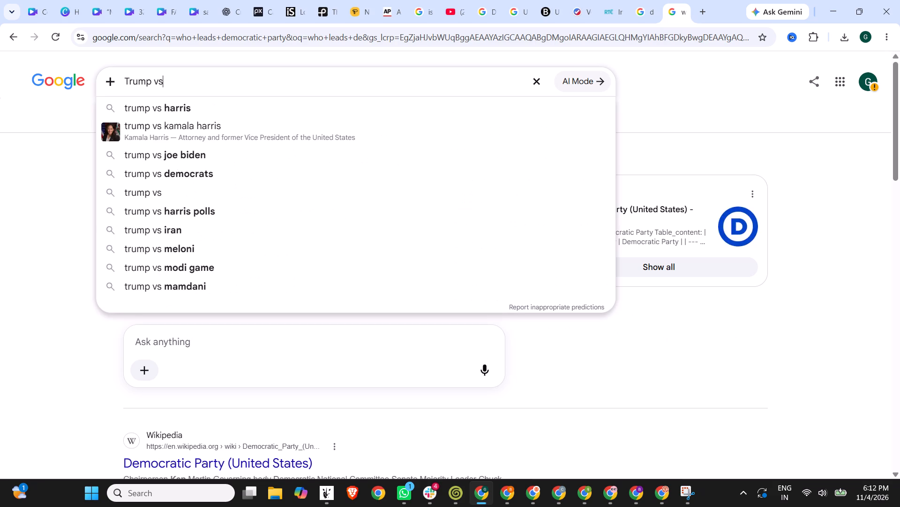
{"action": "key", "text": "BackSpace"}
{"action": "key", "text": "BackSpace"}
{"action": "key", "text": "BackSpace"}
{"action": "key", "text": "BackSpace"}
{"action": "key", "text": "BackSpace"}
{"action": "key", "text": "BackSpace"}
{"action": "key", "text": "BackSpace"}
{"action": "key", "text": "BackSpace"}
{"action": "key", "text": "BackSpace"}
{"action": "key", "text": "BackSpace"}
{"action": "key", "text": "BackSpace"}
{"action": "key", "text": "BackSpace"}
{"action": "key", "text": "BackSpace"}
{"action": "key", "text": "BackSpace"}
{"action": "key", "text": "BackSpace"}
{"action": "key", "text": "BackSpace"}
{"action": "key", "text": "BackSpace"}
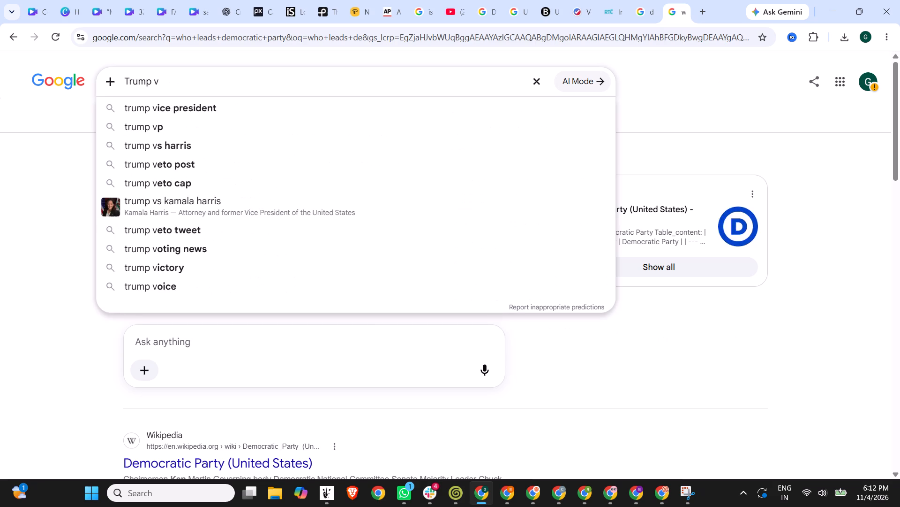
Search Google for "Is kamala harris the candidate for mid terms?" and read the top stories.
{"action": "type", "text": "Is kamal"}
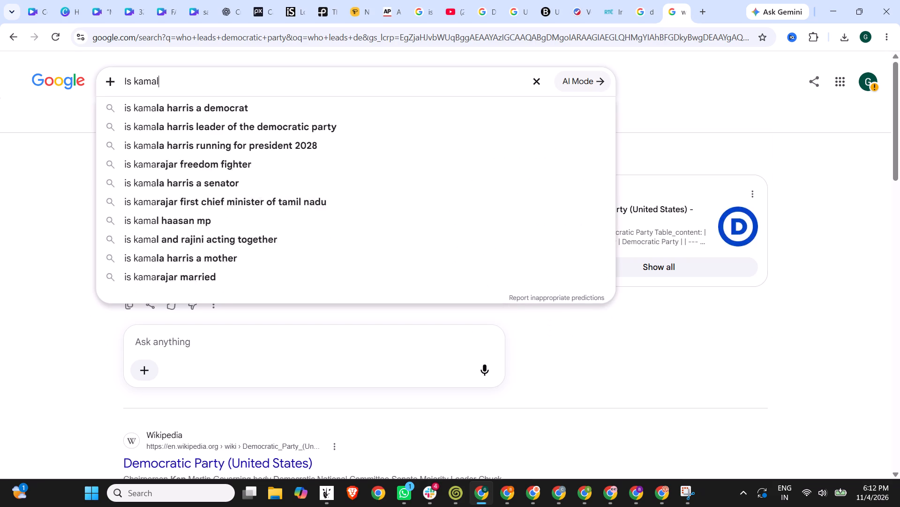
{"action": "key", "text": "space"}
{"action": "key", "text": "BackSpace"}
{"action": "type", "text": "a harris the candidate for mid terms"}
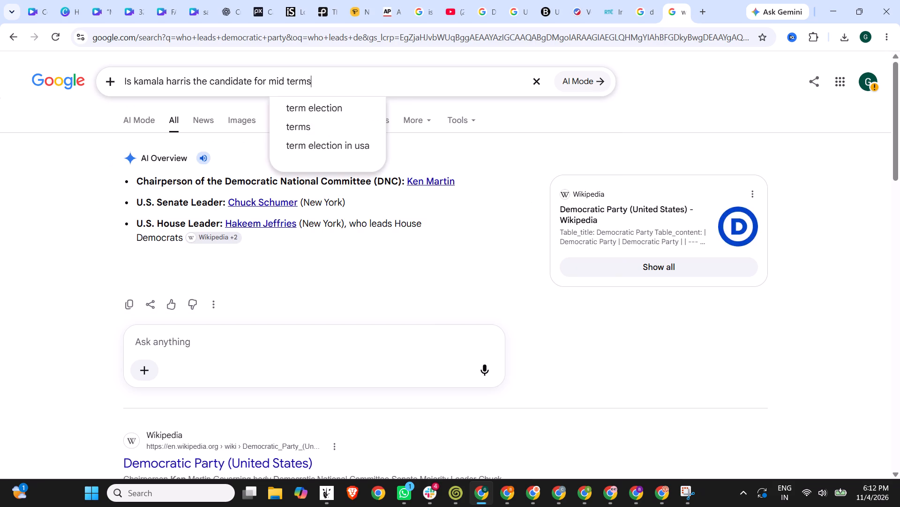
{"action": "type", "text": "?"}
{"action": "key", "text": "Return"}
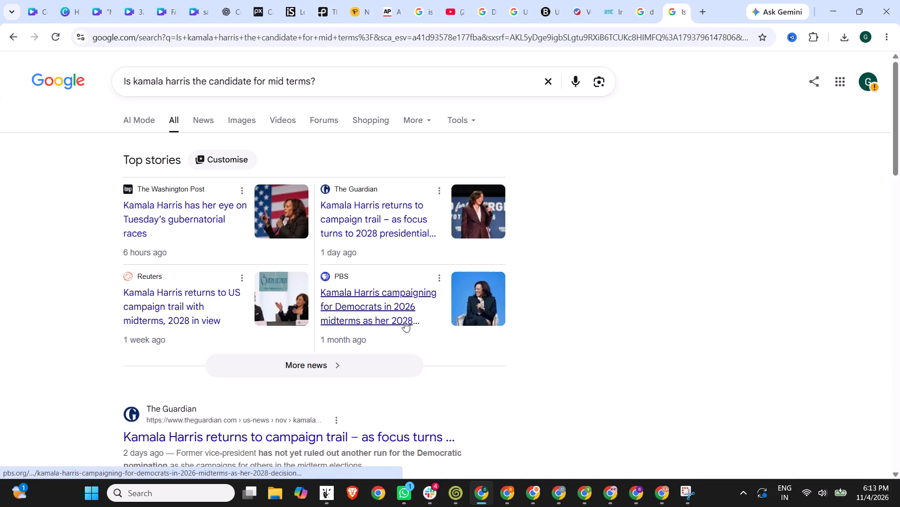
{"action": "scroll", "coordinate": [82, 315], "scroll_direction": "down", "scroll_amount": 1}
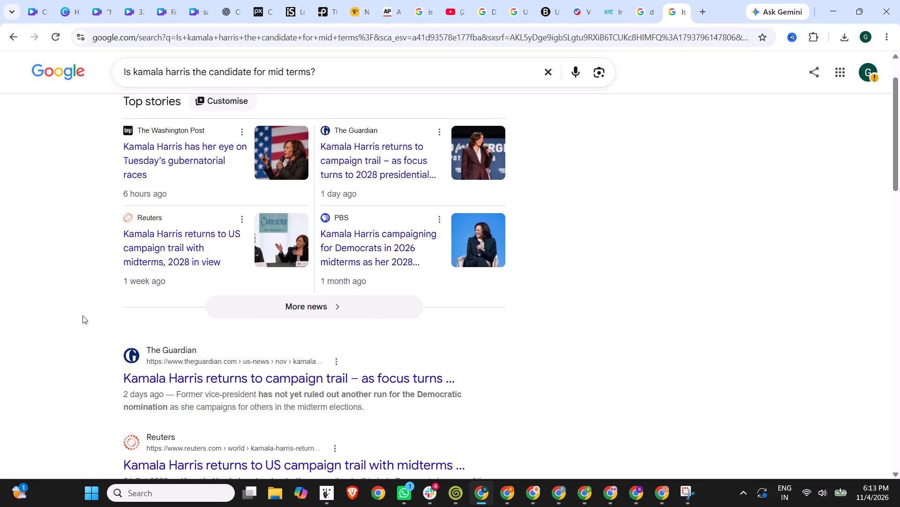
{"action": "scroll", "coordinate": [82, 315], "scroll_direction": "up", "scroll_amount": 5}
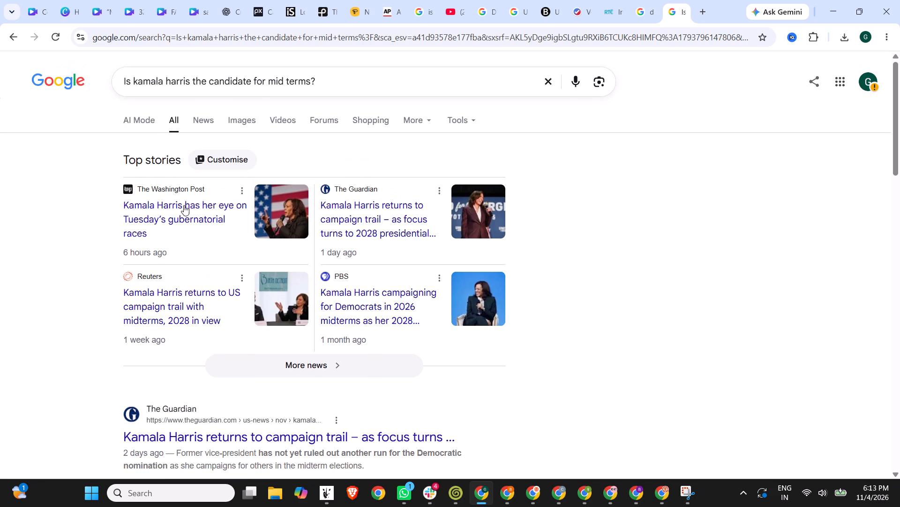
Replace the query with democrats vs republicans and look through the image results for party artwork.
{"action": "left_click_drag", "start_coordinate": [377, 83], "coordinate": [80, 80]}
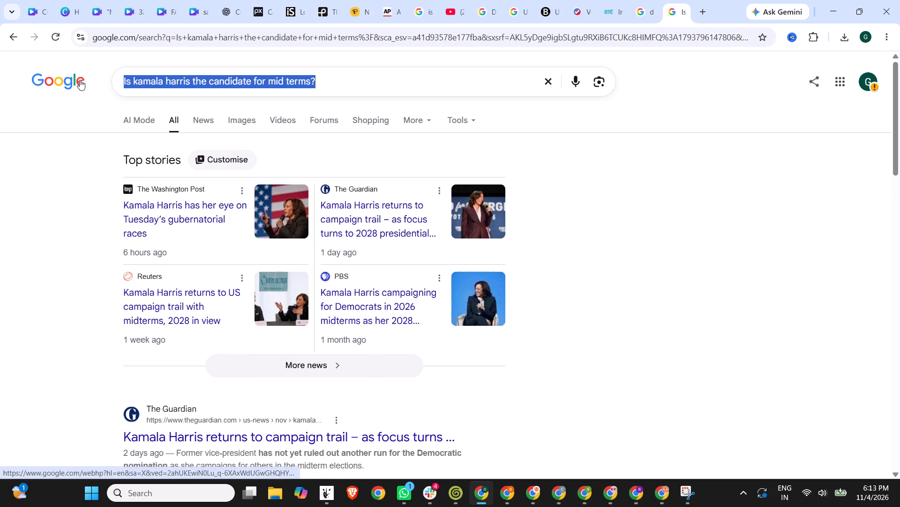
{"action": "type", "text": "Democar"}
{"action": "key", "text": "BackSpace"}
{"action": "key", "text": "BackSpace"}
{"action": "type", "text": "rats"}
{"action": "key", "text": "space"}
{"action": "key", "text": "Down"}
{"action": "key", "text": "Return"}
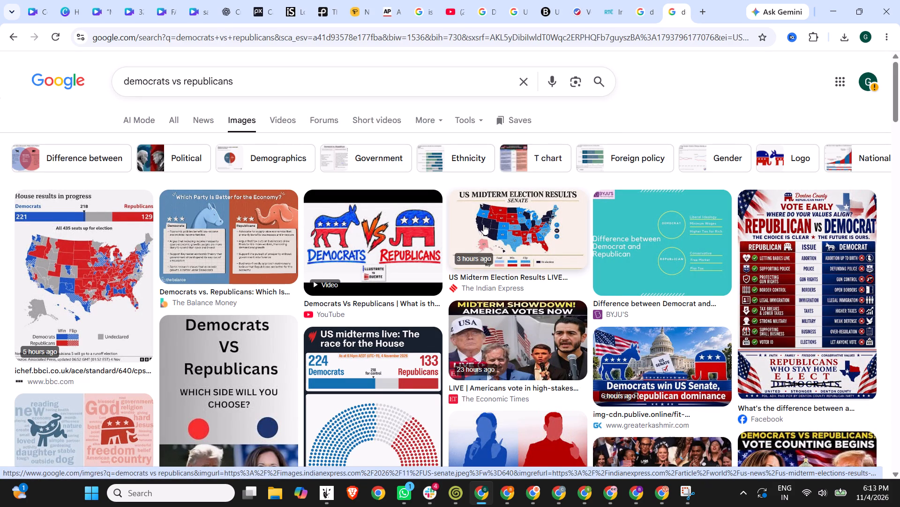
{"action": "scroll", "coordinate": [483, 224], "scroll_direction": "down", "scroll_amount": 2}
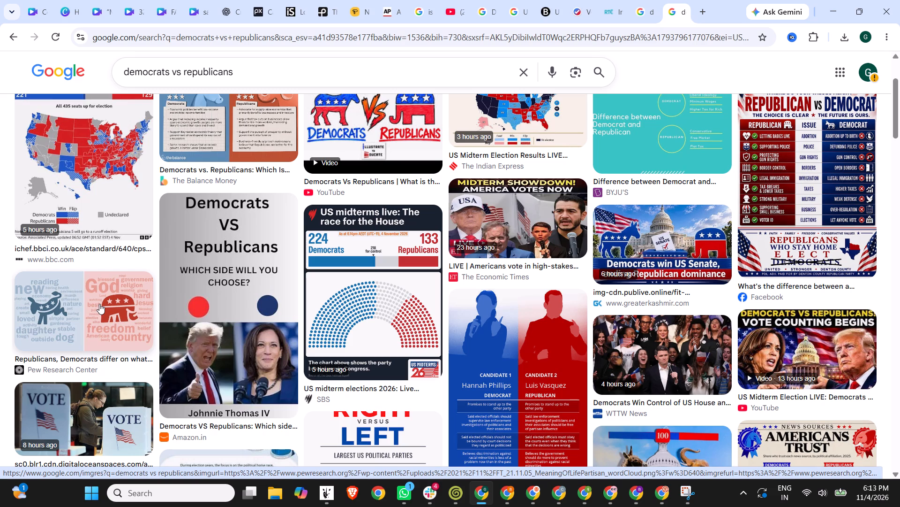
Open the Pew Research Center donkey-and-elephant image and browse its related images for a party symbols graphic.
{"action": "left_click", "coordinate": [99, 304]}
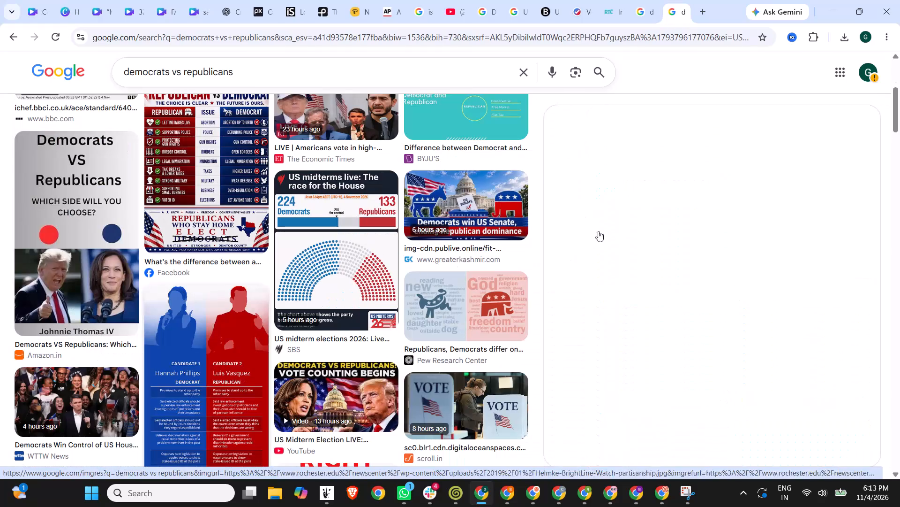
{"action": "scroll", "coordinate": [657, 207], "scroll_direction": "down", "scroll_amount": 2}
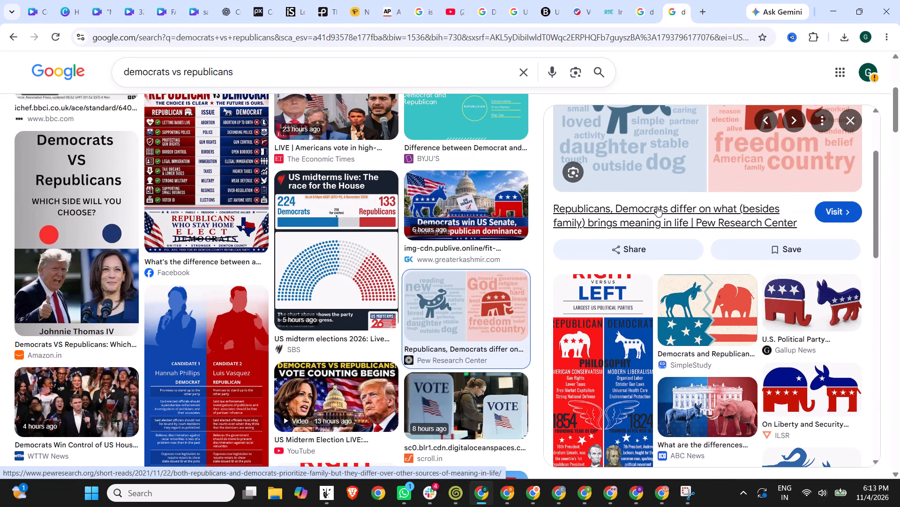
{"action": "scroll", "coordinate": [657, 207], "scroll_direction": "down", "scroll_amount": 4}
{"action": "scroll", "coordinate": [719, 249], "scroll_direction": "up", "scroll_amount": 2}
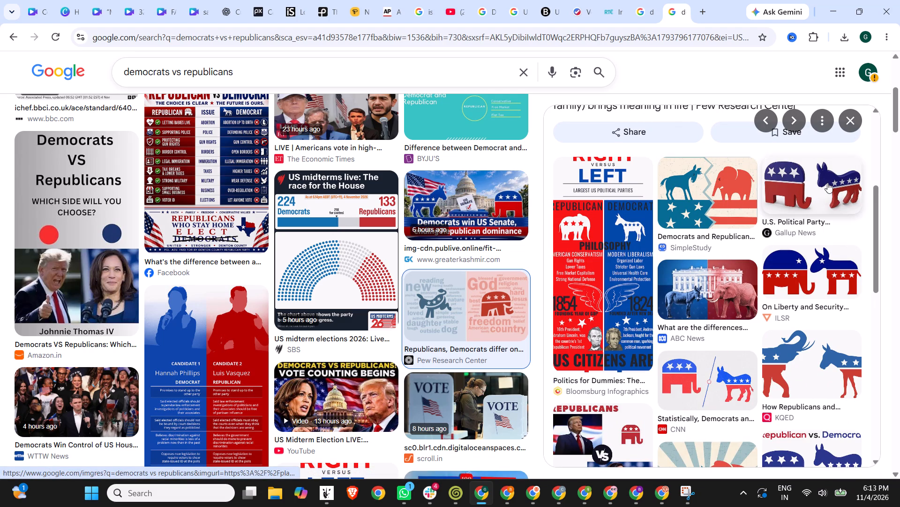
Open the KQED elephant-and-donkey image from the related images and copy the full-size picture.
{"action": "left_click", "coordinate": [824, 363]}
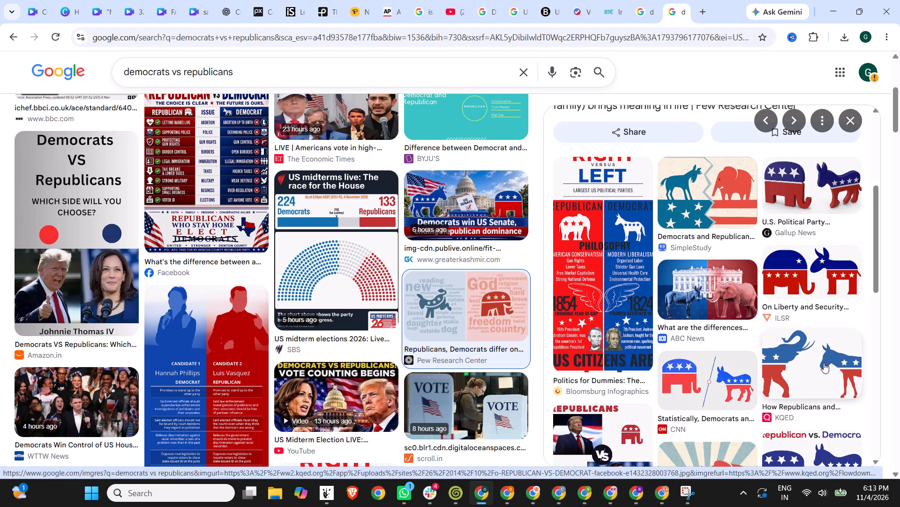
{"action": "right_click", "coordinate": [675, 230]}
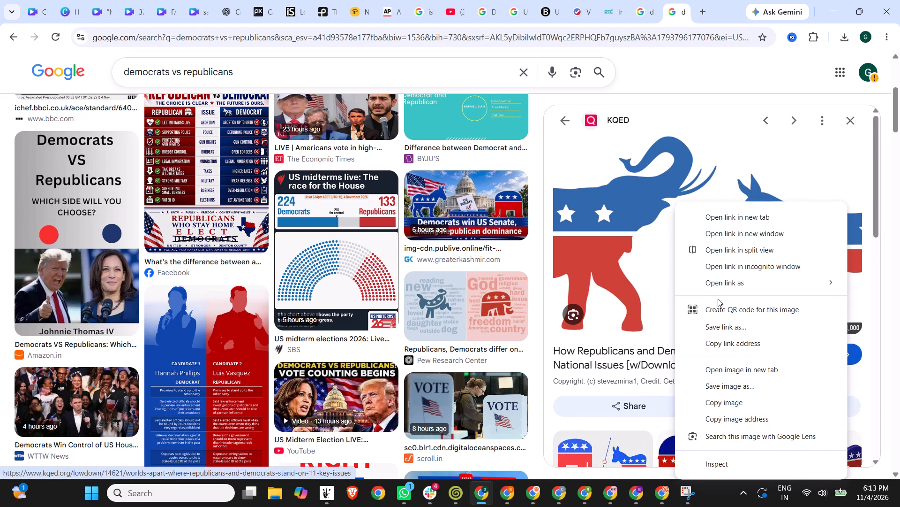
{"action": "left_click", "coordinate": [741, 400]}
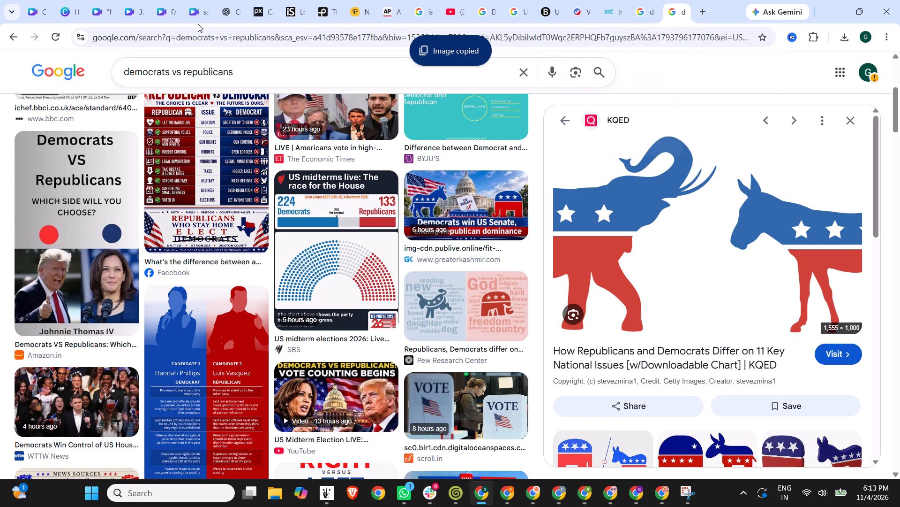
Paste the copied image into the "MIDTERMS 2026 | CONGRESS FLIPS" Canva design at 0:15 and move it up toward the U.S. Senate chart.
{"action": "left_click", "coordinate": [562, 495]}
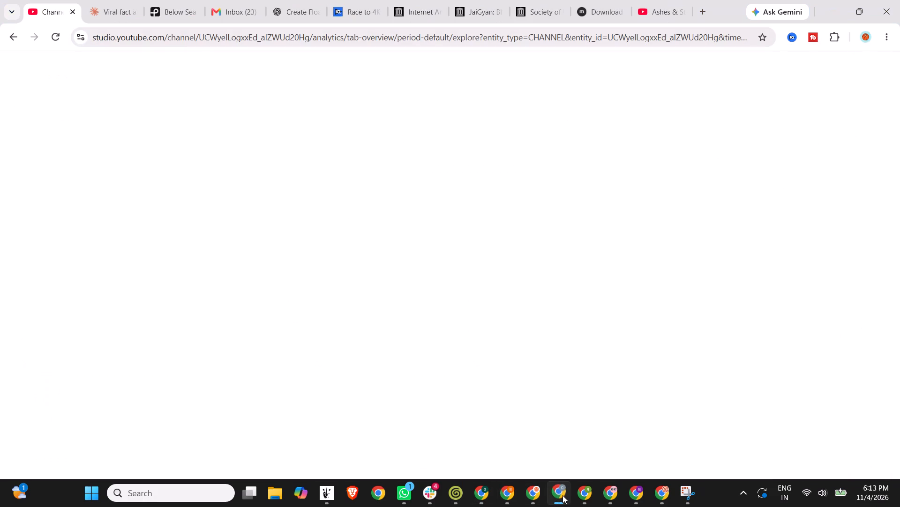
{"action": "left_click", "coordinate": [562, 495]}
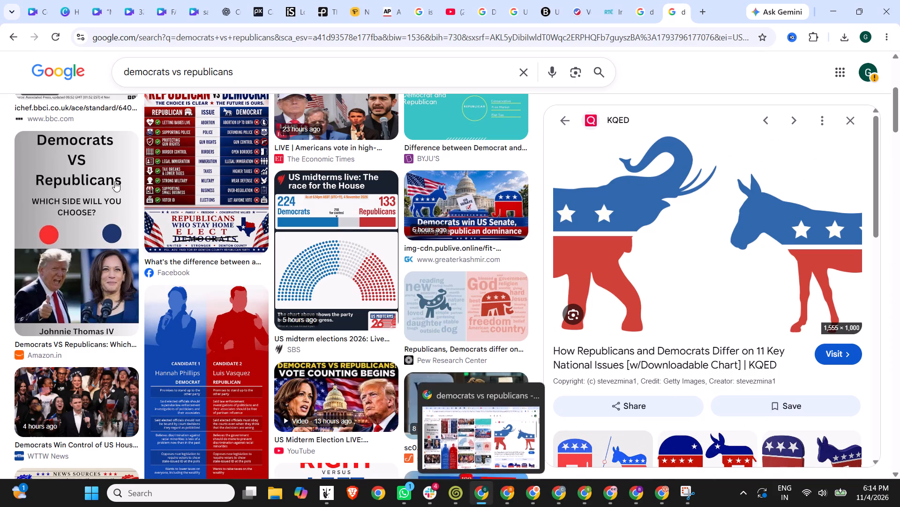
{"action": "left_click", "coordinate": [45, 0]}
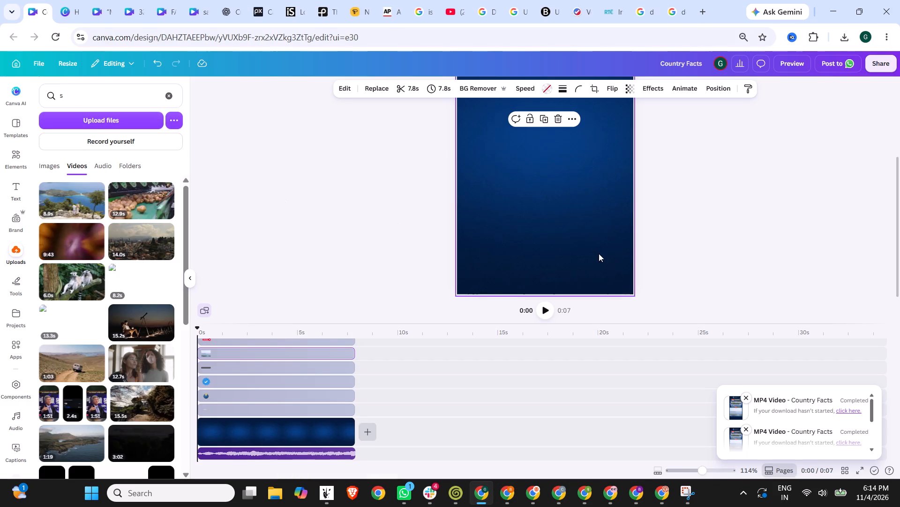
{"action": "left_click", "coordinate": [63, 2]}
{"action": "left_click", "coordinate": [112, 0]}
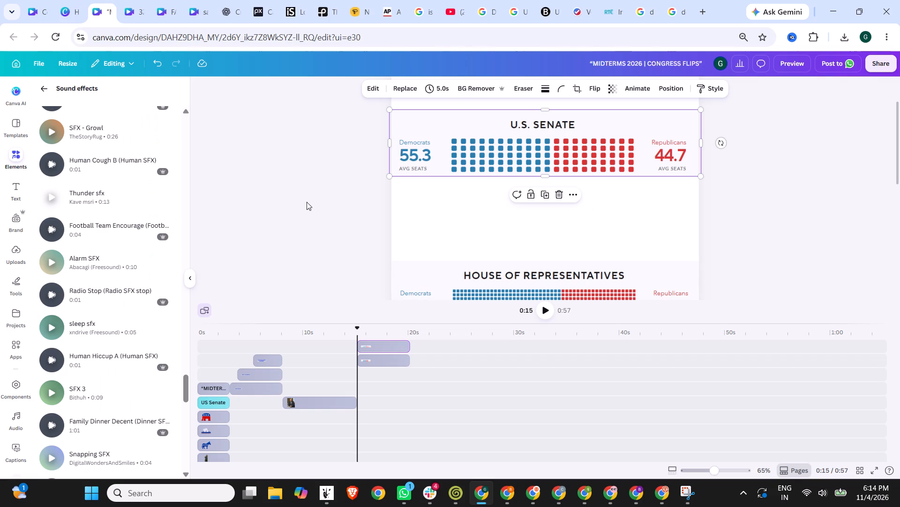
{"action": "scroll", "coordinate": [572, 192], "scroll_direction": "up", "scroll_amount": 4}
{"action": "scroll", "coordinate": [682, 227], "scroll_direction": "up", "scroll_amount": 2}
{"action": "key", "text": "ctrl+v"}
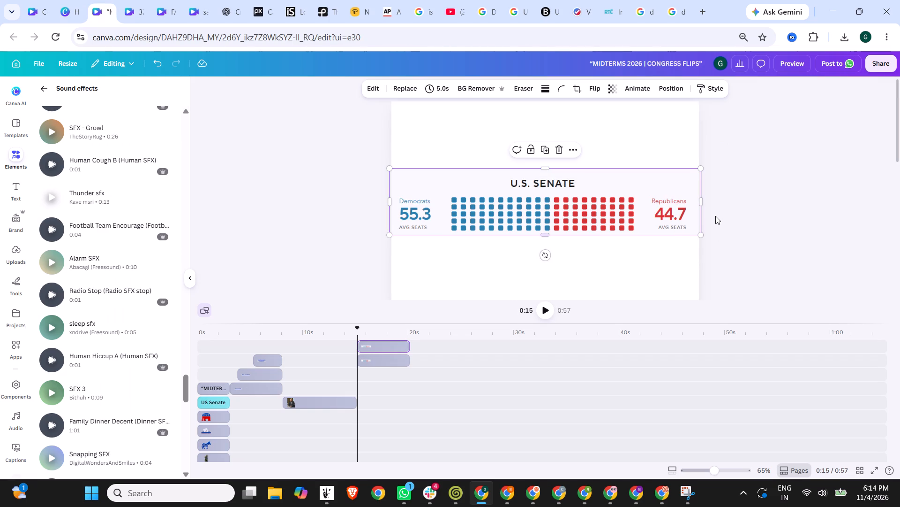
{"action": "scroll", "coordinate": [720, 209], "scroll_direction": "down", "scroll_amount": 2, "text": "ctrl"}
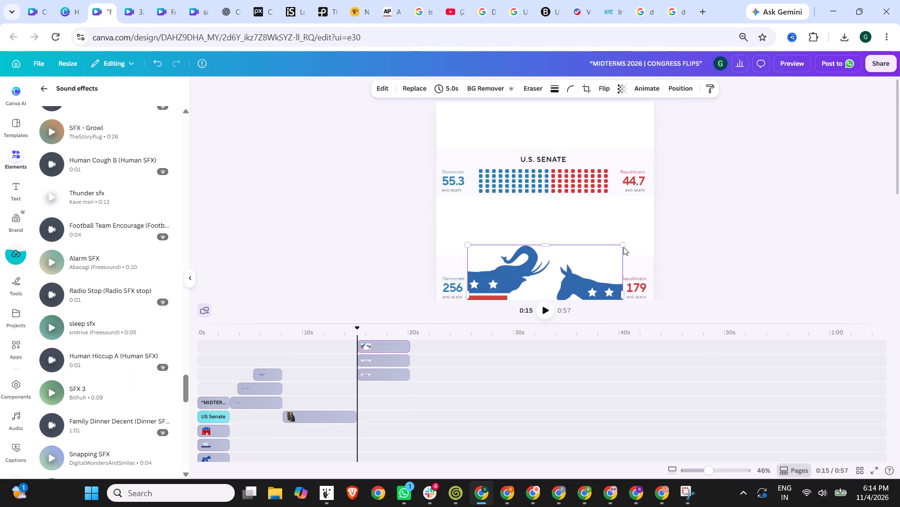
{"action": "left_click_drag", "start_coordinate": [565, 263], "coordinate": [540, 204]}
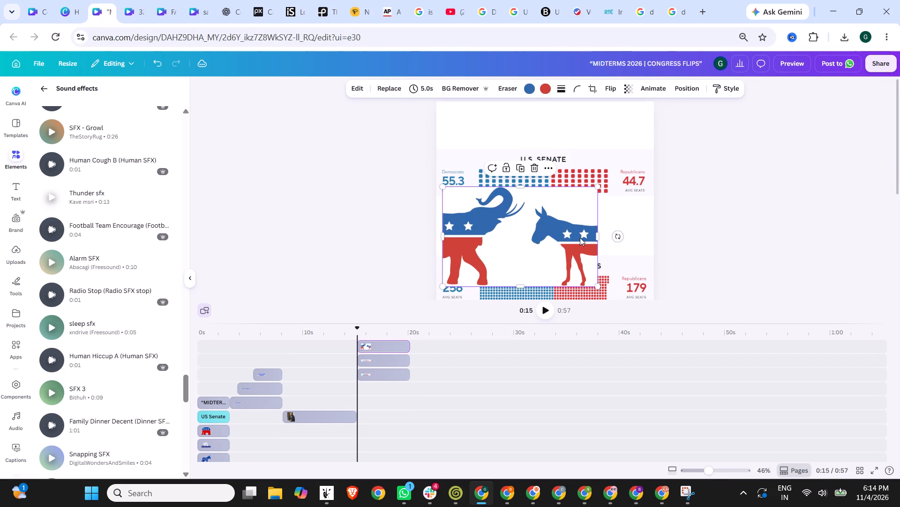
Move the House of Representatives chart lower on the page, centred horizontally, to clear room for the party image.
{"action": "scroll", "coordinate": [668, 224], "scroll_direction": "down", "scroll_amount": 3}
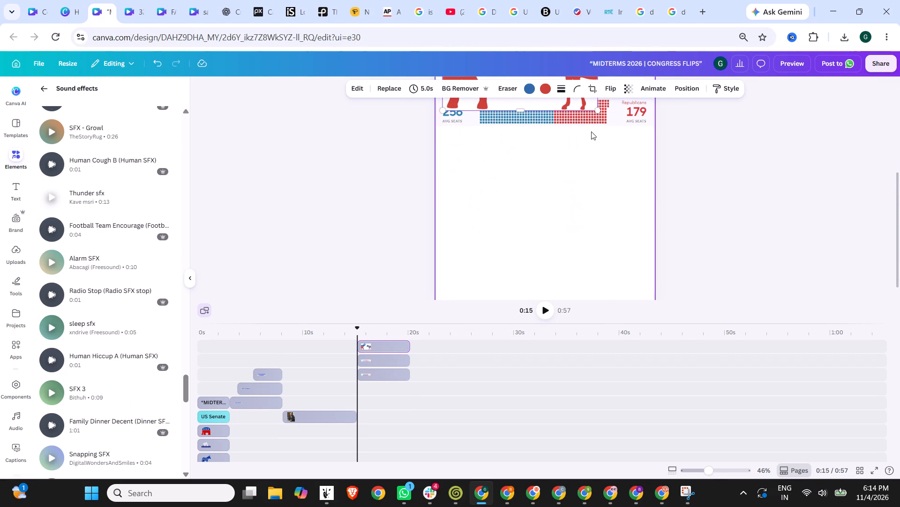
{"action": "left_click", "coordinate": [594, 121]}
{"action": "left_click_drag", "start_coordinate": [588, 120], "coordinate": [591, 193]}
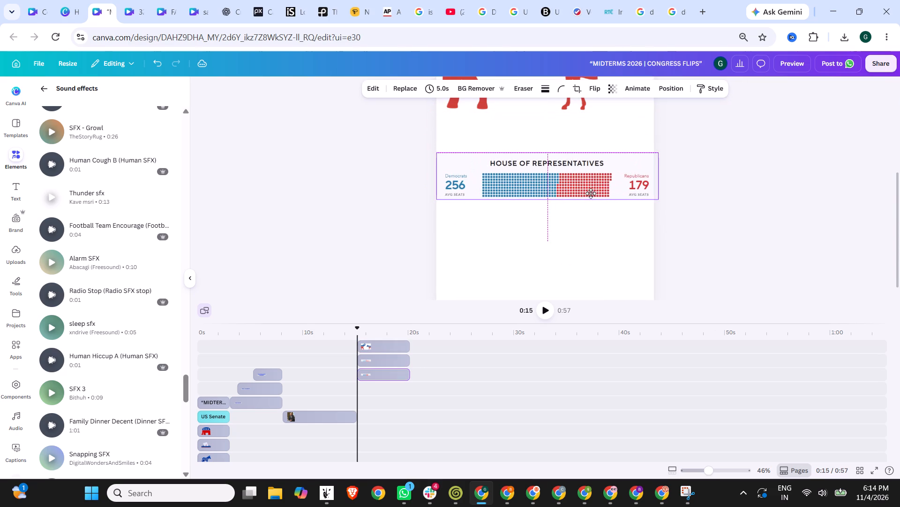
{"action": "left_click_drag", "start_coordinate": [591, 193], "coordinate": [588, 193]}
{"action": "left_click", "coordinate": [737, 183]}
Position the elephant-and-donkey image between the U.S. Senate and House of Representatives charts with equal gaps of 146.
{"action": "scroll", "coordinate": [737, 183], "scroll_direction": "up", "scroll_amount": 2}
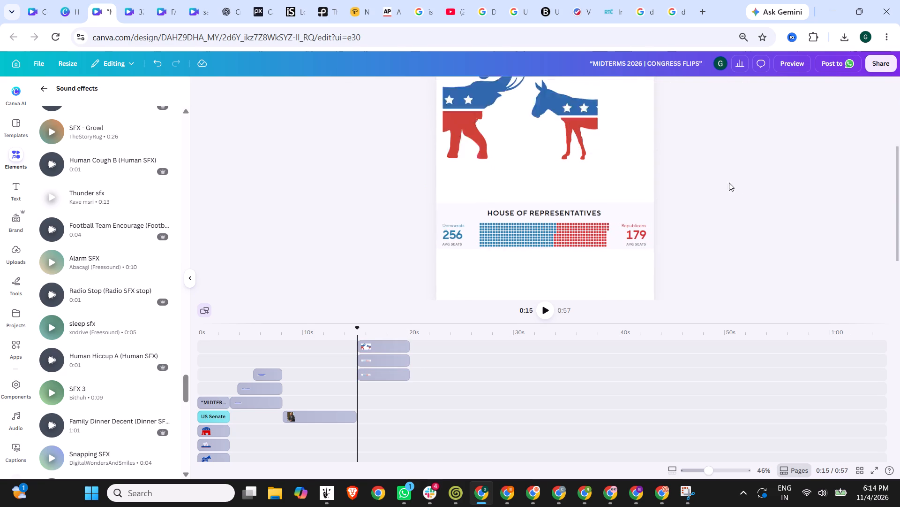
{"action": "left_click_drag", "start_coordinate": [553, 175], "coordinate": [566, 213]}
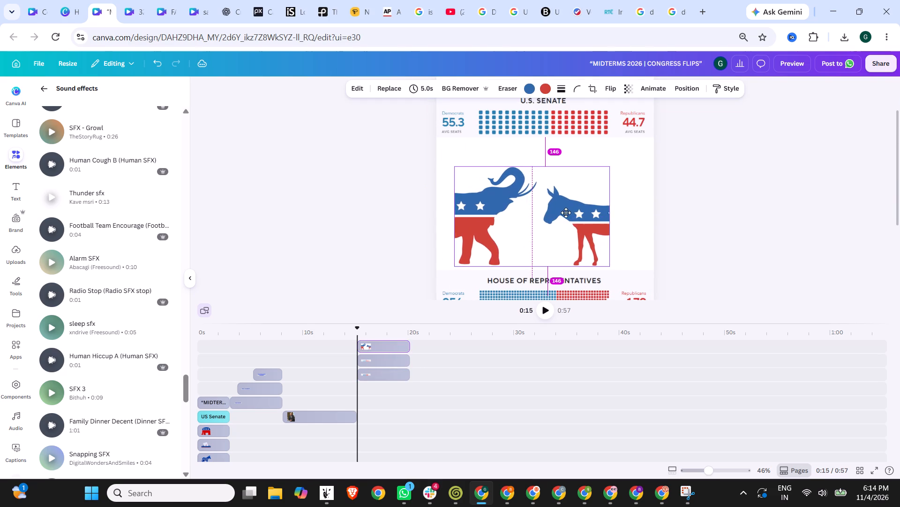
Back in the Canva design, position the elephant-and-donkey picture between the Senate and House charts, near the page's centre.
{"action": "left_click_drag", "start_coordinate": [566, 213], "coordinate": [574, 212]}
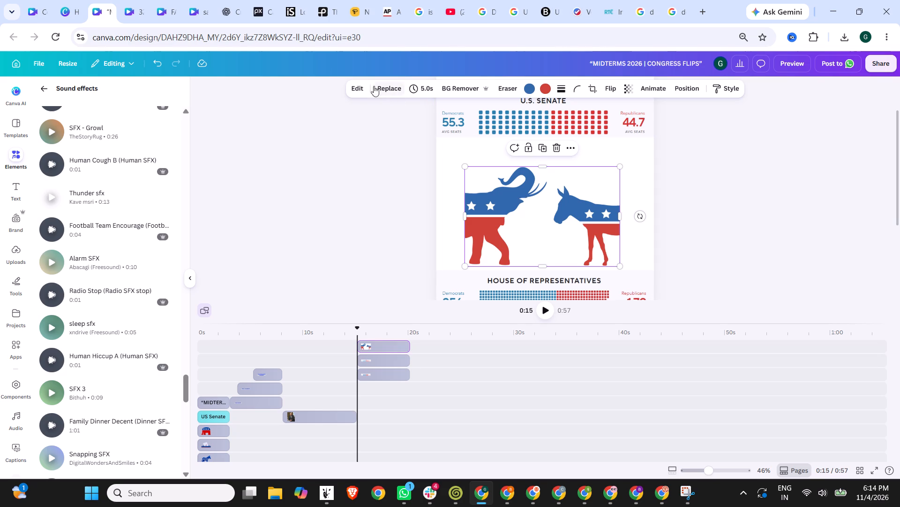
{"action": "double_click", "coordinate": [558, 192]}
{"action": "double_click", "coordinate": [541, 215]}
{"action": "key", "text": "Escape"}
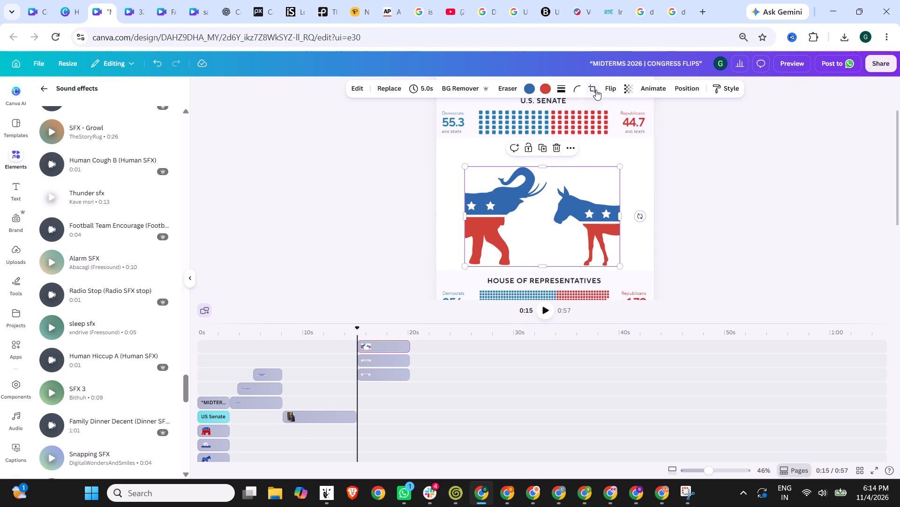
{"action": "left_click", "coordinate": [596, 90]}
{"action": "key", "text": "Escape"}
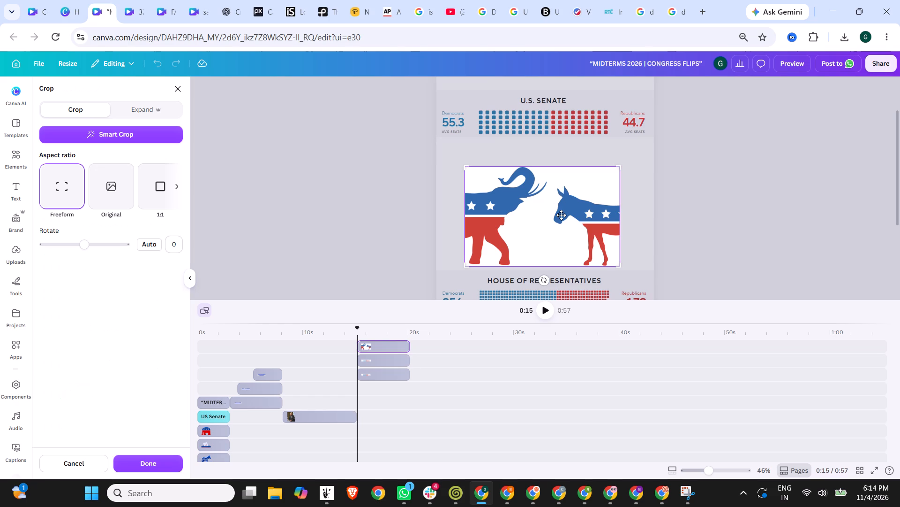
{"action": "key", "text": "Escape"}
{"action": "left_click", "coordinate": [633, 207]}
Duplicate the elephant-and-donkey picture and move the copy's timeline clip to start at about 21 seconds.
{"action": "right_click", "coordinate": [573, 214]}
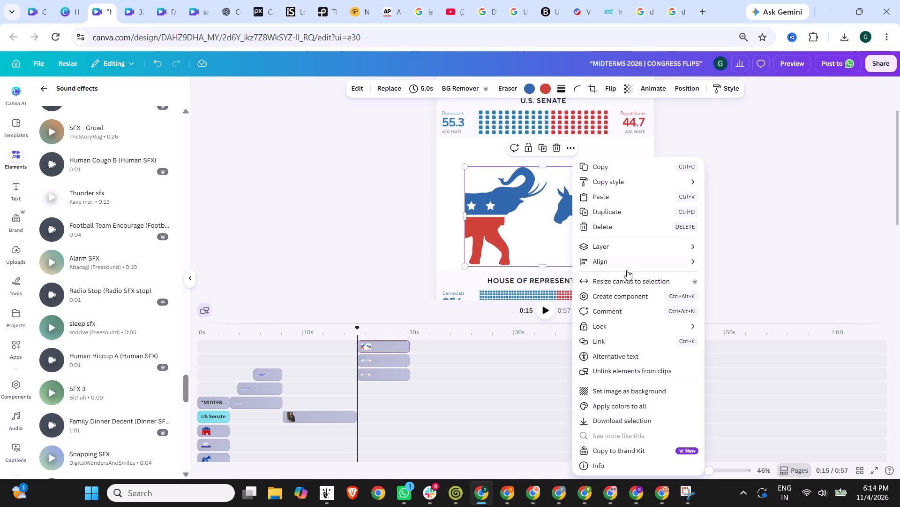
{"action": "left_click", "coordinate": [622, 213]}
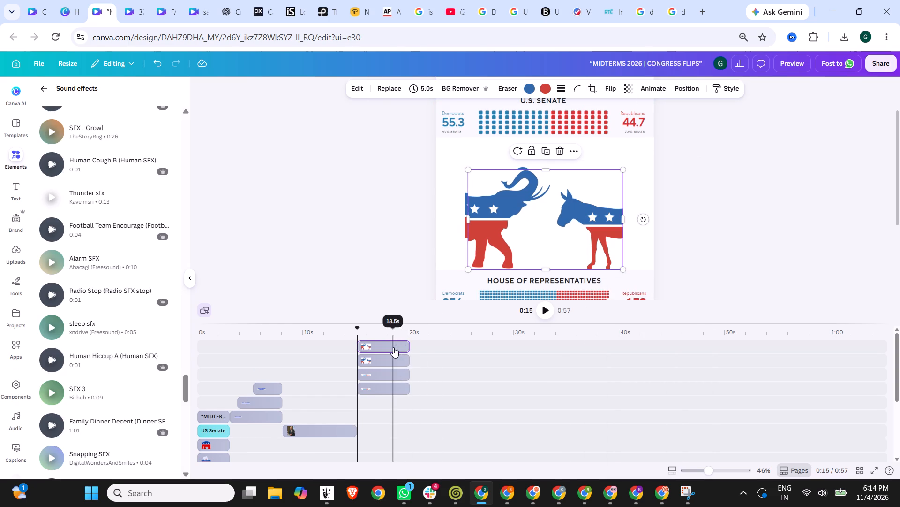
{"action": "left_click_drag", "start_coordinate": [393, 347], "coordinate": [453, 372]}
{"action": "left_click_drag", "start_coordinate": [393, 346], "coordinate": [402, 346]}
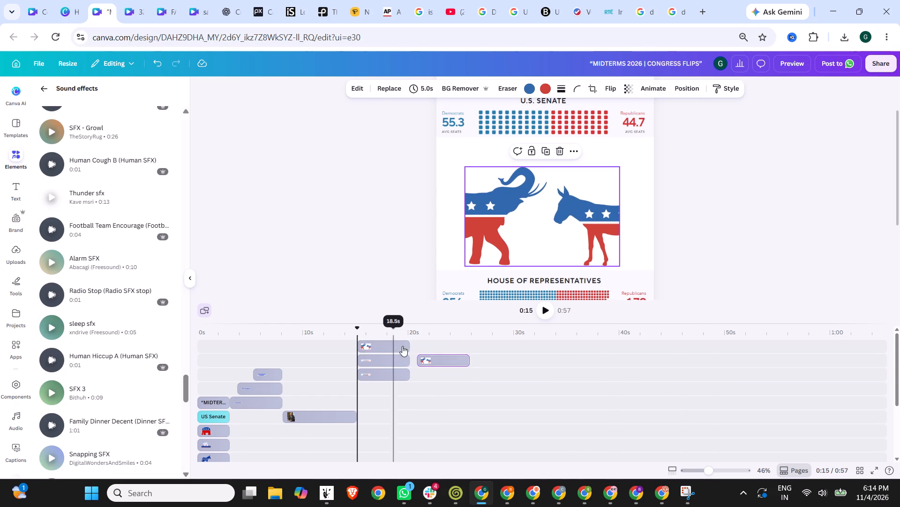
Move both elephant-and-donkey clips on the timeline so they start together at about 16 seconds on adjacent tracks.
{"action": "left_click_drag", "start_coordinate": [402, 346], "coordinate": [401, 390]}
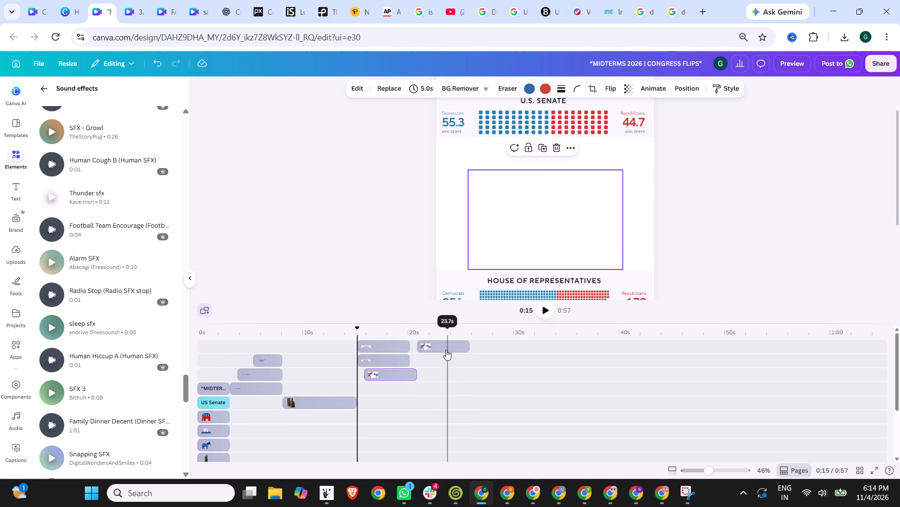
{"action": "left_click_drag", "start_coordinate": [443, 347], "coordinate": [395, 395]}
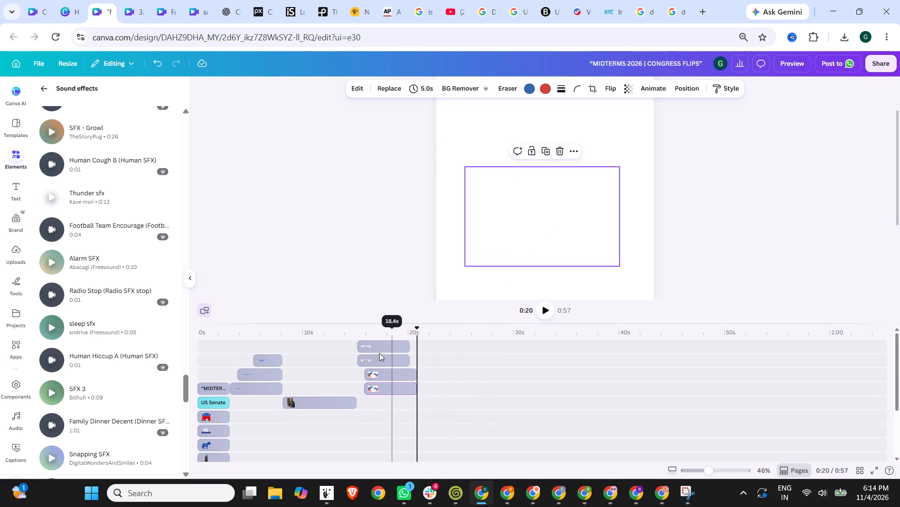
Crop one elephant-and-donkey picture so that only the elephant remains.
{"action": "left_click", "coordinate": [383, 331]}
{"action": "left_click", "coordinate": [550, 220]}
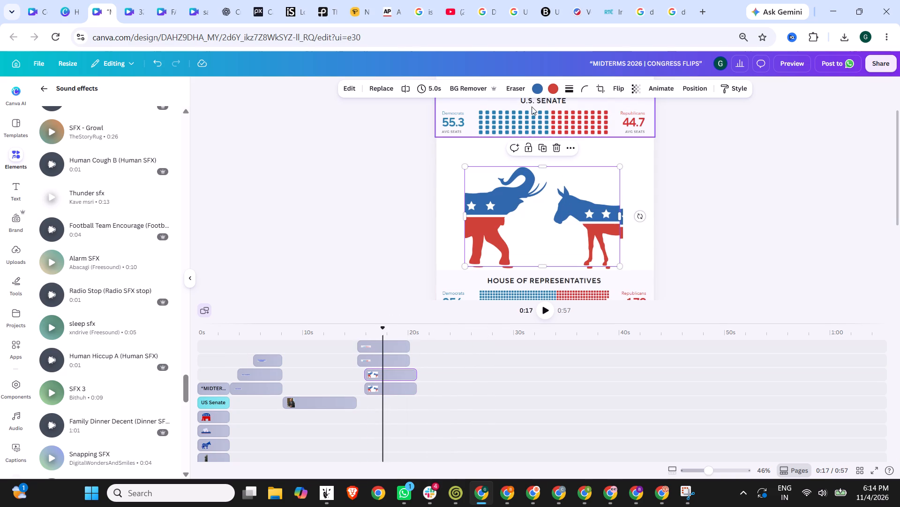
{"action": "left_click", "coordinate": [596, 88]}
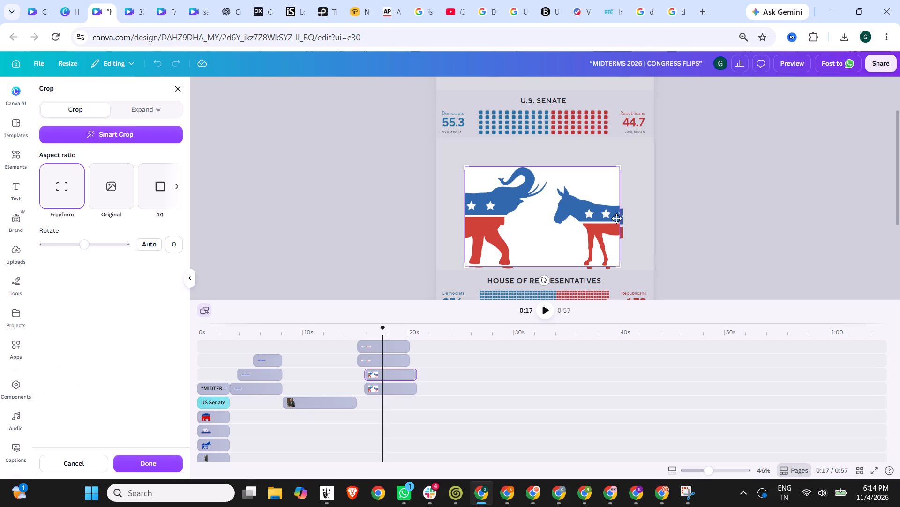
{"action": "left_click_drag", "start_coordinate": [619, 267], "coordinate": [549, 271]}
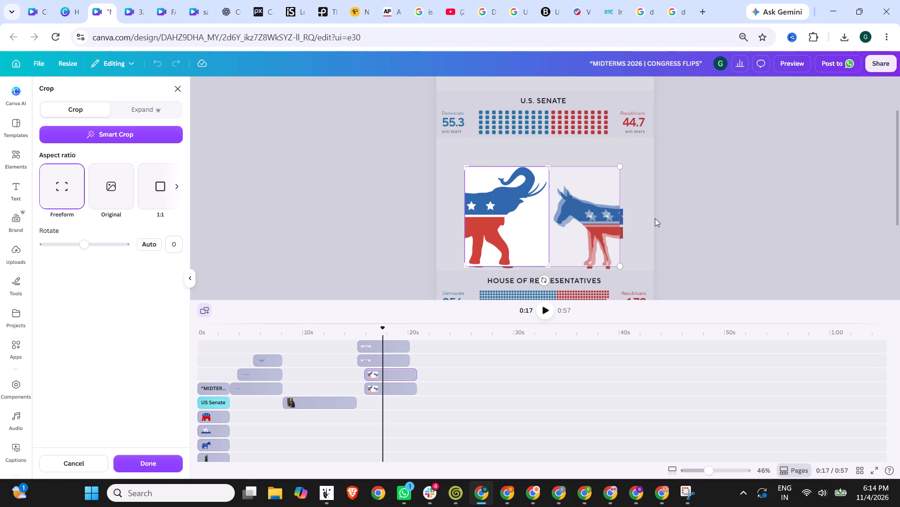
{"action": "left_click", "coordinate": [655, 218]}
Shift the other elephant-and-donkey picture slightly right and crop it so that only the donkey remains.
{"action": "left_click", "coordinate": [596, 225]}
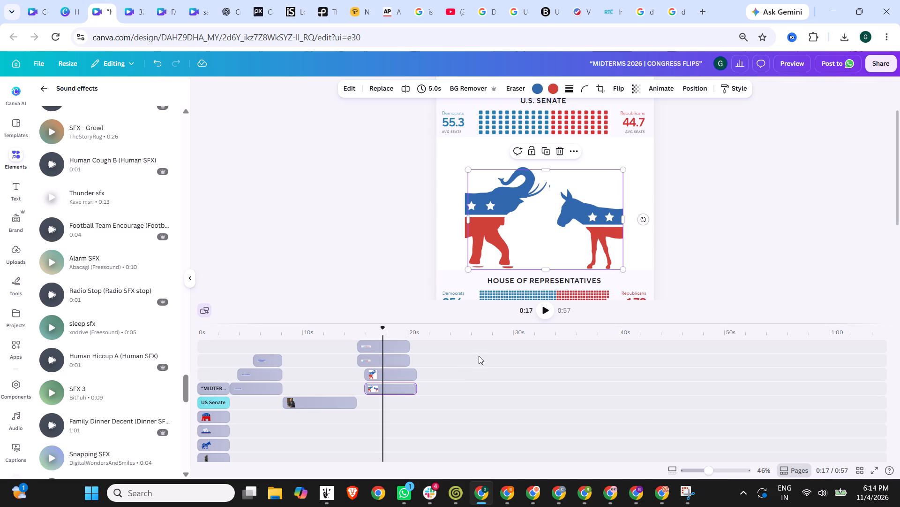
{"action": "left_click_drag", "start_coordinate": [586, 238], "coordinate": [605, 236]}
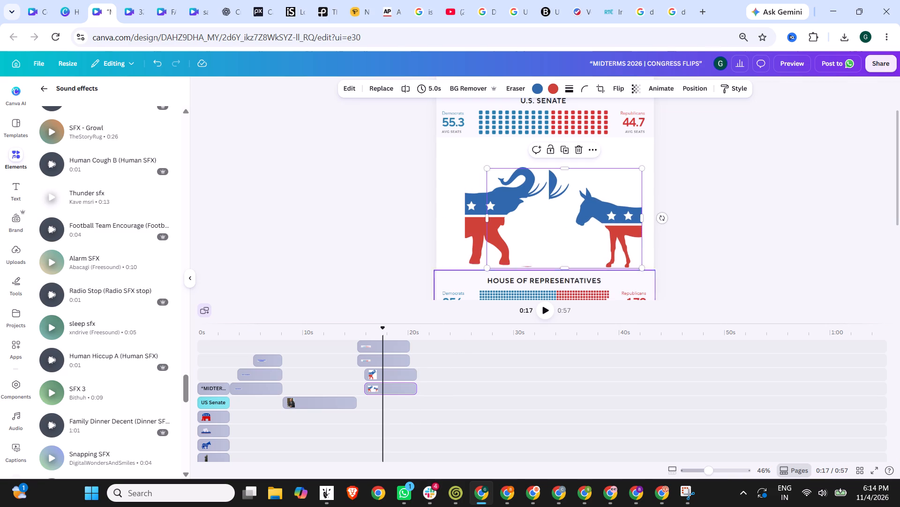
{"action": "left_click", "coordinate": [596, 89]}
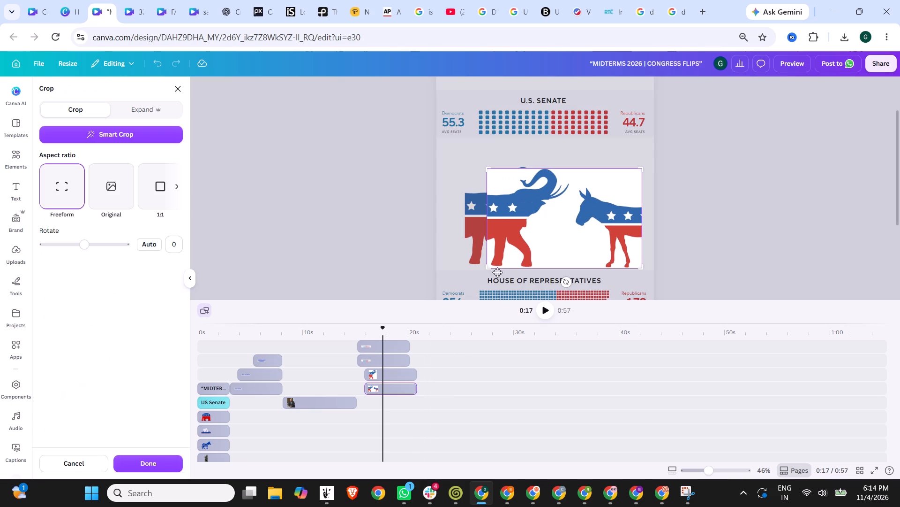
{"action": "left_click_drag", "start_coordinate": [488, 271], "coordinate": [572, 274]}
{"action": "left_click", "coordinate": [697, 199]}
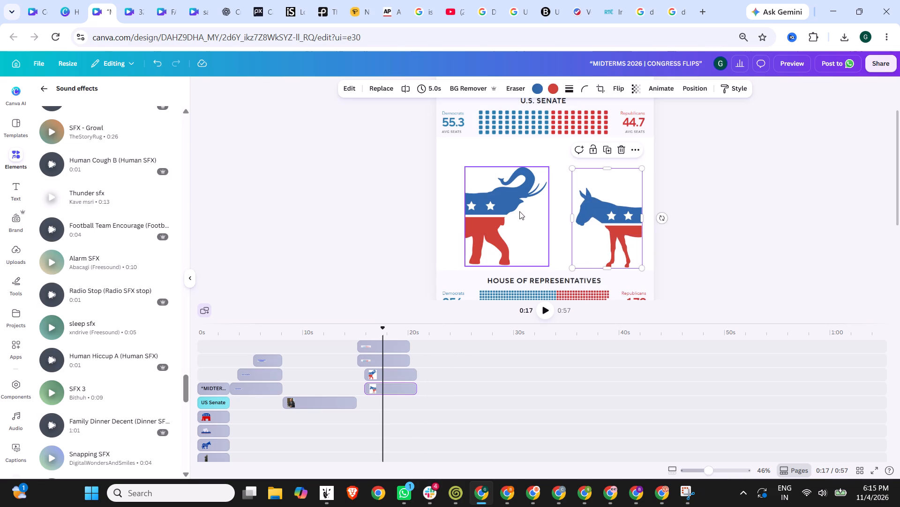
Position the elephant against the page's left edge and the donkey against its right edge, level between the two seat charts.
{"action": "left_click_drag", "start_coordinate": [519, 211], "coordinate": [491, 212]}
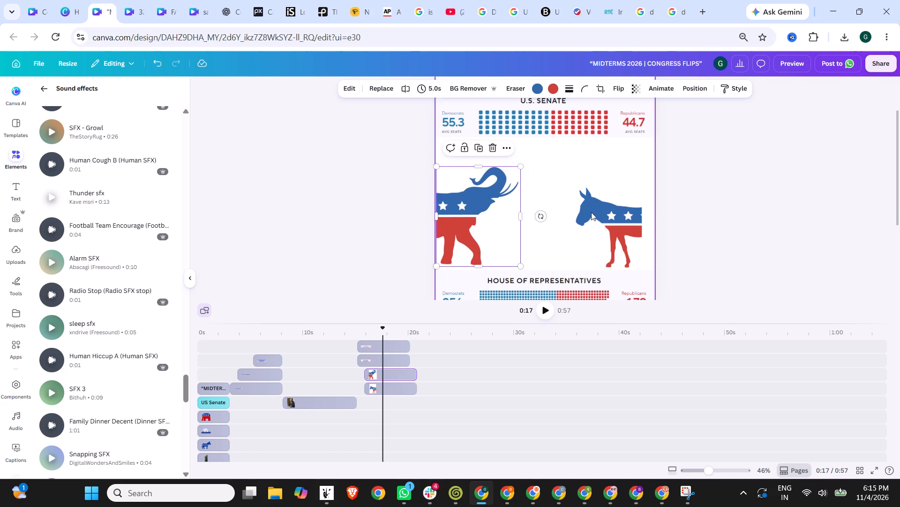
{"action": "left_click_drag", "start_coordinate": [606, 210], "coordinate": [619, 209]}
{"action": "left_click", "coordinate": [742, 210]}
{"action": "left_click", "coordinate": [630, 225]}
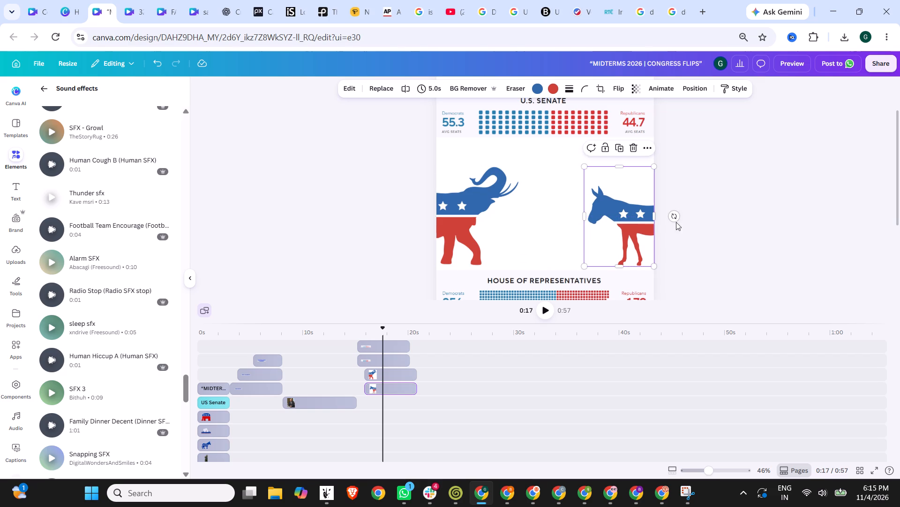
{"action": "left_click", "coordinate": [713, 217]}
{"action": "left_click", "coordinate": [477, 216]}
{"action": "left_click", "coordinate": [477, 216]}
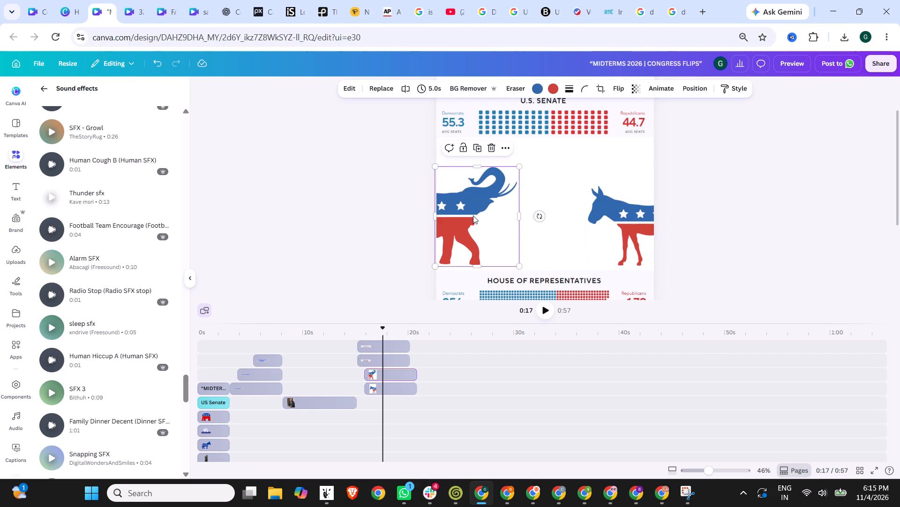
{"action": "left_click", "coordinate": [308, 216]}
Remove the backgrounds from the elephant and donkey pictures.
{"action": "left_click", "coordinate": [472, 212]}
{"action": "left_click", "coordinate": [457, 84]}
{"action": "left_click", "coordinate": [620, 211]}
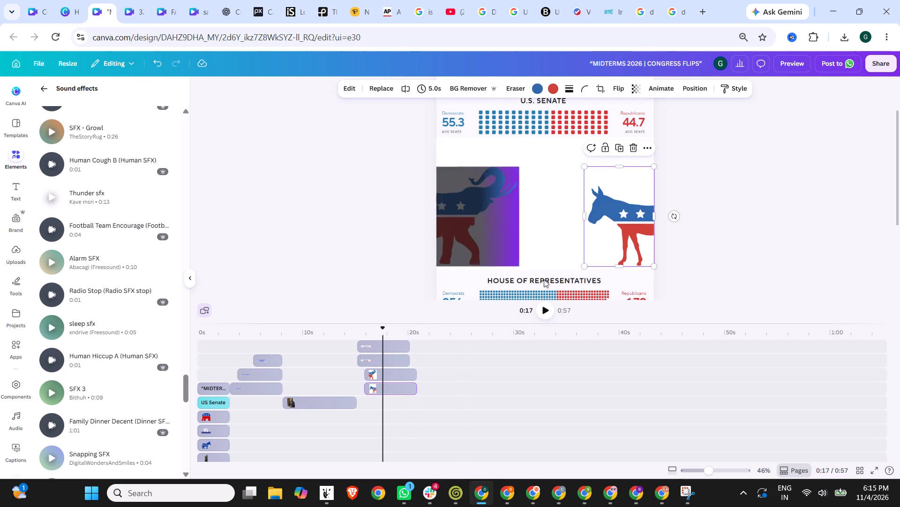
{"action": "left_click", "coordinate": [455, 90]}
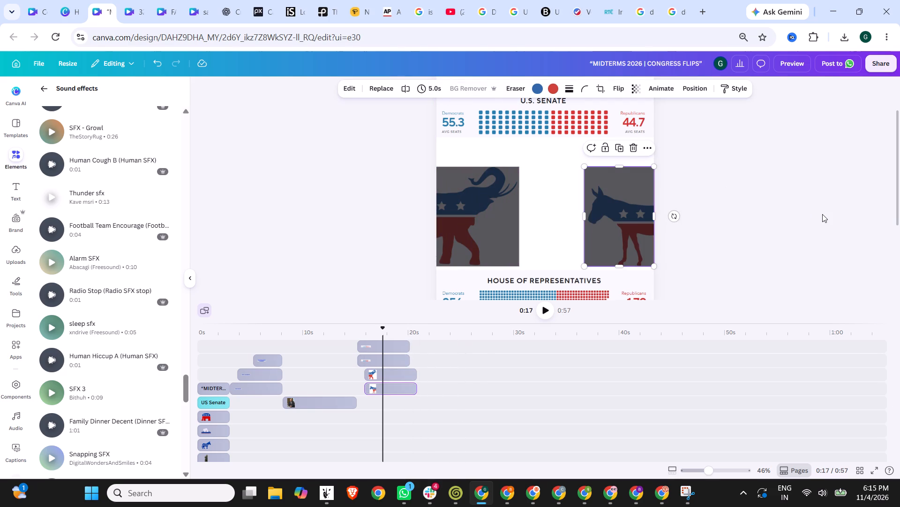
{"action": "left_click", "coordinate": [822, 214]}
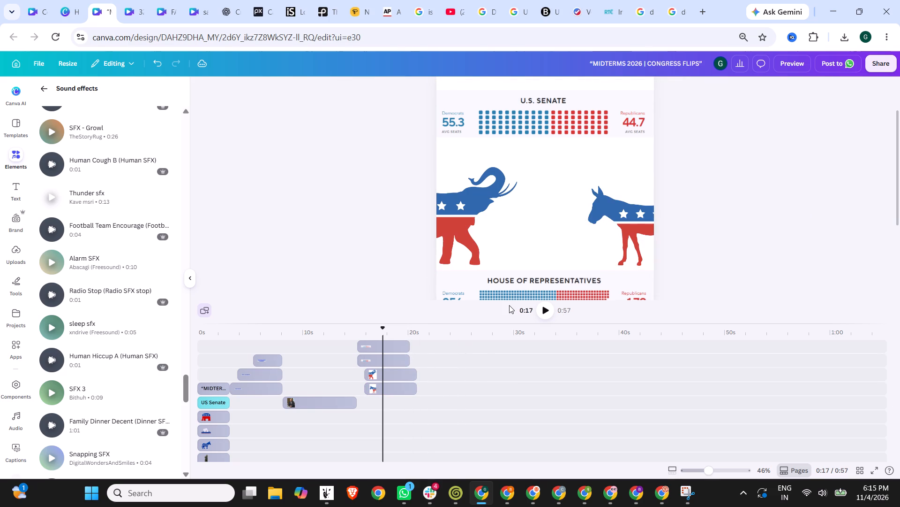
{"action": "left_click", "coordinate": [479, 192]}
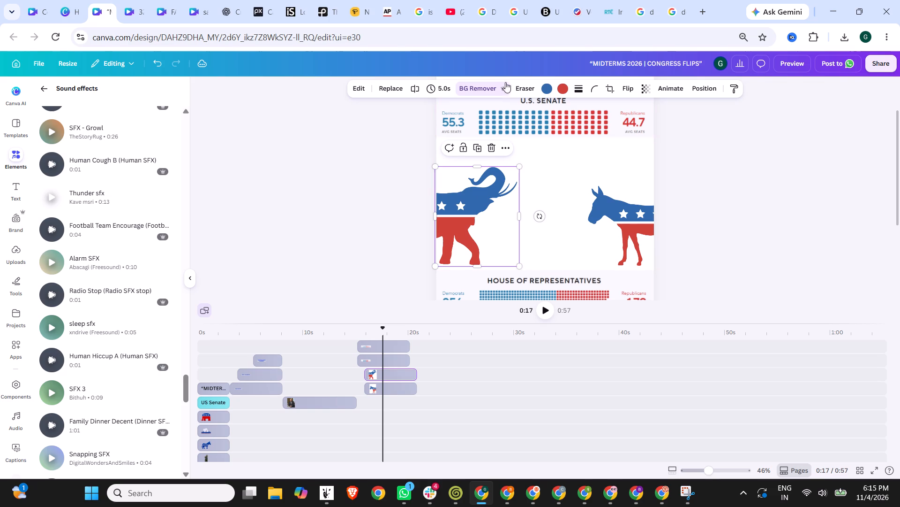
{"action": "left_click", "coordinate": [735, 219]}
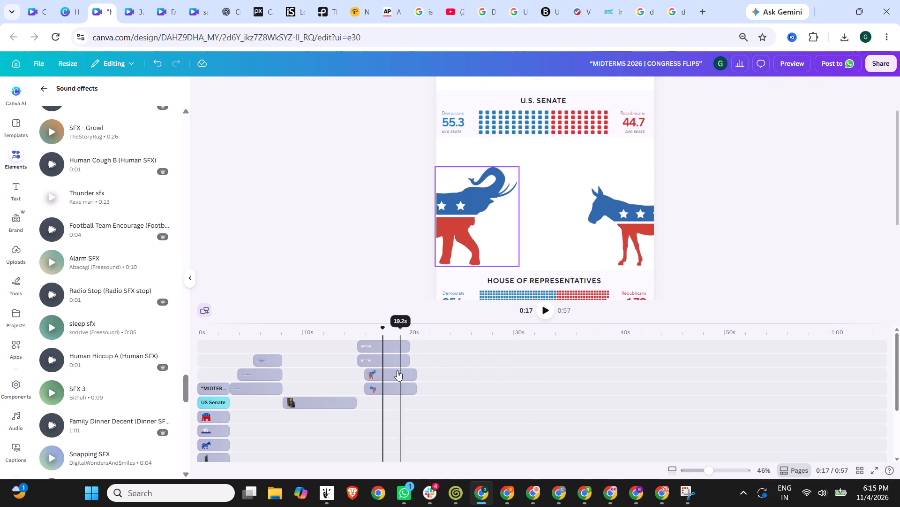
Align the elephant and donkey clips with the Senate and House chart clips, starting at about 15 seconds.
{"action": "left_click_drag", "start_coordinate": [392, 373], "coordinate": [389, 374]}
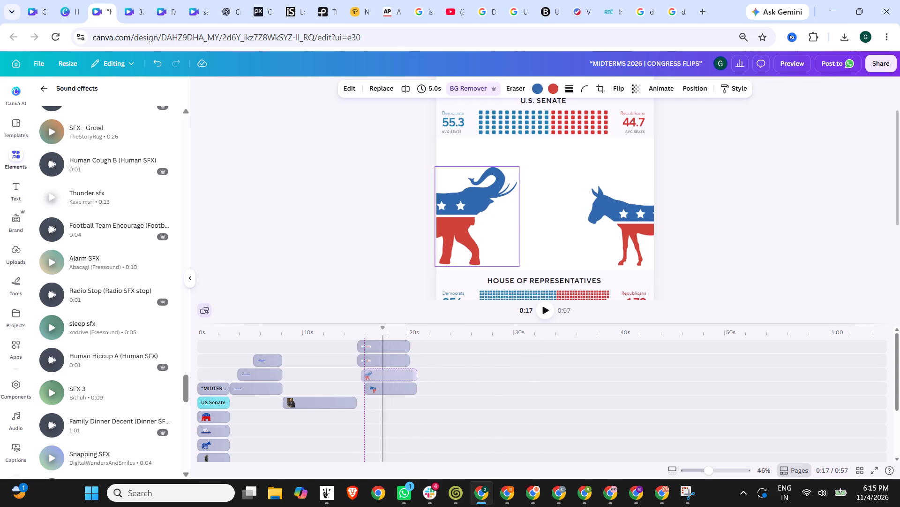
{"action": "left_click_drag", "start_coordinate": [389, 374], "coordinate": [384, 374]}
{"action": "left_click_drag", "start_coordinate": [392, 387], "coordinate": [386, 388]}
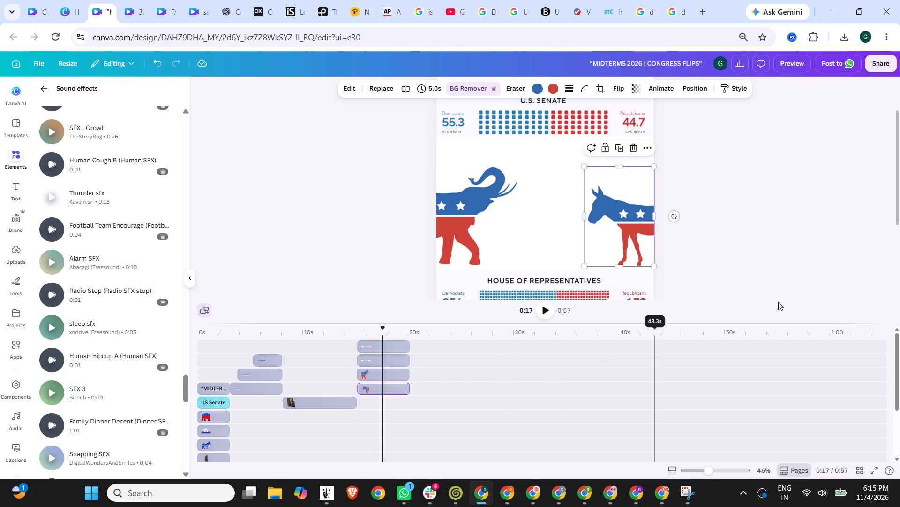
{"action": "left_click", "coordinate": [849, 244]}
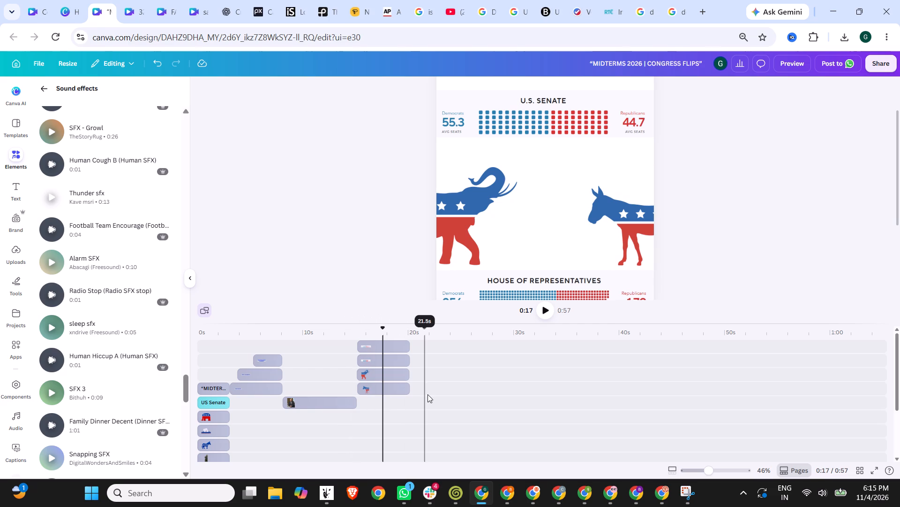
On the VoteHub page, find and copy the line "Last updated November 4, 2026 at 3:29 PM GMT+5:30" above the Senate headline.
{"action": "scroll", "coordinate": [730, 175], "scroll_direction": "up", "scroll_amount": 3}
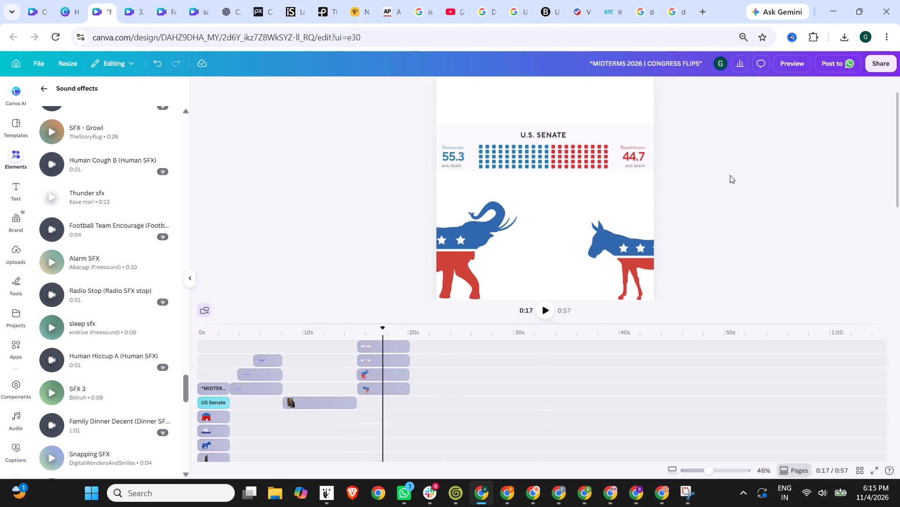
{"action": "scroll", "coordinate": [730, 175], "scroll_direction": "down", "scroll_amount": 3}
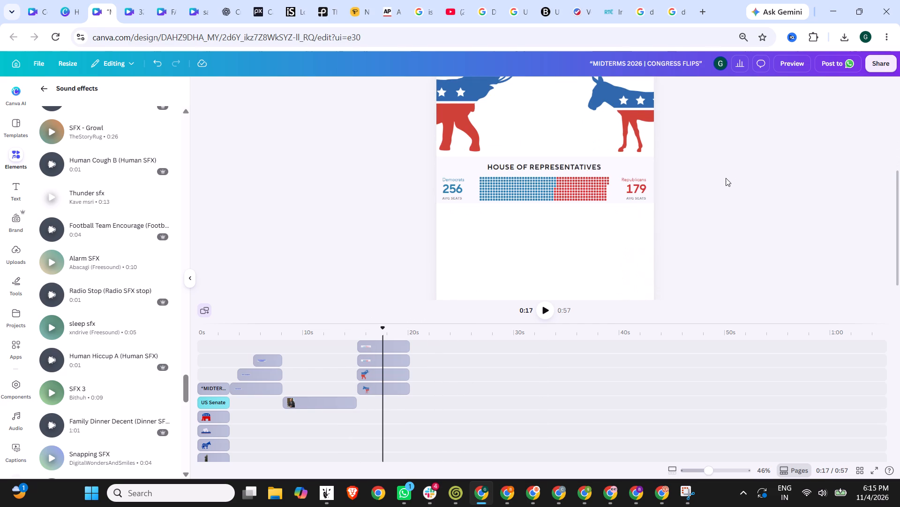
{"action": "left_click", "coordinate": [589, 0]}
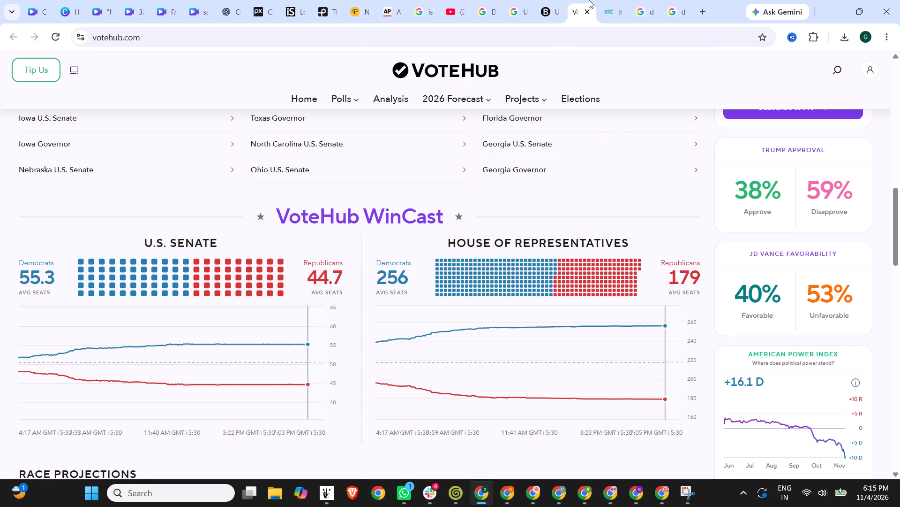
{"action": "scroll", "coordinate": [472, 239], "scroll_direction": "down", "scroll_amount": 6}
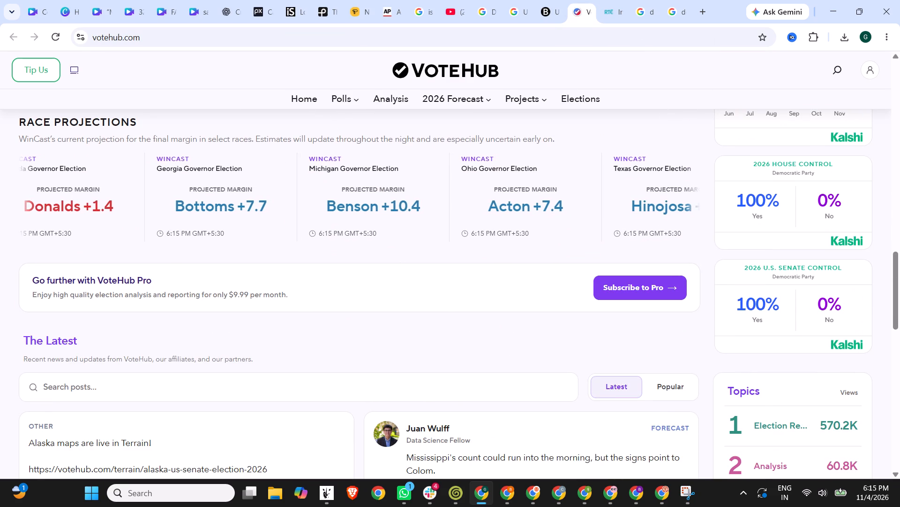
{"action": "scroll", "coordinate": [211, 314], "scroll_direction": "down", "scroll_amount": 7}
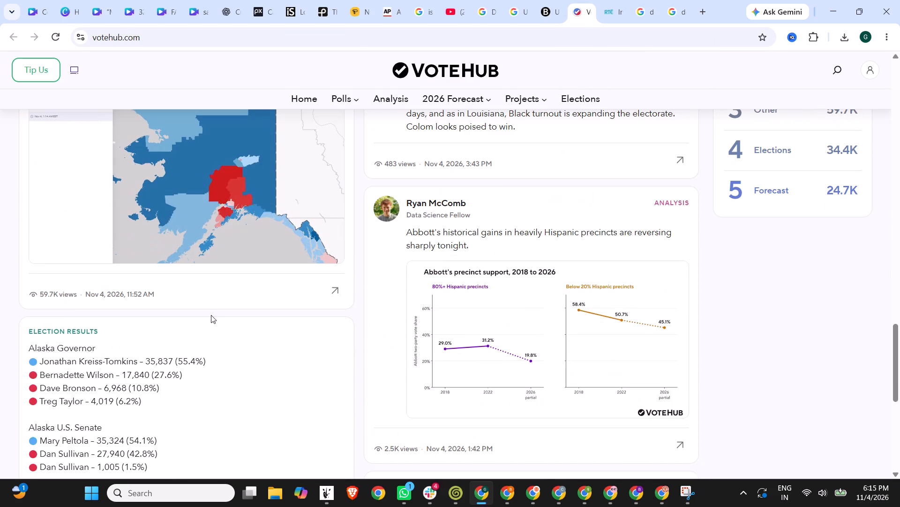
{"action": "scroll", "coordinate": [211, 315], "scroll_direction": "up", "scroll_amount": 3}
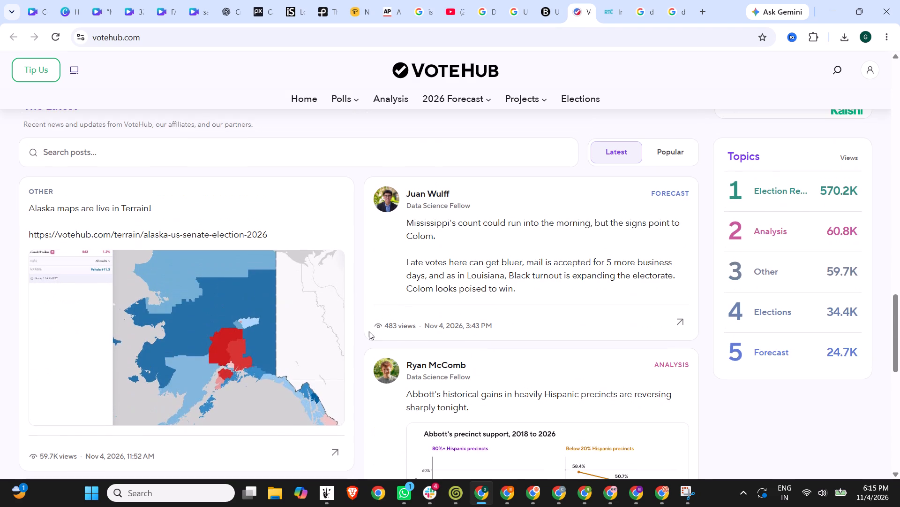
{"action": "scroll", "coordinate": [363, 337], "scroll_direction": "up", "scroll_amount": 17}
{"action": "scroll", "coordinate": [363, 337], "scroll_direction": "down", "scroll_amount": 1}
{"action": "scroll", "coordinate": [363, 337], "scroll_direction": "up", "scroll_amount": 2}
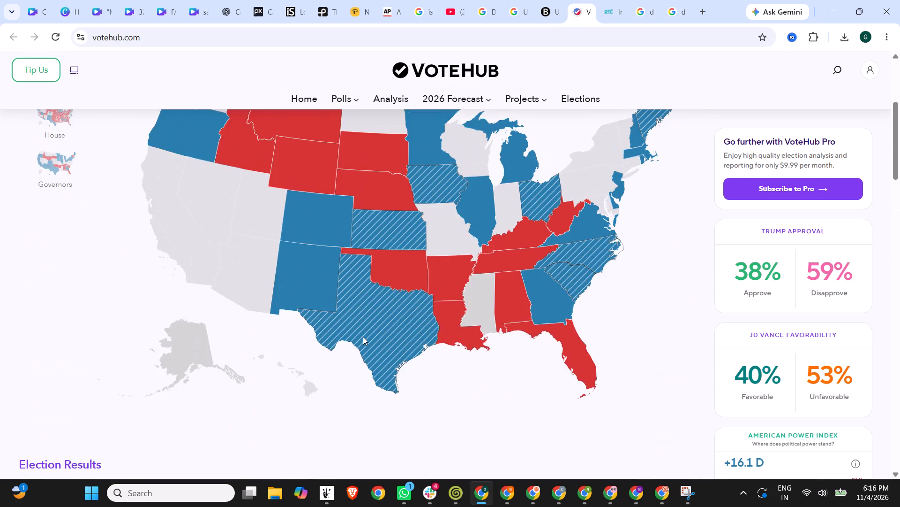
{"action": "scroll", "coordinate": [363, 337], "scroll_direction": "up", "scroll_amount": 6}
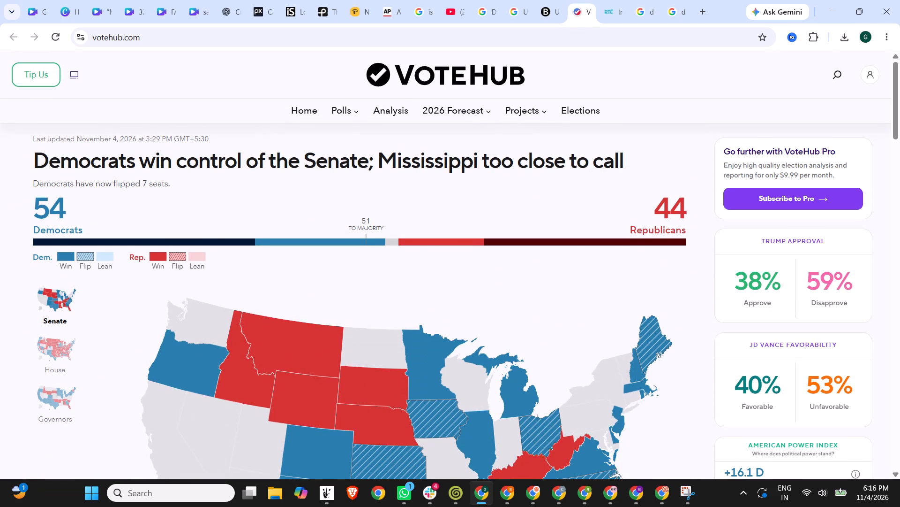
{"action": "left_click_drag", "start_coordinate": [225, 139], "coordinate": [81, 139]}
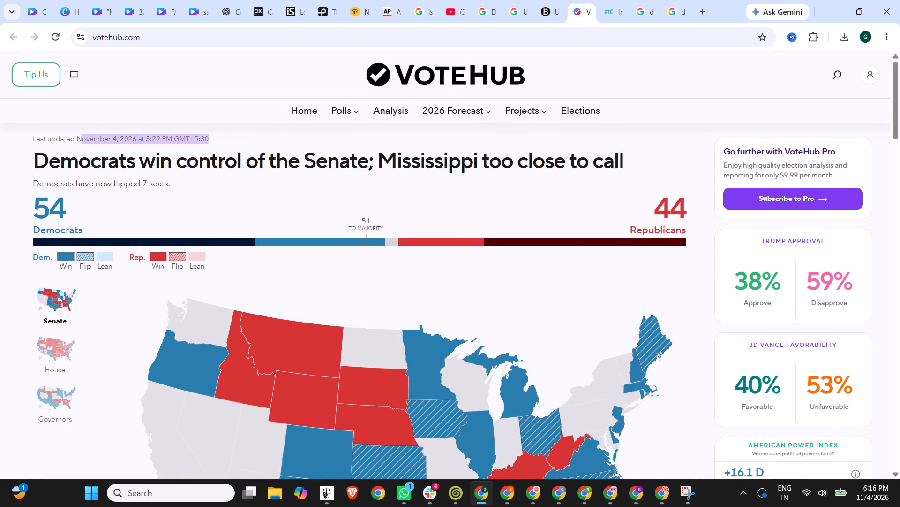
{"action": "left_click_drag", "start_coordinate": [81, 139], "coordinate": [36, 139]}
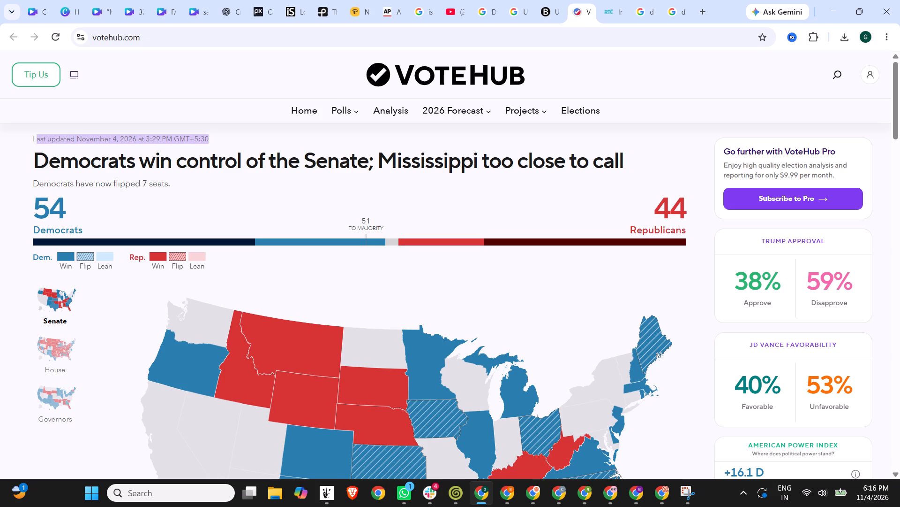
{"action": "left_click_drag", "start_coordinate": [36, 139], "coordinate": [30, 139]}
{"action": "key", "text": "ctrl+v"}
{"action": "key", "text": "ctrl+c"}
In Canva, add a text box centred just beneath the House chart and paste the copied last-updated line into it.
{"action": "left_click", "coordinate": [106, 0]}
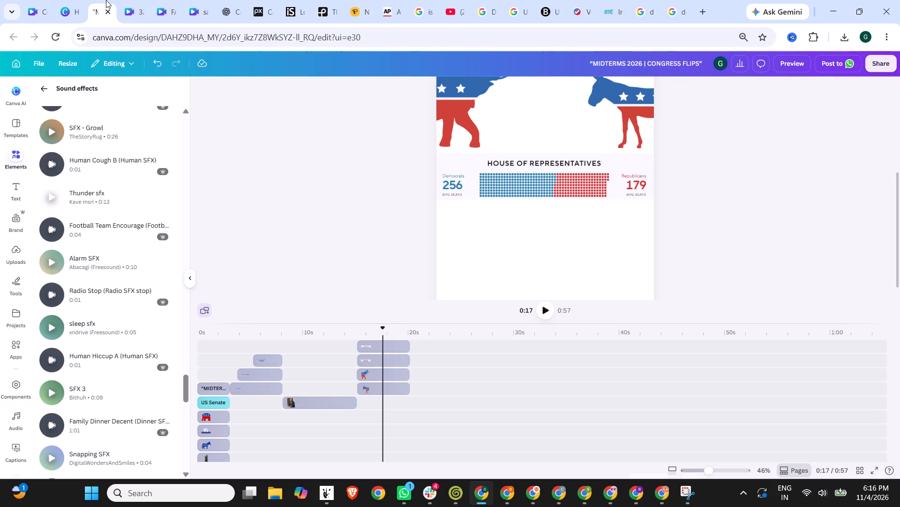
{"action": "scroll", "coordinate": [700, 224], "scroll_direction": "up", "scroll_amount": 3}
{"action": "scroll", "coordinate": [700, 224], "scroll_direction": "down", "scroll_amount": 2}
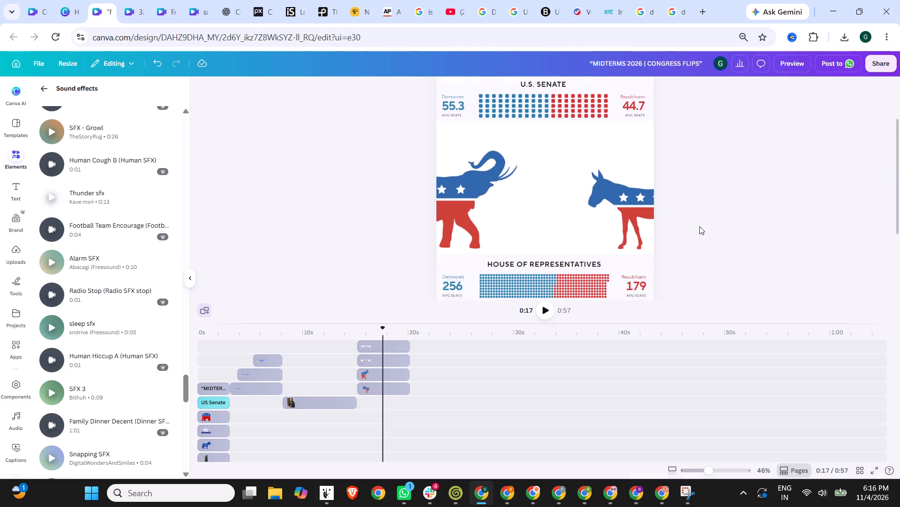
{"action": "scroll", "coordinate": [699, 226], "scroll_direction": "down", "scroll_amount": 1}
{"action": "left_click", "coordinate": [23, 192]}
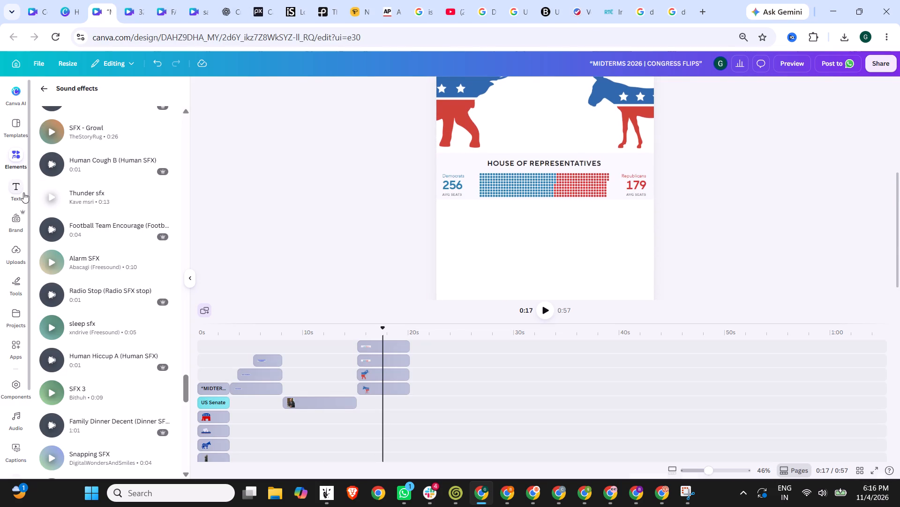
{"action": "left_click", "coordinate": [95, 125]}
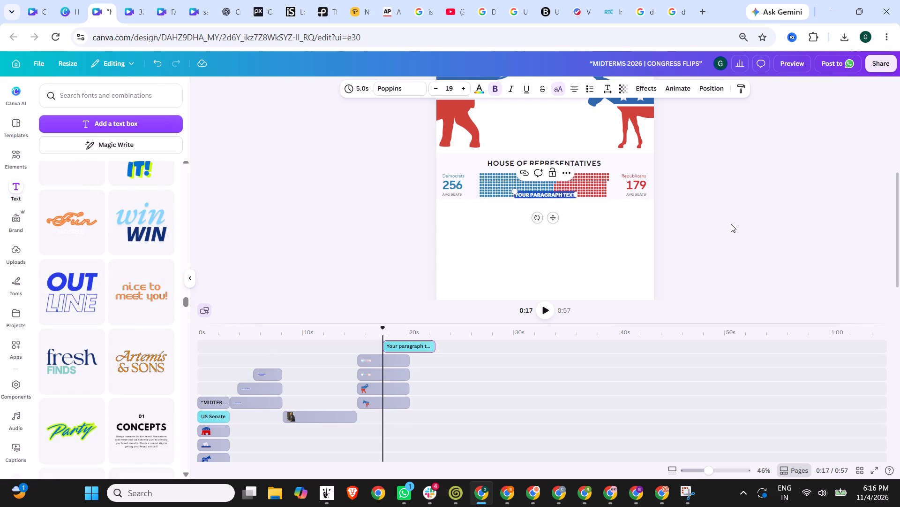
{"action": "left_click", "coordinate": [731, 224]}
{"action": "left_click_drag", "start_coordinate": [559, 194], "coordinate": [556, 206]}
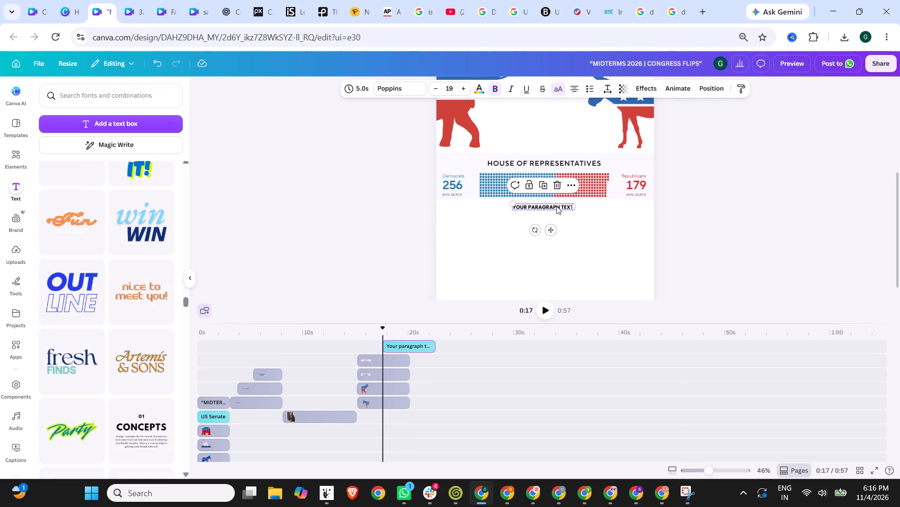
{"action": "double_click", "coordinate": [556, 207]}
{"action": "key", "text": "ctrl+v"}
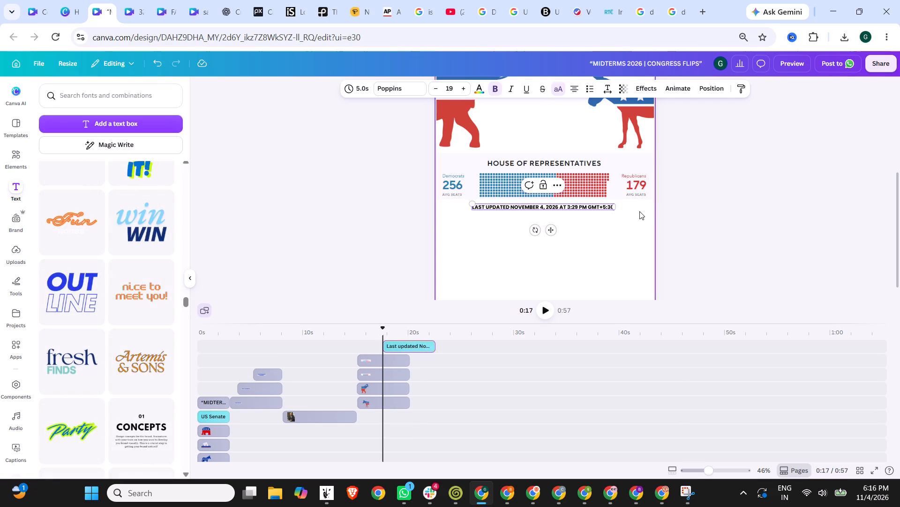
Remove the bold from the last-updated note and reduce its font size to 15.
{"action": "key", "text": "ctrl+a"}
{"action": "left_click", "coordinate": [494, 90]}
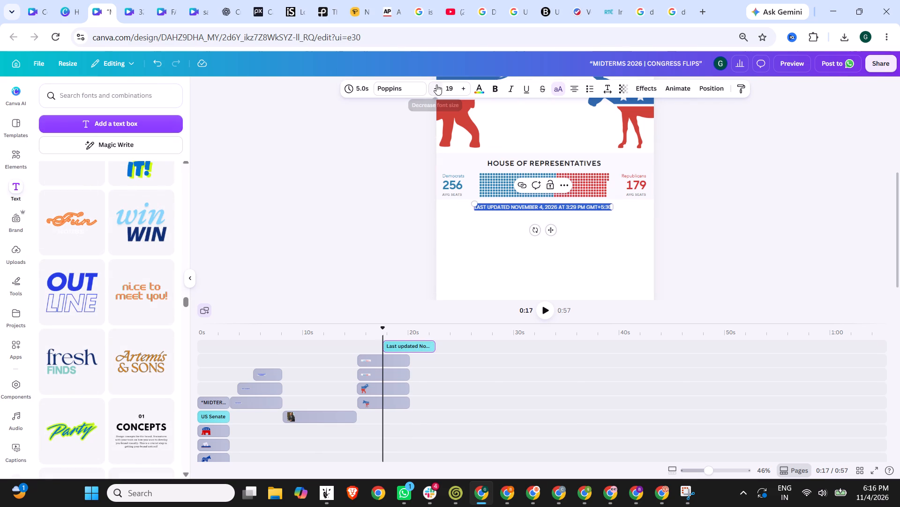
{"action": "triple_click", "coordinate": [436, 84]}
{"action": "left_click", "coordinate": [436, 84]}
{"action": "left_click", "coordinate": [755, 244]}
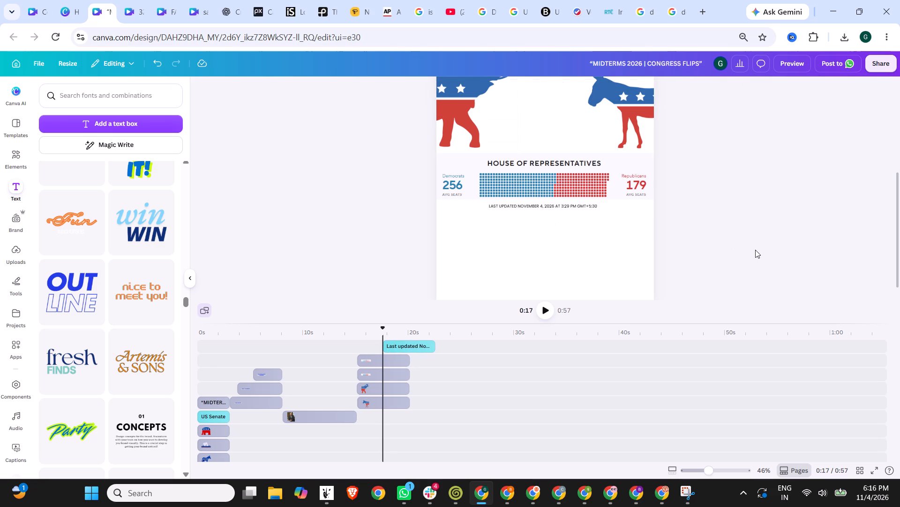
{"action": "left_click", "coordinate": [755, 250]}
Apply the Pan animation to the elephant picture.
{"action": "scroll", "coordinate": [751, 199], "scroll_direction": "up", "scroll_amount": 3}
{"action": "scroll", "coordinate": [751, 199], "scroll_direction": "down", "scroll_amount": 2}
{"action": "left_click", "coordinate": [450, 159]}
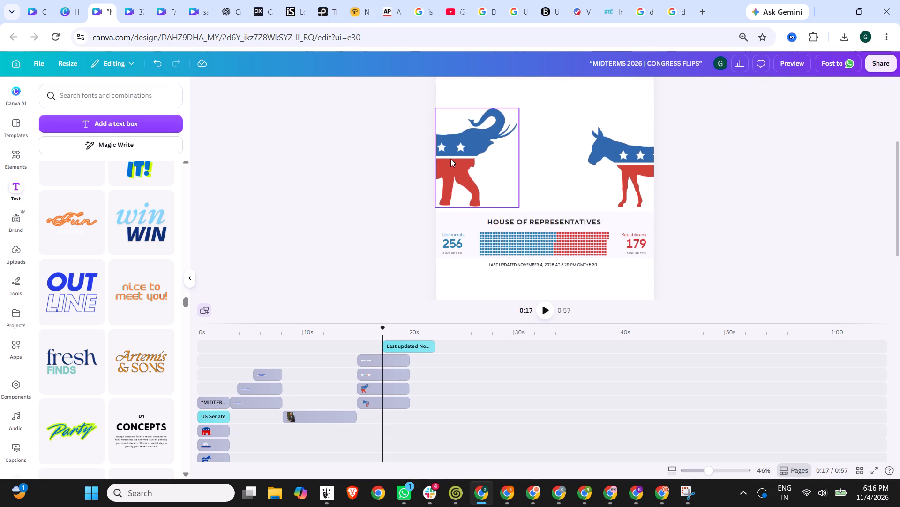
{"action": "left_click", "coordinate": [660, 86]}
{"action": "scroll", "coordinate": [26, 322], "scroll_direction": "down", "scroll_amount": 3}
{"action": "scroll", "coordinate": [106, 323], "scroll_direction": "down", "scroll_amount": 4}
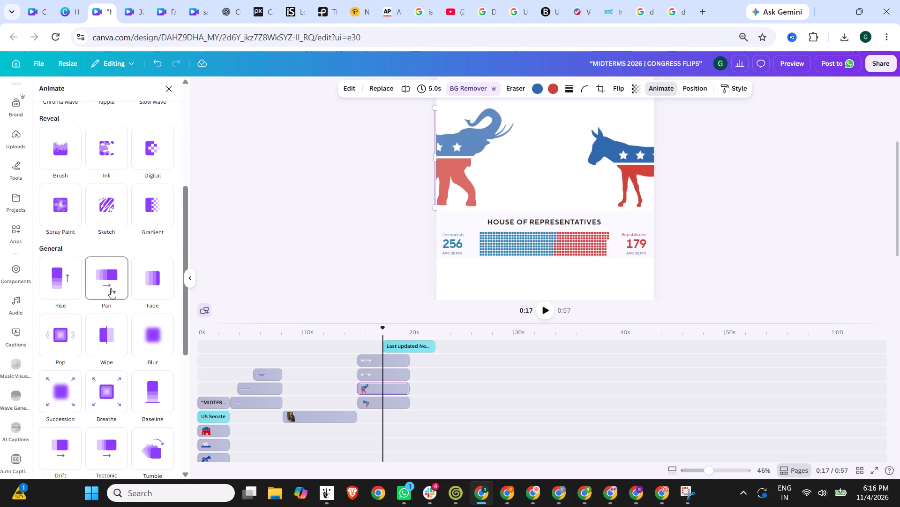
{"action": "left_click", "coordinate": [111, 288]}
Apply the Pan animation to the donkey picture with its direction set to leftward.
{"action": "left_click", "coordinate": [638, 154]}
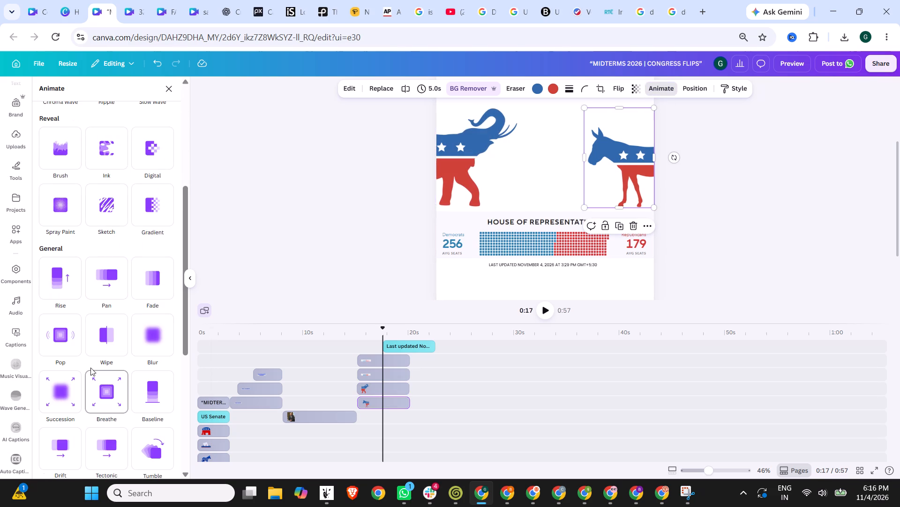
{"action": "left_click", "coordinate": [116, 287]}
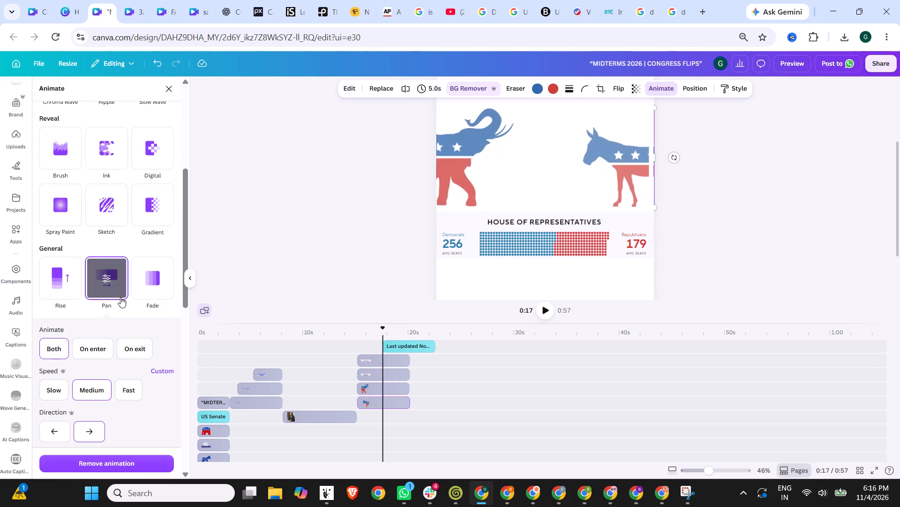
{"action": "left_click", "coordinate": [56, 429]}
{"action": "left_click", "coordinate": [776, 218]}
Apply the Digital reveal animation to the U.S. Senate chart.
{"action": "left_click", "coordinate": [517, 253]}
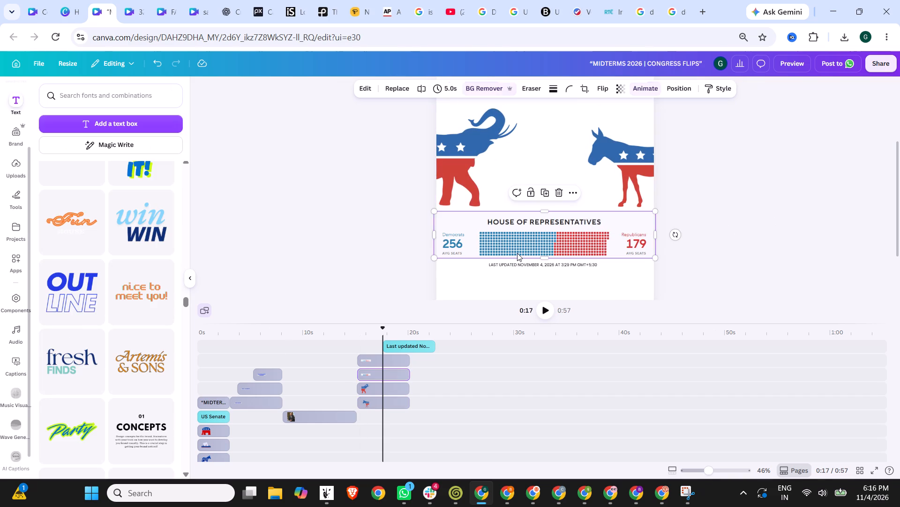
{"action": "scroll", "coordinate": [738, 212], "scroll_direction": "up", "scroll_amount": 2}
{"action": "left_click", "coordinate": [532, 174]}
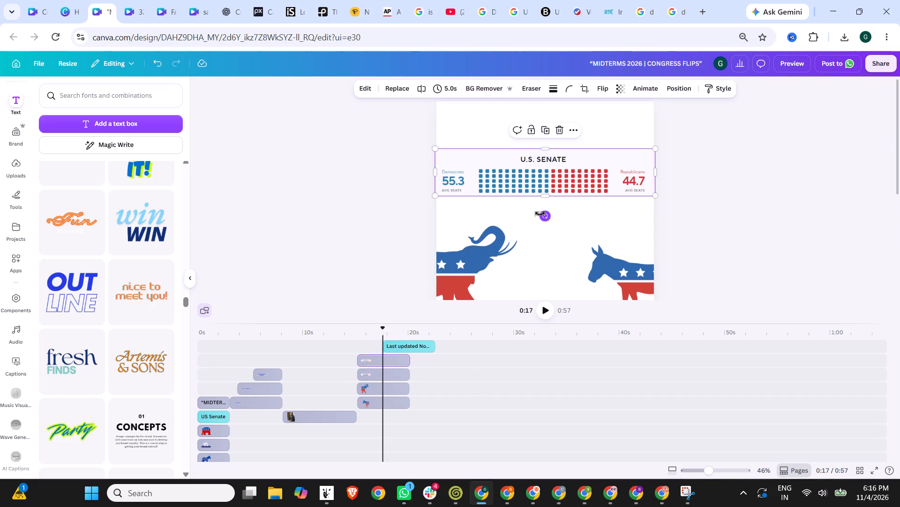
{"action": "left_click", "coordinate": [652, 89]}
{"action": "scroll", "coordinate": [88, 317], "scroll_direction": "down", "scroll_amount": 2}
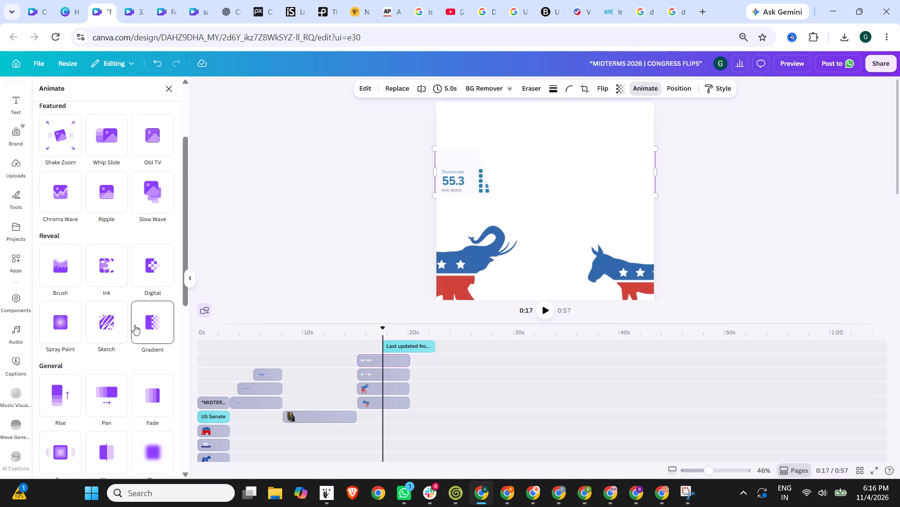
{"action": "left_click", "coordinate": [140, 270]}
Browse the animation effects for the House of Representatives chart and apply the Digital reveal to it.
{"action": "scroll", "coordinate": [691, 260], "scroll_direction": "down", "scroll_amount": 2}
{"action": "left_click", "coordinate": [507, 261]}
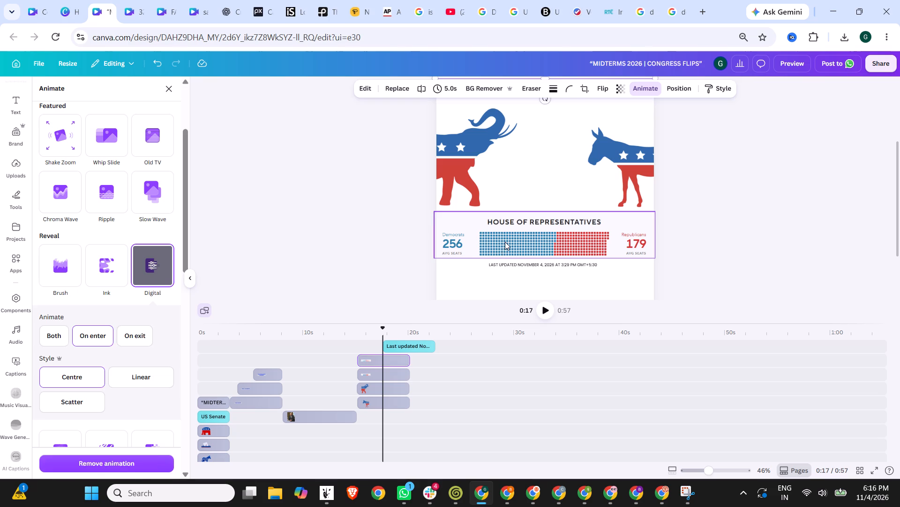
{"action": "left_click", "coordinate": [505, 242]}
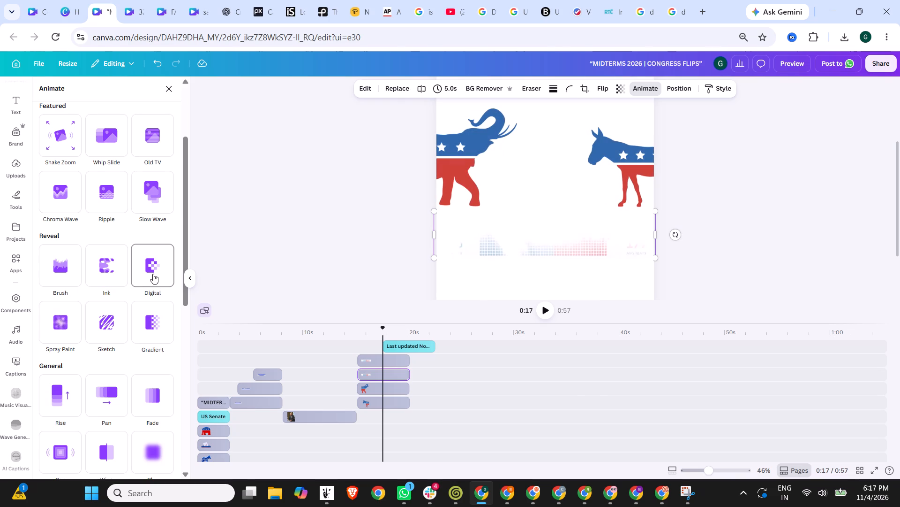
{"action": "scroll", "coordinate": [153, 274], "scroll_direction": "down", "scroll_amount": 4}
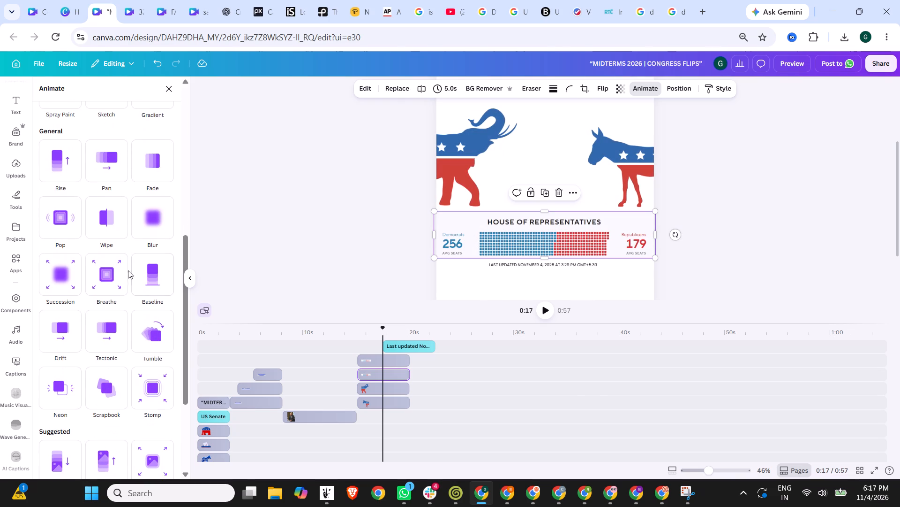
{"action": "scroll", "coordinate": [114, 270], "scroll_direction": "down", "scroll_amount": 2}
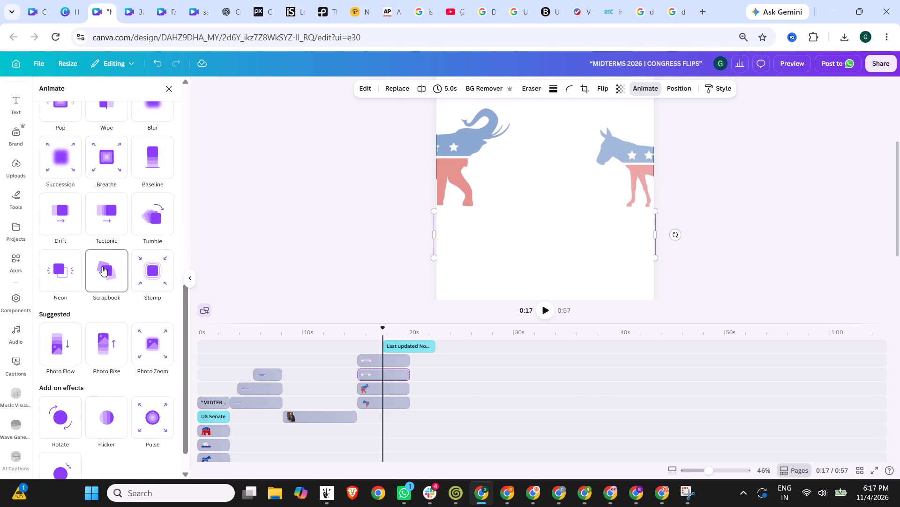
{"action": "scroll", "coordinate": [148, 271], "scroll_direction": "up", "scroll_amount": 3}
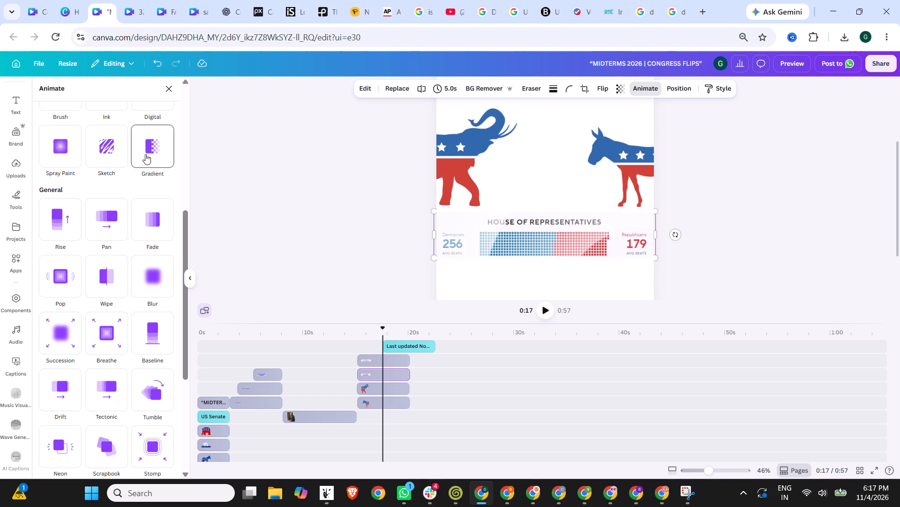
{"action": "scroll", "coordinate": [145, 154], "scroll_direction": "up", "scroll_amount": 1}
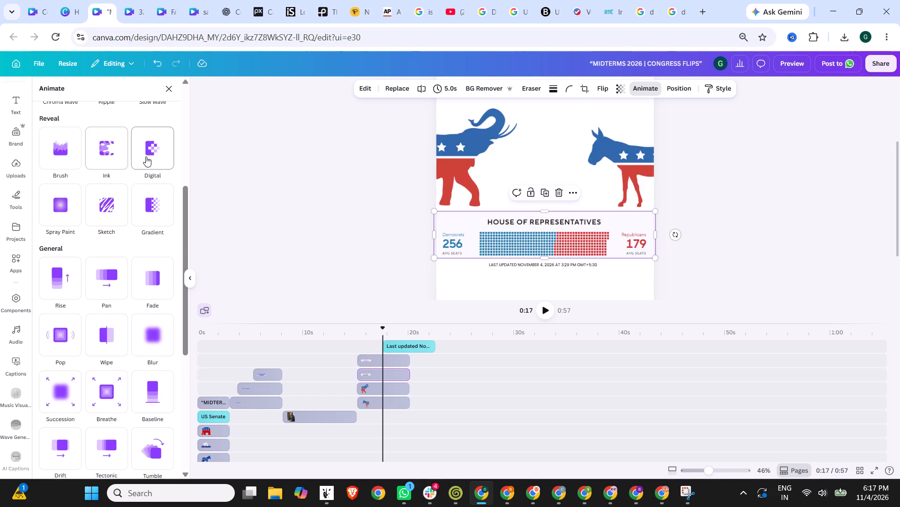
{"action": "left_click", "coordinate": [146, 156]}
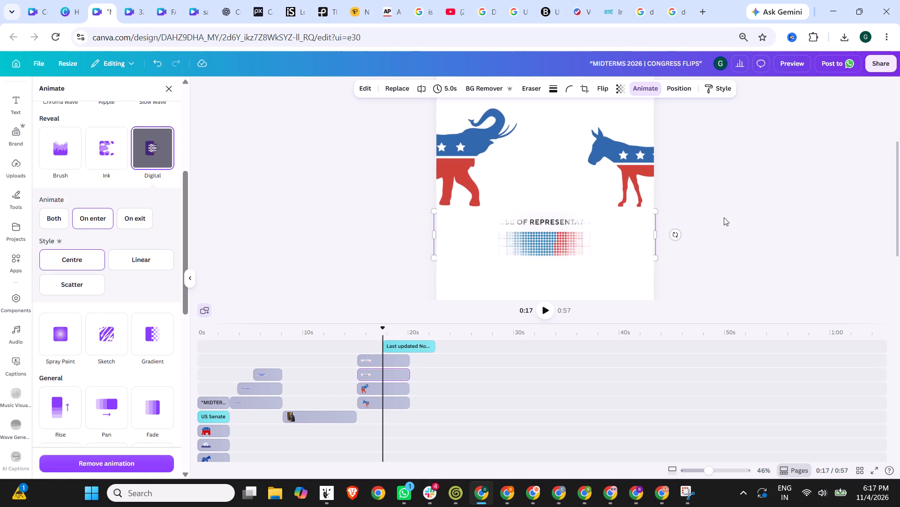
{"action": "left_click", "coordinate": [728, 217]}
{"action": "left_click", "coordinate": [728, 217]}
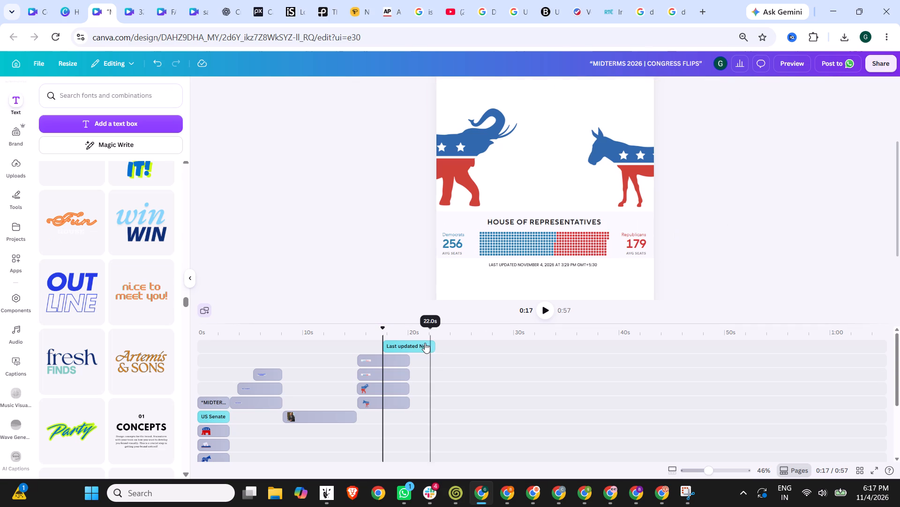
Move the last-updated note's clip earlier and trim its end to match the chart clips at about 20 seconds.
{"action": "left_click_drag", "start_coordinate": [414, 344], "coordinate": [404, 342]}
{"action": "left_click_drag", "start_coordinate": [422, 346], "coordinate": [408, 345]}
{"action": "left_click", "coordinate": [387, 214]}
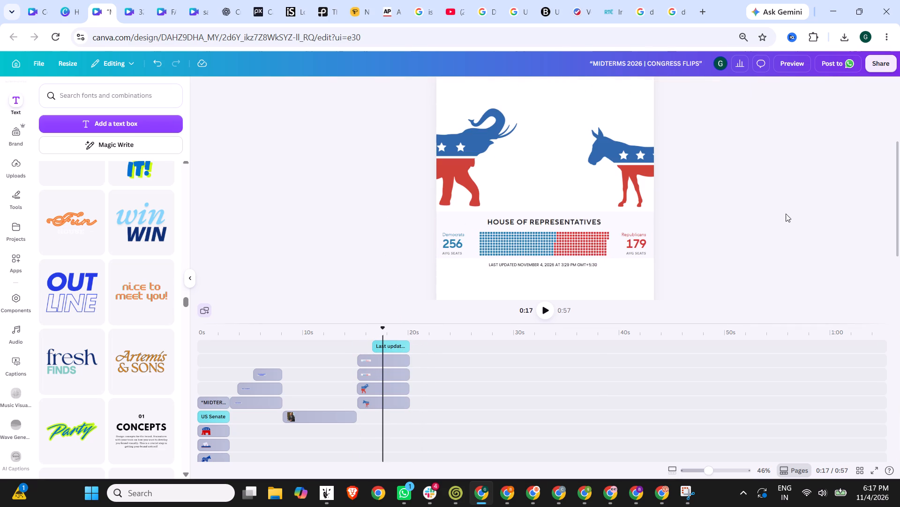
Play the video from about 12 seconds to check the animated seat charts, animals and last-updated note.
{"action": "scroll", "coordinate": [786, 214], "scroll_direction": "up", "scroll_amount": 4}
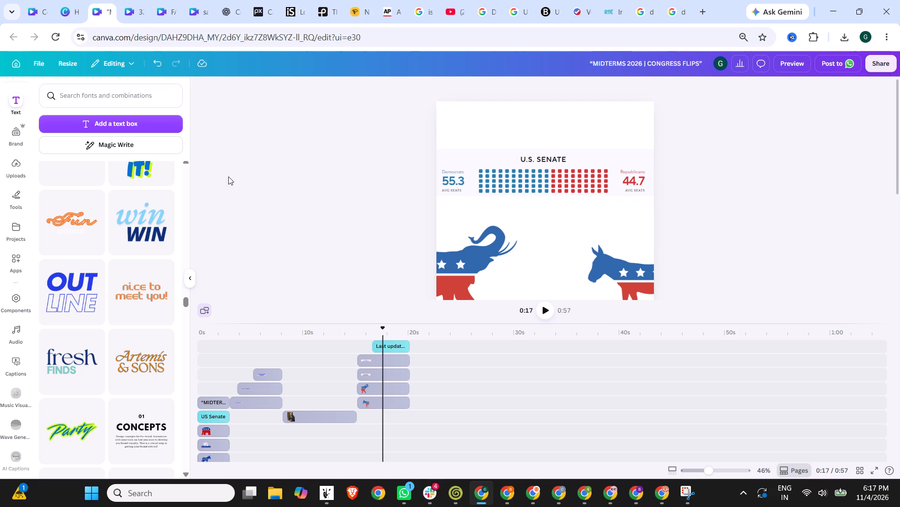
{"action": "scroll", "coordinate": [224, 194], "scroll_direction": "down", "scroll_amount": 4}
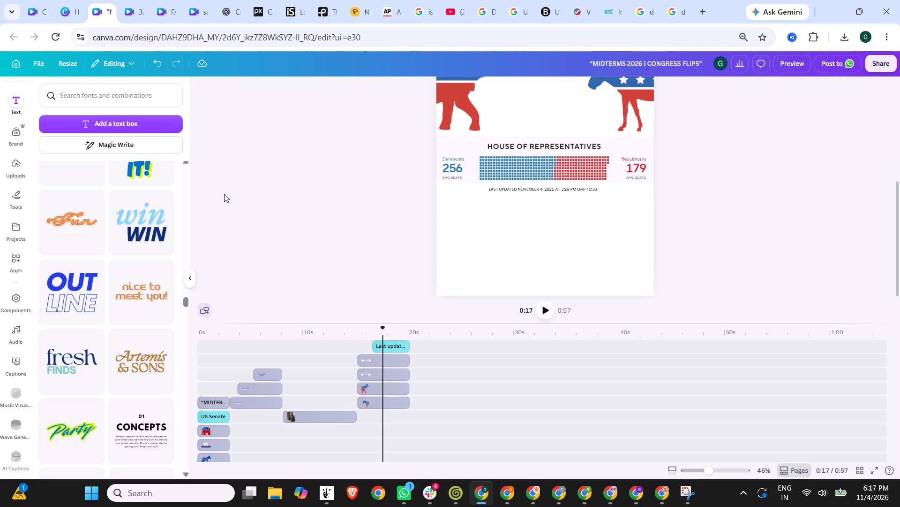
{"action": "left_click", "coordinate": [335, 332]}
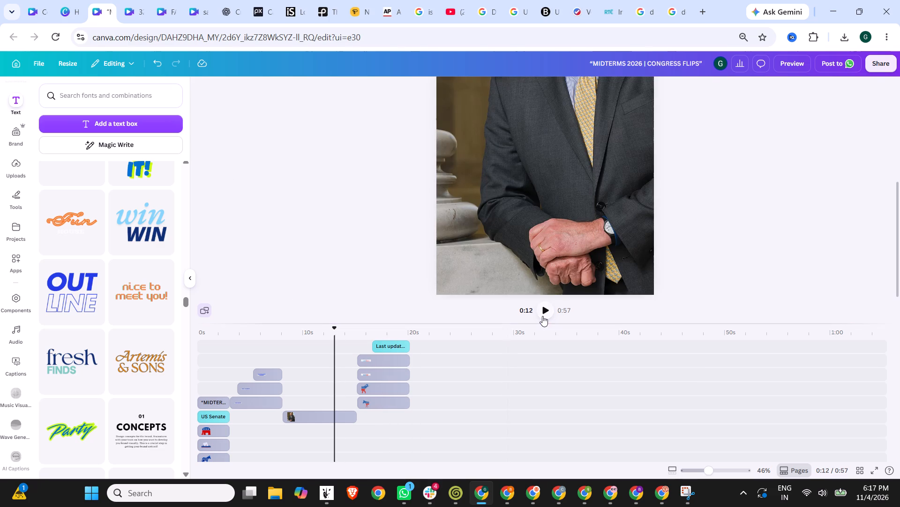
{"action": "left_click", "coordinate": [542, 316]}
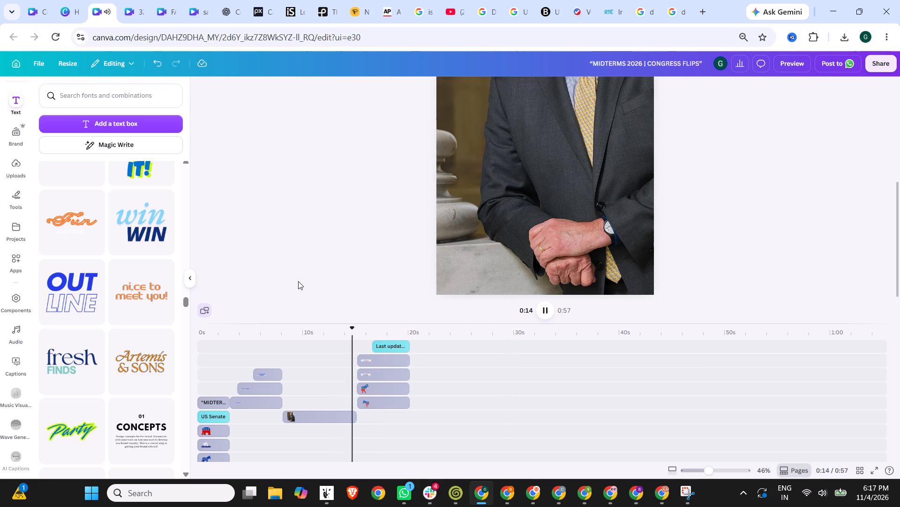
{"action": "scroll", "coordinate": [793, 246], "scroll_direction": "up", "scroll_amount": 2}
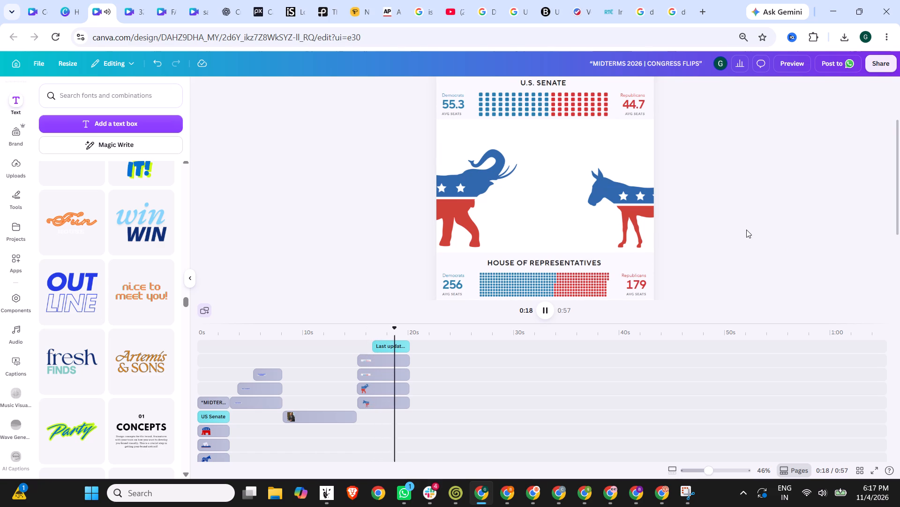
{"action": "scroll", "coordinate": [746, 230], "scroll_direction": "down", "scroll_amount": 2}
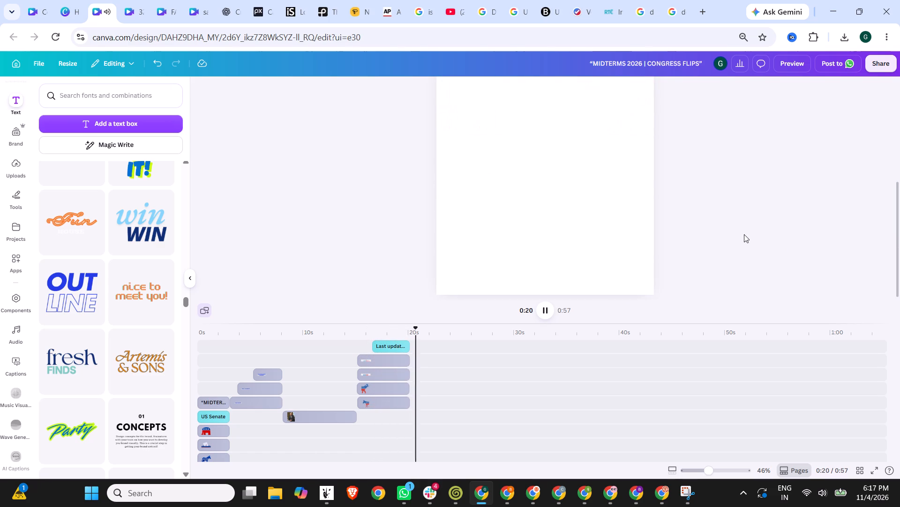
{"action": "left_click", "coordinate": [414, 335]}
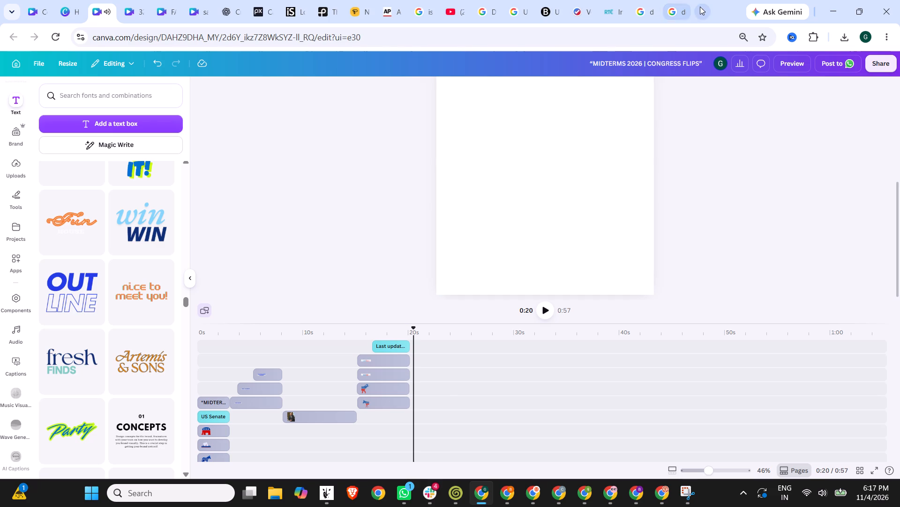
Extend the ends of the last-updated note, both seat chart clips and both animal clips slightly past 20 seconds, making the animals 5.4 s long.
{"action": "left_click", "coordinate": [405, 343]}
{"action": "left_click_drag", "start_coordinate": [407, 345], "coordinate": [412, 345]}
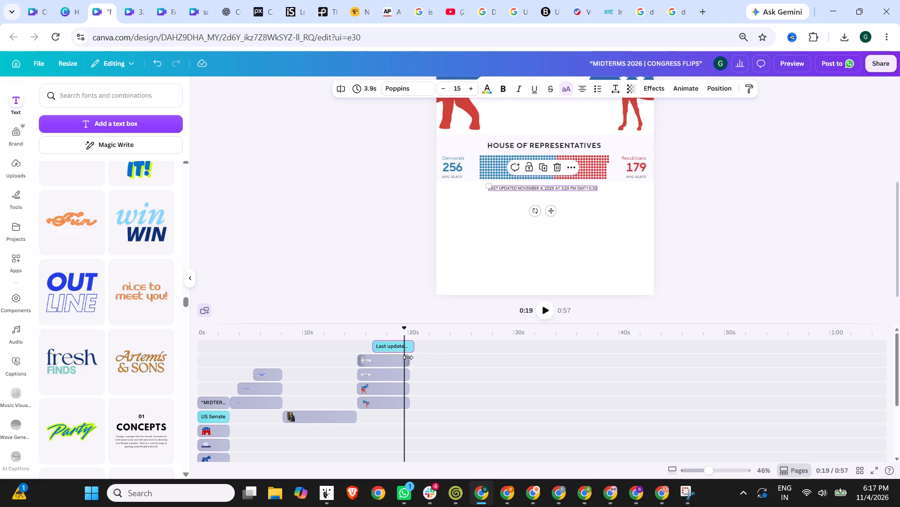
{"action": "left_click_drag", "start_coordinate": [408, 357], "coordinate": [412, 358]}
{"action": "left_click_drag", "start_coordinate": [407, 378], "coordinate": [411, 377]}
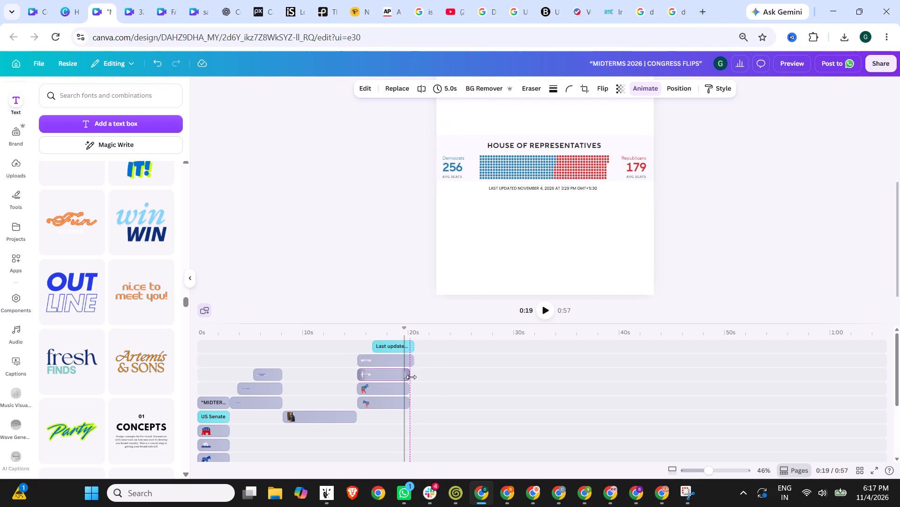
{"action": "left_click_drag", "start_coordinate": [411, 377], "coordinate": [412, 377]}
{"action": "left_click_drag", "start_coordinate": [408, 389], "coordinate": [413, 389]}
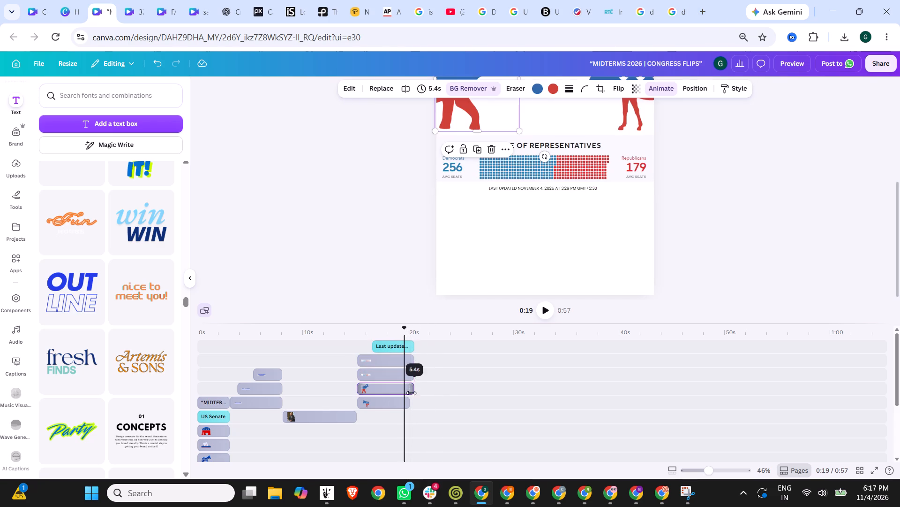
{"action": "left_click_drag", "start_coordinate": [408, 403], "coordinate": [413, 403]}
Switch to Google Images and search for "President trump".
{"action": "left_click", "coordinate": [661, 0]}
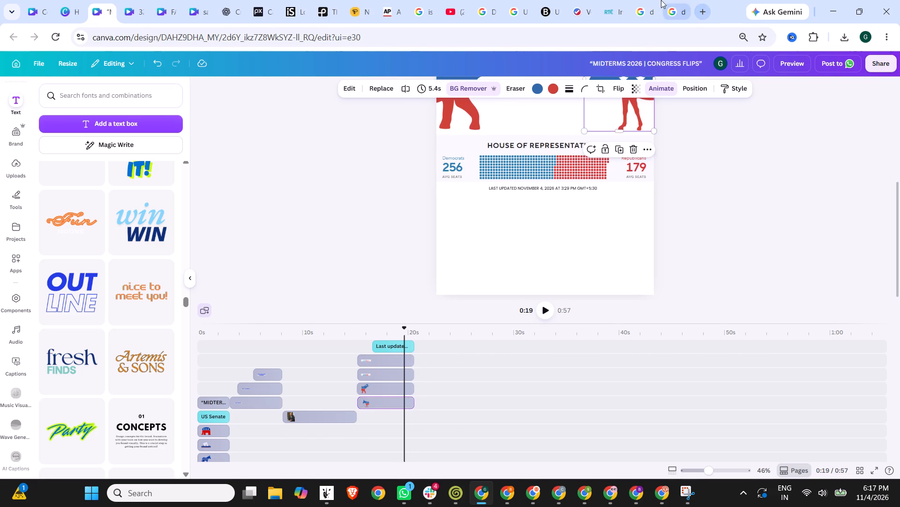
{"action": "left_click_drag", "start_coordinate": [245, 74], "coordinate": [0, 83]}
{"action": "type", "text": "President trump"}
{"action": "key", "text": "Return"}
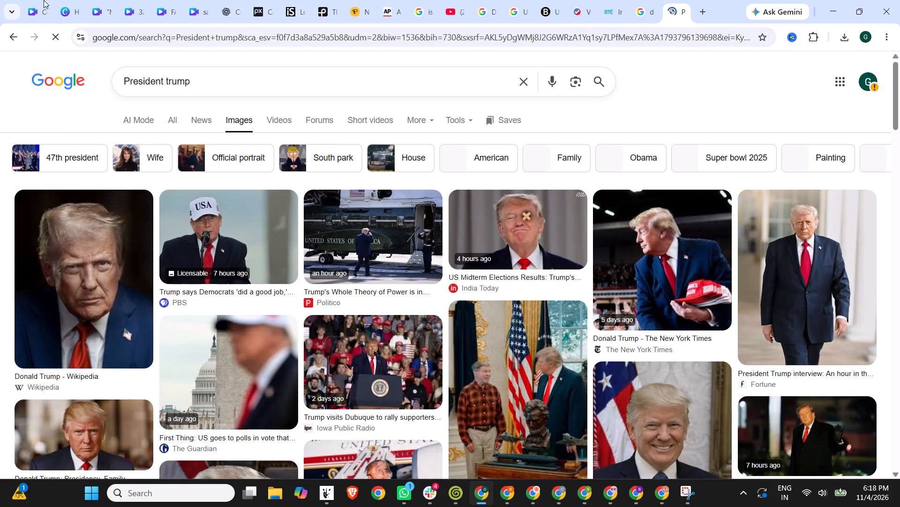
Return to the Canva design, search its elements for "trump" and browse the video results for usable footage.
{"action": "left_click", "coordinate": [94, 0]}
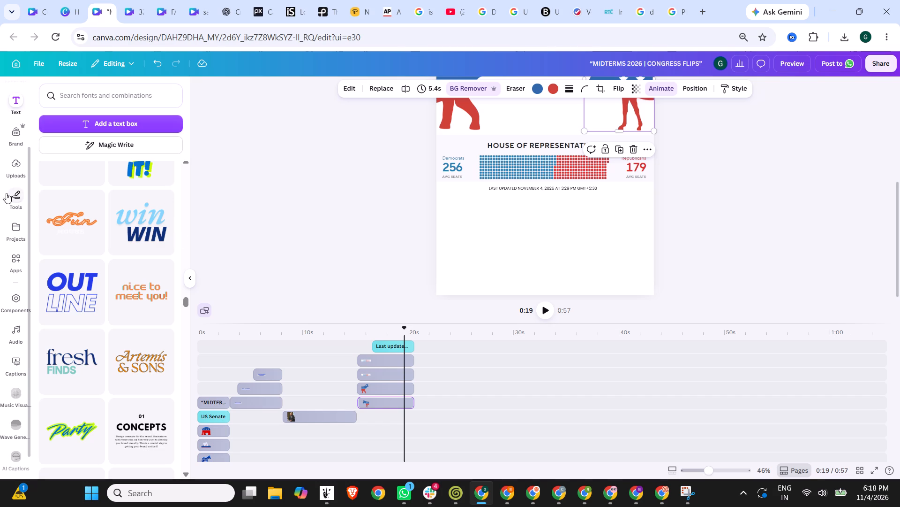
{"action": "left_click", "coordinate": [10, 172]}
{"action": "scroll", "coordinate": [10, 164], "scroll_direction": "up", "scroll_amount": 3}
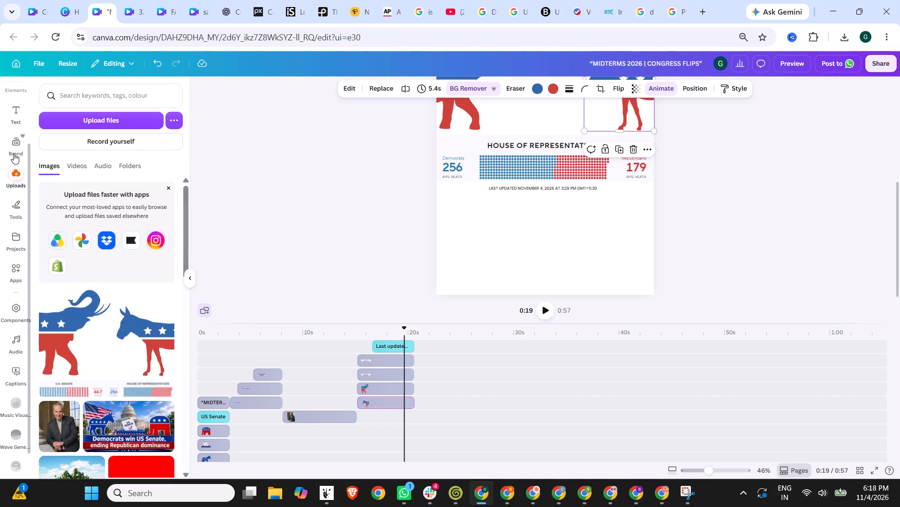
{"action": "left_click", "coordinate": [15, 164]}
{"action": "left_click", "coordinate": [88, 97]}
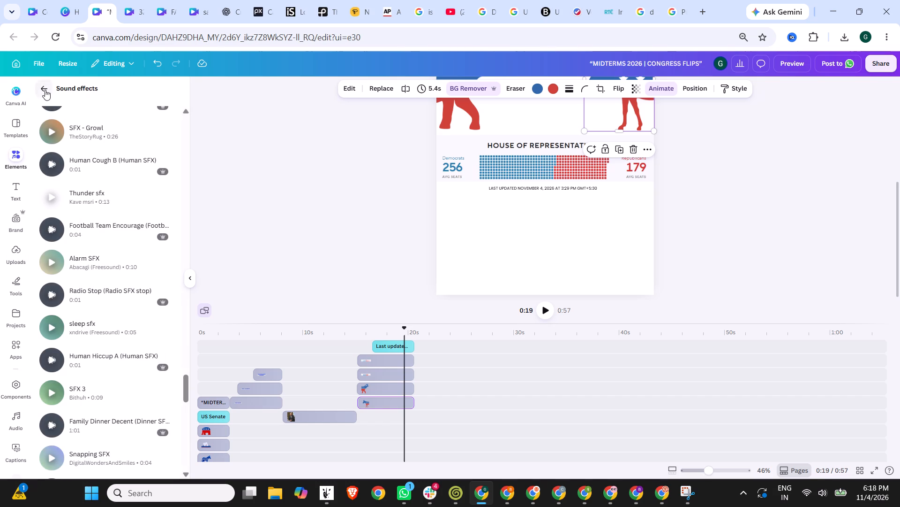
{"action": "left_click", "coordinate": [45, 90]}
{"action": "left_click", "coordinate": [90, 107]}
{"action": "type", "text": "trum"}
{"action": "left_click", "coordinate": [90, 107]}
{"action": "left_click", "coordinate": [39, 92]}
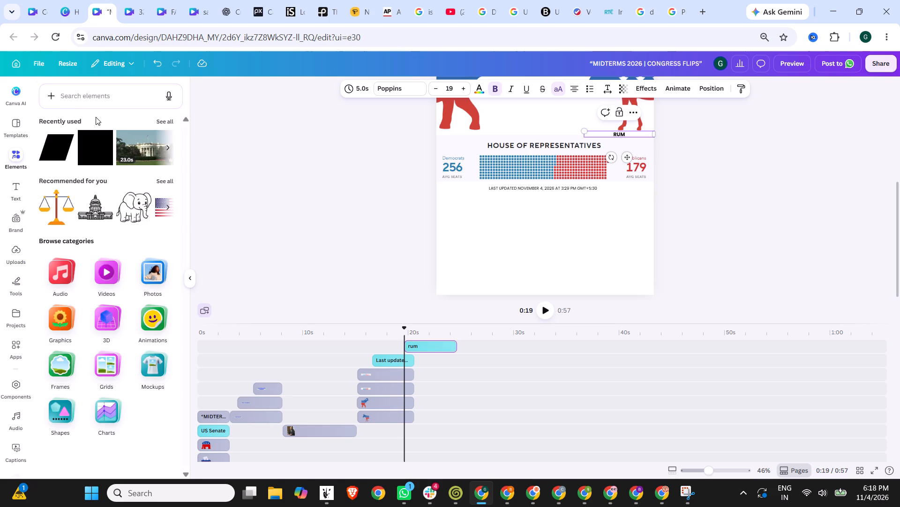
{"action": "left_click", "coordinate": [98, 96]}
{"action": "scroll", "coordinate": [82, 118], "scroll_direction": "up", "scroll_amount": 3}
{"action": "type", "text": "trum"}
{"action": "key", "text": "p"}
{"action": "key", "text": "Return"}
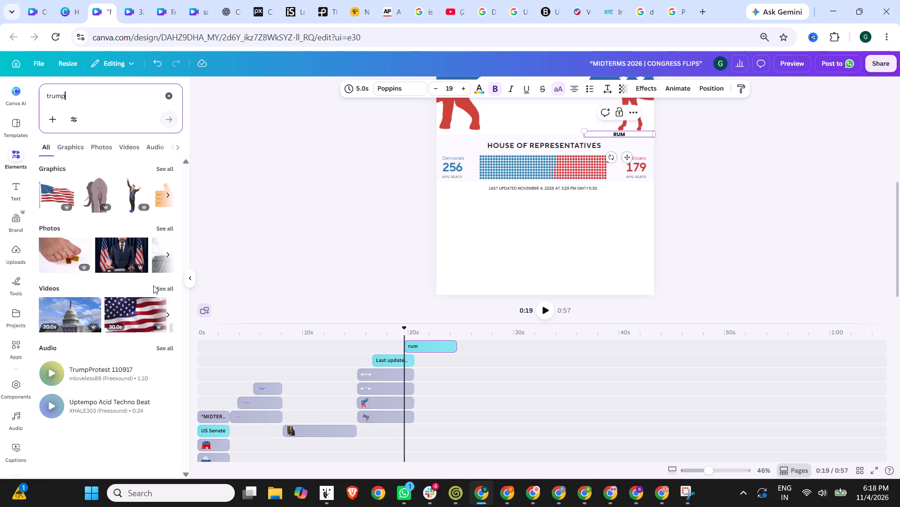
{"action": "left_click", "coordinate": [168, 286]}
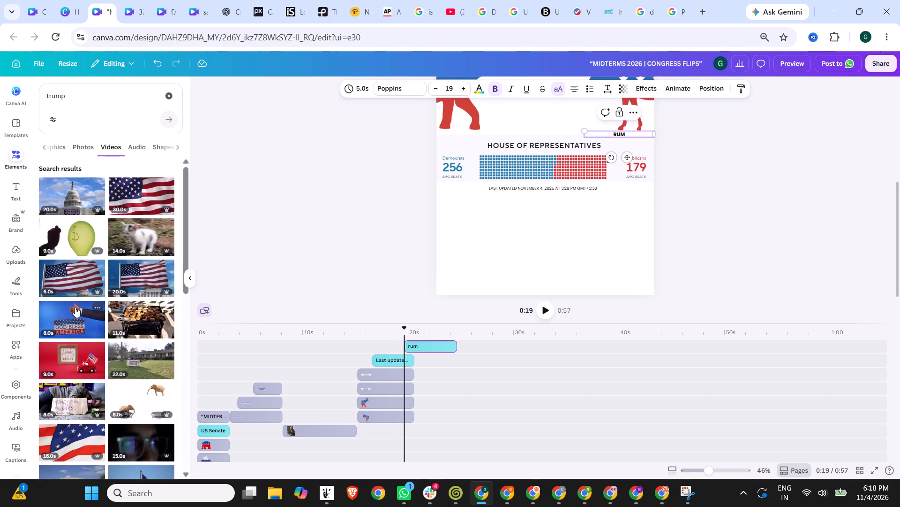
{"action": "scroll", "coordinate": [129, 267], "scroll_direction": "down", "scroll_amount": 2}
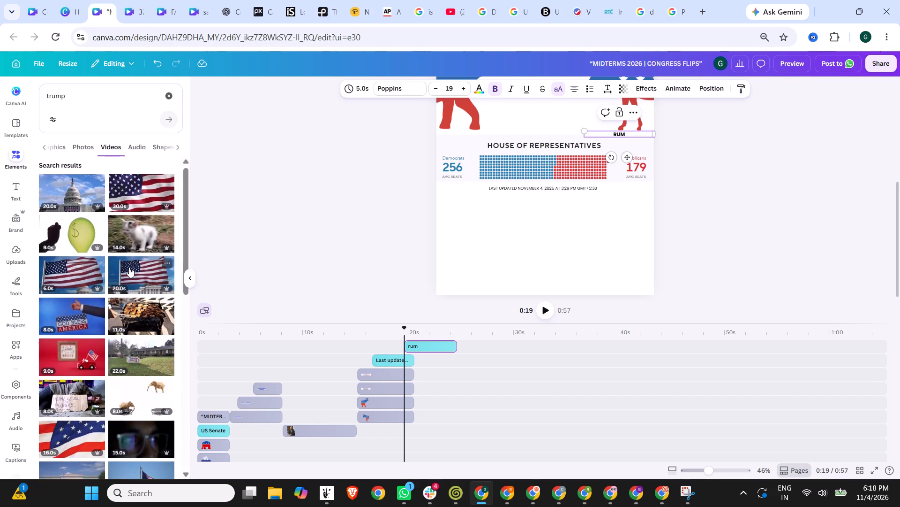
{"action": "scroll", "coordinate": [129, 267], "scroll_direction": "down", "scroll_amount": 3}
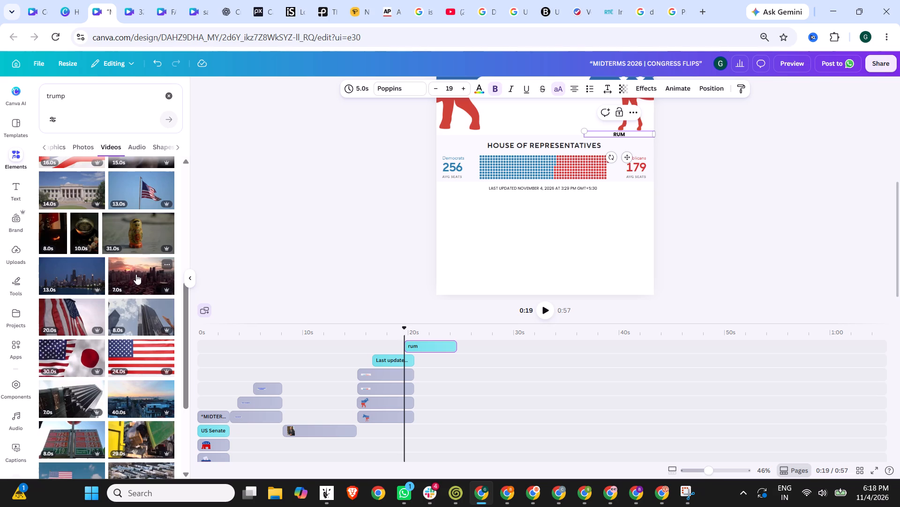
{"action": "left_click", "coordinate": [14, 161]}
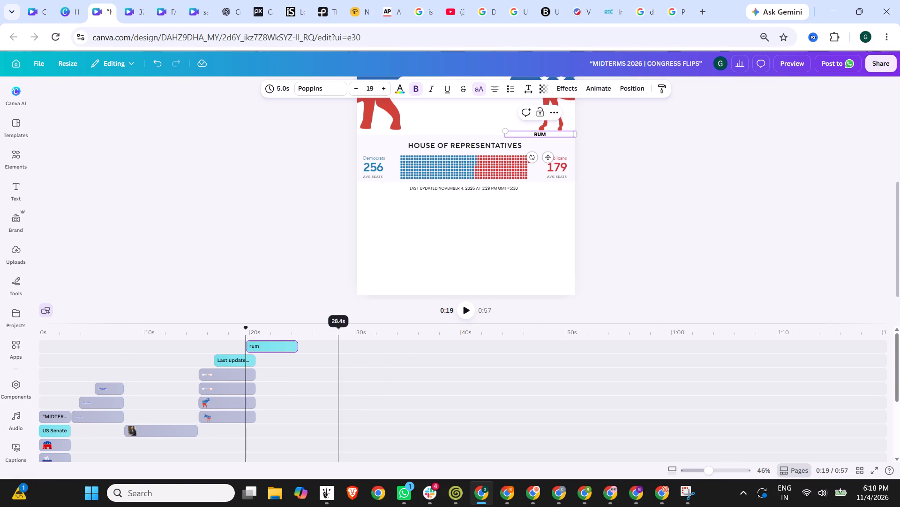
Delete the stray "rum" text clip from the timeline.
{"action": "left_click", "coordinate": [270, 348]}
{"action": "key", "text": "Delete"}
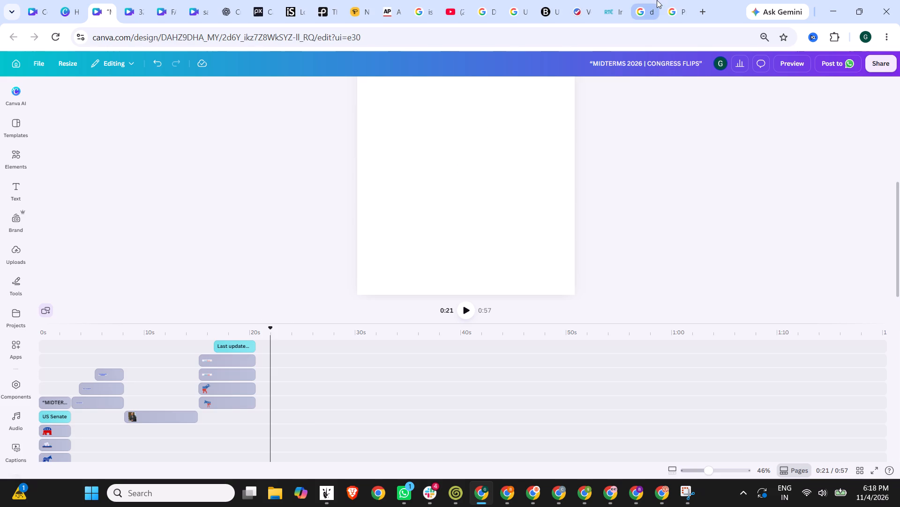
Copy Fortune's full-length photo of President Trump from Google Images and paste it into the Canva video at about 21 seconds.
{"action": "left_click", "coordinate": [675, 0]}
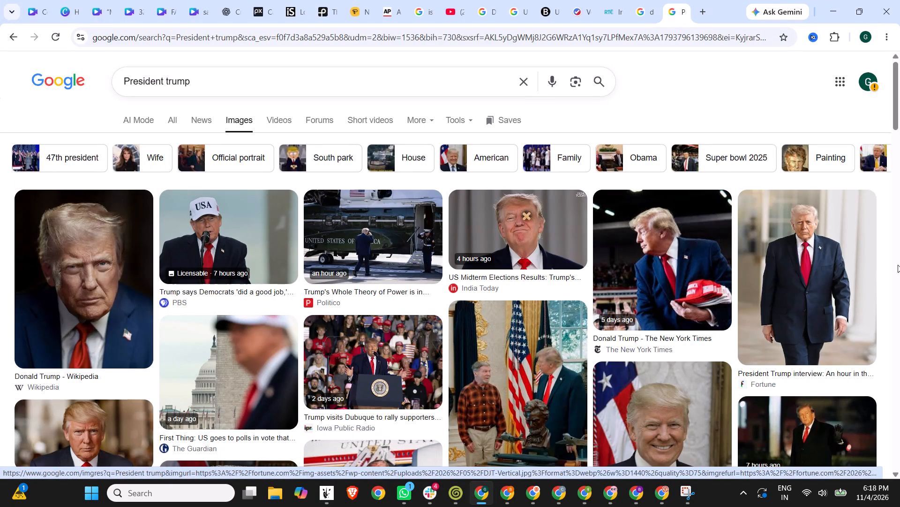
{"action": "left_click", "coordinate": [841, 267]}
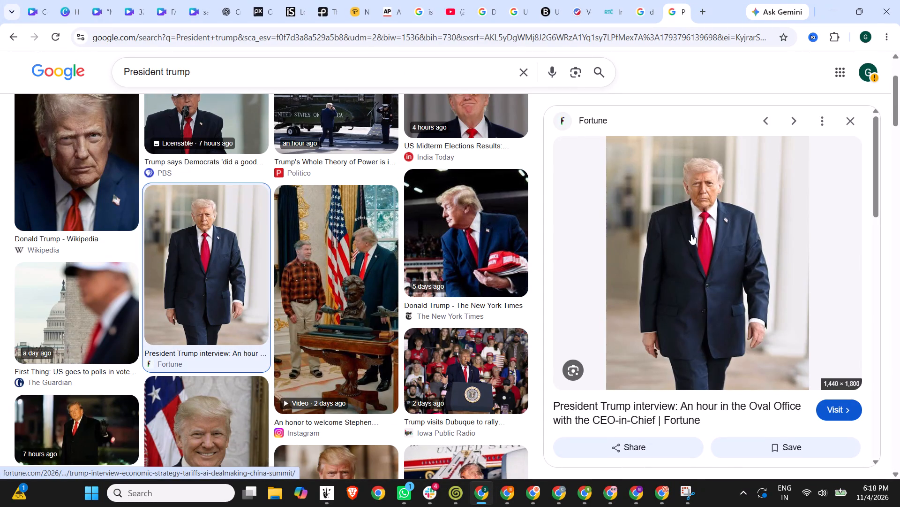
{"action": "right_click", "coordinate": [691, 234]}
{"action": "left_click", "coordinate": [748, 401]}
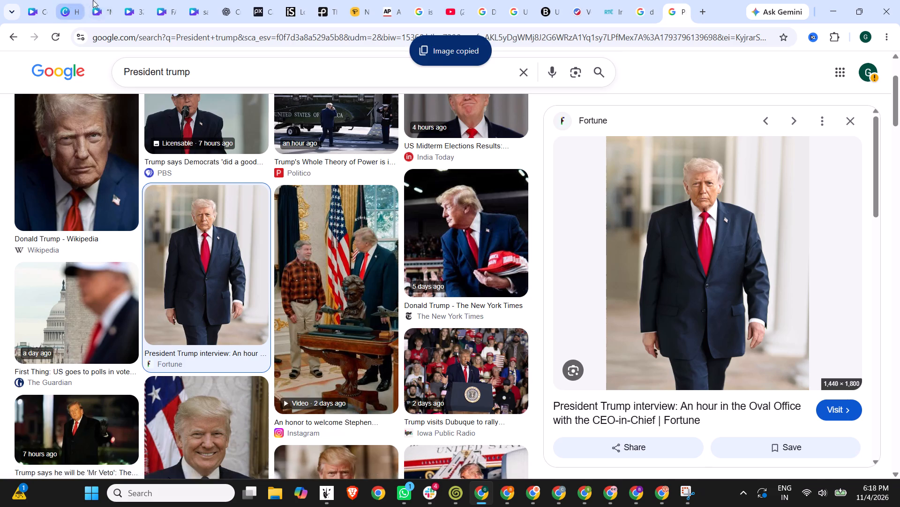
{"action": "left_click", "coordinate": [102, 0]}
{"action": "key", "text": "ctrl+v"}
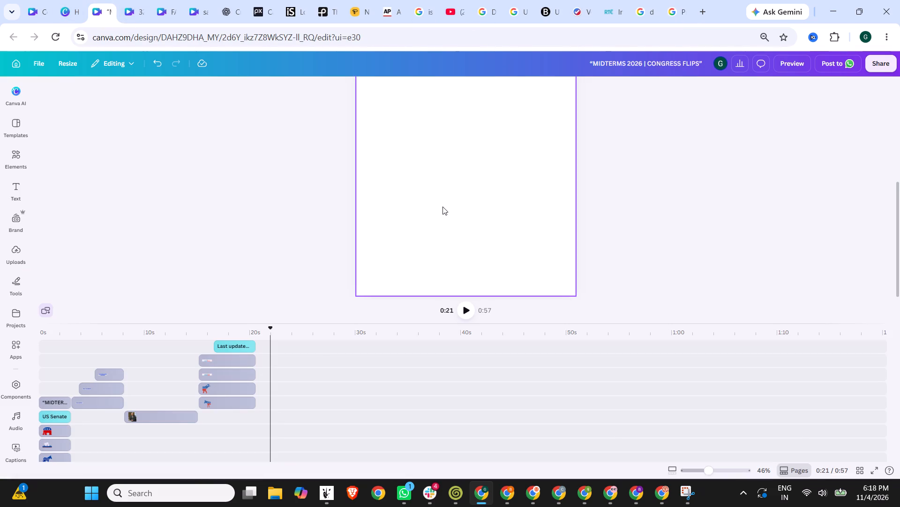
Enlarge and reposition the President Trump photo so it fills the whole vertical page with him centred.
{"action": "scroll", "coordinate": [602, 215], "scroll_direction": "up", "scroll_amount": 1}
{"action": "scroll", "coordinate": [483, 194], "scroll_direction": "up", "scroll_amount": 4}
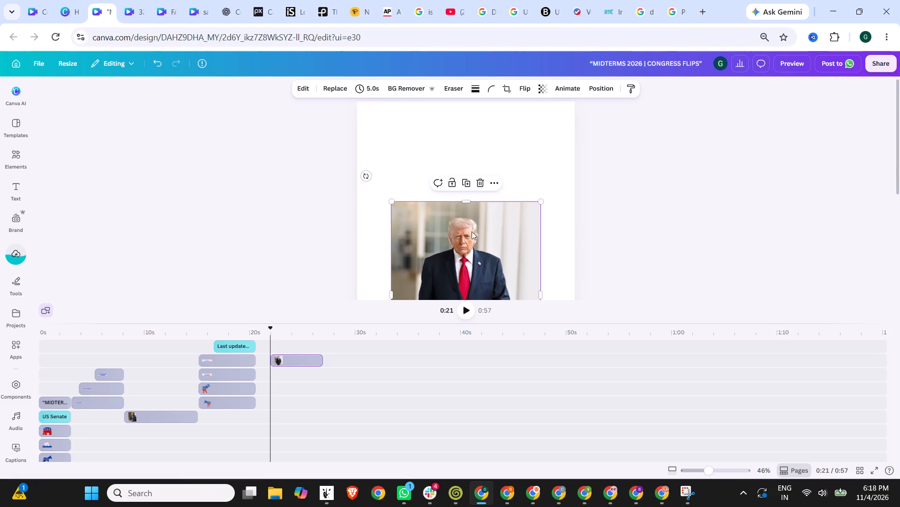
{"action": "left_click_drag", "start_coordinate": [471, 236], "coordinate": [437, 175]}
{"action": "scroll", "coordinate": [436, 174], "scroll_direction": "down", "scroll_amount": 1, "text": "ctrl"}
{"action": "left_click_drag", "start_coordinate": [411, 167], "coordinate": [405, 130]}
{"action": "scroll", "coordinate": [490, 215], "scroll_direction": "down", "scroll_amount": 3}
{"action": "left_click_drag", "start_coordinate": [495, 123], "coordinate": [566, 322]}
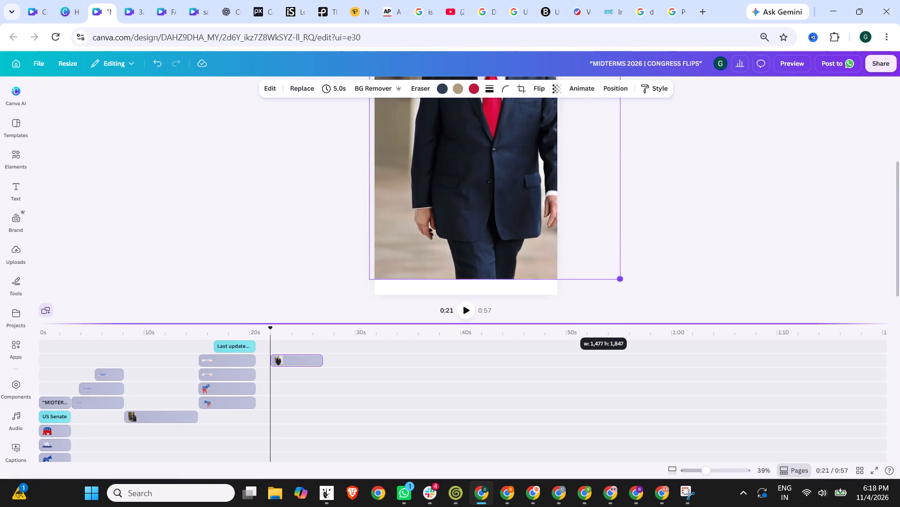
{"action": "left_click_drag", "start_coordinate": [566, 322], "coordinate": [589, 344]}
{"action": "left_click_drag", "start_coordinate": [520, 220], "coordinate": [479, 220]}
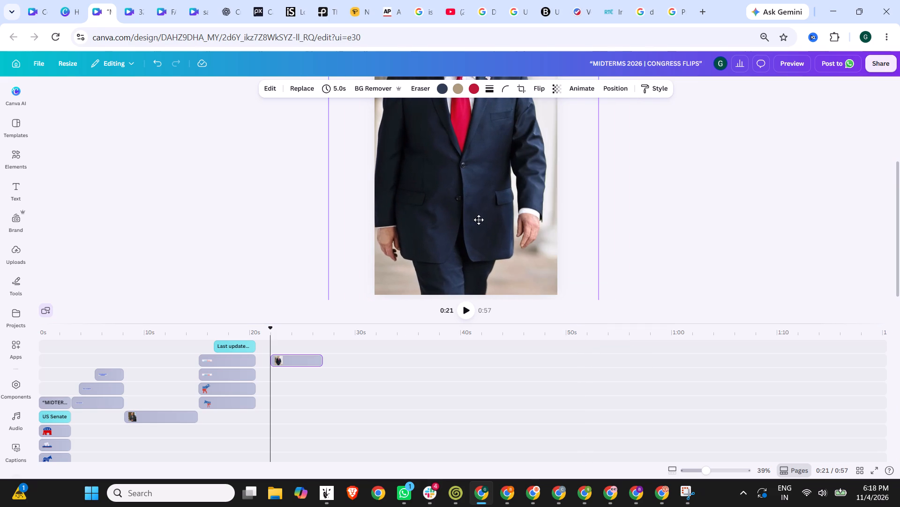
{"action": "left_click_drag", "start_coordinate": [479, 220], "coordinate": [487, 219]}
{"action": "left_click", "coordinate": [743, 208]}
{"action": "scroll", "coordinate": [658, 184], "scroll_direction": "down", "scroll_amount": 4, "text": "ctrl"}
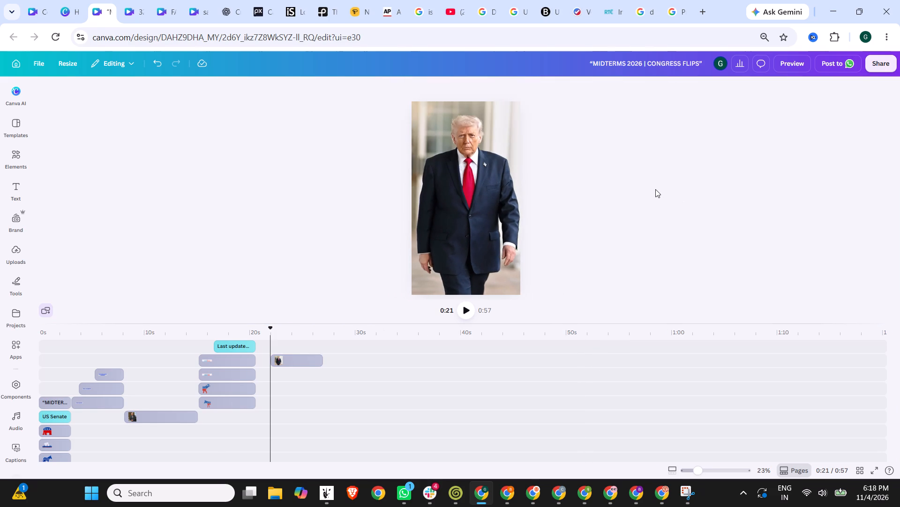
{"action": "left_click", "coordinate": [519, 202]}
{"action": "left_click", "coordinate": [496, 202]}
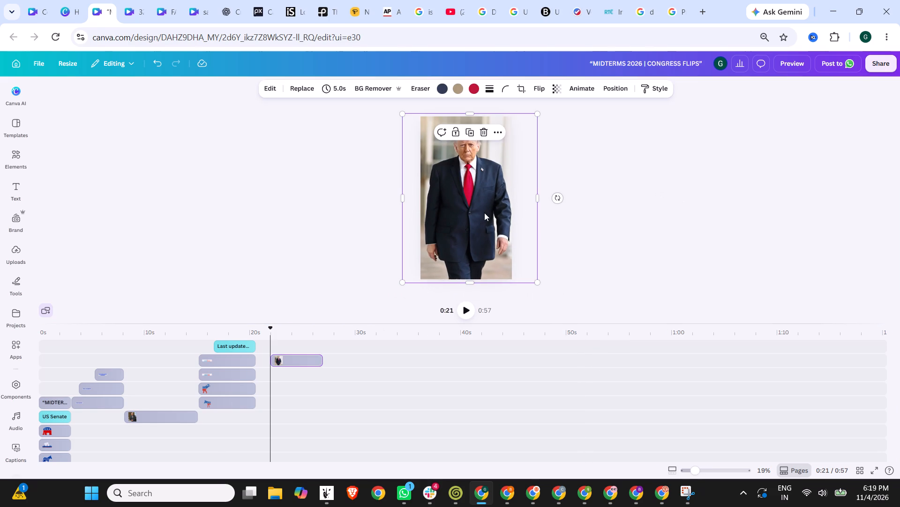
{"action": "left_click", "coordinate": [712, 214]}
Move the President Trump photo clip to start right after the chart clips, on the same track as the earlier portrait photo.
{"action": "left_click_drag", "start_coordinate": [295, 361], "coordinate": [283, 402]}
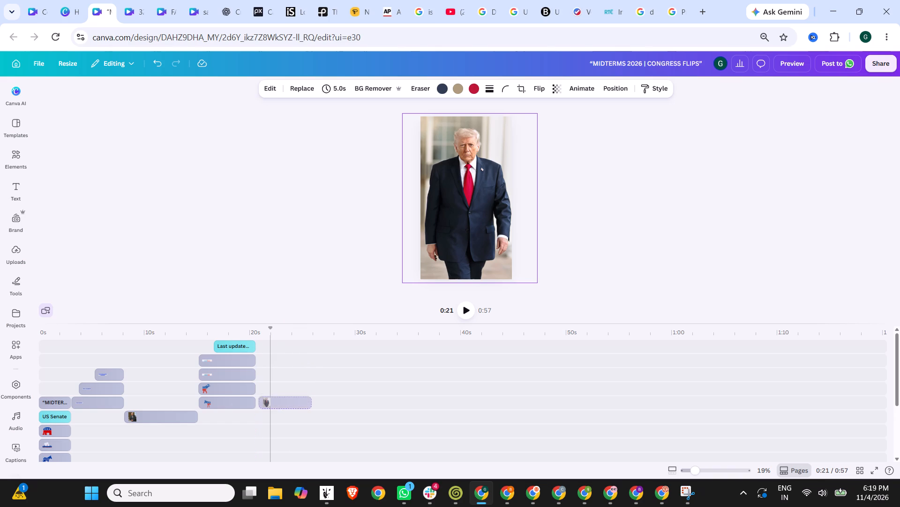
{"action": "left_click_drag", "start_coordinate": [283, 402], "coordinate": [280, 414]}
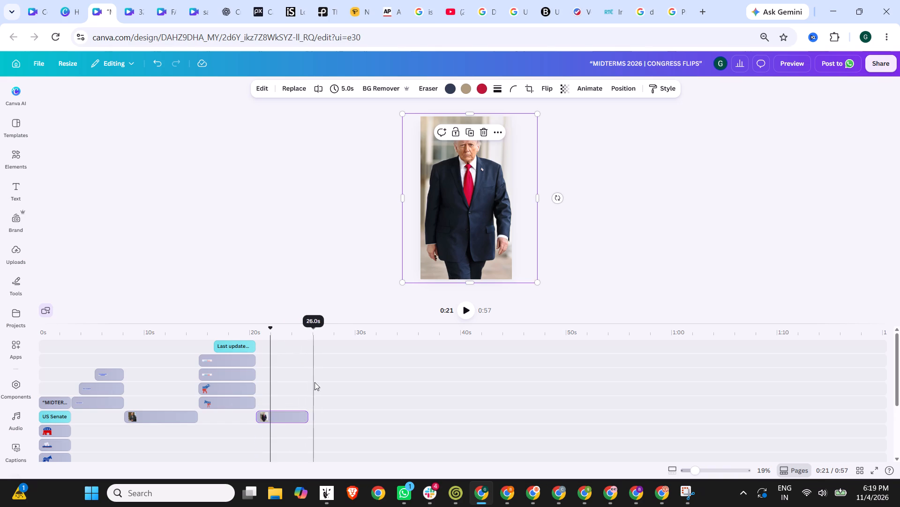
Play the video from about 20 seconds to check the timing of the President Trump photo clip.
{"action": "left_click", "coordinate": [472, 309]}
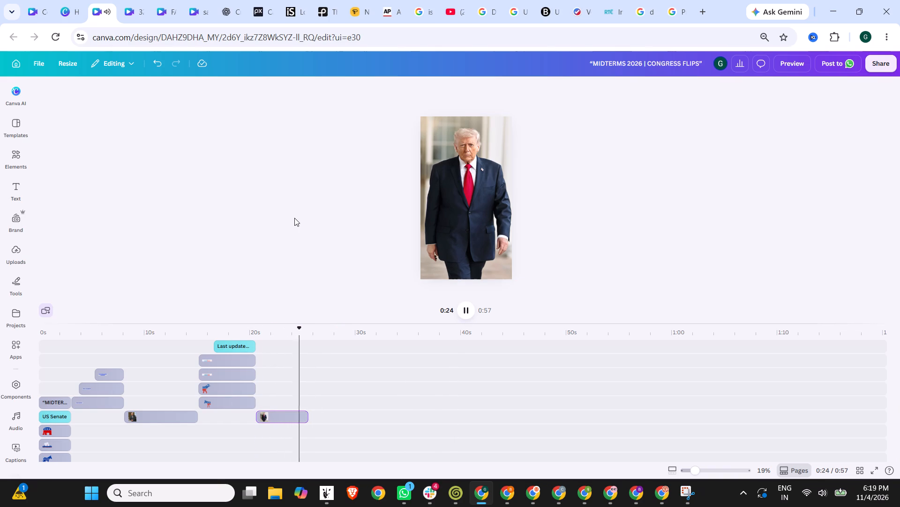
{"action": "left_click", "coordinate": [260, 334]}
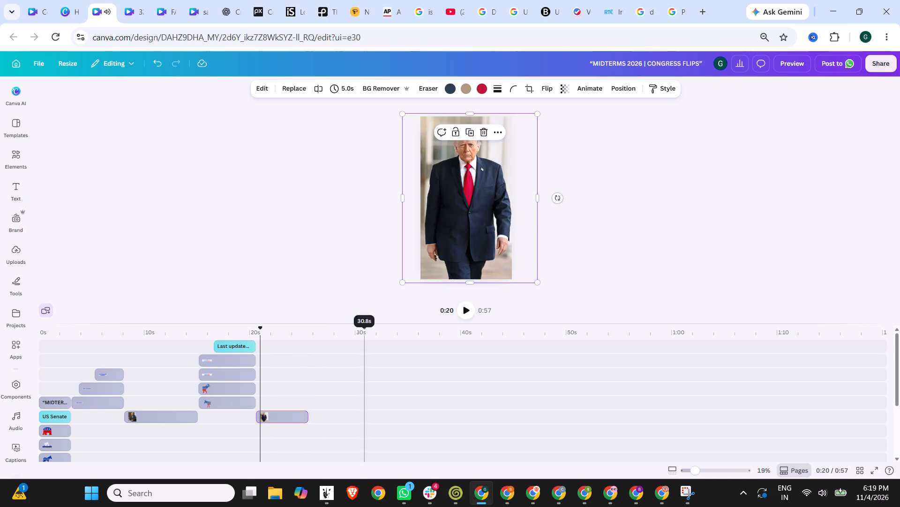
{"action": "left_click", "coordinate": [463, 311]}
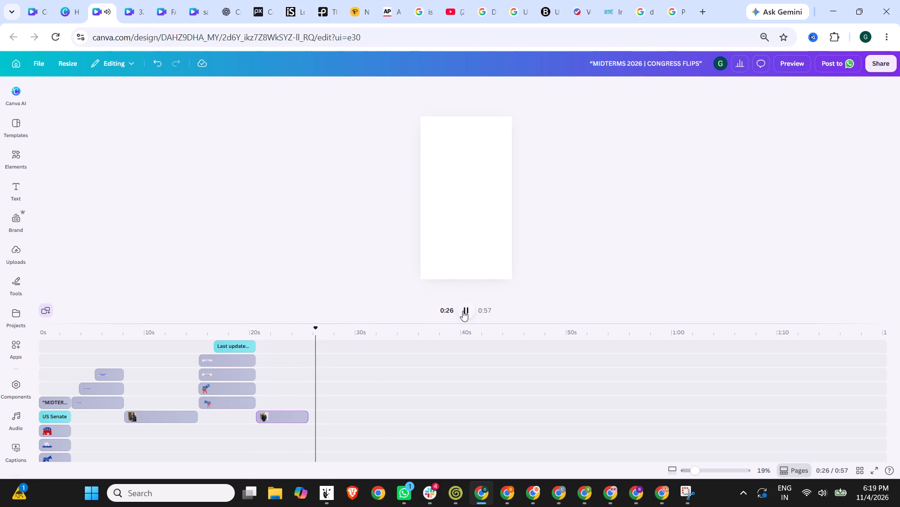
Switch to Google Images and search for "house speaker mike johnson".
{"action": "left_click", "coordinate": [676, 0]}
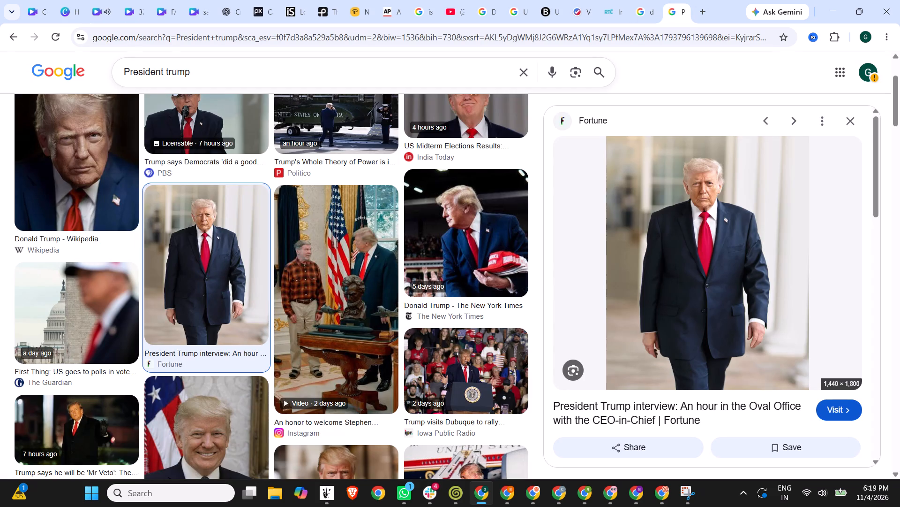
{"action": "left_click_drag", "start_coordinate": [198, 69], "coordinate": [0, 51]}
{"action": "type", "text": "House speaker"}
{"action": "key", "text": "space"}
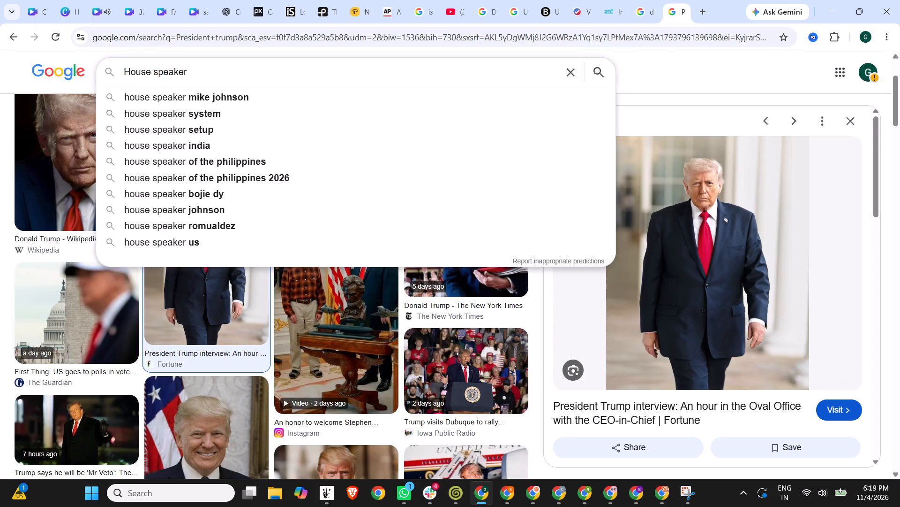
{"action": "type", "text": "mi"}
{"action": "key", "text": "Down"}
{"action": "key", "text": "Return"}
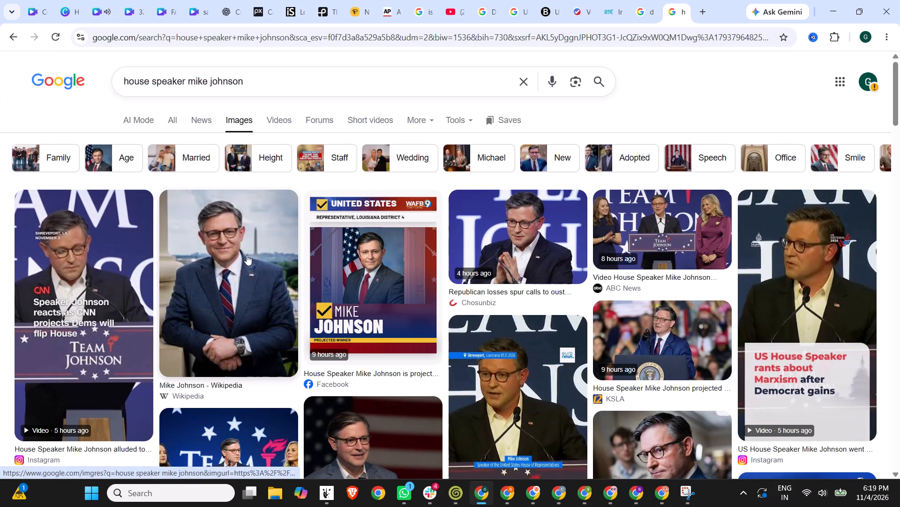
Copy the Axios photo of Mike Johnson in glasses and a blue suit from the image results.
{"action": "scroll", "coordinate": [506, 249], "scroll_direction": "down", "scroll_amount": 3}
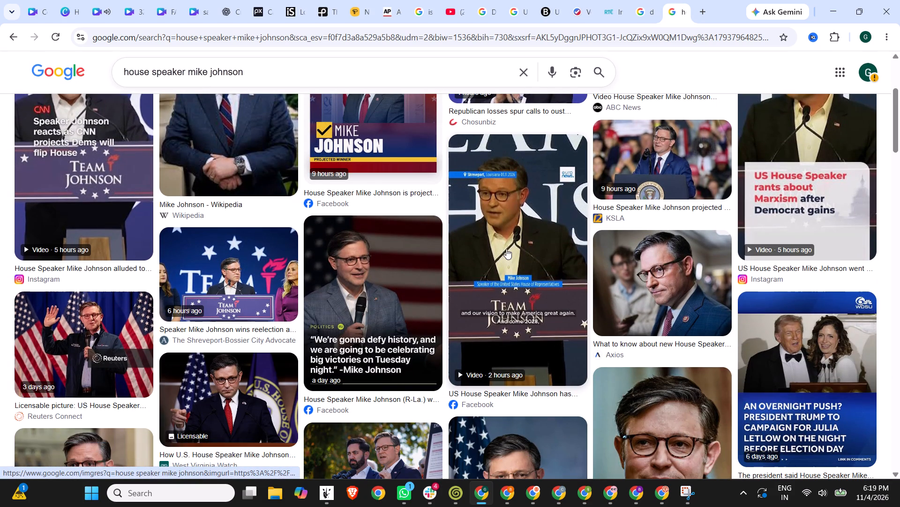
{"action": "left_click", "coordinate": [634, 252]}
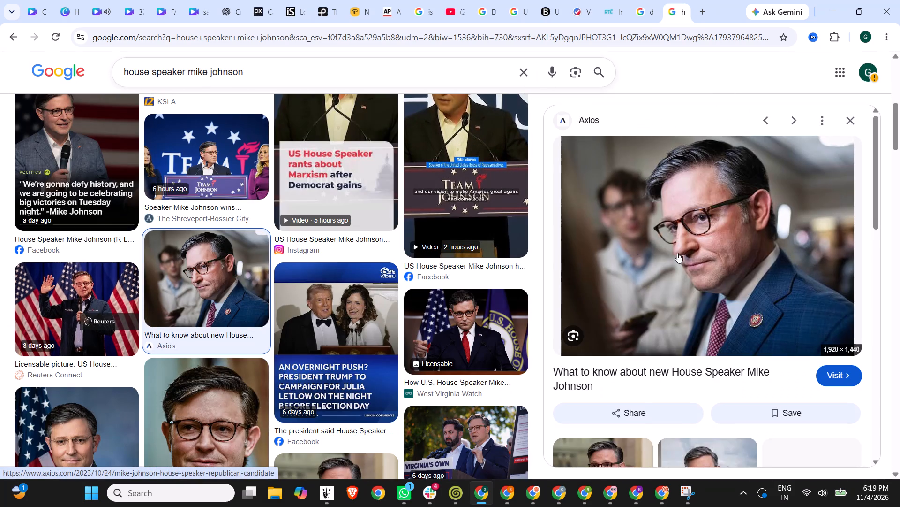
{"action": "right_click", "coordinate": [771, 246]}
{"action": "left_click", "coordinate": [687, 402]}
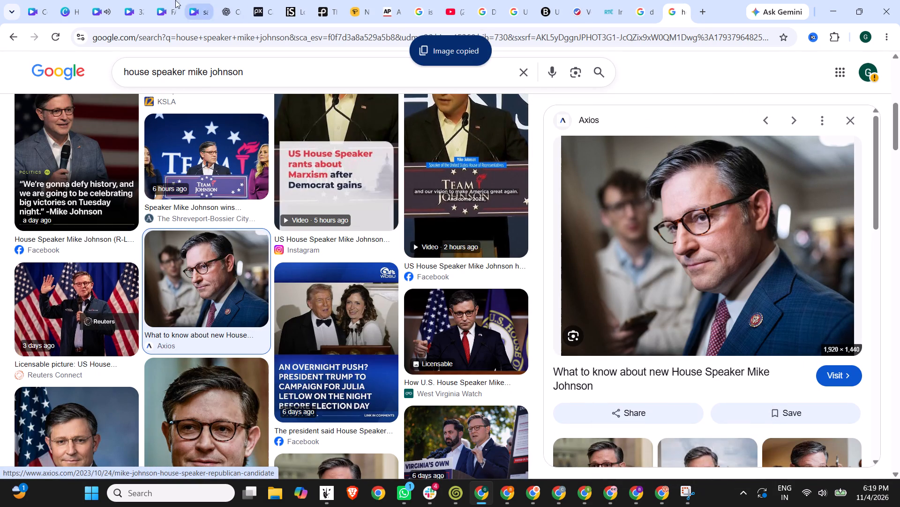
Switch to the Canva video and paste the Mike Johnson photo at about 20 seconds, over the Trump photo.
{"action": "left_click", "coordinate": [95, 0]}
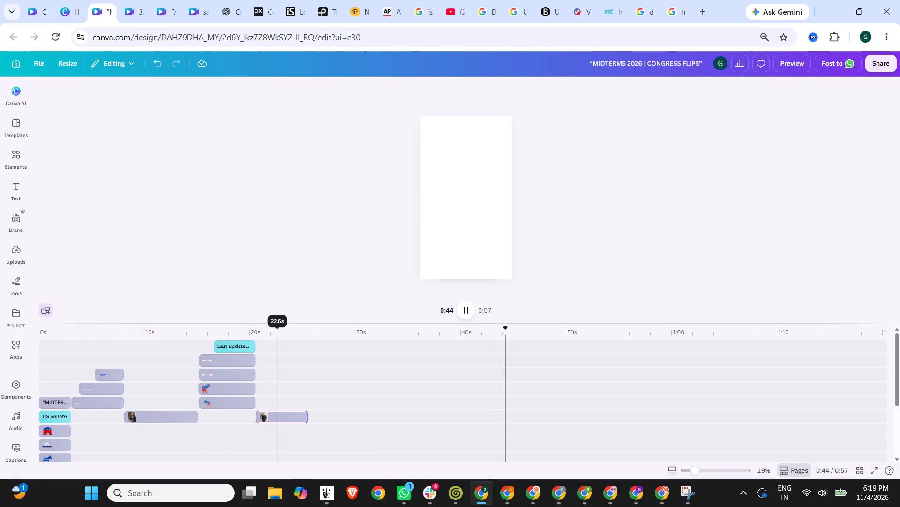
{"action": "left_click", "coordinate": [259, 333]}
{"action": "scroll", "coordinate": [379, 359], "scroll_direction": "down", "scroll_amount": 4}
{"action": "scroll", "coordinate": [421, 393], "scroll_direction": "up", "scroll_amount": 2}
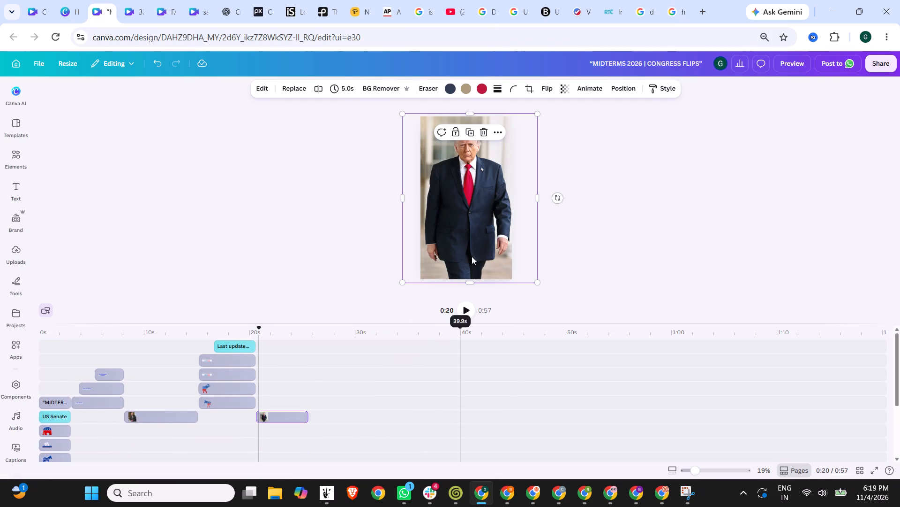
{"action": "key", "text": "ctrl+v"}
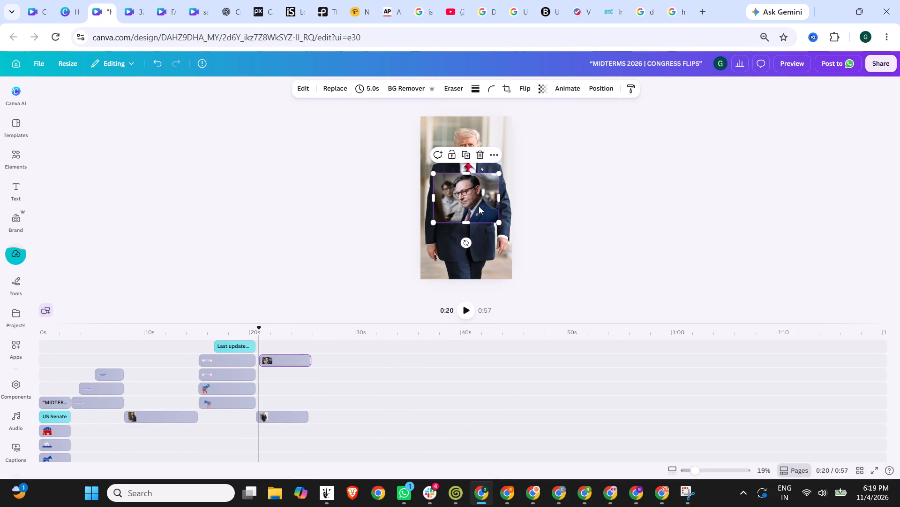
Enlarge and reposition the Mike Johnson photo so it spans the page's full width along the bottom edge, below Trump's face.
{"action": "left_click_drag", "start_coordinate": [499, 221], "coordinate": [550, 291]}
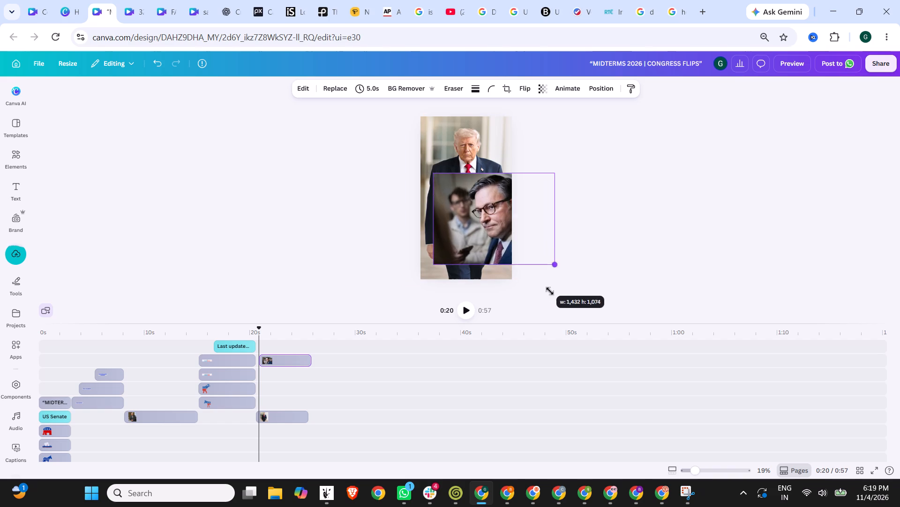
{"action": "left_click_drag", "start_coordinate": [550, 291], "coordinate": [558, 303]}
{"action": "left_click_drag", "start_coordinate": [494, 253], "coordinate": [464, 253]}
{"action": "left_click", "coordinate": [610, 237]}
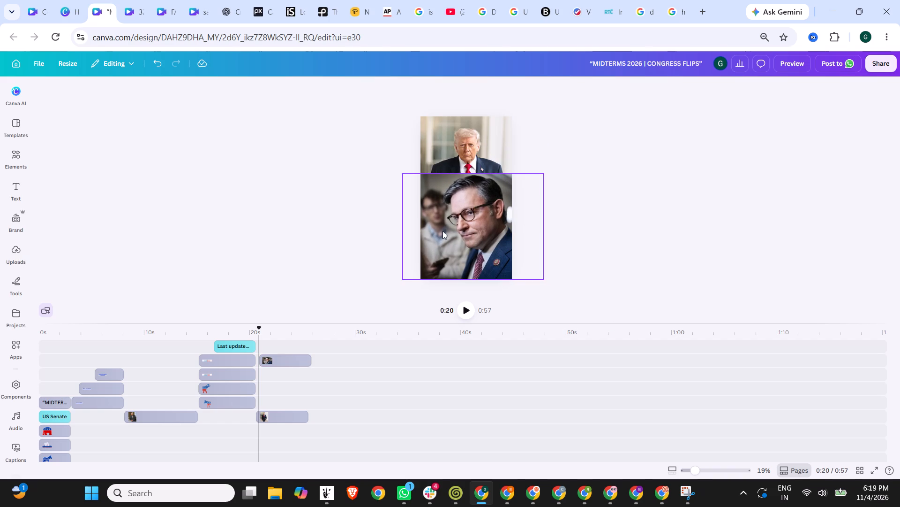
{"action": "left_click", "coordinate": [450, 231]}
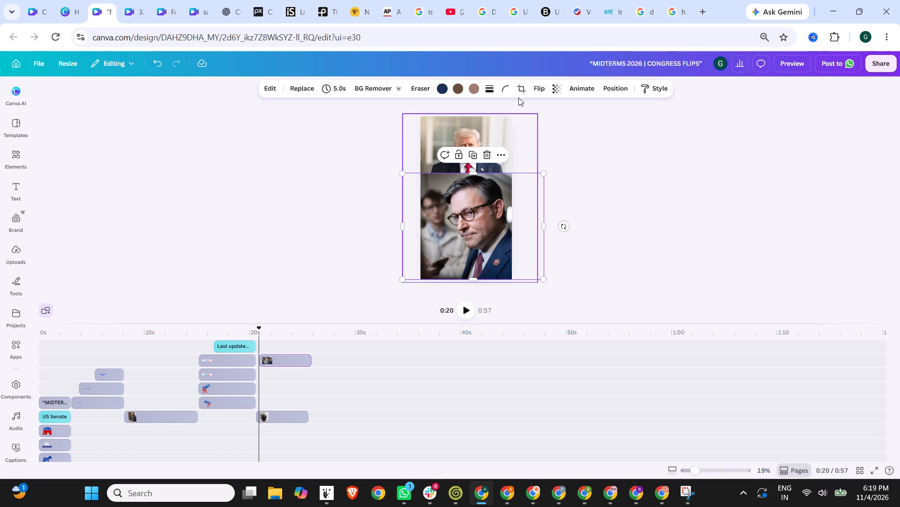
{"action": "left_click", "coordinate": [385, 85]}
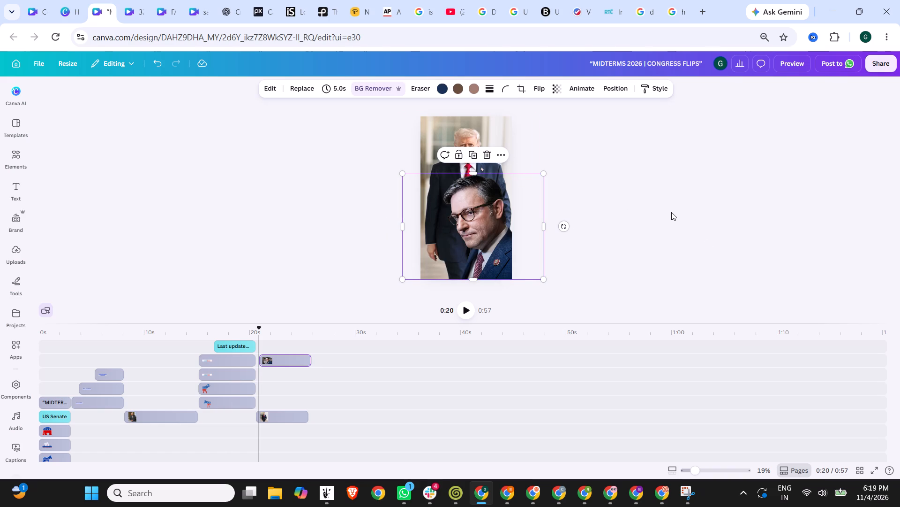
{"action": "left_click", "coordinate": [671, 212]}
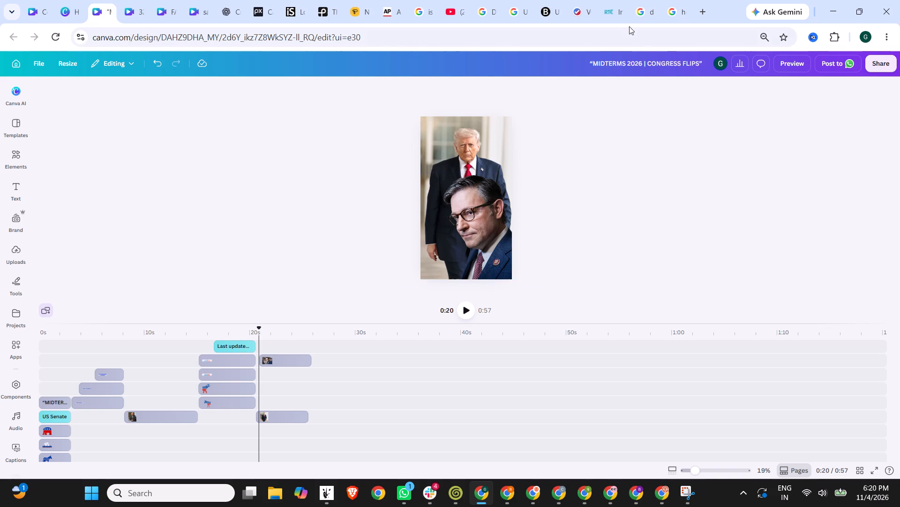
Search the element graphics for "disappointed" and place the yellow facepalm emoji at the page's left edge beside Johnson's face.
{"action": "left_click", "coordinate": [19, 157]}
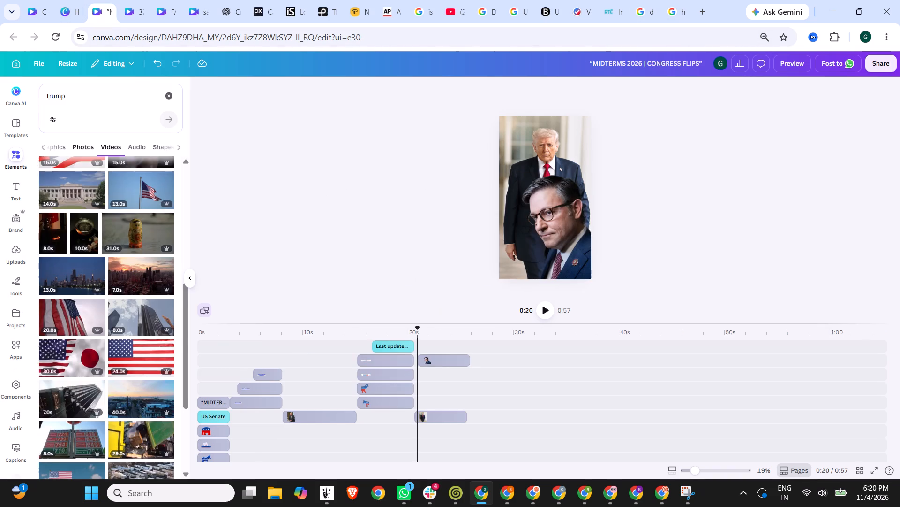
{"action": "left_click_drag", "start_coordinate": [89, 100], "coordinate": [15, 100]}
{"action": "type", "text": "disappointed"}
{"action": "key", "text": "Return"}
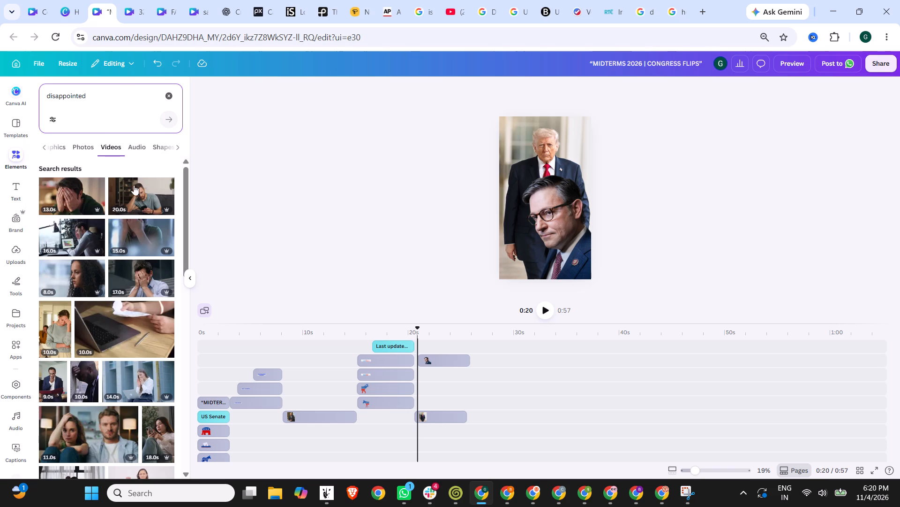
{"action": "left_click", "coordinate": [41, 149]}
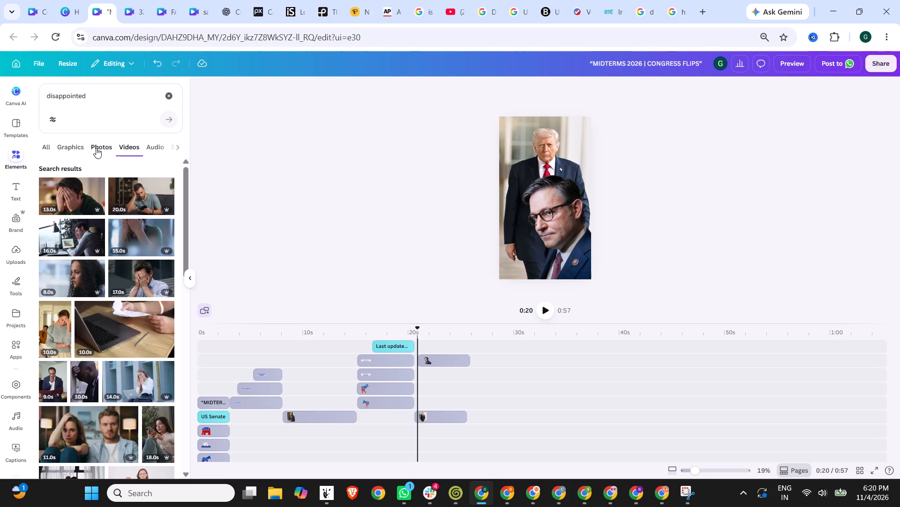
{"action": "left_click", "coordinate": [68, 148]}
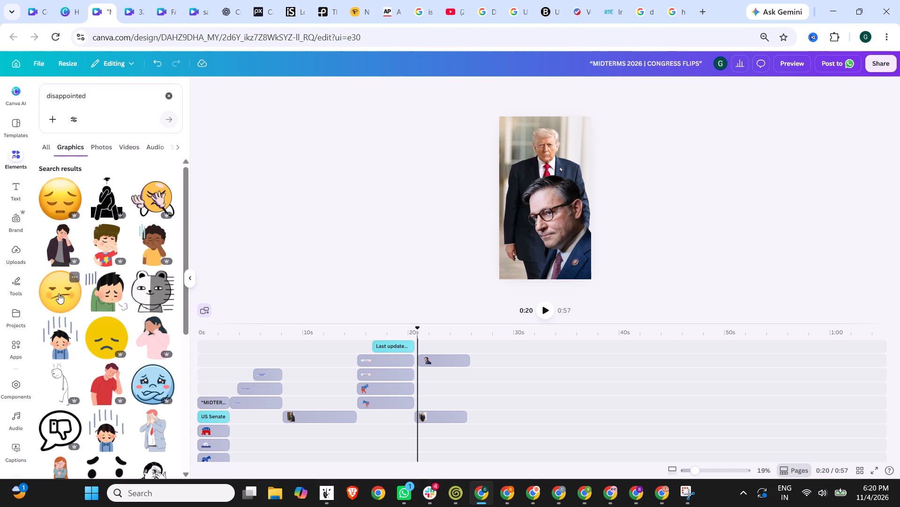
{"action": "left_click", "coordinate": [157, 195]}
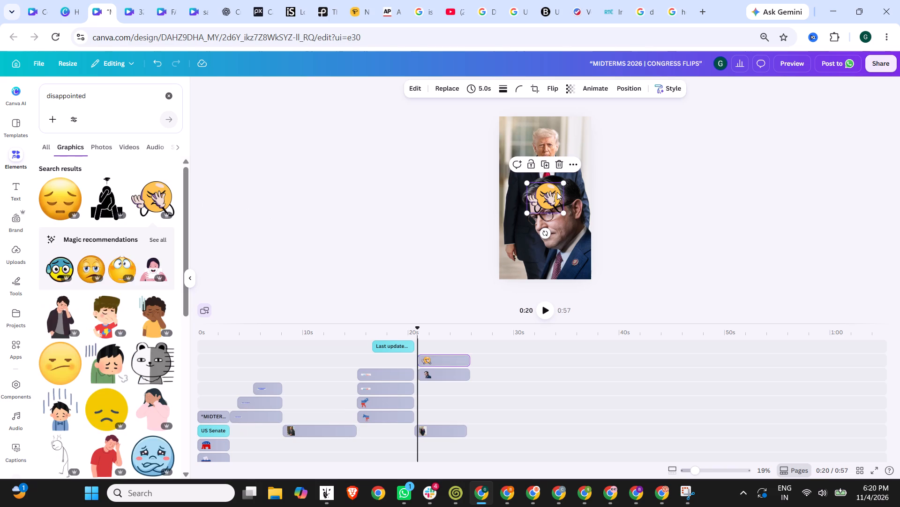
{"action": "left_click_drag", "start_coordinate": [547, 190], "coordinate": [515, 206]}
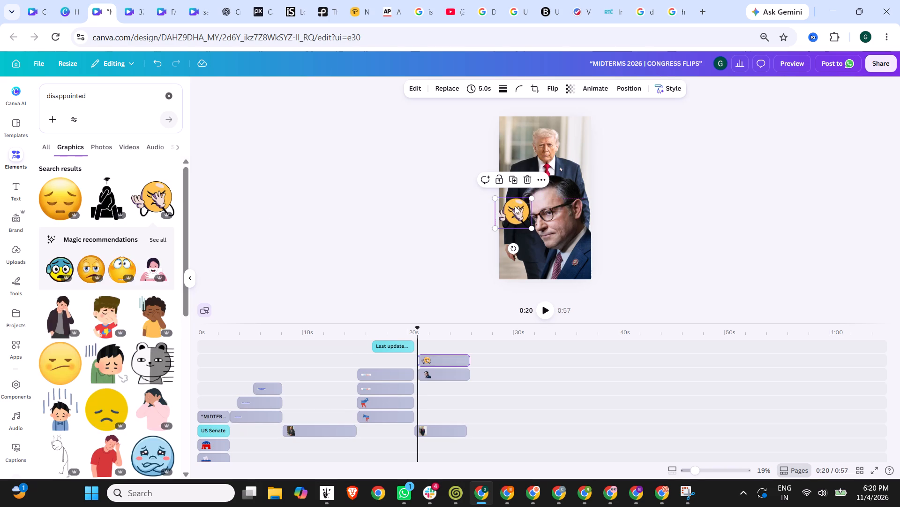
{"action": "left_click", "coordinate": [655, 214]}
Play the video briefly from about 20 seconds to check the facepalm emoji over the photos.
{"action": "left_click", "coordinate": [547, 305]}
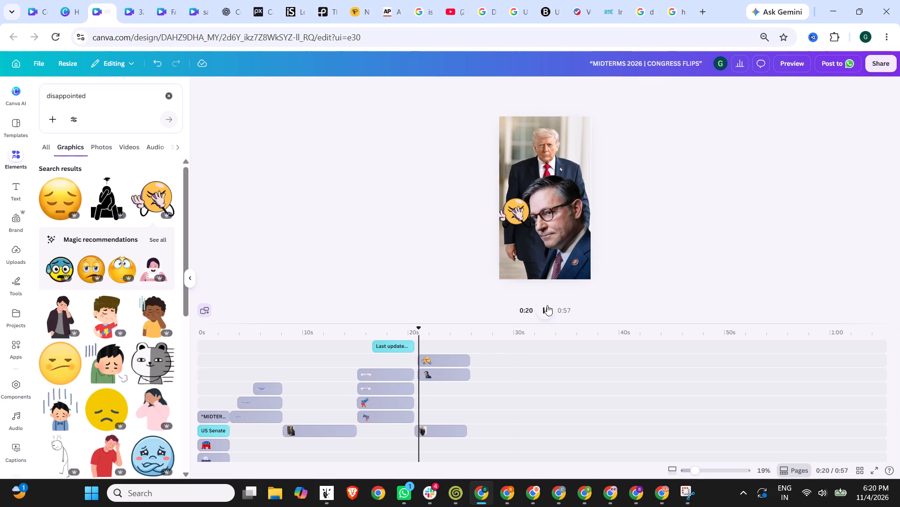
{"action": "left_click", "coordinate": [547, 307]}
Look through more "disappointed" graphics, and refine the search to "disappointed gif".
{"action": "scroll", "coordinate": [147, 311], "scroll_direction": "down", "scroll_amount": 7}
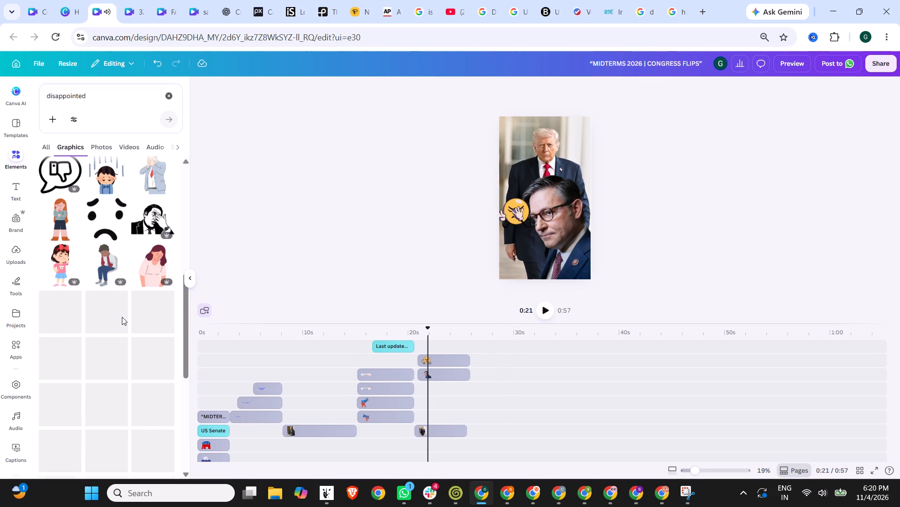
{"action": "scroll", "coordinate": [122, 317], "scroll_direction": "down", "scroll_amount": 7}
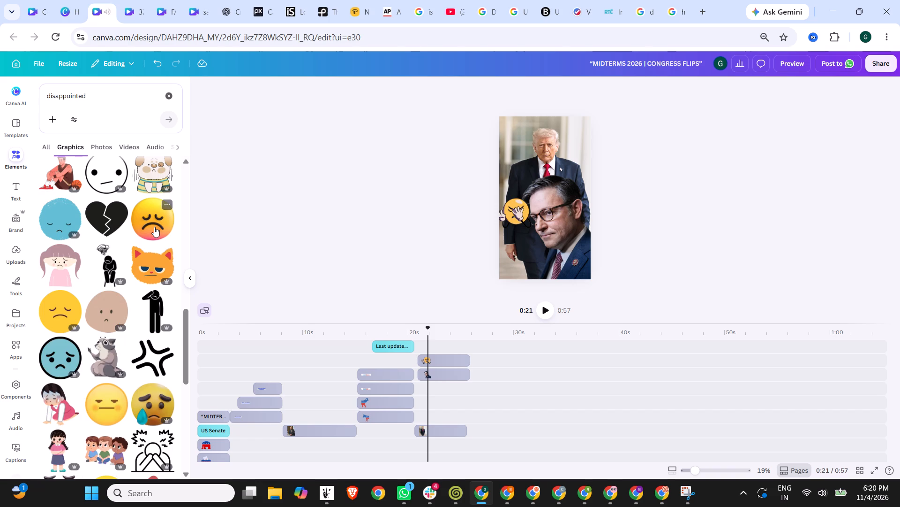
{"action": "scroll", "coordinate": [154, 227], "scroll_direction": "up", "scroll_amount": 6}
{"action": "left_click", "coordinate": [103, 100]}
{"action": "key", "text": "space"}
{"action": "type", "text": "gif"}
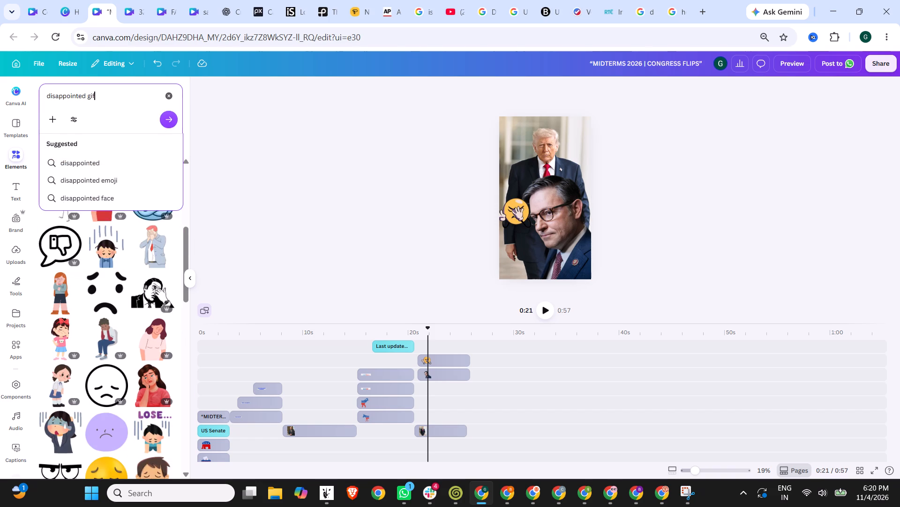
{"action": "key", "text": "Return"}
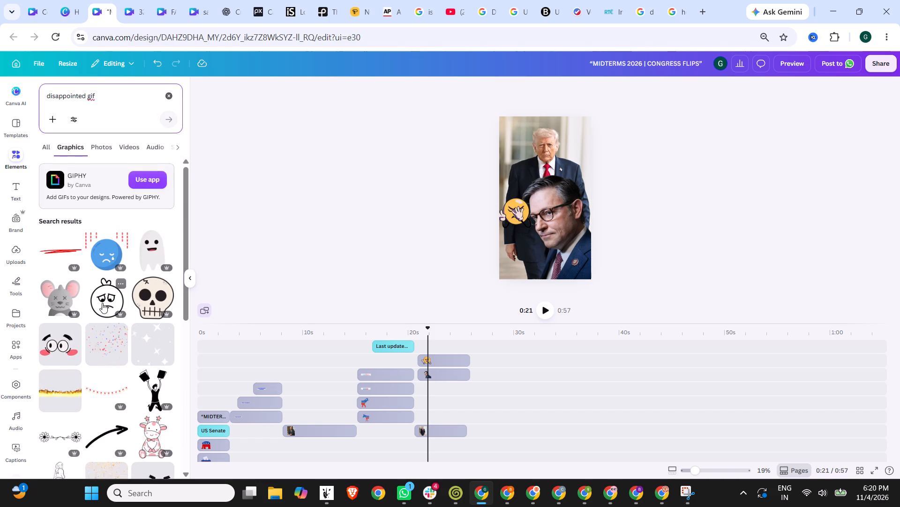
Look through the "disappointed gif" graphics for a reaction graphic that suits the Mike Johnson photo.
{"action": "scroll", "coordinate": [119, 296], "scroll_direction": "down", "scroll_amount": 3}
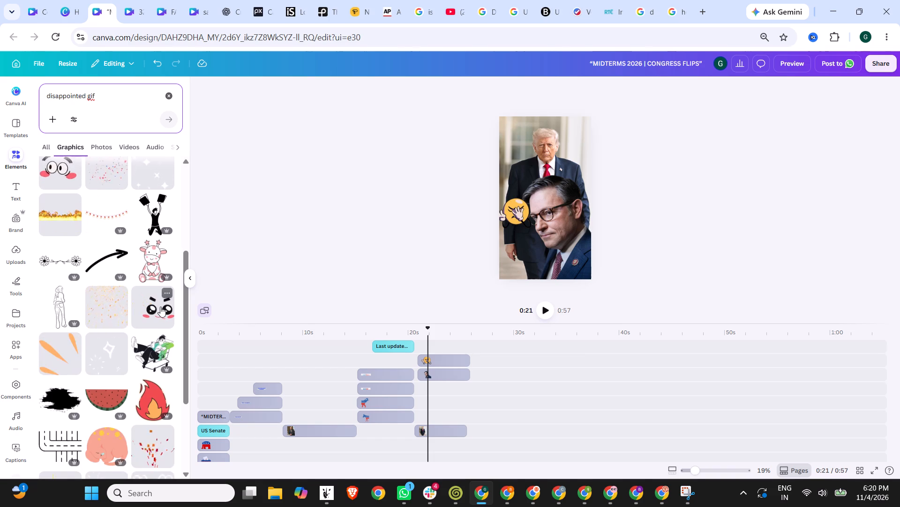
{"action": "scroll", "coordinate": [160, 307], "scroll_direction": "down", "scroll_amount": 3}
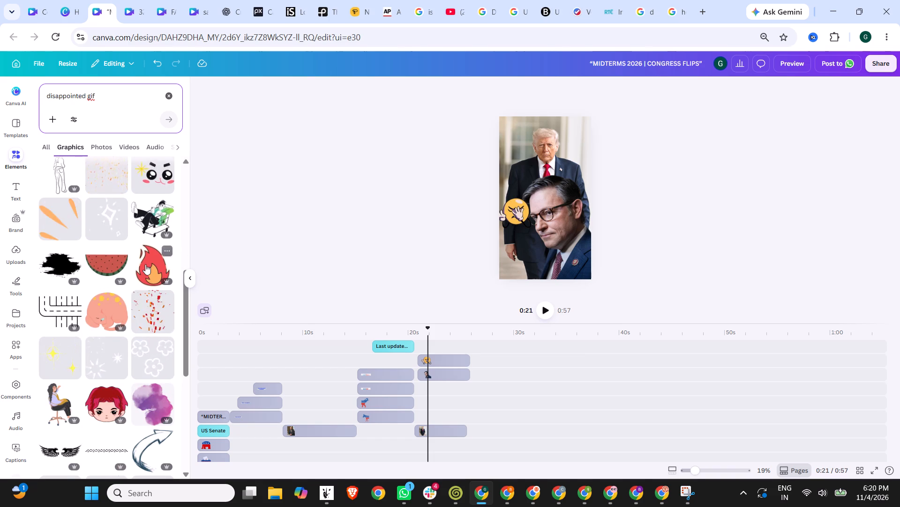
{"action": "scroll", "coordinate": [118, 292], "scroll_direction": "down", "scroll_amount": 5}
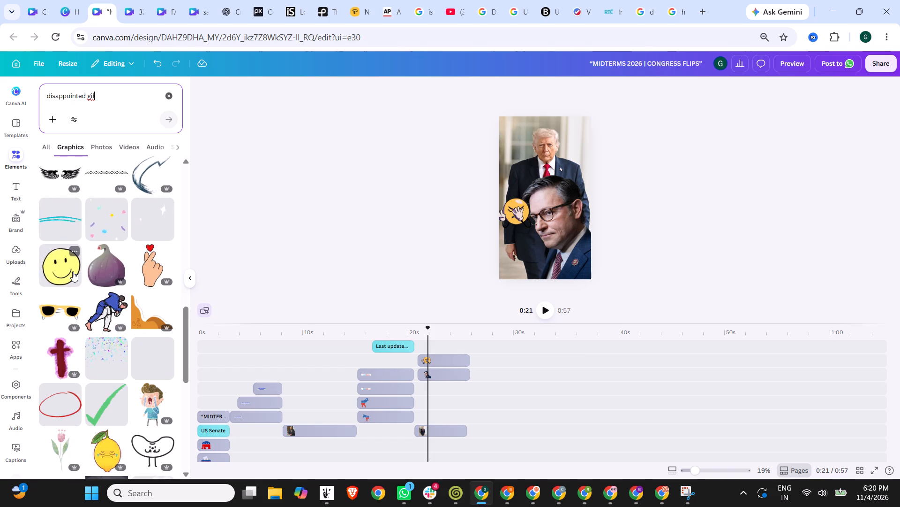
{"action": "scroll", "coordinate": [73, 271], "scroll_direction": "down", "scroll_amount": 4}
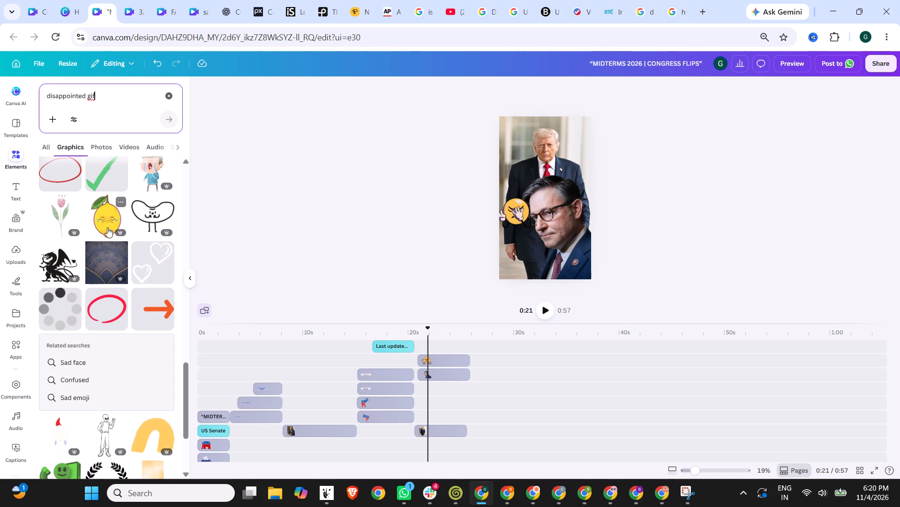
{"action": "scroll", "coordinate": [107, 227], "scroll_direction": "down", "scroll_amount": 3}
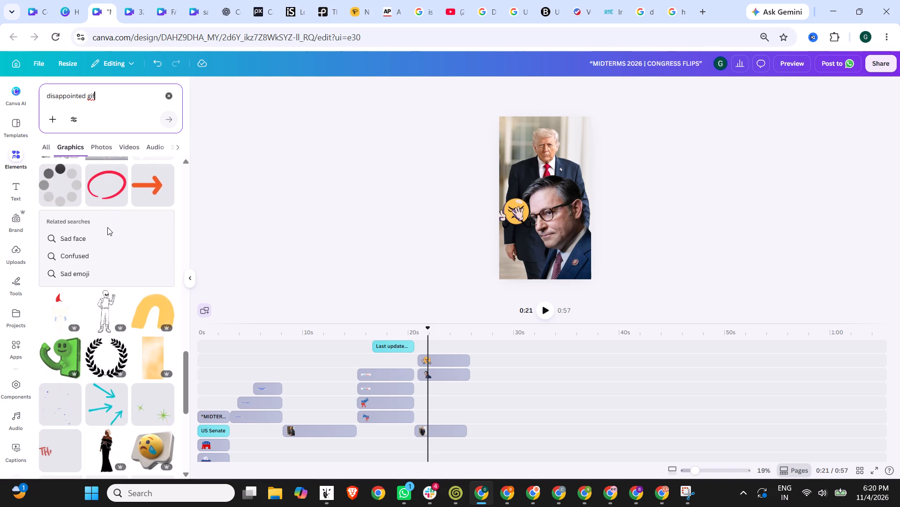
{"action": "scroll", "coordinate": [107, 227], "scroll_direction": "down", "scroll_amount": 2}
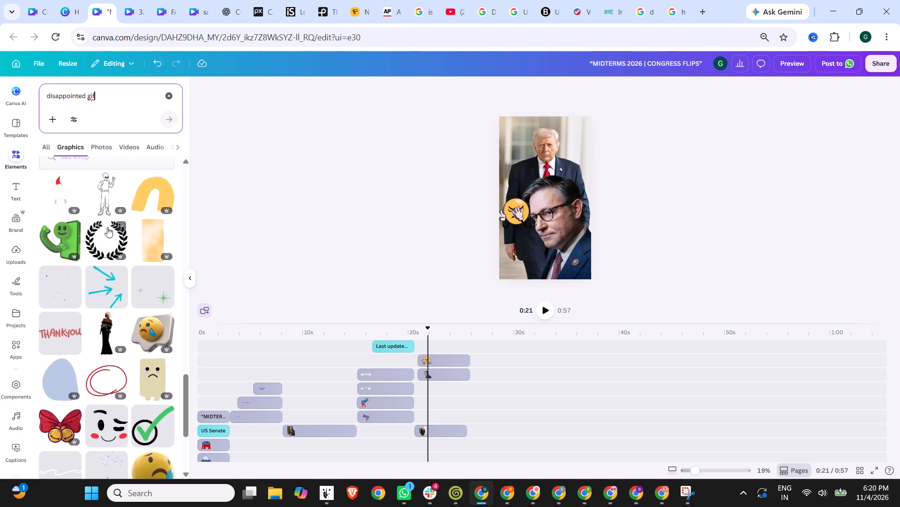
{"action": "scroll", "coordinate": [107, 227], "scroll_direction": "down", "scroll_amount": 3}
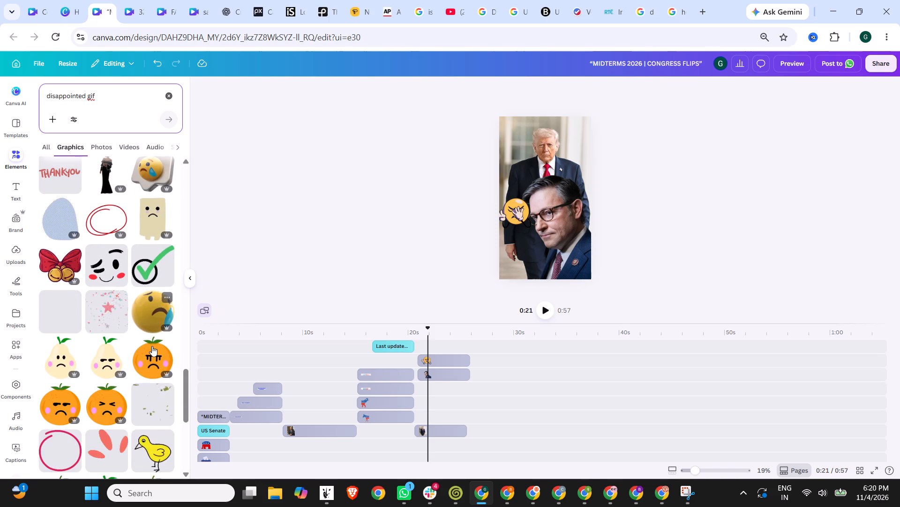
{"action": "scroll", "coordinate": [100, 398], "scroll_direction": "down", "scroll_amount": 3}
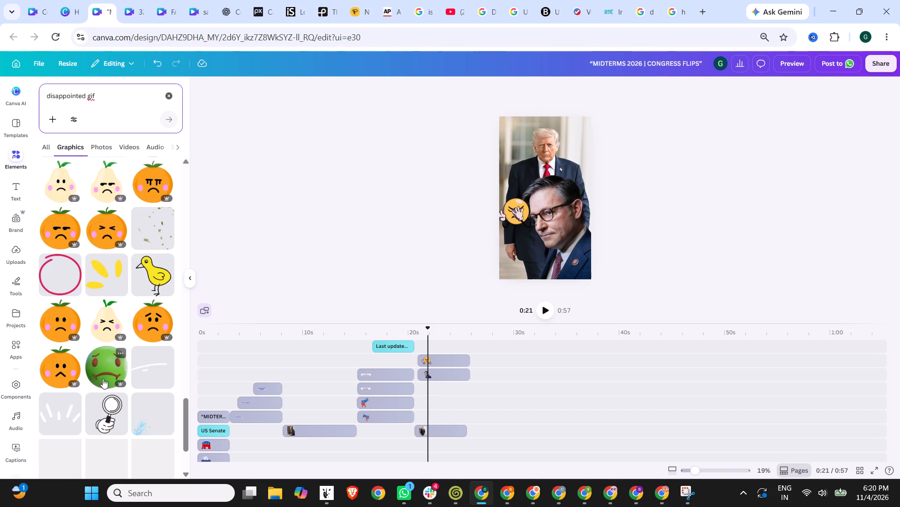
{"action": "scroll", "coordinate": [102, 375], "scroll_direction": "down", "scroll_amount": 5}
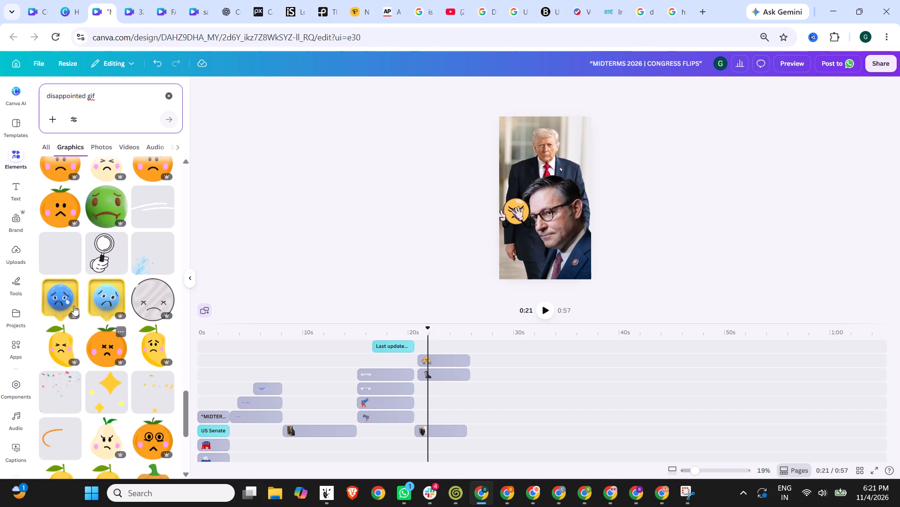
{"action": "scroll", "coordinate": [67, 295], "scroll_direction": "down", "scroll_amount": 3}
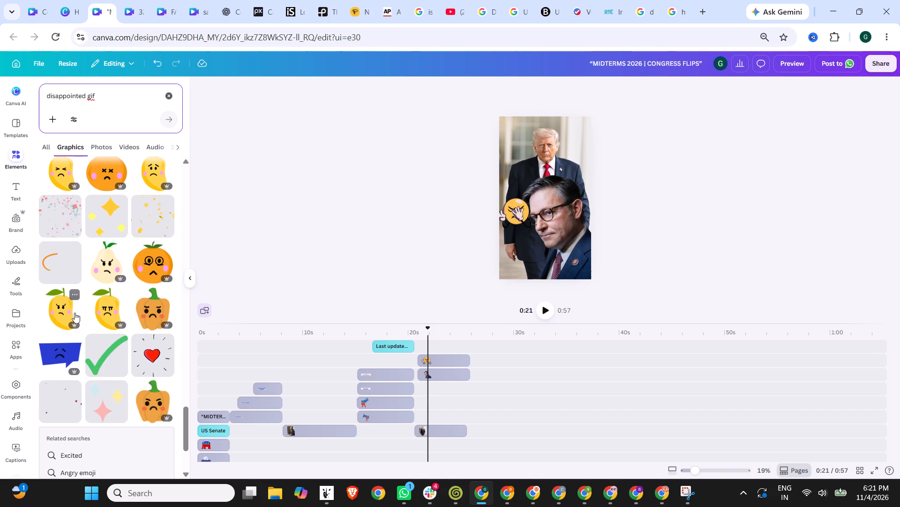
{"action": "scroll", "coordinate": [95, 304], "scroll_direction": "down", "scroll_amount": 7}
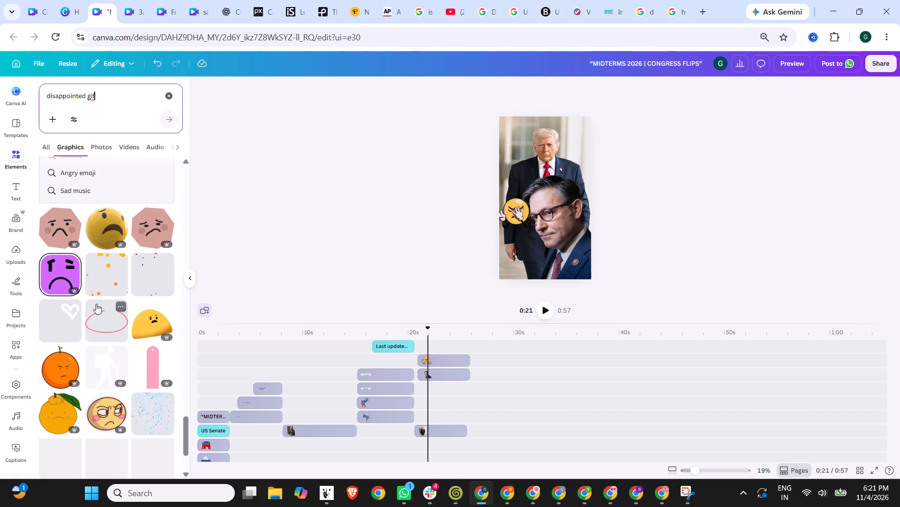
{"action": "scroll", "coordinate": [96, 304], "scroll_direction": "down", "scroll_amount": 5}
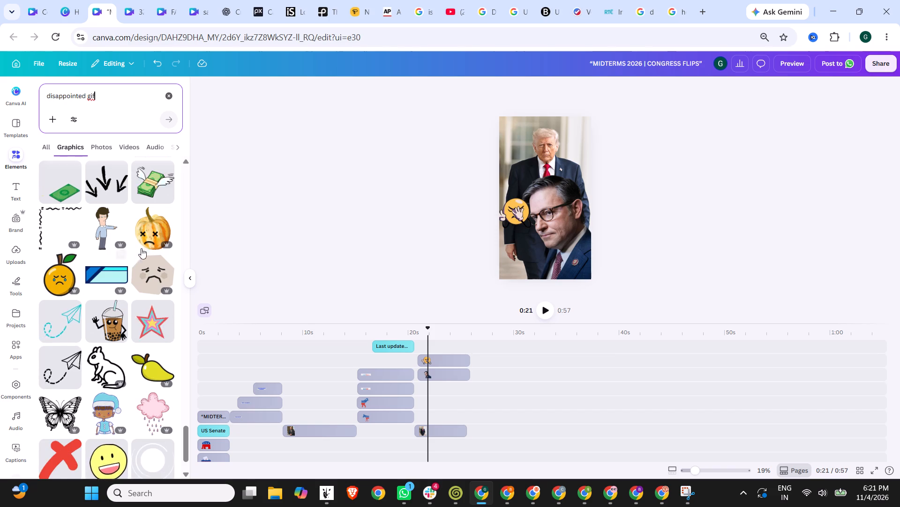
{"action": "scroll", "coordinate": [158, 235], "scroll_direction": "down", "scroll_amount": 7}
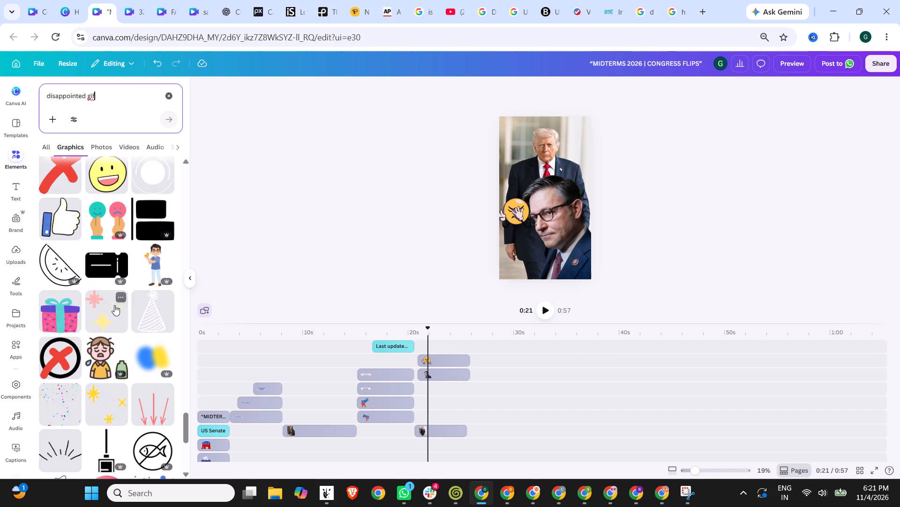
Replace the facepalm emoji beside Johnson's face with a scaled-down animated red X in a black circle.
{"action": "left_click_drag", "start_coordinate": [62, 360], "coordinate": [510, 235]}
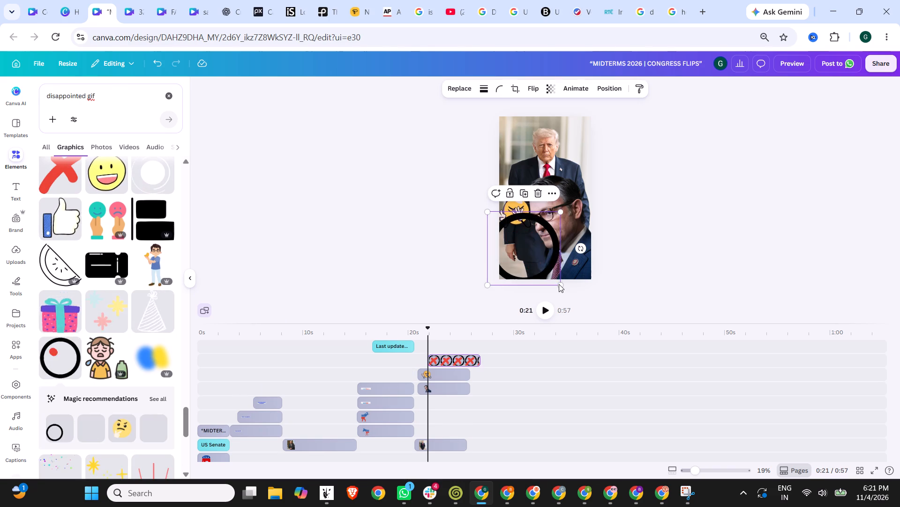
{"action": "left_click_drag", "start_coordinate": [561, 288], "coordinate": [532, 246]}
{"action": "left_click", "coordinate": [660, 217]}
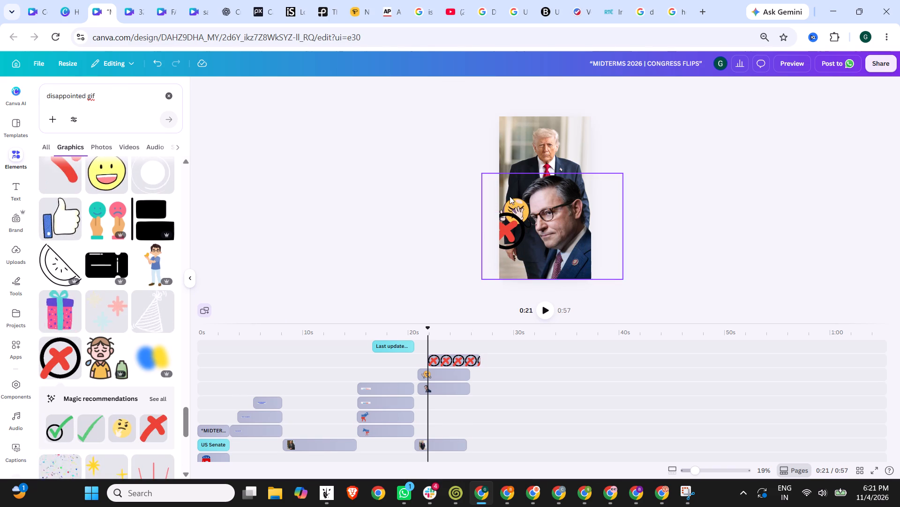
{"action": "left_click", "coordinate": [513, 203]}
{"action": "key", "text": "Delete"}
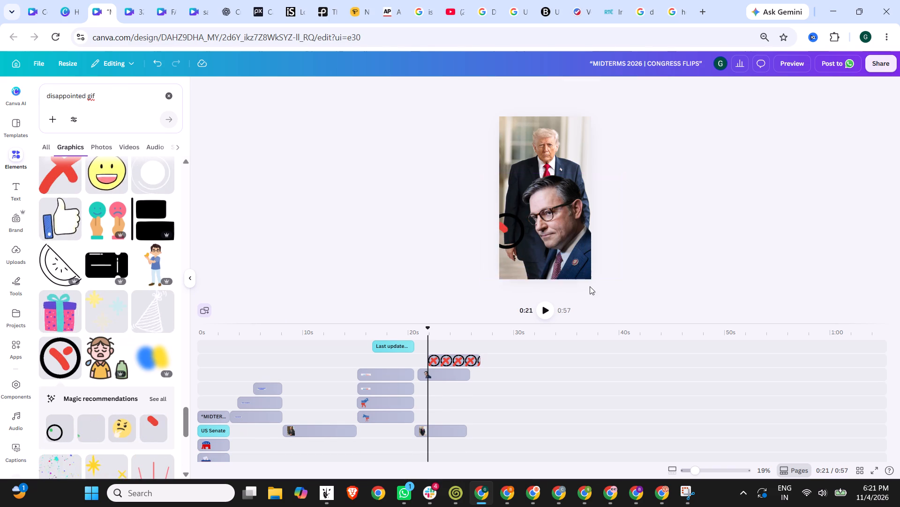
{"action": "left_click_drag", "start_coordinate": [510, 230], "coordinate": [526, 230]}
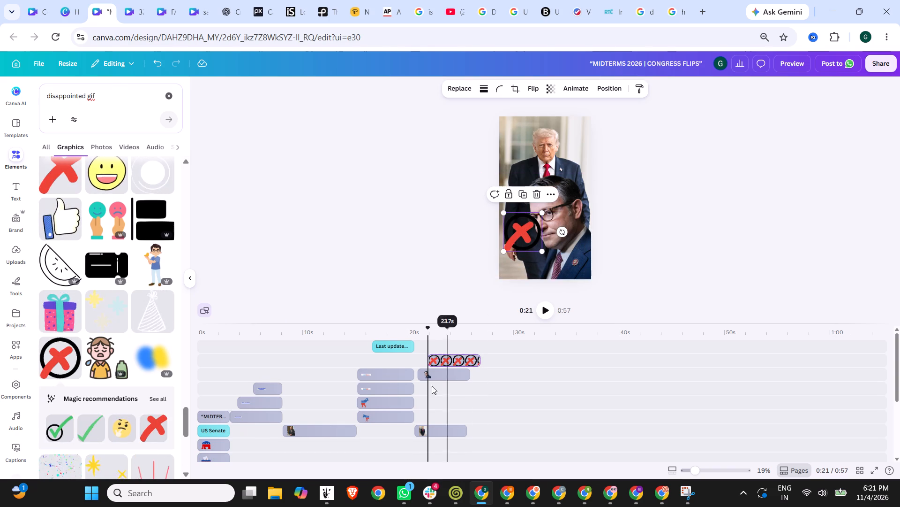
Trim the start of Johnson's clip to about 23 seconds, and align and shorten the red X clip to match at 2.6 s.
{"action": "left_click", "coordinate": [453, 372]}
{"action": "left_click_drag", "start_coordinate": [419, 373], "coordinate": [443, 373]}
{"action": "left_click_drag", "start_coordinate": [468, 358], "coordinate": [486, 358]}
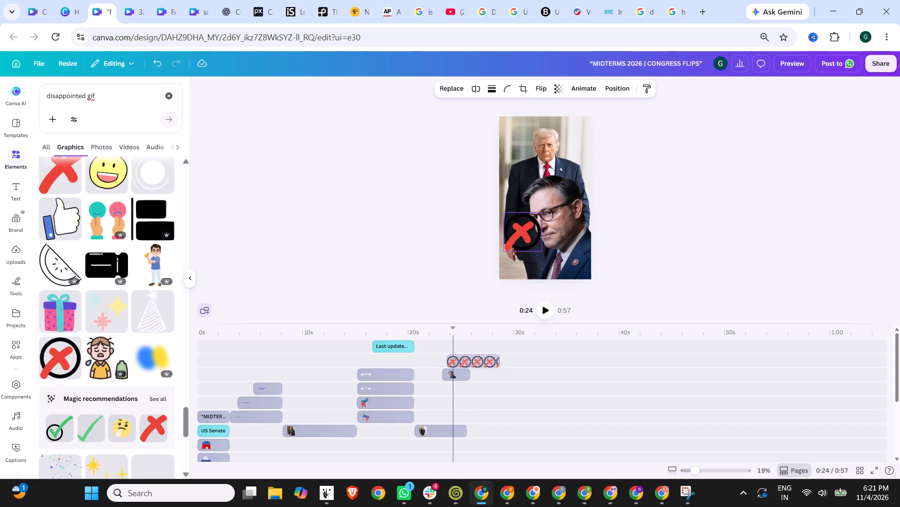
{"action": "left_click_drag", "start_coordinate": [486, 358], "coordinate": [483, 358]}
{"action": "left_click_drag", "start_coordinate": [493, 358], "coordinate": [469, 358]}
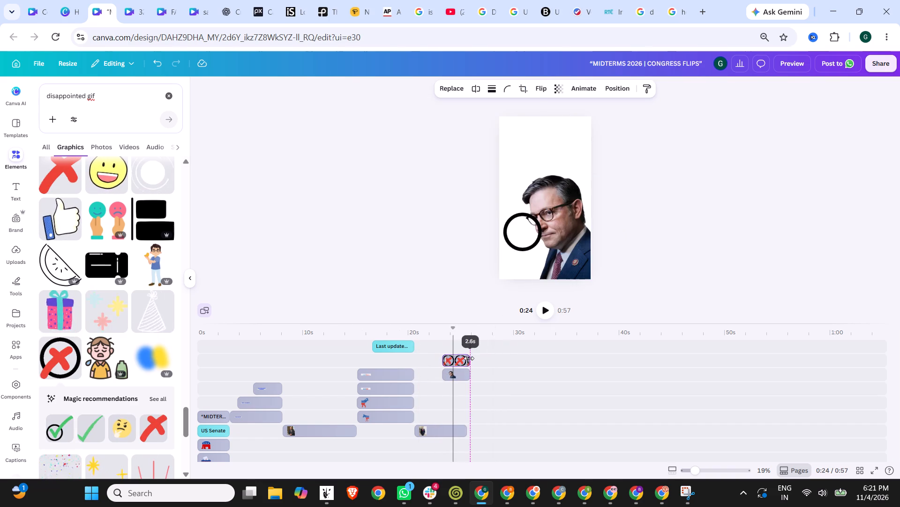
{"action": "left_click_drag", "start_coordinate": [469, 358], "coordinate": [468, 358]}
Play the video from about 21 to 25 seconds to check when Johnson and the red X appear.
{"action": "left_click", "coordinate": [424, 334]}
{"action": "left_click", "coordinate": [552, 306]}
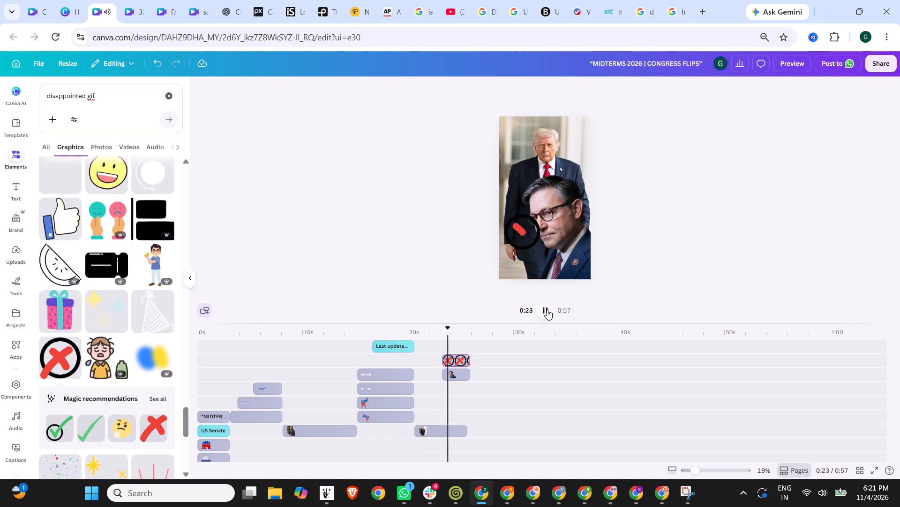
{"action": "left_click", "coordinate": [547, 309]}
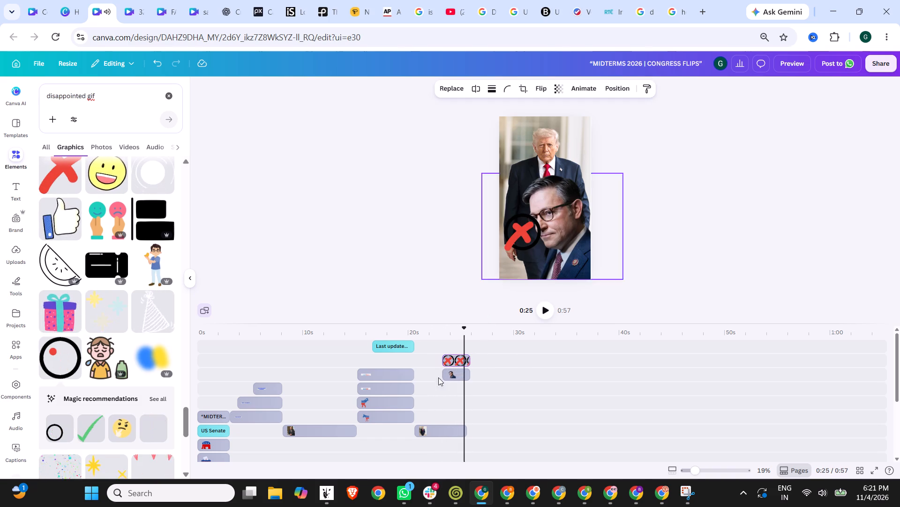
Move the Johnson and red X clips to start at about 26.5 and 27.4 seconds, and extend Johnson's clip to 3.5 s.
{"action": "left_click_drag", "start_coordinate": [456, 376], "coordinate": [491, 375]}
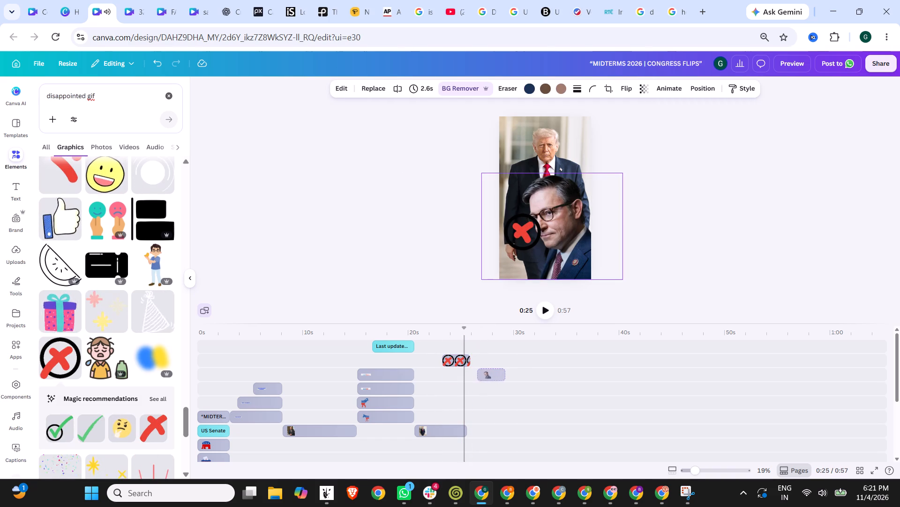
{"action": "left_click_drag", "start_coordinate": [454, 361], "coordinate": [496, 361]}
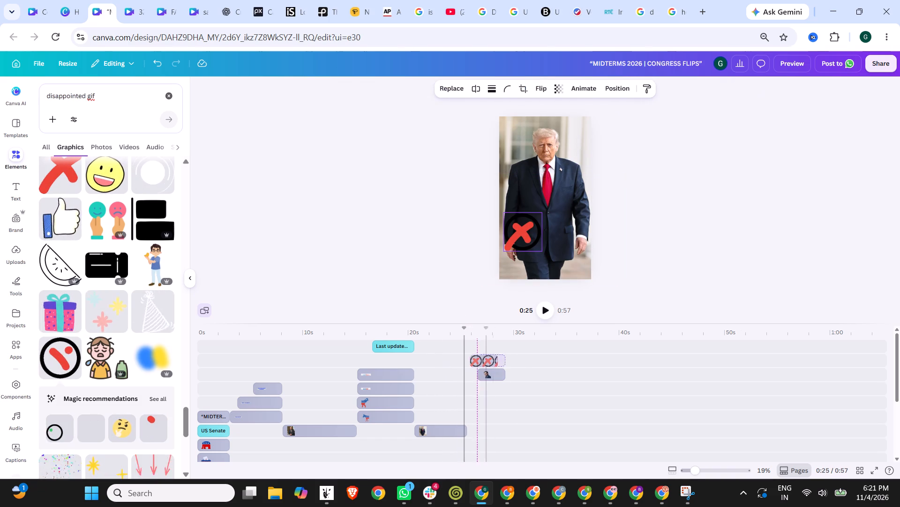
{"action": "left_click_drag", "start_coordinate": [496, 361], "coordinate": [499, 361]}
{"action": "left_click", "coordinate": [501, 373]}
{"action": "left_click_drag", "start_coordinate": [505, 373], "coordinate": [514, 373]}
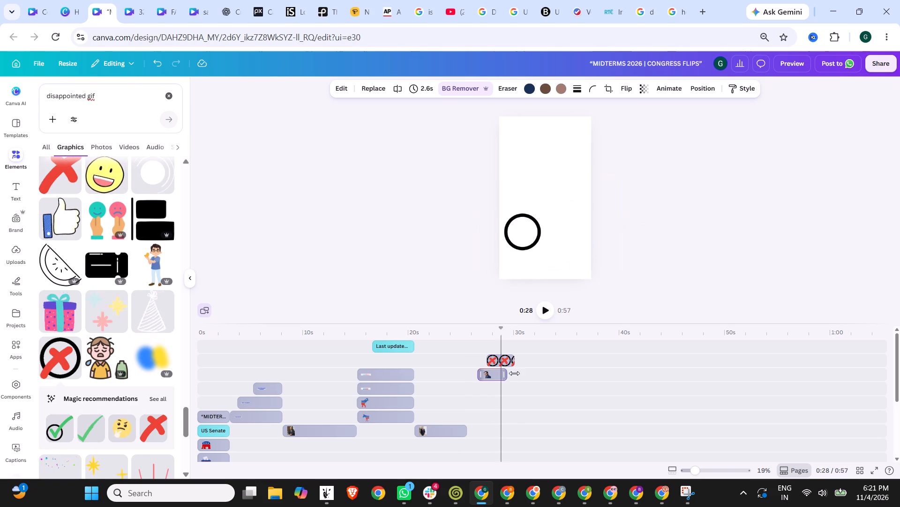
{"action": "left_click_drag", "start_coordinate": [514, 373], "coordinate": [516, 373]}
Extend the Trump photo's clip to 9.4 s so it ends together with the Johnson and red X clips.
{"action": "left_click", "coordinate": [457, 432]}
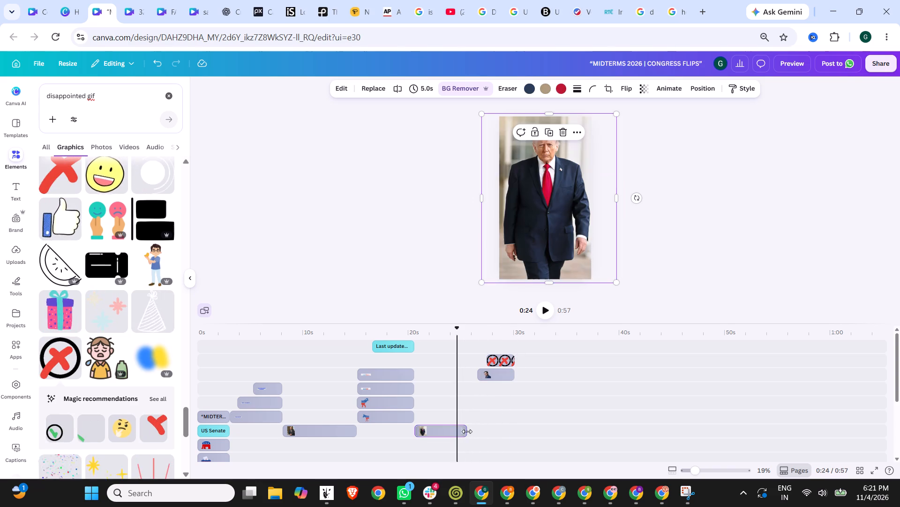
{"action": "left_click_drag", "start_coordinate": [465, 430], "coordinate": [513, 430]}
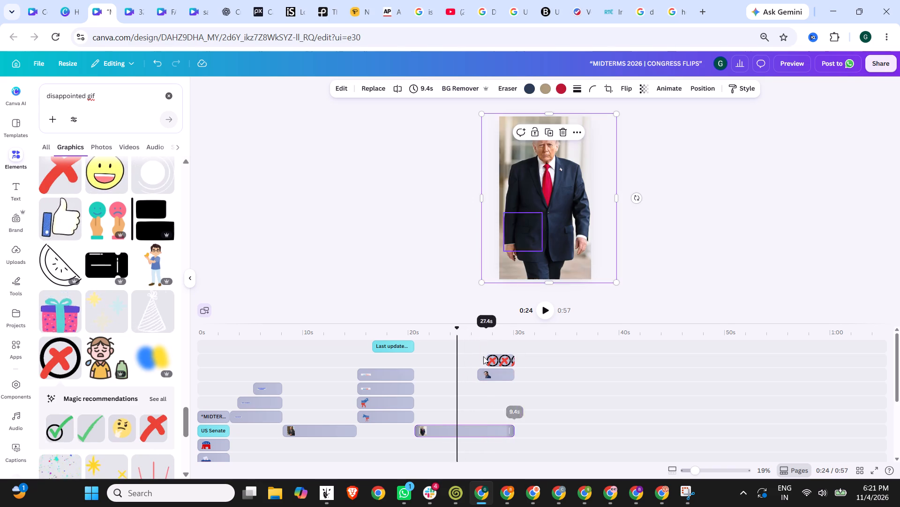
Play the video from about 24 to 29 seconds to check the retimed Trump, Johnson and red X clips.
{"action": "left_click", "coordinate": [549, 312]}
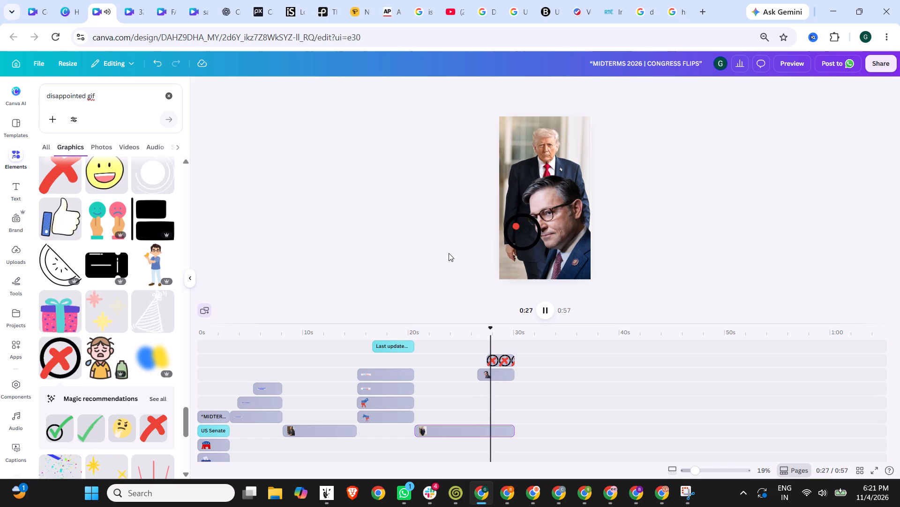
{"action": "left_click", "coordinate": [545, 311]}
Shrink the circled red X further and place it at the page's left edge, clear of Johnson's face.
{"action": "left_click", "coordinate": [494, 329]}
{"action": "left_click", "coordinate": [499, 357]}
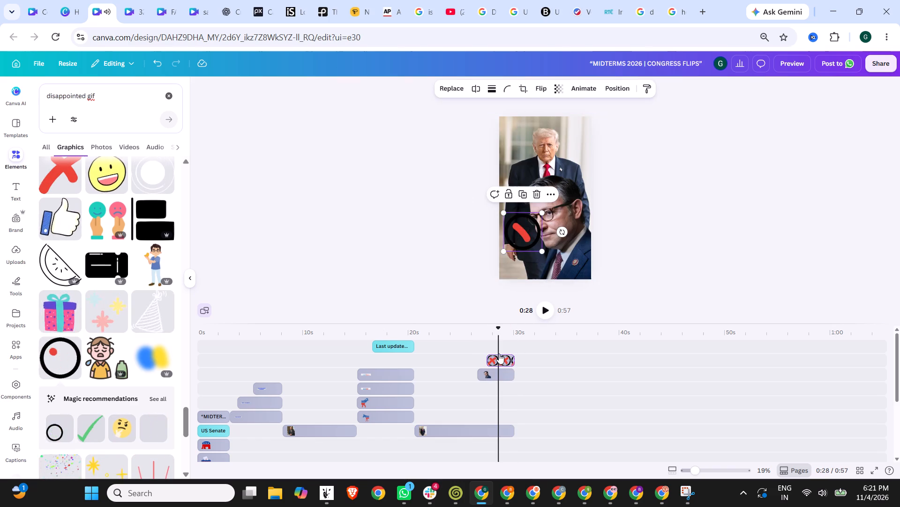
{"action": "left_click_drag", "start_coordinate": [522, 230], "coordinate": [513, 229]}
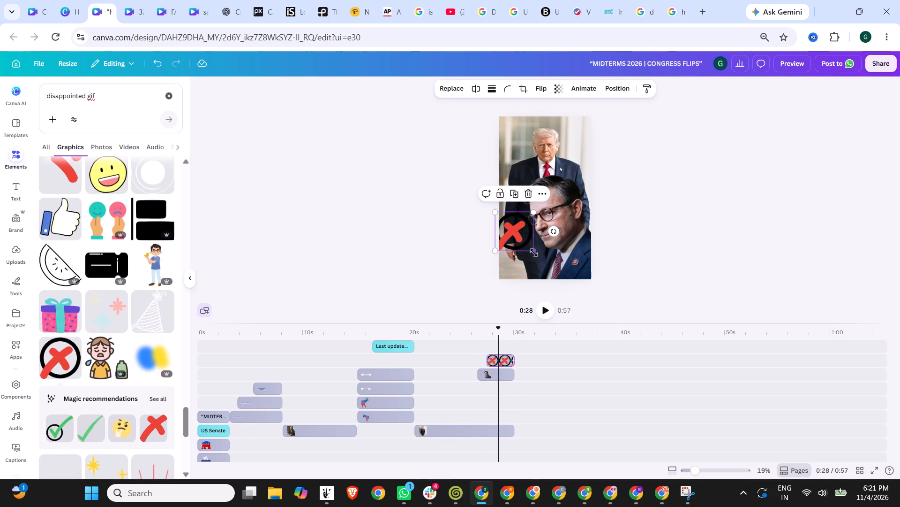
{"action": "left_click_drag", "start_coordinate": [534, 253], "coordinate": [526, 236]}
{"action": "left_click_drag", "start_coordinate": [510, 227], "coordinate": [516, 227]}
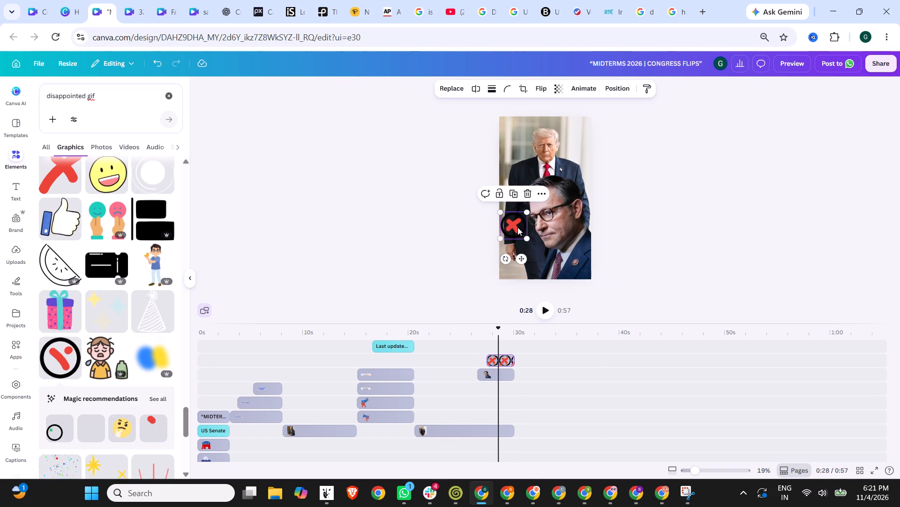
{"action": "left_click", "coordinate": [655, 203]}
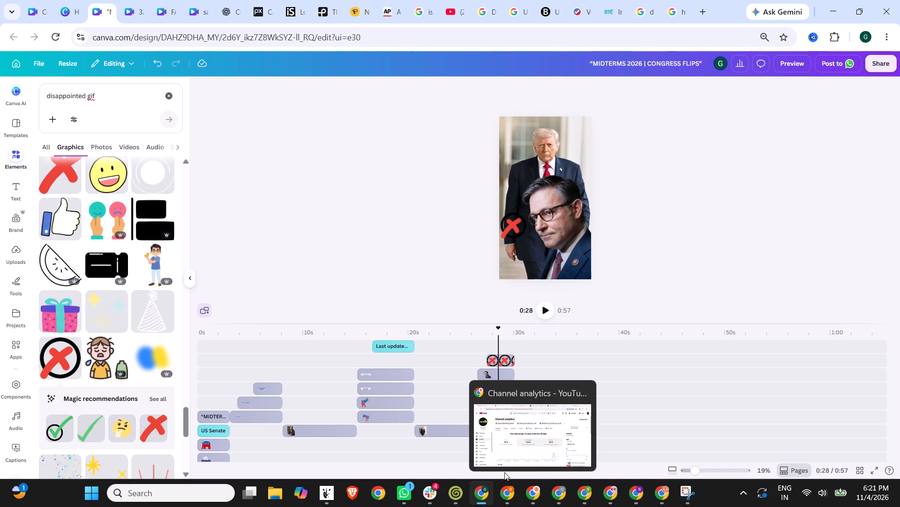
Play the video from about 22 to 33 seconds to check the Trump and Johnson section with the smaller red X.
{"action": "left_click", "coordinate": [432, 335]}
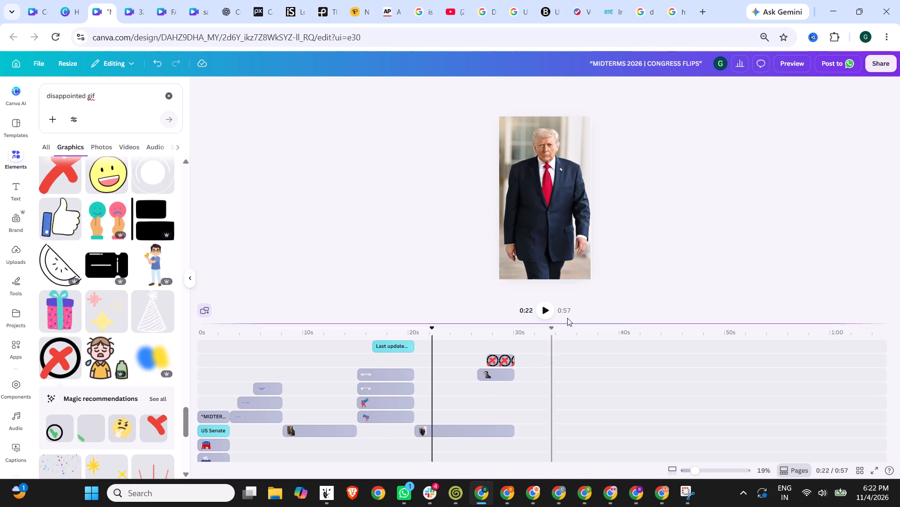
{"action": "left_click", "coordinate": [555, 306]}
{"action": "left_click", "coordinate": [552, 305]}
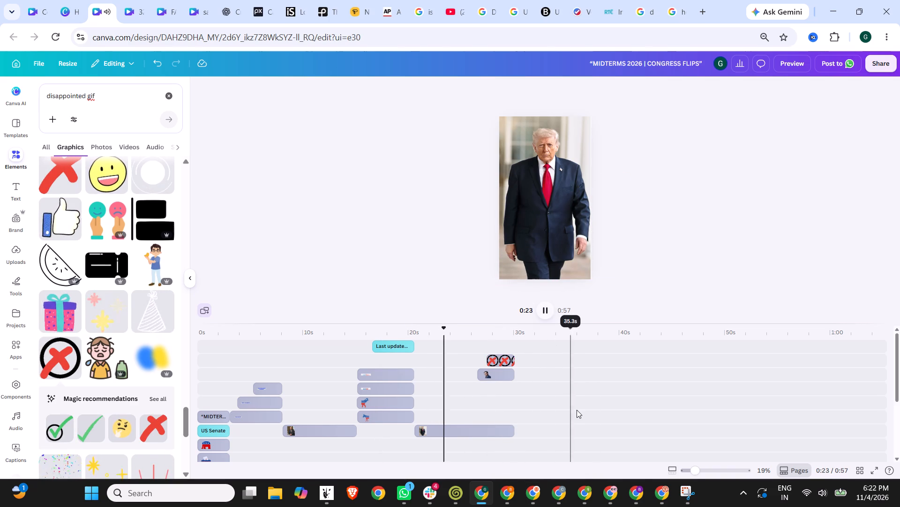
{"action": "scroll", "coordinate": [577, 410], "scroll_direction": "down", "scroll_amount": 4}
{"action": "scroll", "coordinate": [609, 361], "scroll_direction": "up", "scroll_amount": 3}
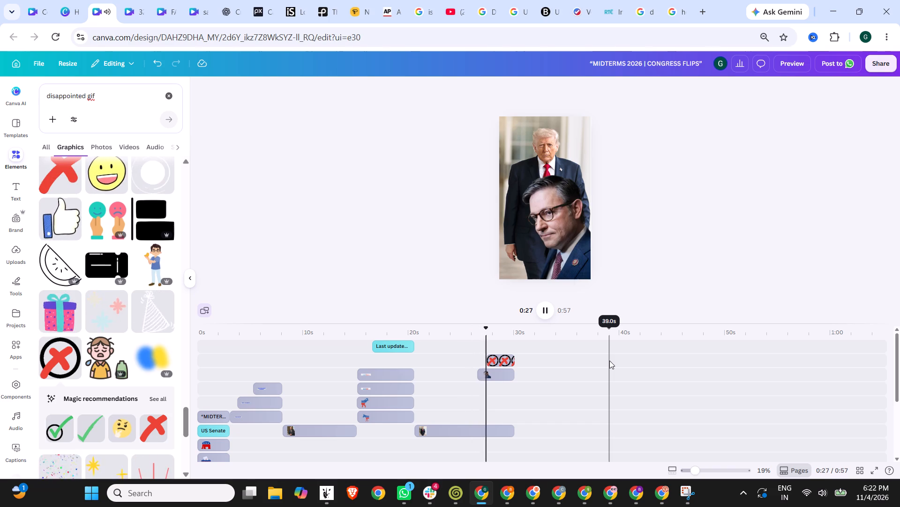
{"action": "left_click", "coordinate": [546, 311]}
Apply the Old TV animation to the Mike Johnson photo on both entry and exit.
{"action": "left_click", "coordinate": [498, 377]}
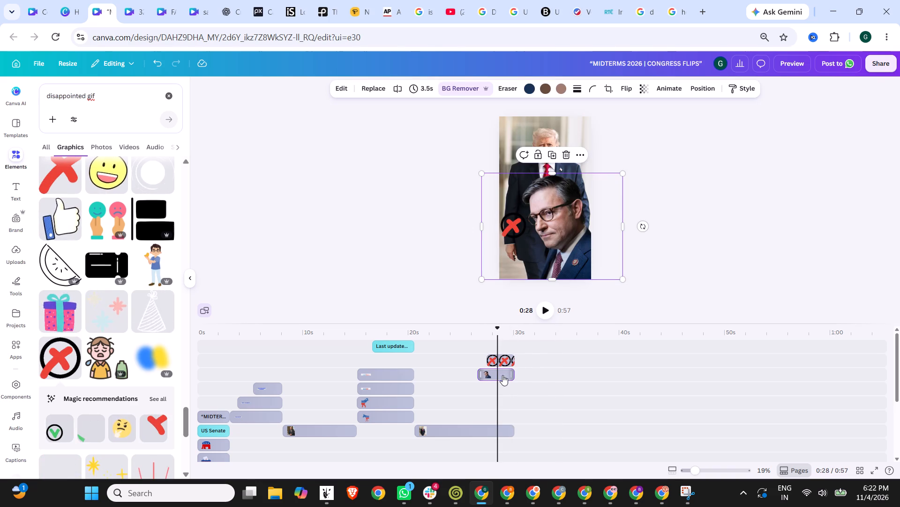
{"action": "left_click", "coordinate": [676, 88]}
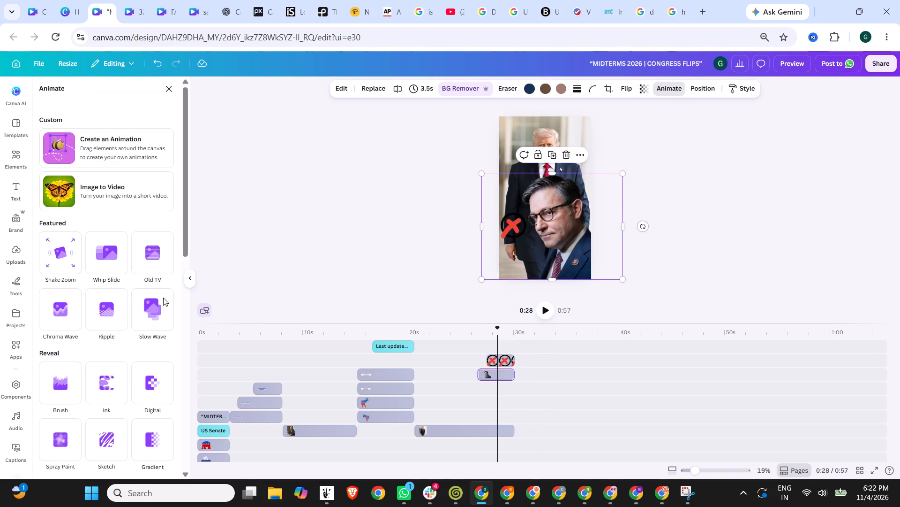
{"action": "left_click", "coordinate": [140, 253]}
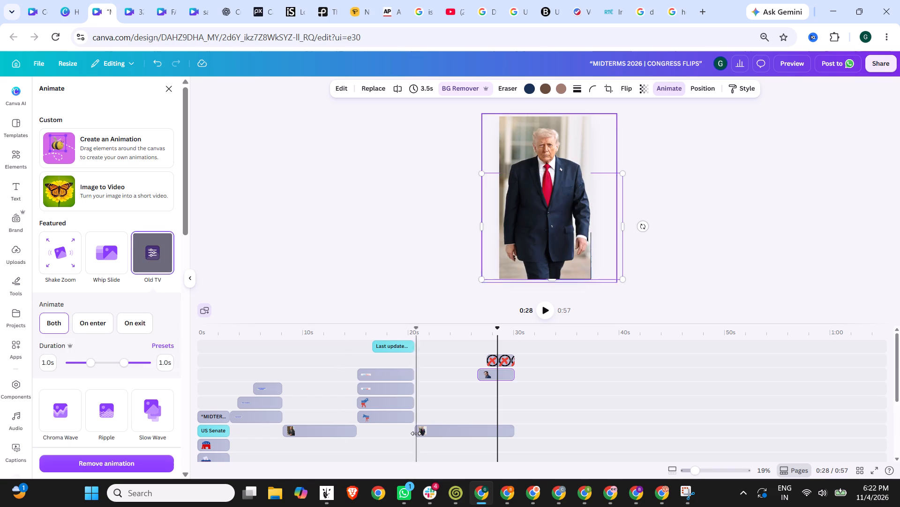
Apply the Chroma Wave animation to the Trump photo on both entry and exit.
{"action": "left_click", "coordinate": [438, 428]}
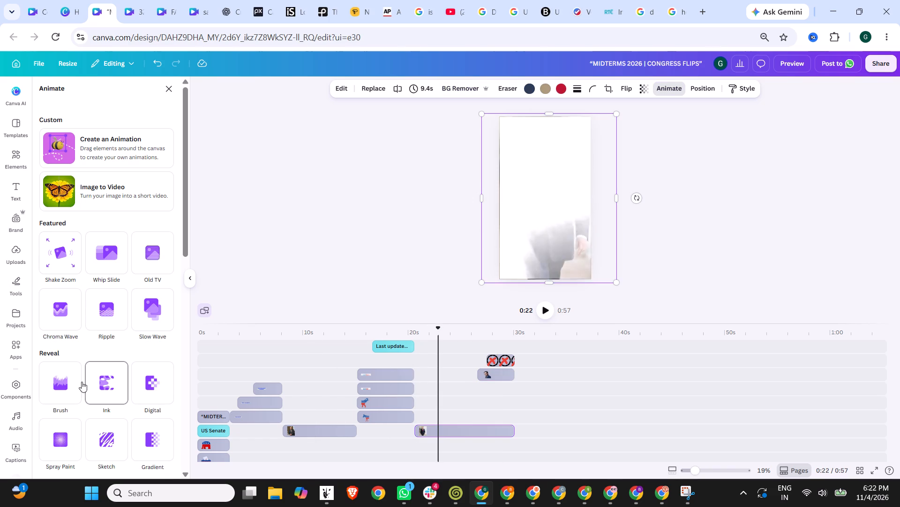
{"action": "left_click", "coordinate": [74, 314]}
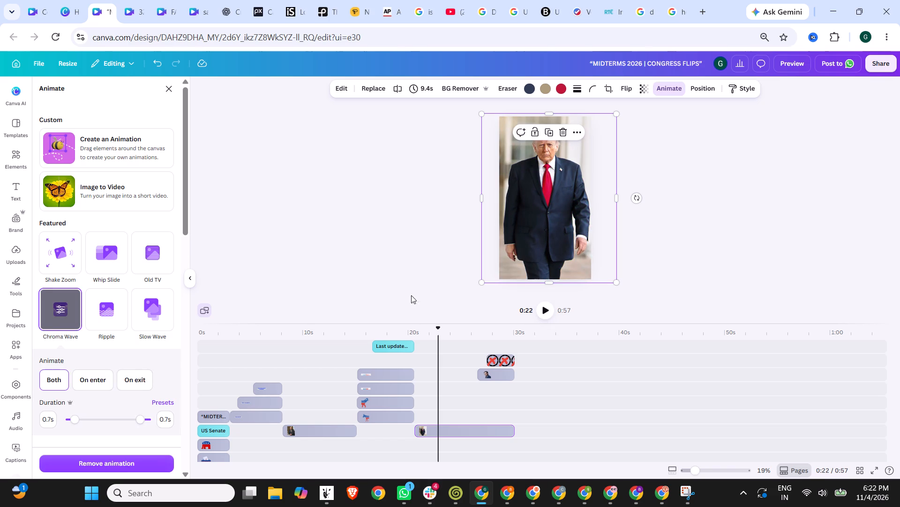
Apply the Slow Wave animation to the full-page photo of the man in the gold tie at about 8 to 15 seconds.
{"action": "left_click", "coordinate": [319, 429]}
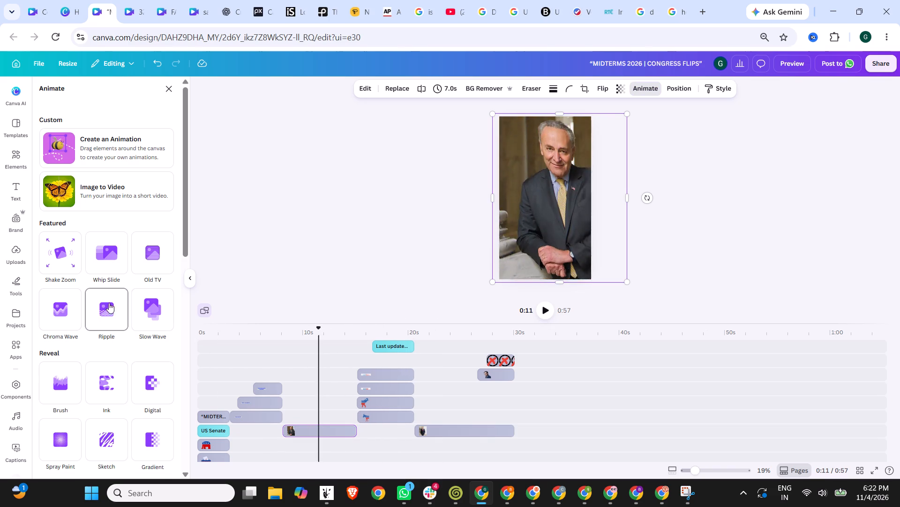
{"action": "left_click", "coordinate": [159, 306]}
{"action": "left_click", "coordinate": [322, 259]}
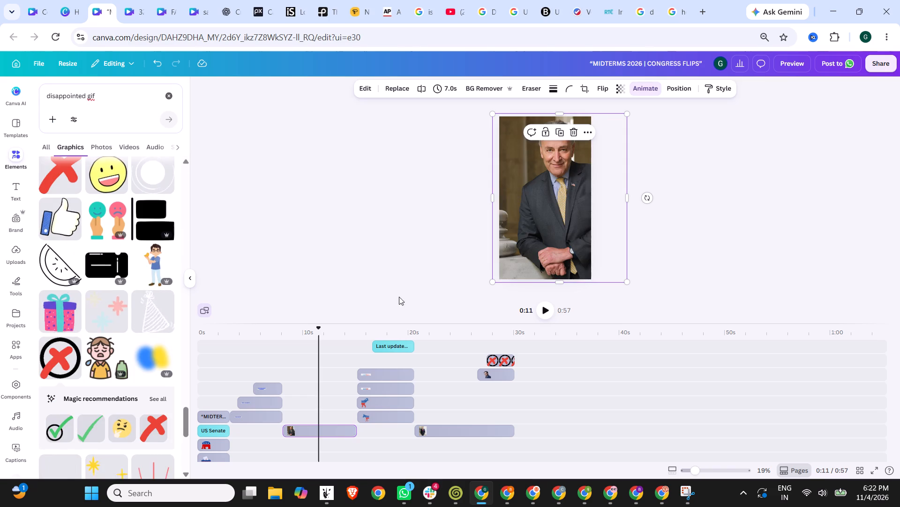
Play the video from about 11 to 25 seconds to check the new photo animations.
{"action": "left_click", "coordinate": [546, 304]}
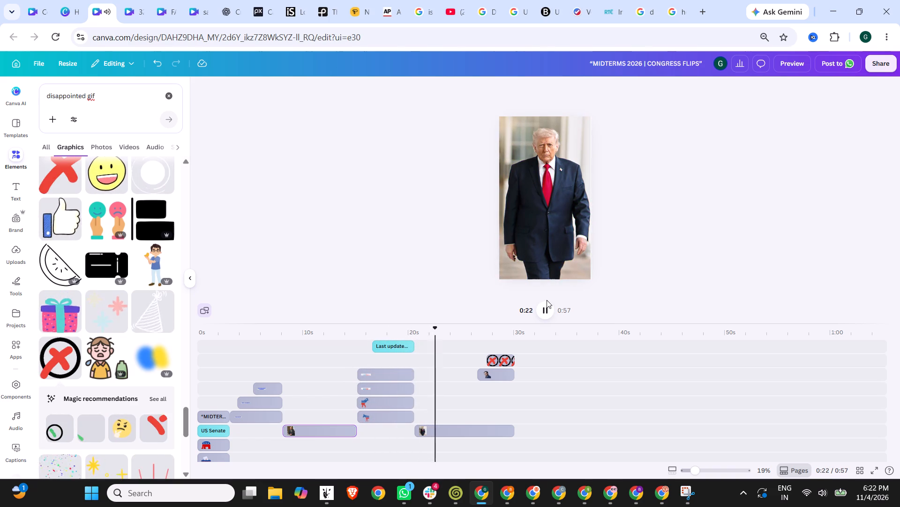
{"action": "left_click", "coordinate": [545, 305]}
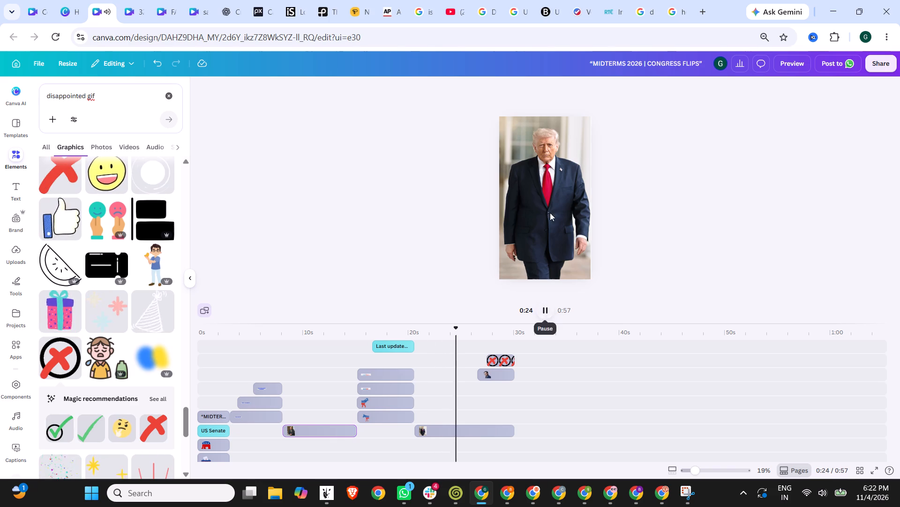
{"action": "left_click", "coordinate": [550, 133]}
{"action": "left_click", "coordinate": [686, 149]}
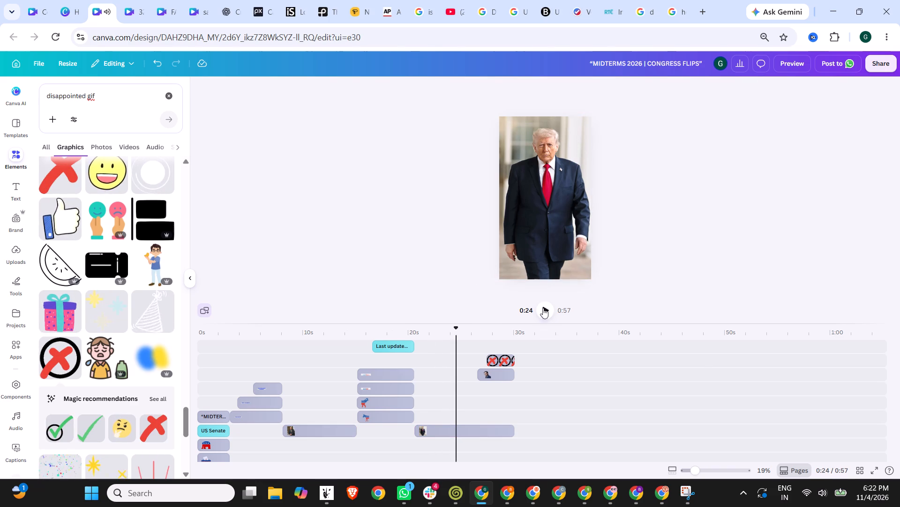
{"action": "left_click", "coordinate": [556, 308]}
{"action": "left_click", "coordinate": [547, 308]}
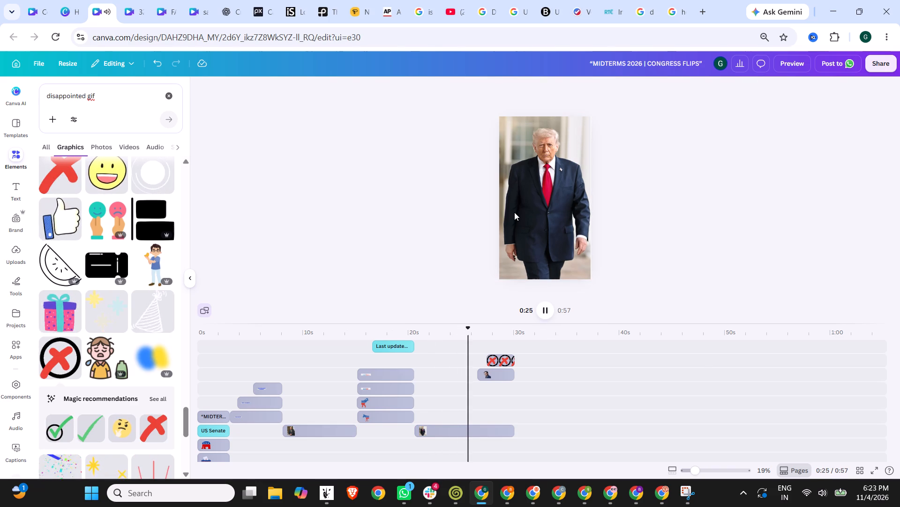
Stretch the Trump photo slightly further past the page's right edge so it covers the full page width.
{"action": "left_click", "coordinate": [517, 212]}
{"action": "left_click_drag", "start_coordinate": [618, 199], "coordinate": [625, 199]}
{"action": "left_click", "coordinate": [674, 207]}
Play the video from about 25 seconds onward to check the Trump and Johnson section and the following narration.
{"action": "left_click", "coordinate": [553, 305]}
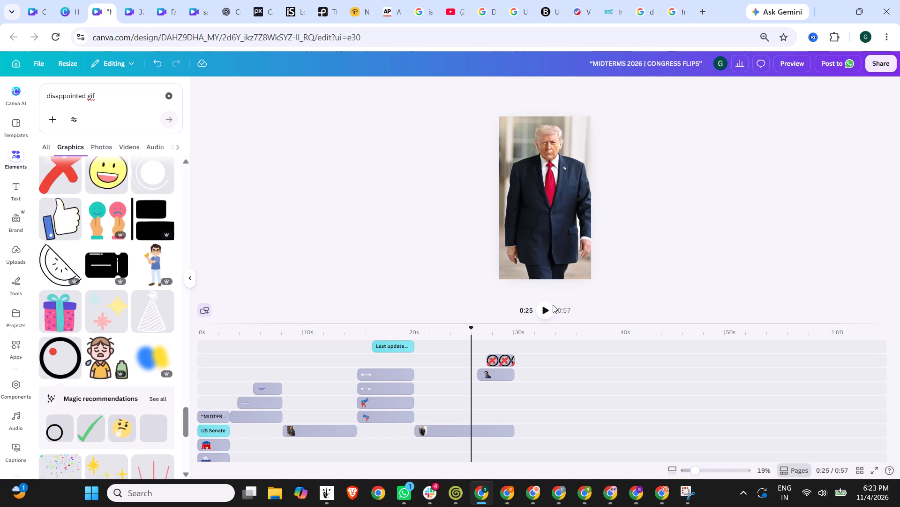
{"action": "left_click", "coordinate": [541, 307]}
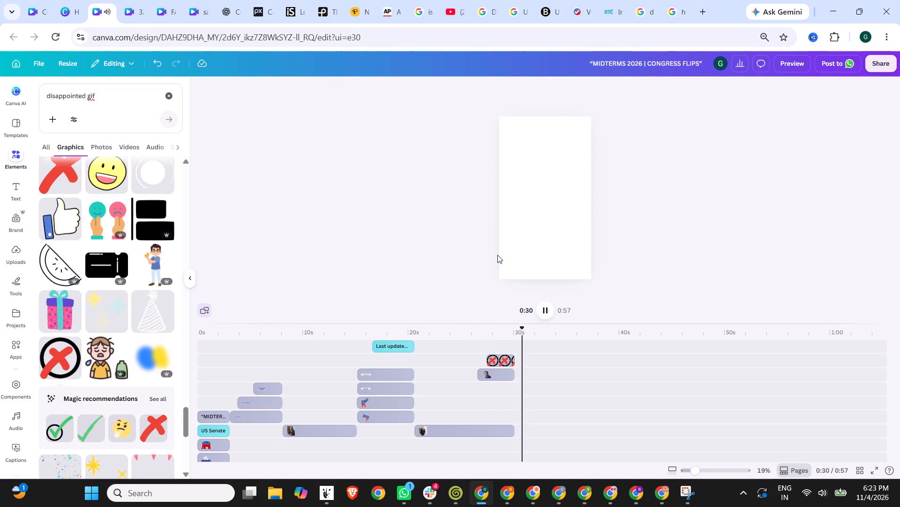
{"action": "left_click", "coordinate": [546, 310]}
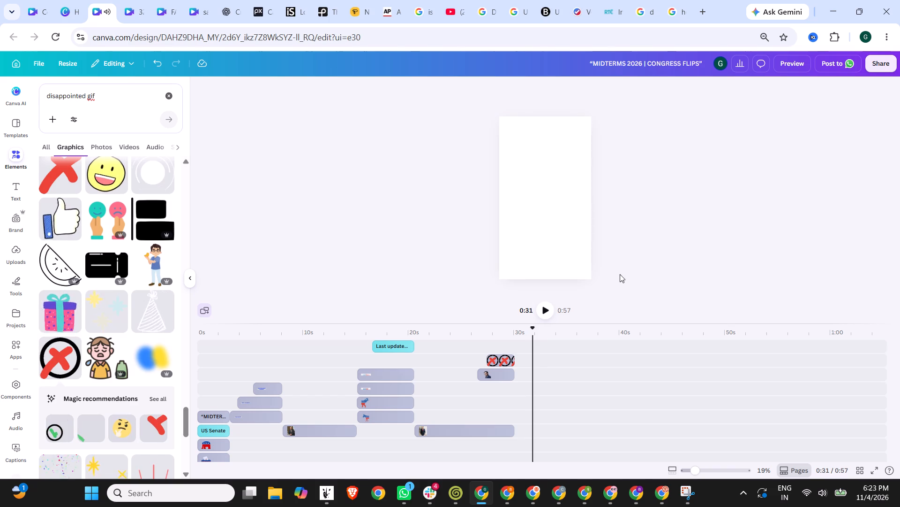
{"action": "left_click", "coordinate": [542, 311]}
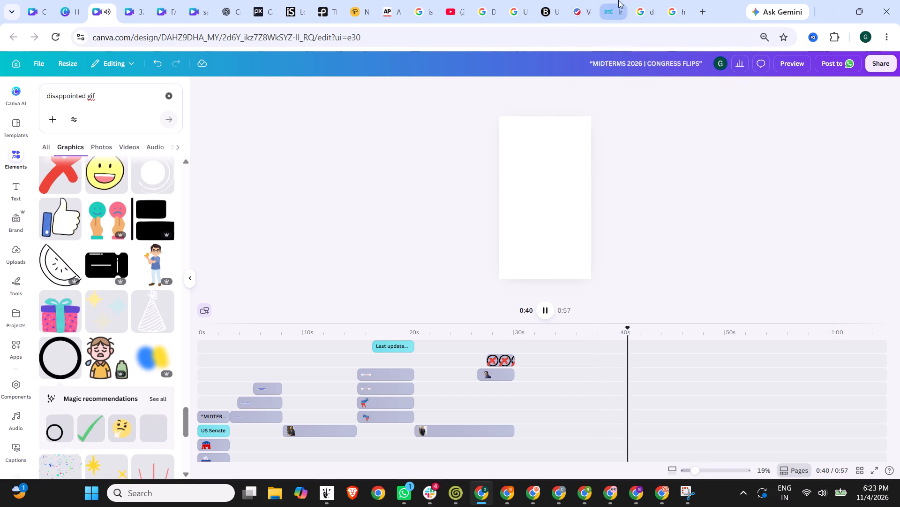
Look through the Democrats vs Republicans image results and VoteHub's Senate, House and Governors maps for a usable election map.
{"action": "left_click", "coordinate": [639, 0]}
{"action": "scroll", "coordinate": [366, 170], "scroll_direction": "up", "scroll_amount": 6}
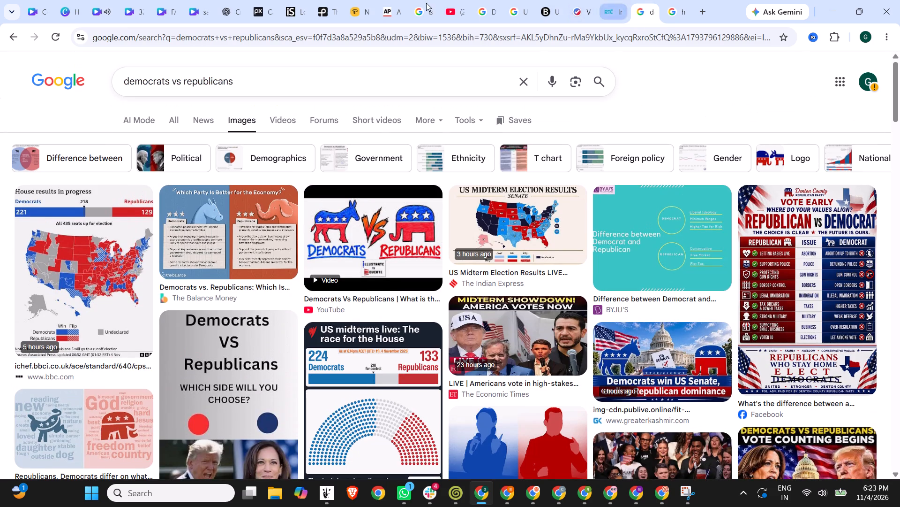
{"action": "left_click", "coordinate": [577, 0]}
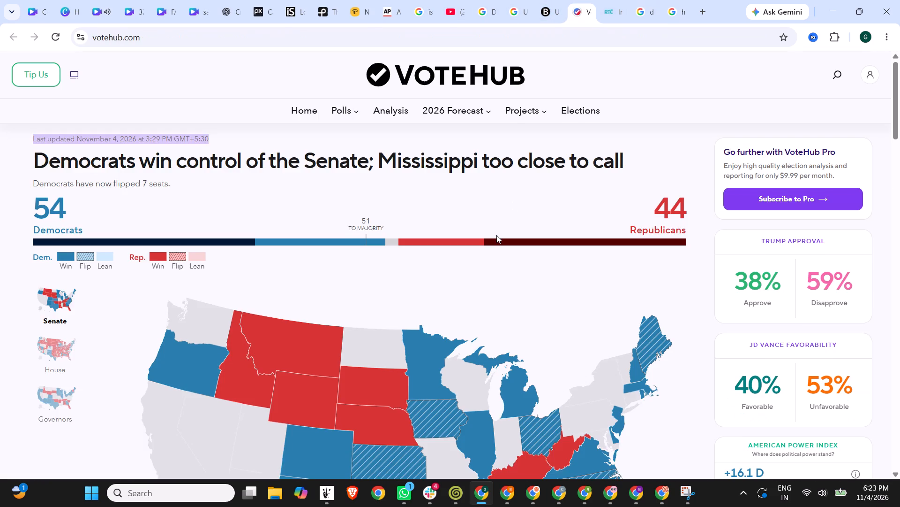
{"action": "scroll", "coordinate": [496, 235], "scroll_direction": "down", "scroll_amount": 3}
{"action": "scroll", "coordinate": [607, 251], "scroll_direction": "down", "scroll_amount": 2, "text": "ctrl"}
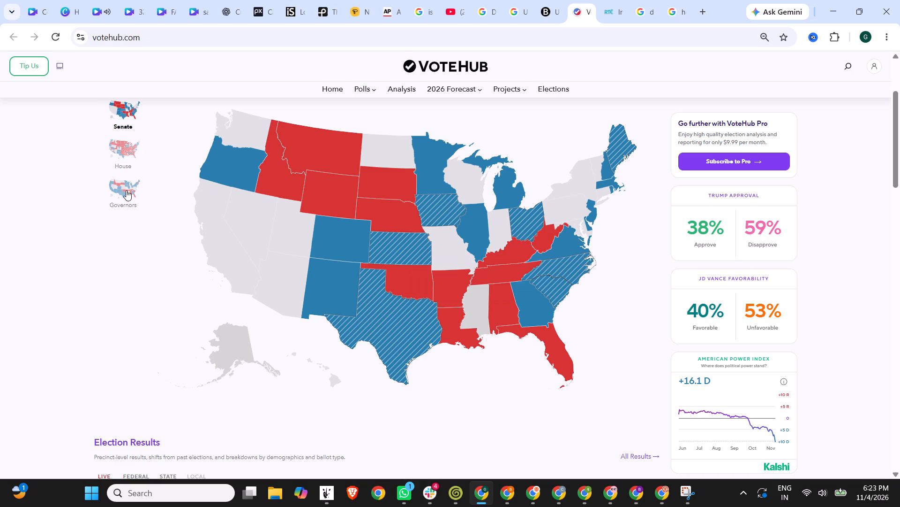
{"action": "scroll", "coordinate": [282, 266], "scroll_direction": "down", "scroll_amount": 2}
{"action": "scroll", "coordinate": [323, 270], "scroll_direction": "up", "scroll_amount": 3}
{"action": "left_click", "coordinate": [133, 209]}
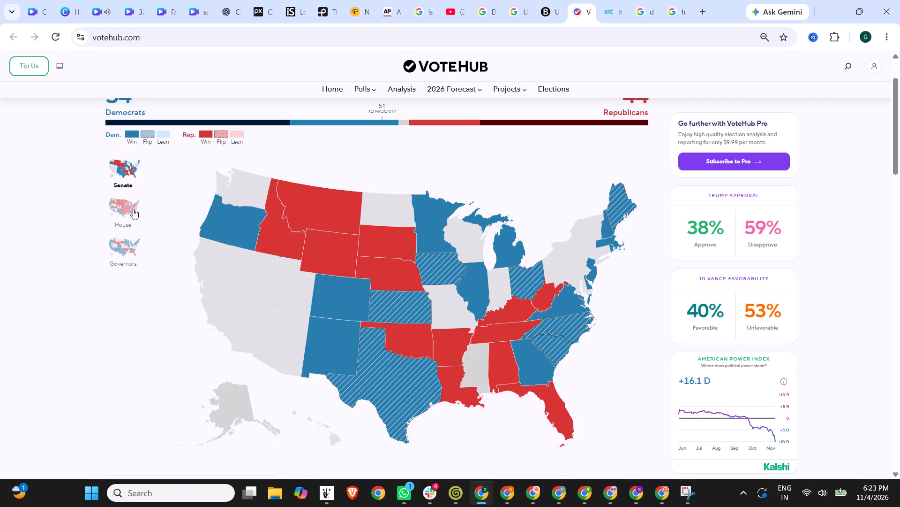
{"action": "left_click", "coordinate": [125, 235]}
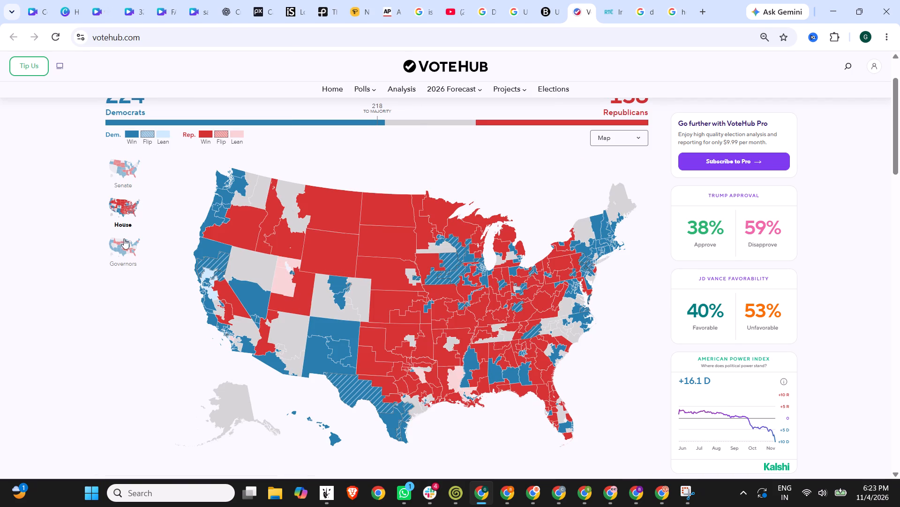
{"action": "left_click", "coordinate": [122, 245]}
{"action": "left_click", "coordinate": [123, 206]}
{"action": "left_click", "coordinate": [128, 169]}
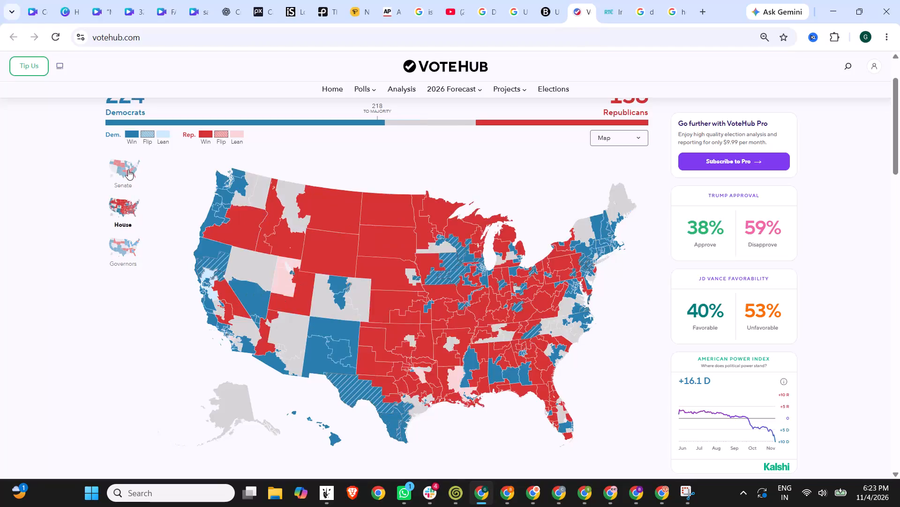
{"action": "scroll", "coordinate": [207, 199], "scroll_direction": "up", "scroll_amount": 3}
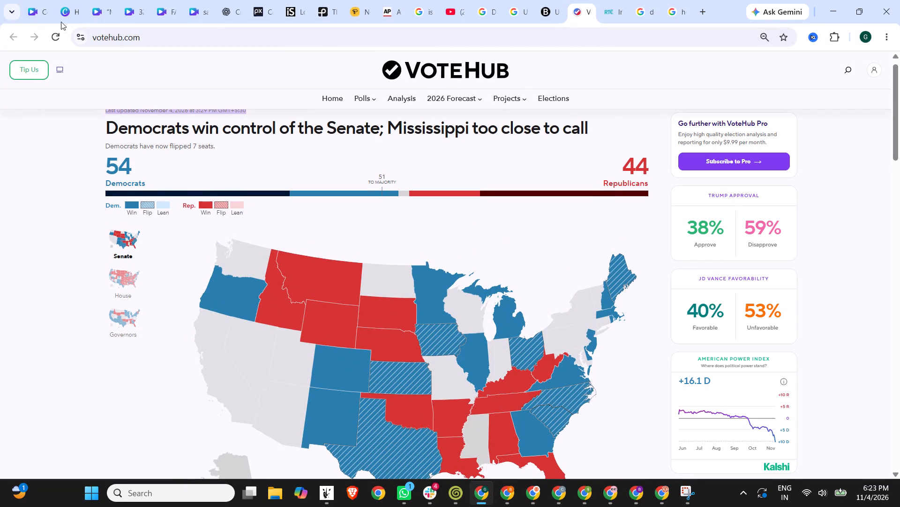
Search Google for "US election result map" and look through the results for a map source.
{"action": "left_click", "coordinate": [359, 38]}
{"action": "type", "text": "US election result map"}
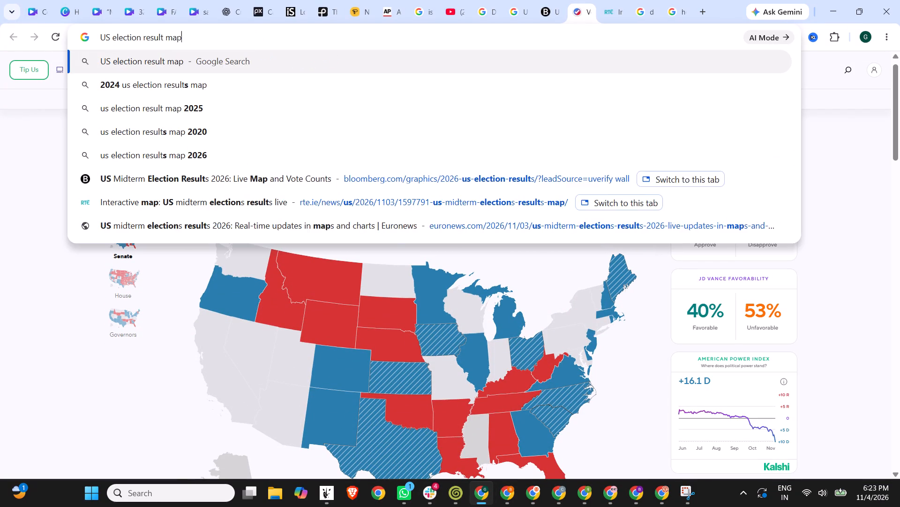
{"action": "key", "text": "Return"}
{"action": "left_click", "coordinate": [209, 117]}
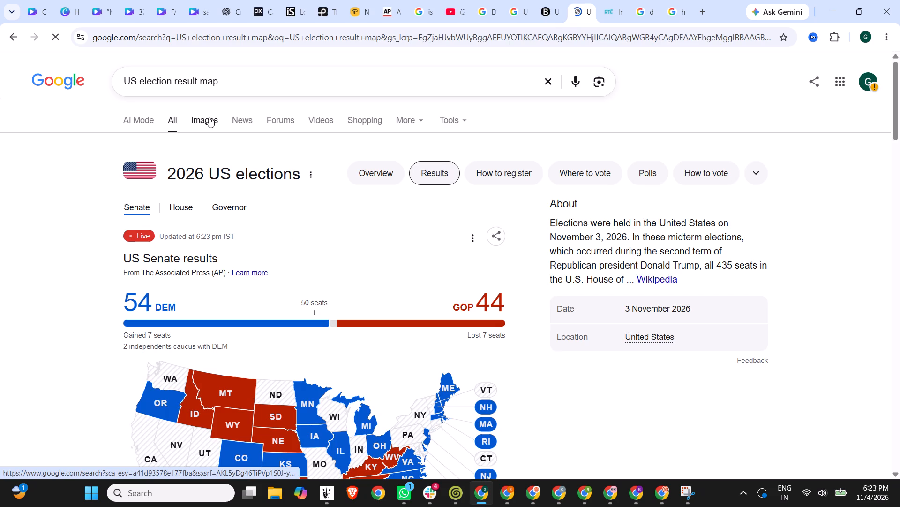
{"action": "left_click", "coordinate": [172, 116]}
{"action": "scroll", "coordinate": [267, 220], "scroll_direction": "down", "scroll_amount": 9}
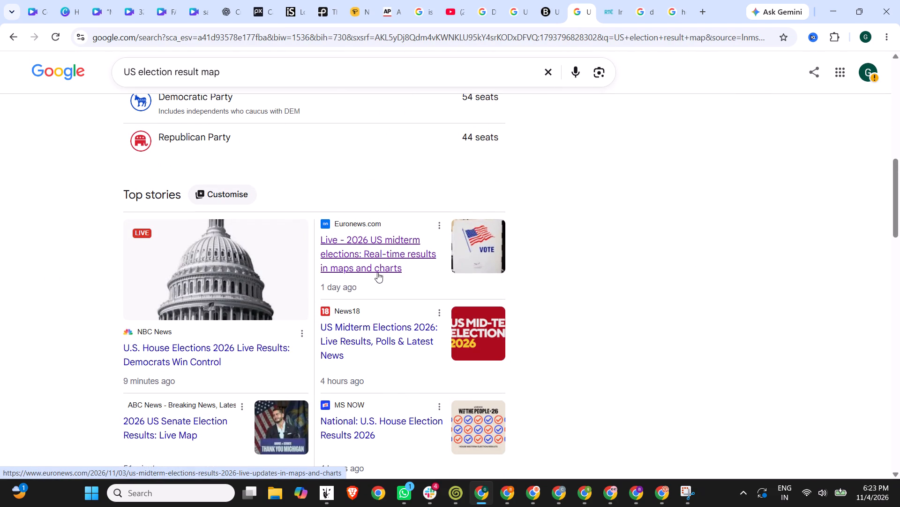
{"action": "scroll", "coordinate": [264, 307], "scroll_direction": "down", "scroll_amount": 6}
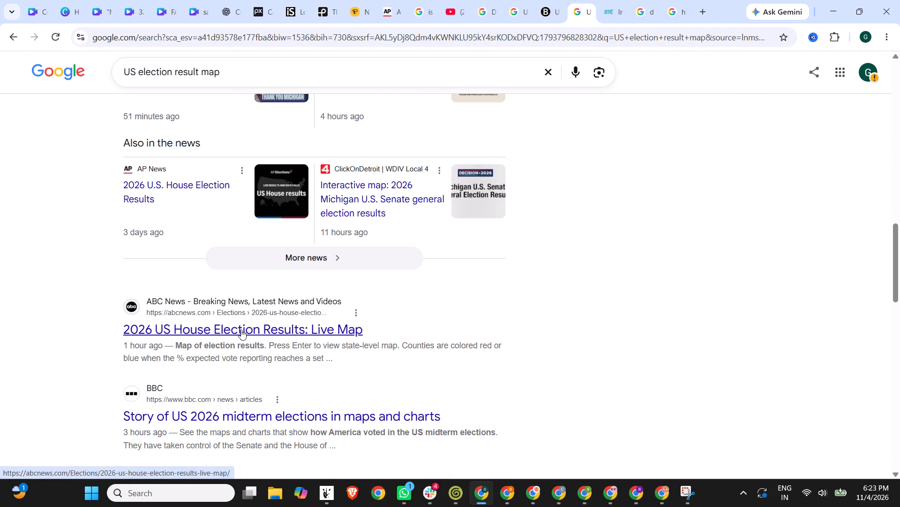
Examine the ABC News 2026 US House Election Results live map, then return to the search results.
{"action": "left_click", "coordinate": [241, 330]}
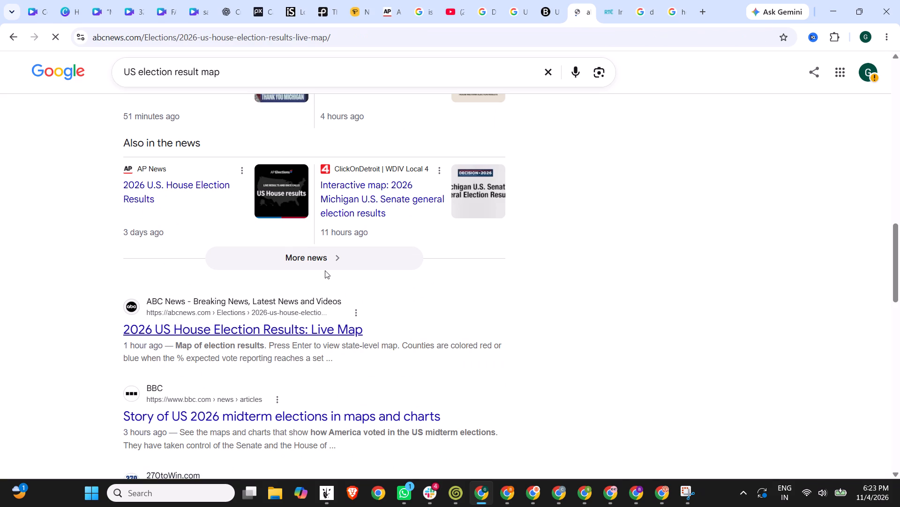
{"action": "scroll", "coordinate": [325, 270], "scroll_direction": "down", "scroll_amount": 3}
{"action": "scroll", "coordinate": [418, 239], "scroll_direction": "down", "scroll_amount": 3}
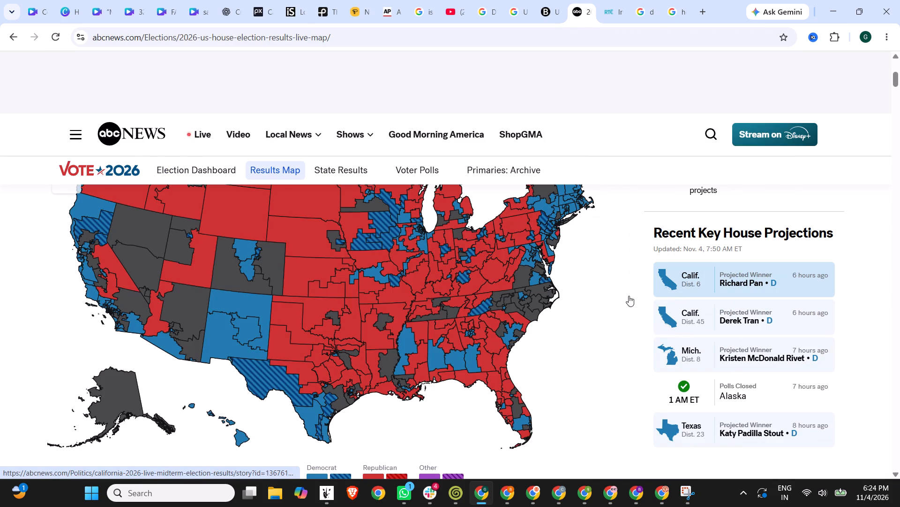
{"action": "scroll", "coordinate": [614, 293], "scroll_direction": "down", "scroll_amount": 2, "text": "ctrl"}
{"action": "scroll", "coordinate": [537, 271], "scroll_direction": "down", "scroll_amount": 1, "text": "ctrl"}
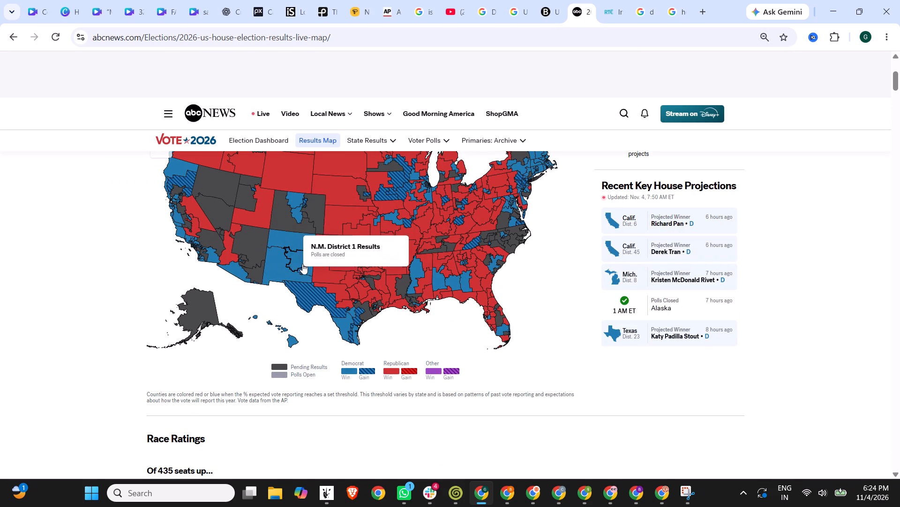
{"action": "scroll", "coordinate": [566, 283], "scroll_direction": "up", "scroll_amount": 1}
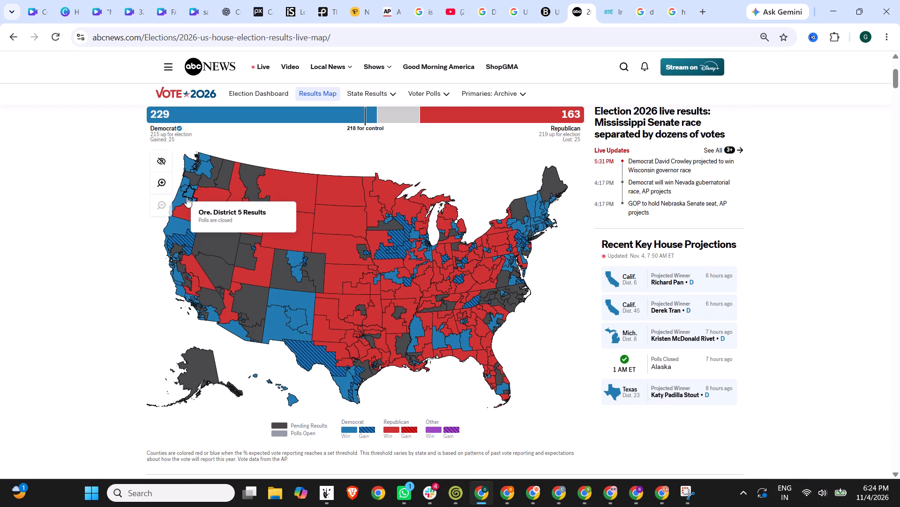
{"action": "scroll", "coordinate": [339, 242], "scroll_direction": "down", "scroll_amount": 1}
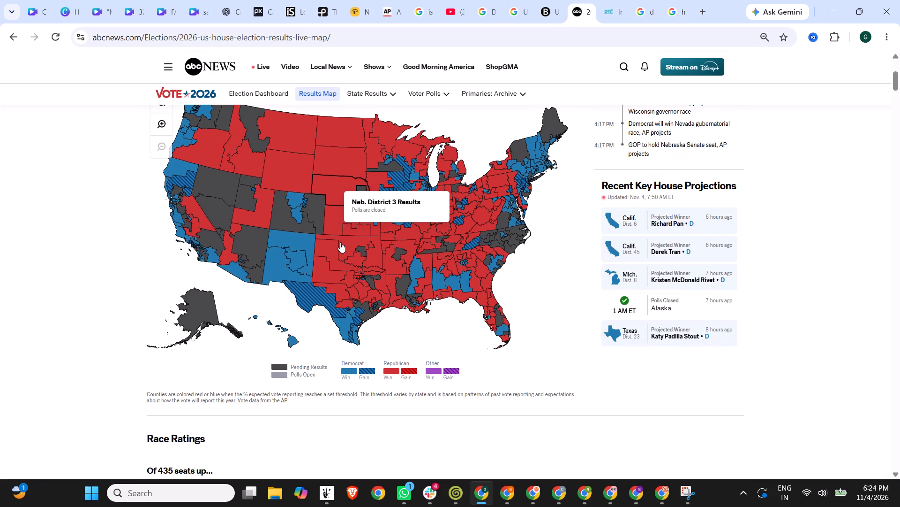
{"action": "scroll", "coordinate": [340, 242], "scroll_direction": "down", "scroll_amount": 3}
{"action": "left_click", "coordinate": [15, 39]}
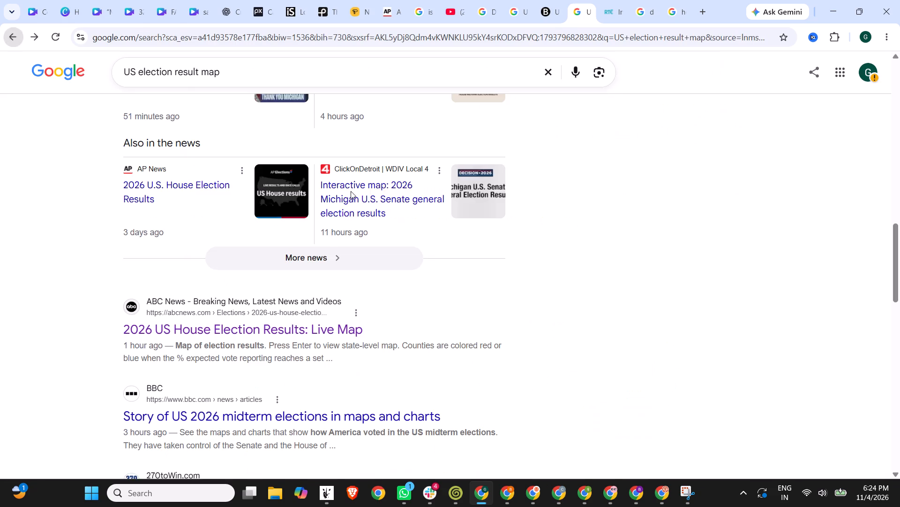
Open 270toWin's 2026 Senate Election Interactive Map from the results to check its map, then return to the search results.
{"action": "scroll", "coordinate": [331, 269], "scroll_direction": "down", "scroll_amount": 2}
{"action": "scroll", "coordinate": [262, 297], "scroll_direction": "down", "scroll_amount": 1}
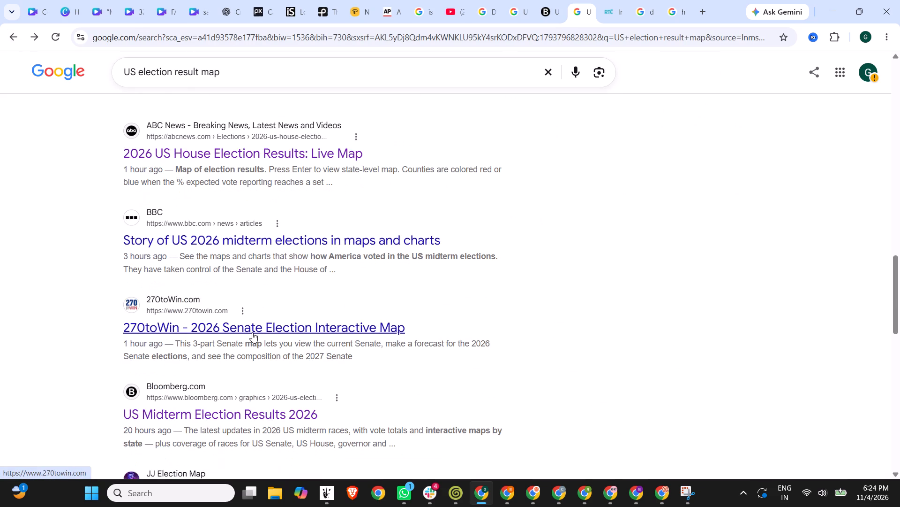
{"action": "left_click", "coordinate": [252, 332]}
{"action": "scroll", "coordinate": [480, 226], "scroll_direction": "down", "scroll_amount": 4}
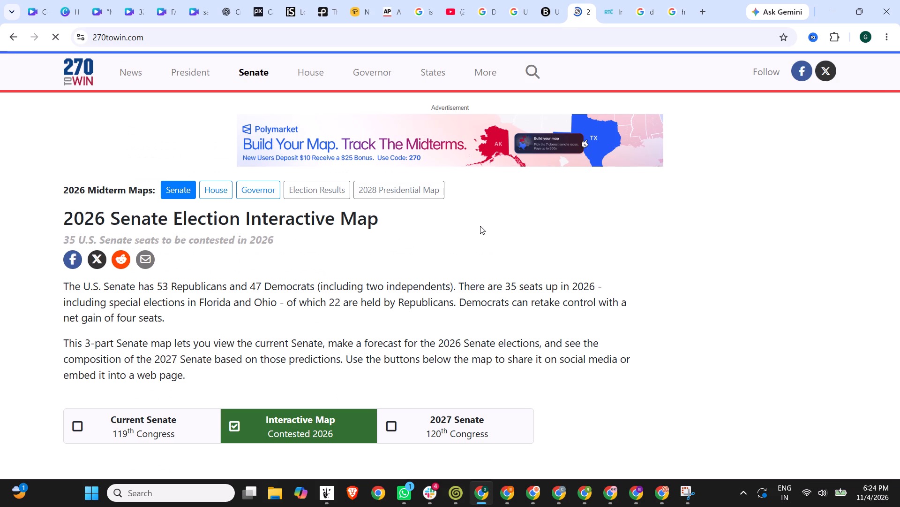
{"action": "scroll", "coordinate": [480, 226], "scroll_direction": "down", "scroll_amount": 1}
{"action": "scroll", "coordinate": [571, 219], "scroll_direction": "down", "scroll_amount": 3}
{"action": "scroll", "coordinate": [612, 257], "scroll_direction": "down", "scroll_amount": 3}
{"action": "left_click", "coordinate": [487, 311]}
{"action": "scroll", "coordinate": [534, 274], "scroll_direction": "down", "scroll_amount": 5}
{"action": "scroll", "coordinate": [426, 291], "scroll_direction": "down", "scroll_amount": 4}
{"action": "left_click", "coordinate": [286, 424]}
{"action": "scroll", "coordinate": [343, 335], "scroll_direction": "down", "scroll_amount": 5}
{"action": "scroll", "coordinate": [418, 302], "scroll_direction": "down", "scroll_amount": 8}
{"action": "scroll", "coordinate": [412, 300], "scroll_direction": "up", "scroll_amount": 6}
{"action": "scroll", "coordinate": [380, 283], "scroll_direction": "down", "scroll_amount": 9}
{"action": "scroll", "coordinate": [323, 266], "scroll_direction": "down", "scroll_amount": 7}
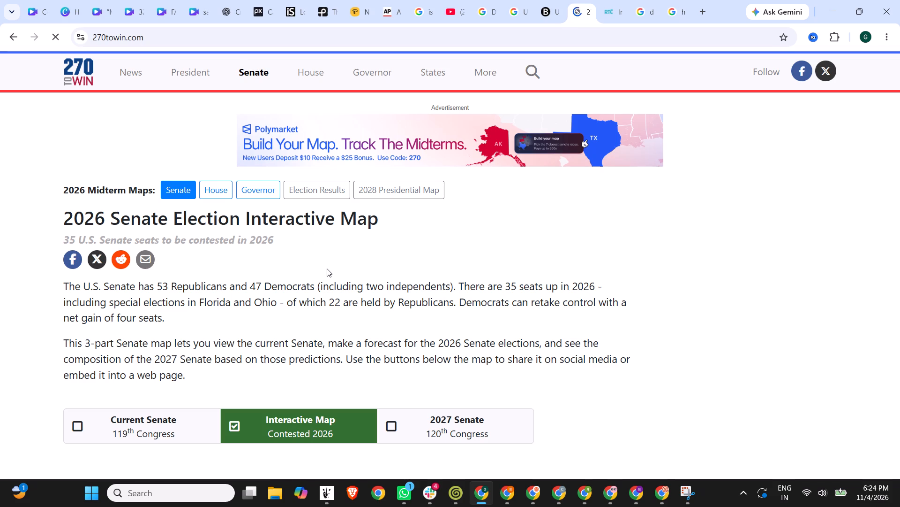
{"action": "scroll", "coordinate": [327, 318], "scroll_direction": "down", "scroll_amount": 8}
{"action": "left_click", "coordinate": [14, 40]}
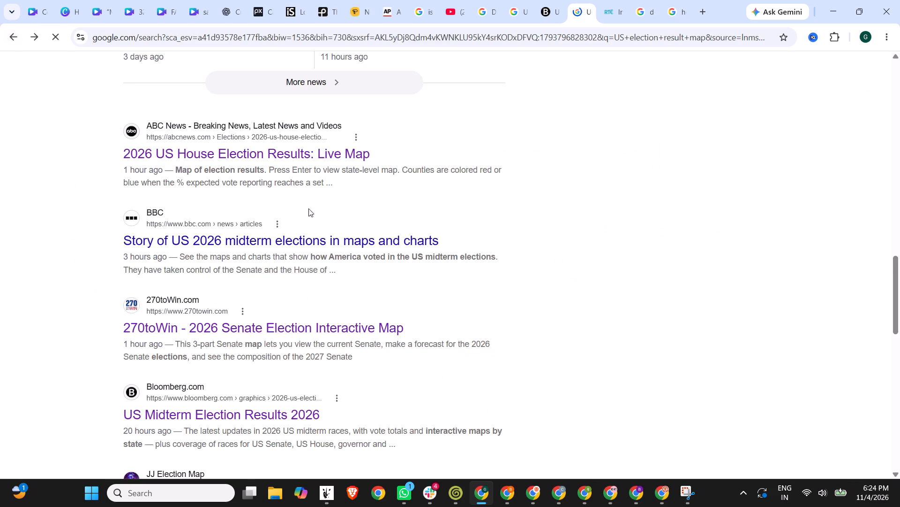
Examine the JJ Election Map with the VoteHub Legacy and LTE Projection maps, then return to the search results.
{"action": "scroll", "coordinate": [311, 212], "scroll_direction": "down", "scroll_amount": 3}
{"action": "left_click", "coordinate": [198, 325]}
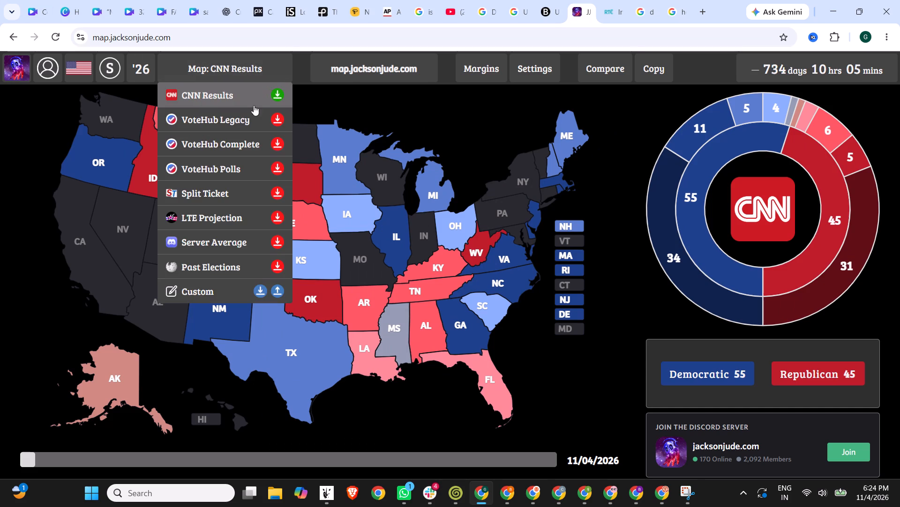
{"action": "left_click", "coordinate": [247, 114]}
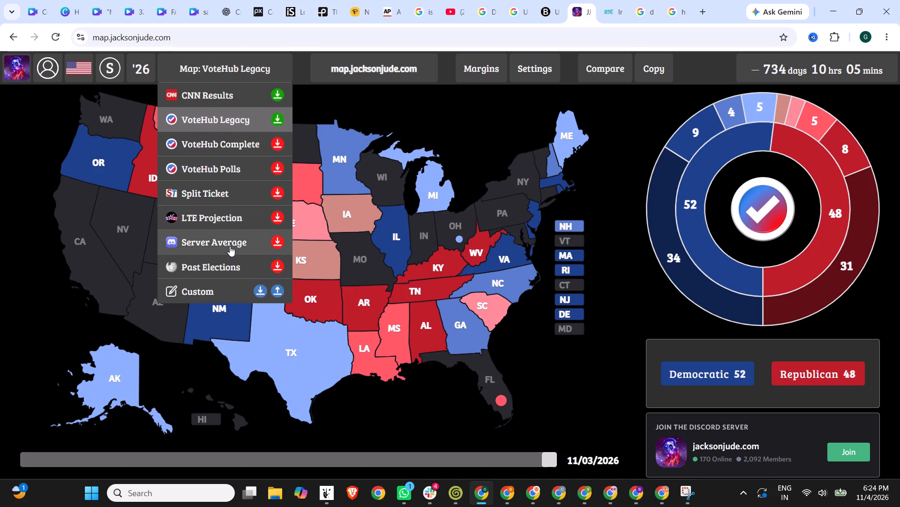
{"action": "left_click", "coordinate": [229, 220]}
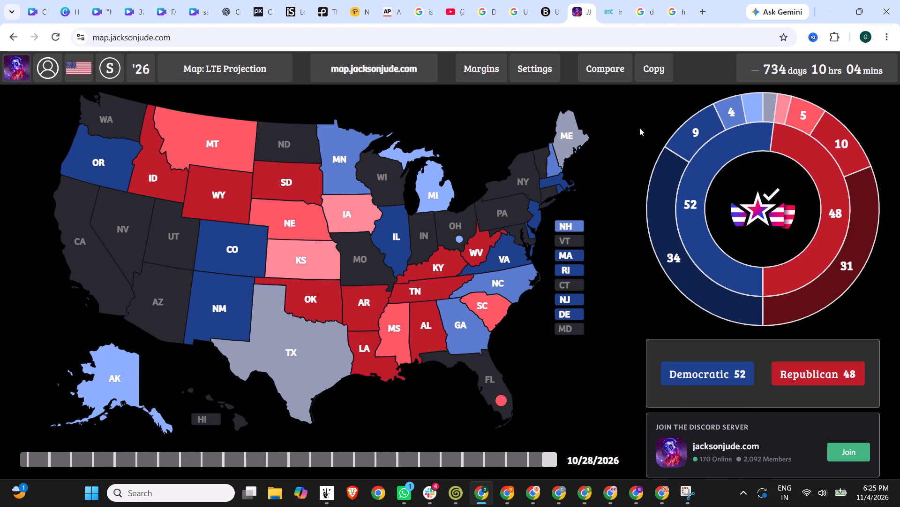
{"action": "left_click", "coordinate": [18, 38]}
Open CNN's "Presidential election results 2024" page from the search results and start its interactive US map.
{"action": "scroll", "coordinate": [331, 225], "scroll_direction": "down", "scroll_amount": 7}
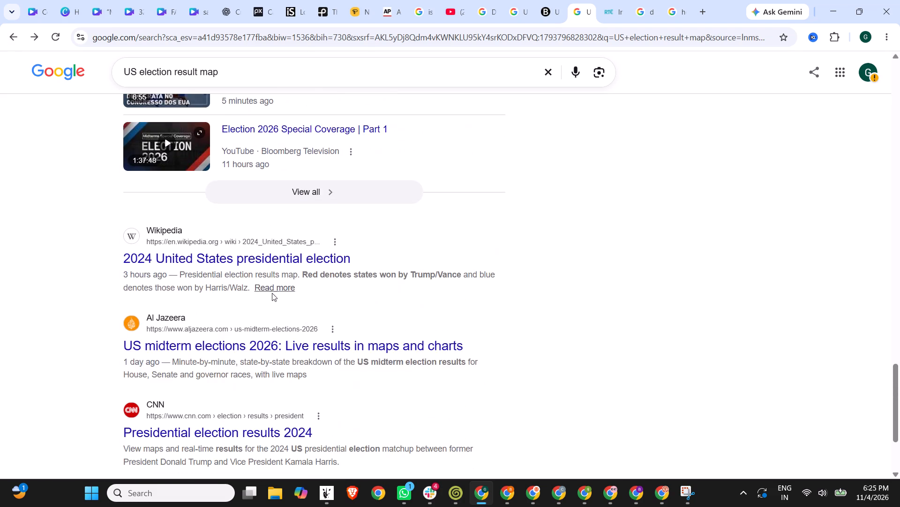
{"action": "scroll", "coordinate": [246, 273], "scroll_direction": "down", "scroll_amount": 2}
{"action": "left_click", "coordinate": [254, 320]}
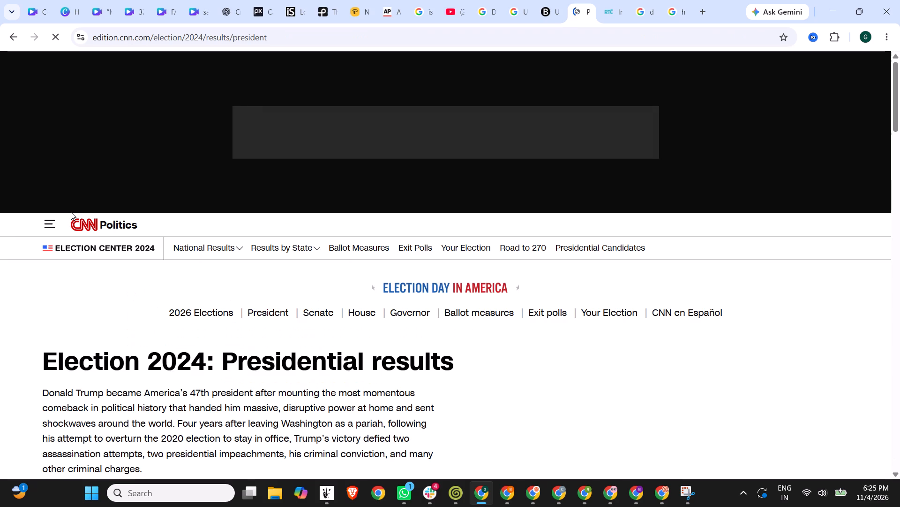
{"action": "scroll", "coordinate": [71, 212], "scroll_direction": "down", "scroll_amount": 5}
{"action": "scroll", "coordinate": [499, 207], "scroll_direction": "down", "scroll_amount": 3}
{"action": "scroll", "coordinate": [621, 179], "scroll_direction": "down", "scroll_amount": 5}
{"action": "scroll", "coordinate": [792, 340], "scroll_direction": "up", "scroll_amount": 6}
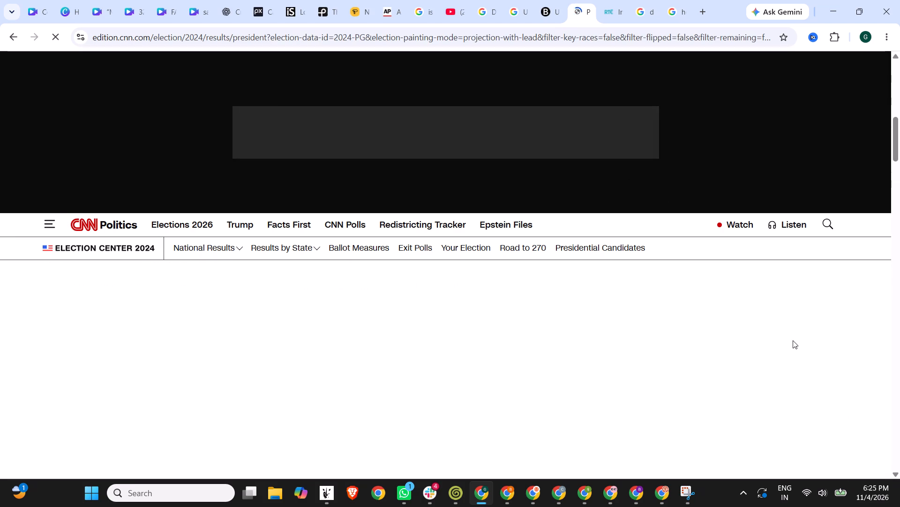
{"action": "scroll", "coordinate": [783, 339], "scroll_direction": "up", "scroll_amount": 6}
{"action": "scroll", "coordinate": [777, 336], "scroll_direction": "down", "scroll_amount": 8}
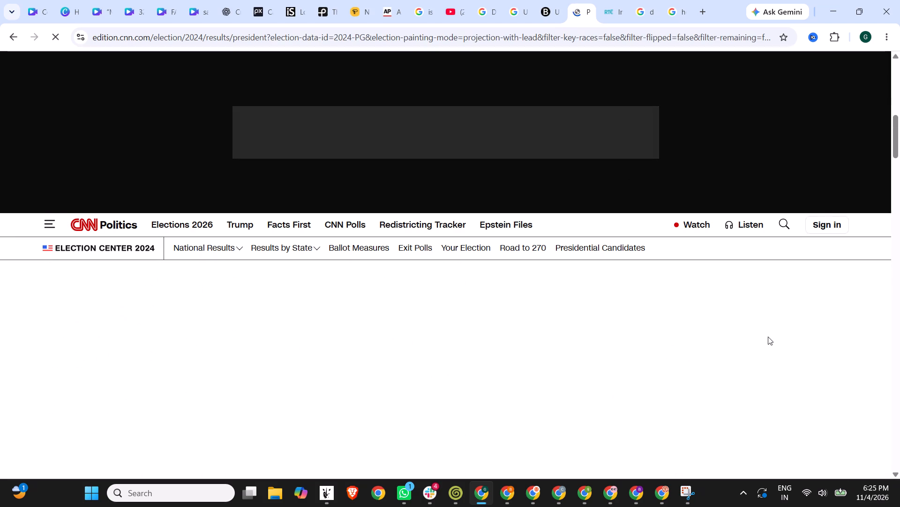
{"action": "scroll", "coordinate": [768, 337], "scroll_direction": "up", "scroll_amount": 3}
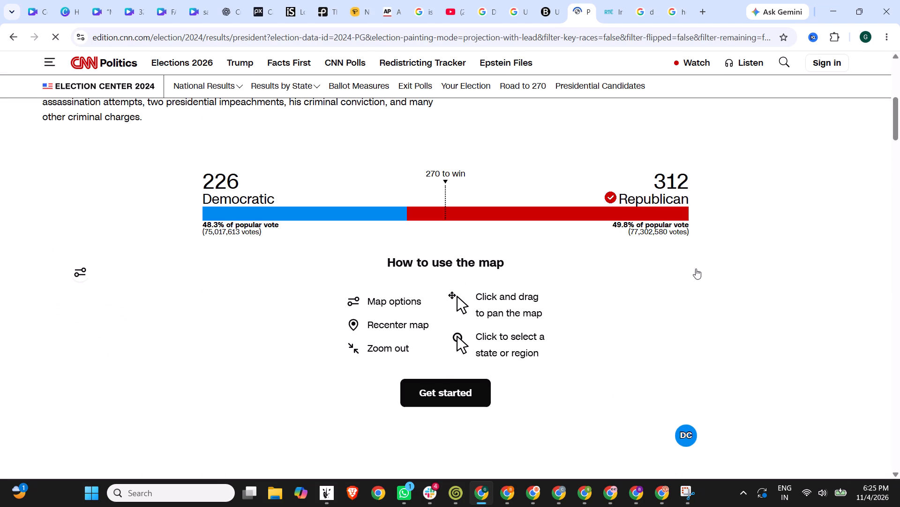
{"action": "scroll", "coordinate": [536, 308], "scroll_direction": "down", "scroll_amount": 1}
{"action": "left_click", "coordinate": [453, 335]}
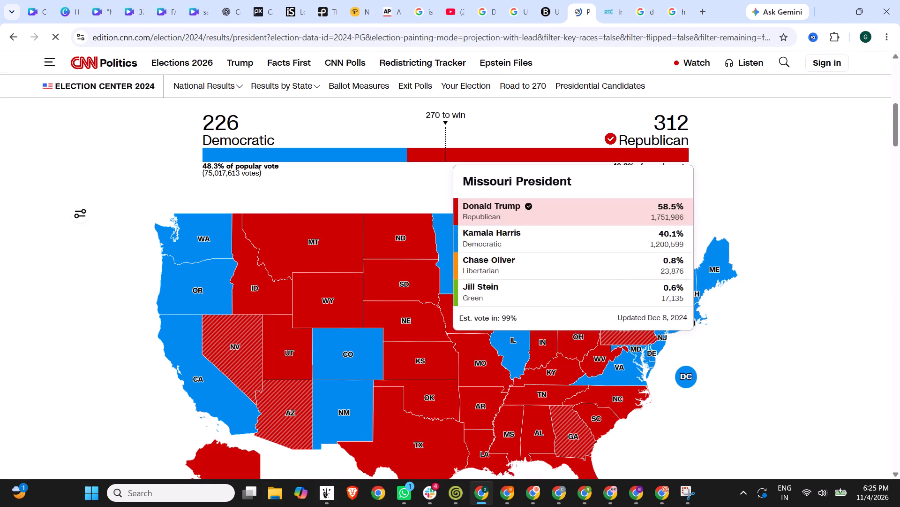
Take a cropped screenshot of CNN's red and blue US results map, without any state pop-up covering it.
{"action": "scroll", "coordinate": [789, 230], "scroll_direction": "down", "scroll_amount": 2}
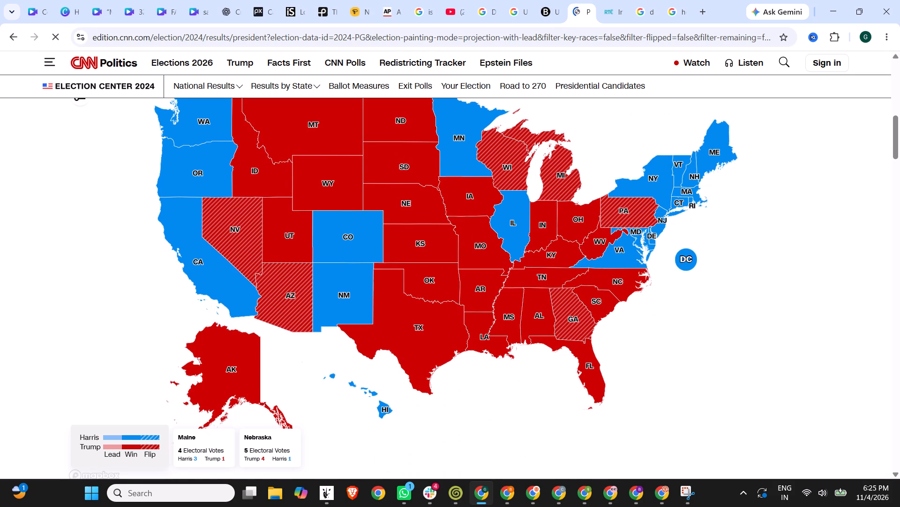
{"action": "scroll", "coordinate": [787, 250], "scroll_direction": "up", "scroll_amount": 1}
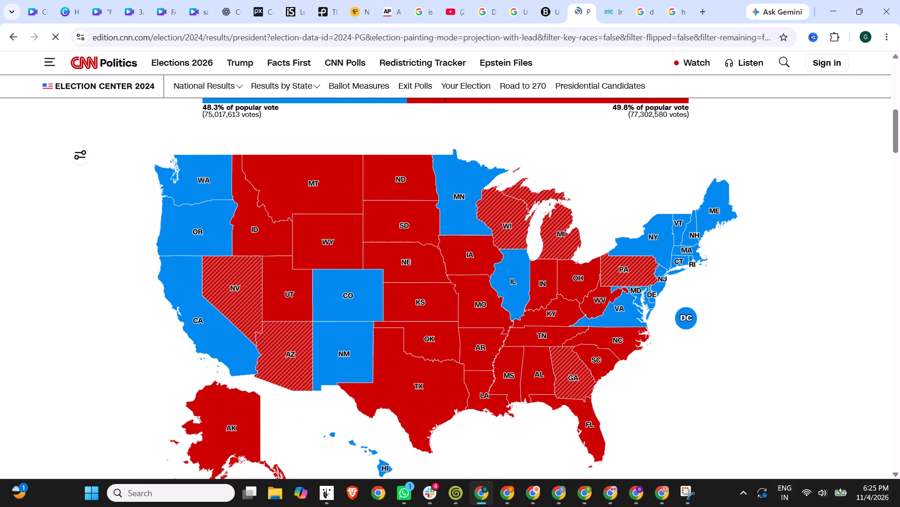
{"action": "scroll", "coordinate": [787, 250], "scroll_direction": "down", "scroll_amount": 1}
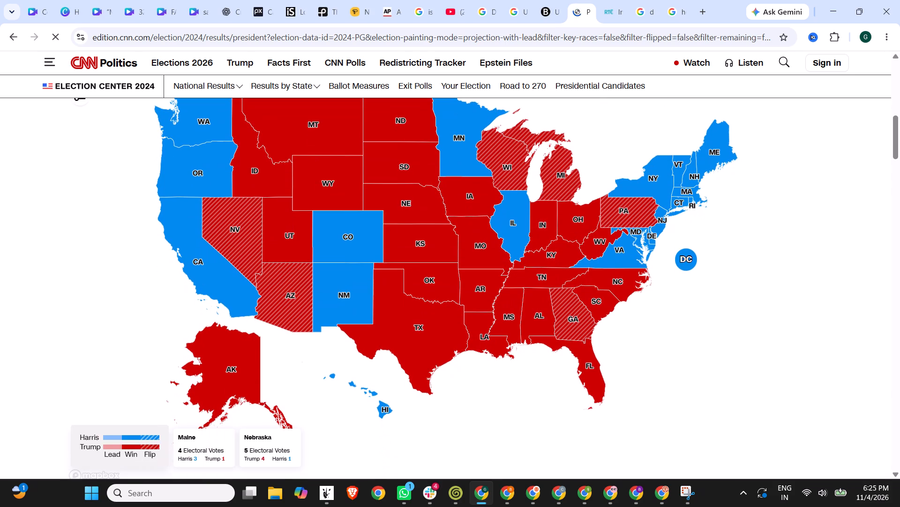
{"action": "scroll", "coordinate": [787, 250], "scroll_direction": "up", "scroll_amount": 1}
{"action": "scroll", "coordinate": [787, 250], "scroll_direction": "down", "scroll_amount": 1}
{"action": "scroll", "coordinate": [787, 250], "scroll_direction": "up", "scroll_amount": 1}
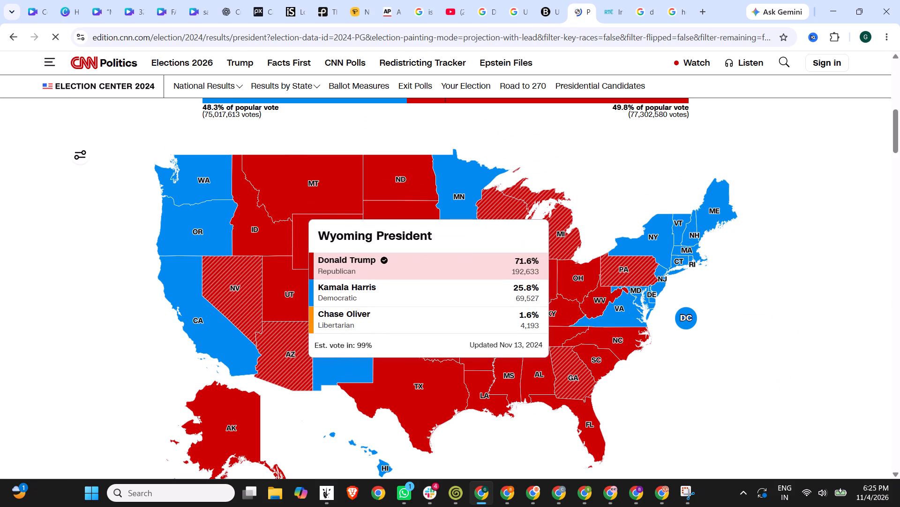
{"action": "key", "text": "Print"}
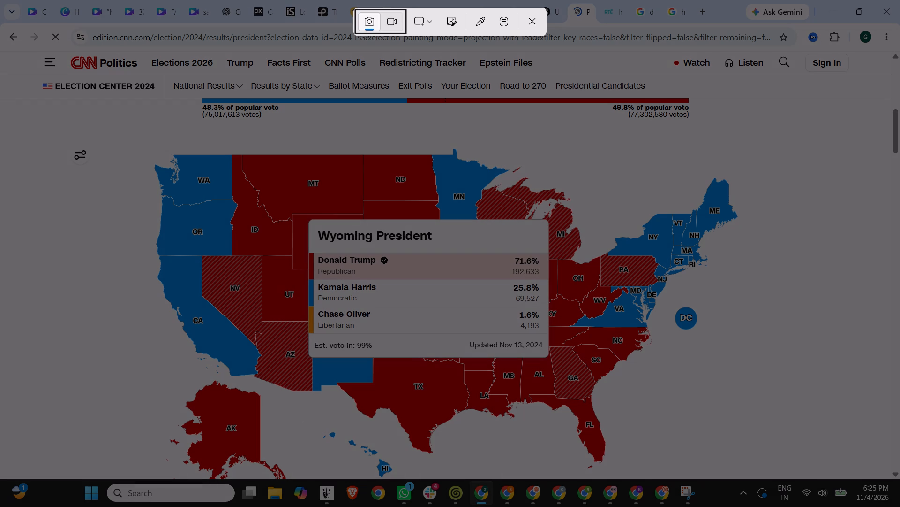
{"action": "key", "text": "Escape"}
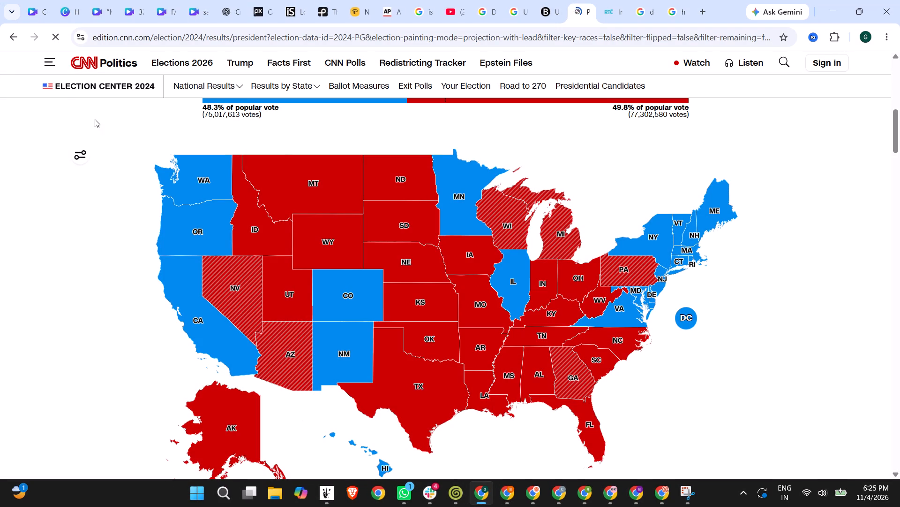
{"action": "key", "text": "Print"}
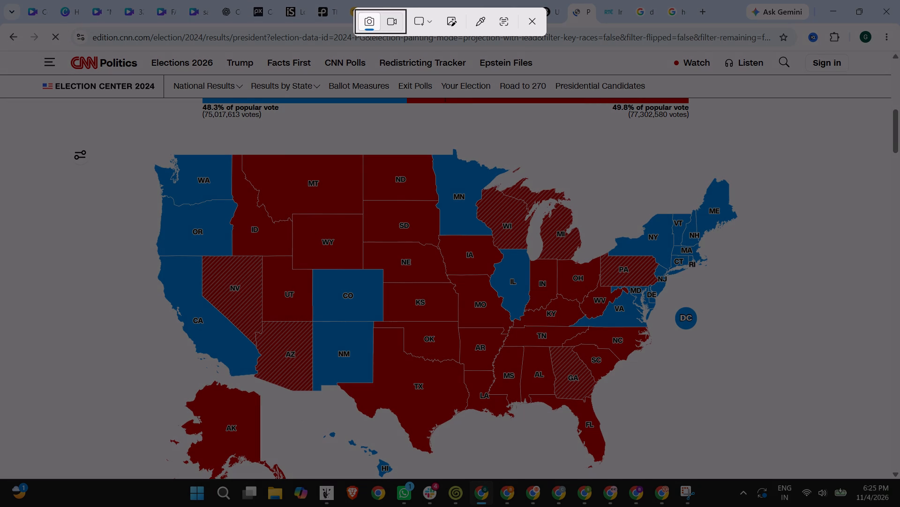
{"action": "left_click_drag", "start_coordinate": [119, 128], "coordinate": [807, 473]}
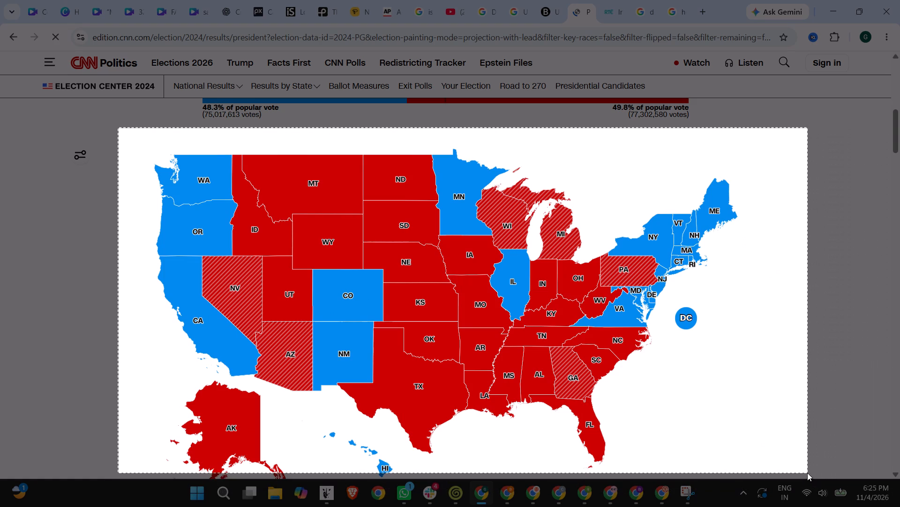
{"action": "left_click_drag", "start_coordinate": [807, 473], "coordinate": [763, 476]}
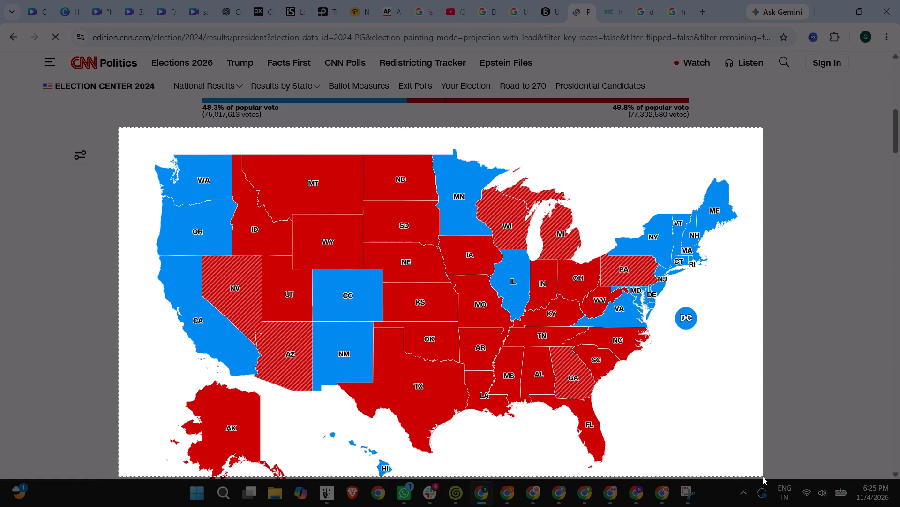
{"action": "left_click_drag", "start_coordinate": [763, 476], "coordinate": [759, 476]}
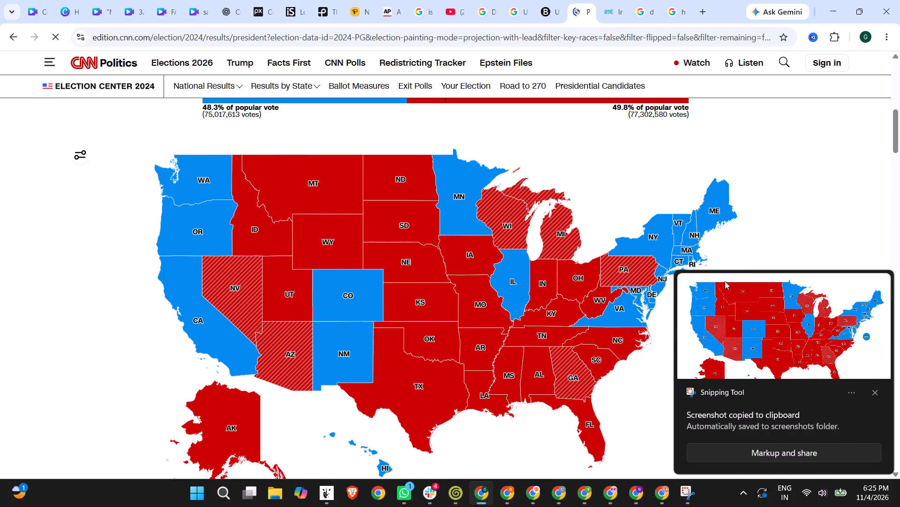
Open the captured map in Snipping Tool, minimise the browser window behind it, and copy the map image to the clipboard.
{"action": "left_click", "coordinate": [751, 314]}
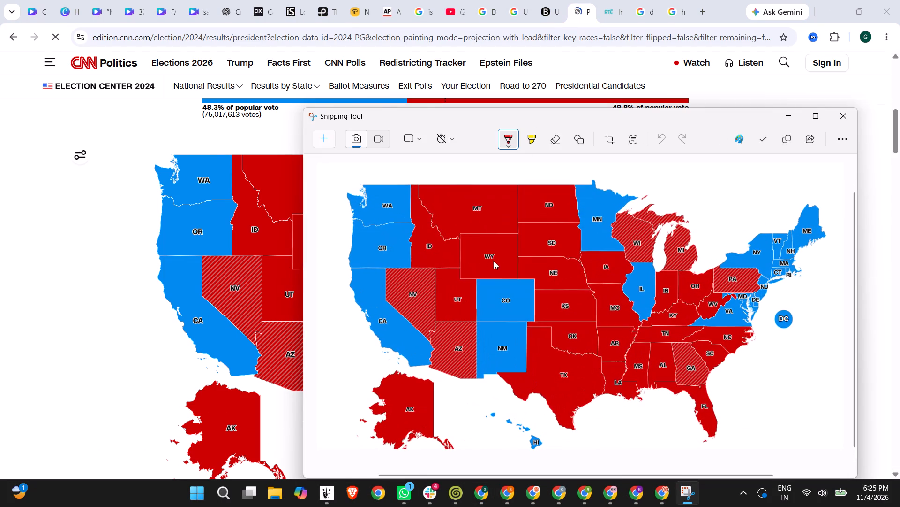
{"action": "right_click", "coordinate": [494, 261]}
{"action": "left_click", "coordinate": [531, 291]}
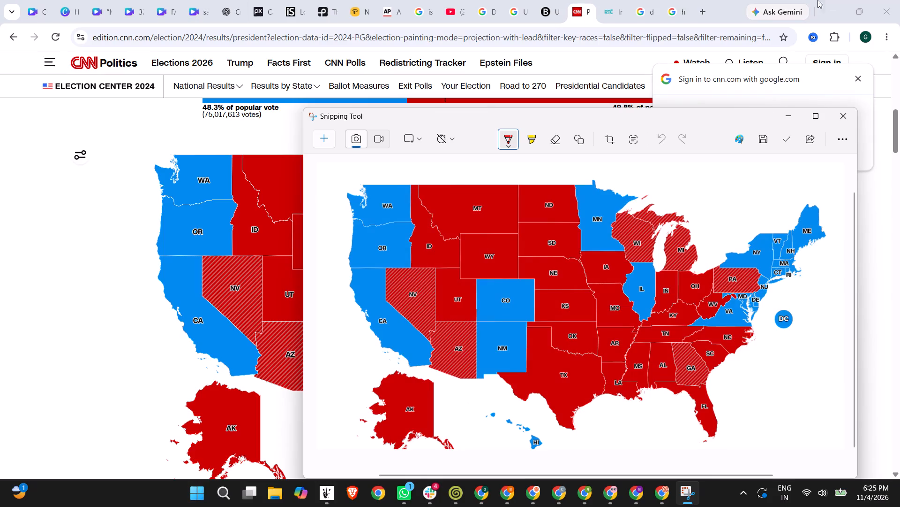
{"action": "left_click", "coordinate": [822, 0]}
{"action": "right_click", "coordinate": [480, 290]}
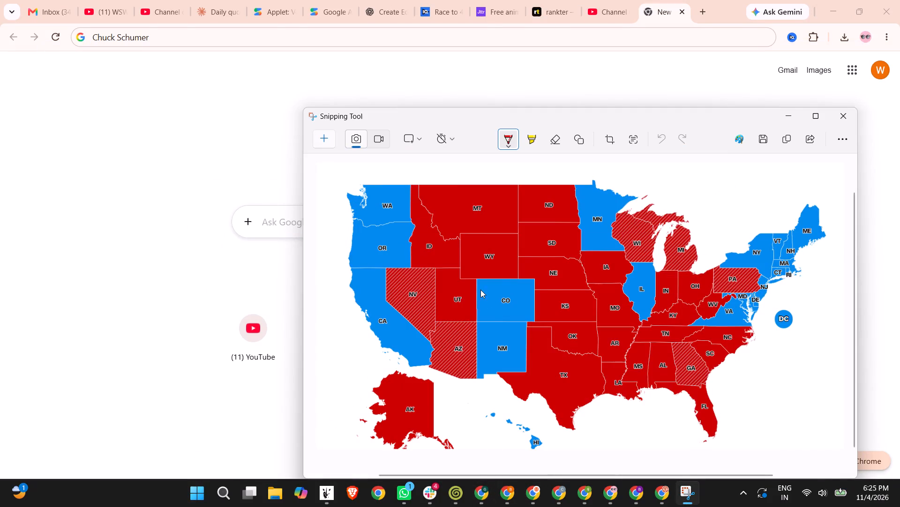
{"action": "left_click", "coordinate": [512, 325]}
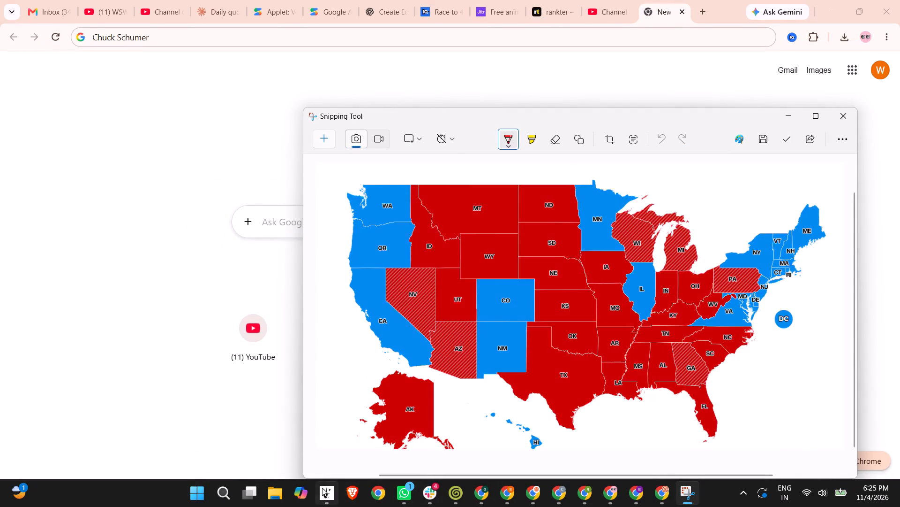
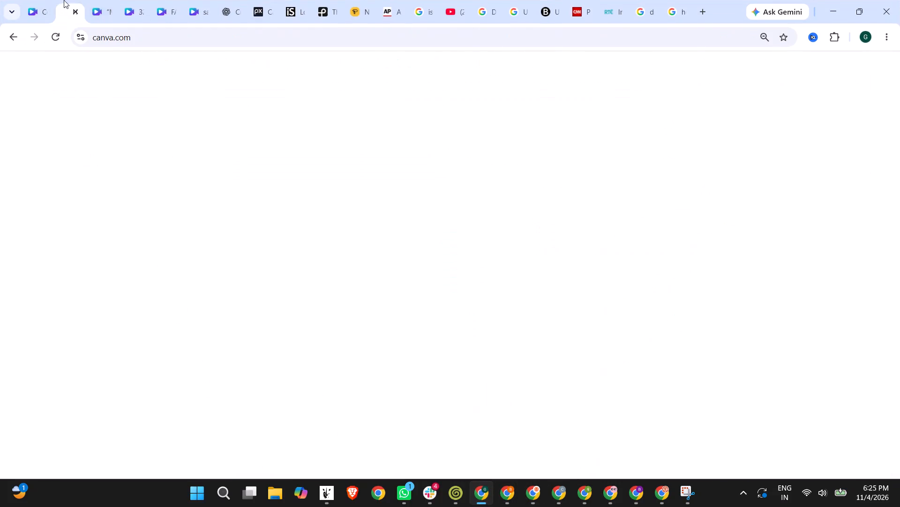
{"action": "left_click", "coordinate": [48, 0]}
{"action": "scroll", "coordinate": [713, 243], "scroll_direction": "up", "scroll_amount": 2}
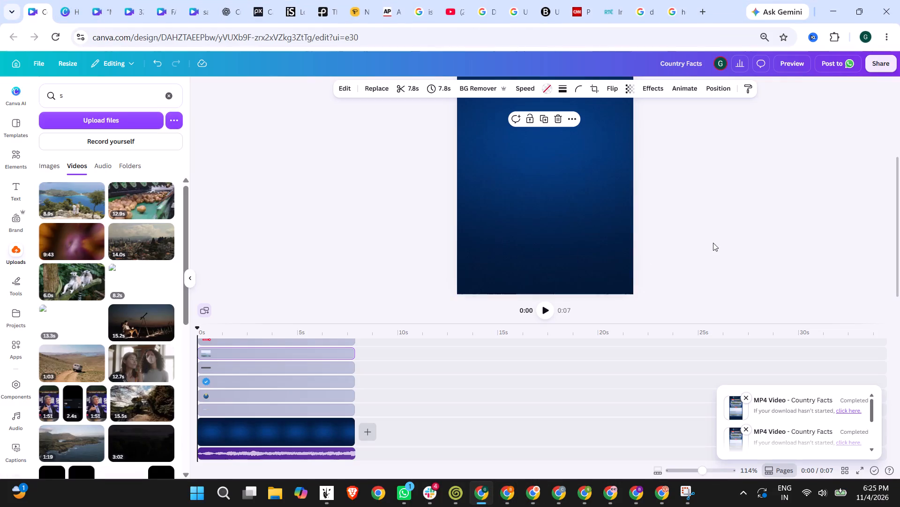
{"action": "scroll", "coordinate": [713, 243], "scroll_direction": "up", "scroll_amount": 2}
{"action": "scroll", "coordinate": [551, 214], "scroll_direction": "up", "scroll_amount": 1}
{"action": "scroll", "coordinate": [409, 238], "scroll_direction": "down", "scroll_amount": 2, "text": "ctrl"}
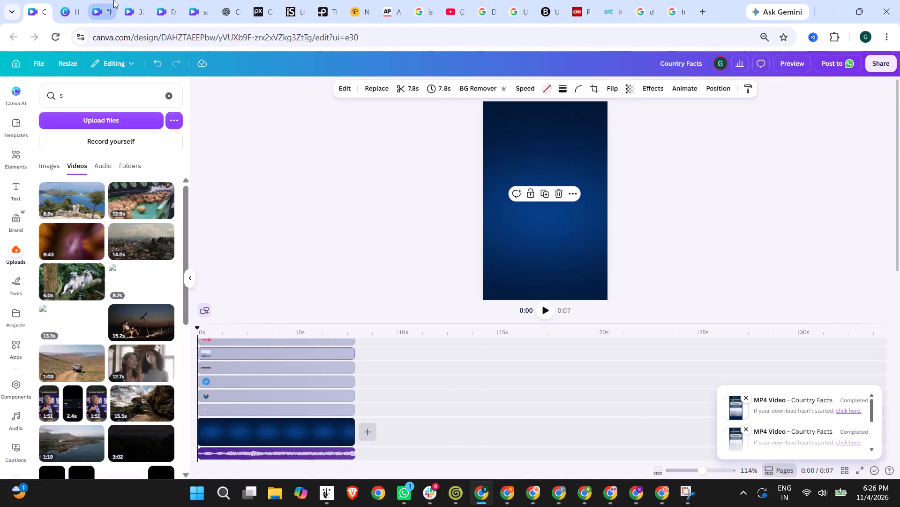
Paste the copied US results map into the "MIDTERMS 2026 | CONGRESS FLIPS" design at about 31 seconds on the timeline.
{"action": "left_click", "coordinate": [104, 0]}
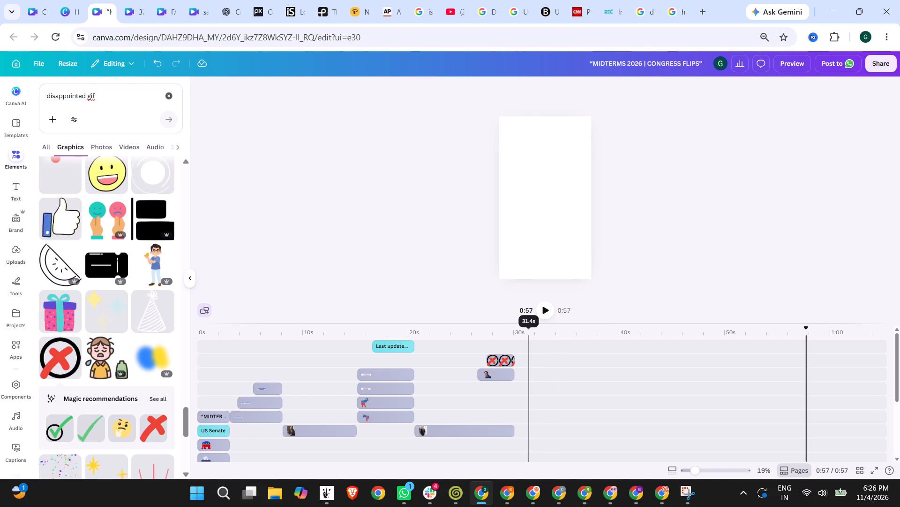
{"action": "left_click", "coordinate": [529, 335]}
{"action": "key", "text": "ctrl+v"}
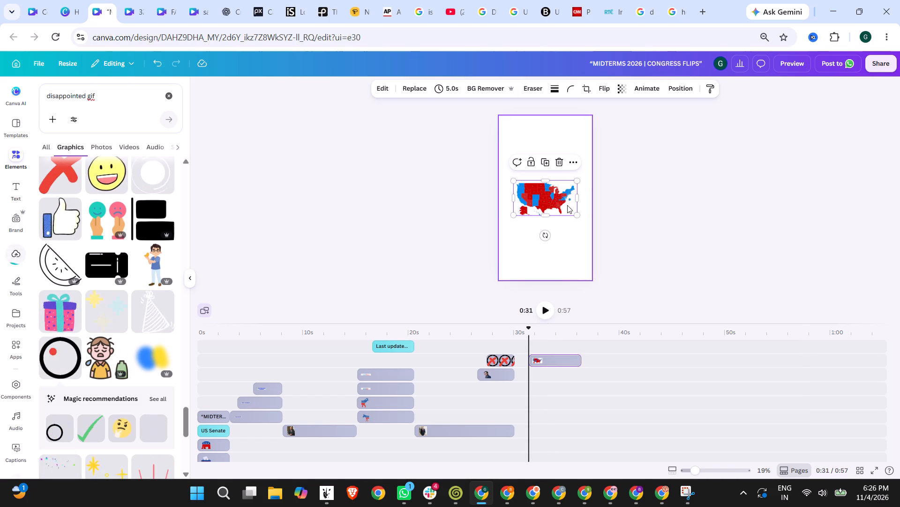
Enlarge the pasted US map to about 3,719 by 2,019 and position its western states across the vertical page.
{"action": "left_click_drag", "start_coordinate": [577, 216], "coordinate": [761, 349]}
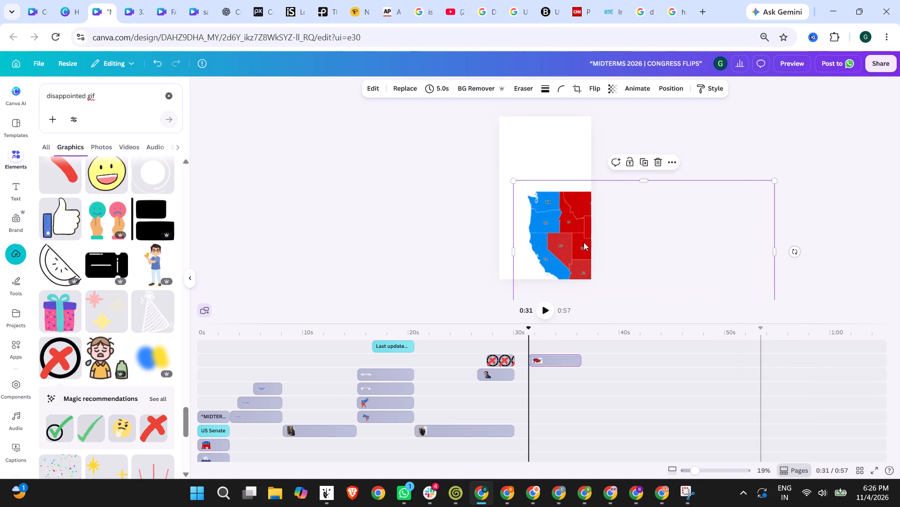
{"action": "left_click_drag", "start_coordinate": [563, 233], "coordinate": [547, 167]}
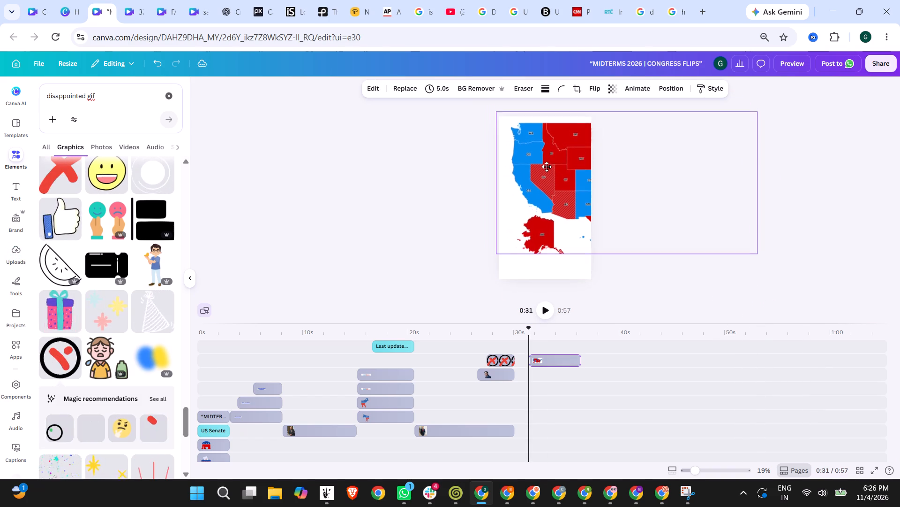
{"action": "left_click_drag", "start_coordinate": [547, 167], "coordinate": [547, 174]}
{"action": "left_click_drag", "start_coordinate": [550, 185], "coordinate": [549, 172]}
{"action": "left_click_drag", "start_coordinate": [493, 246], "coordinate": [453, 300]}
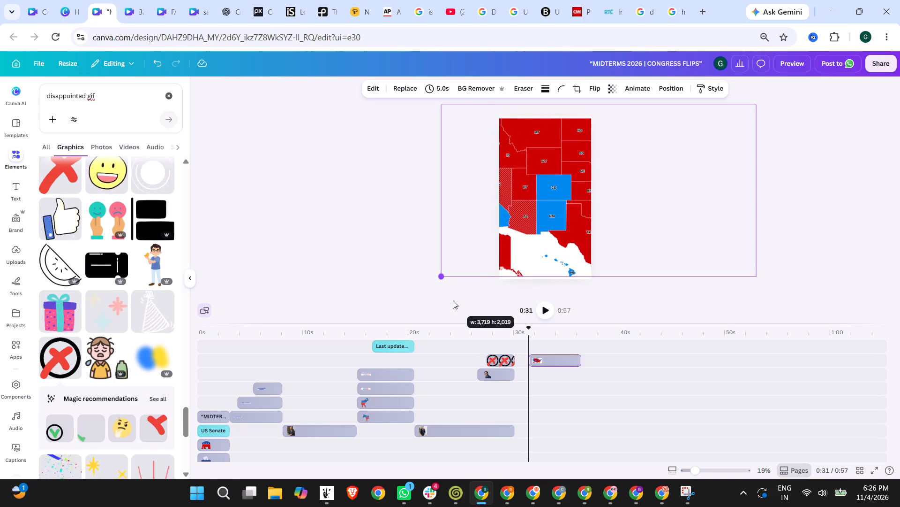
{"action": "left_click_drag", "start_coordinate": [453, 300], "coordinate": [450, 301]}
{"action": "left_click_drag", "start_coordinate": [526, 234], "coordinate": [542, 233]}
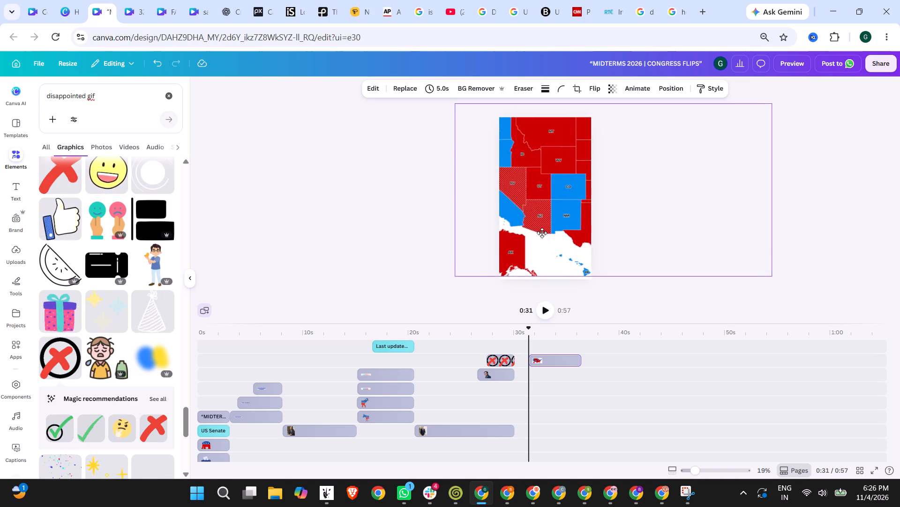
Move the election map image so its West Coast states and Alaska fill the page.
{"action": "left_click_drag", "start_coordinate": [542, 233], "coordinate": [576, 235]}
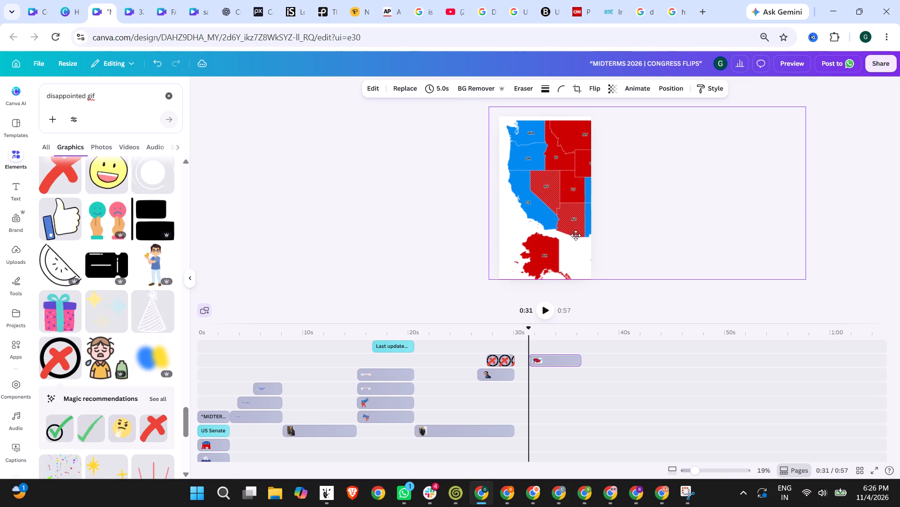
{"action": "left_click_drag", "start_coordinate": [576, 235], "coordinate": [574, 232]}
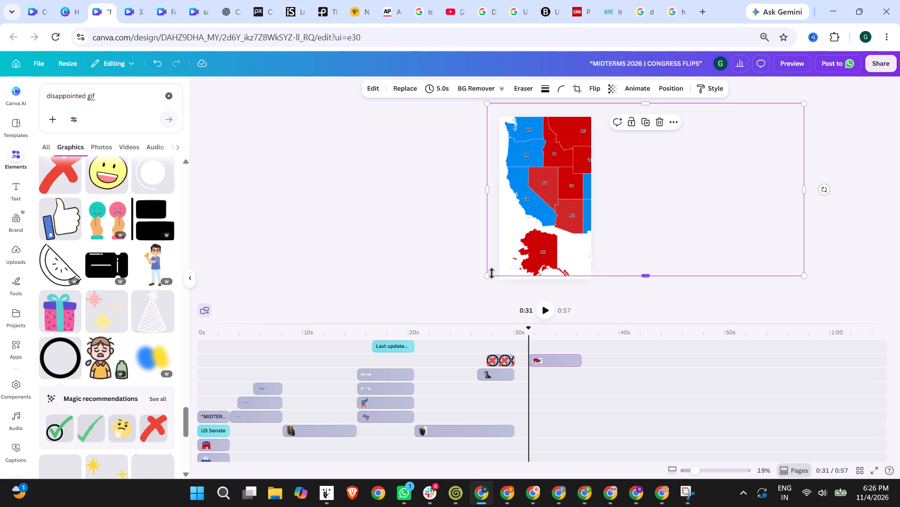
{"action": "left_click", "coordinate": [492, 273]}
{"action": "left_click", "coordinate": [487, 282]}
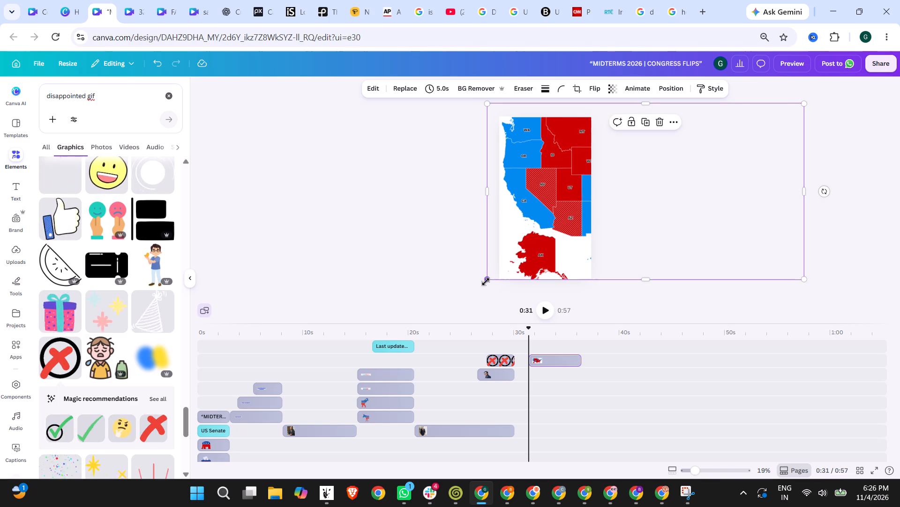
{"action": "left_click", "coordinate": [433, 249]}
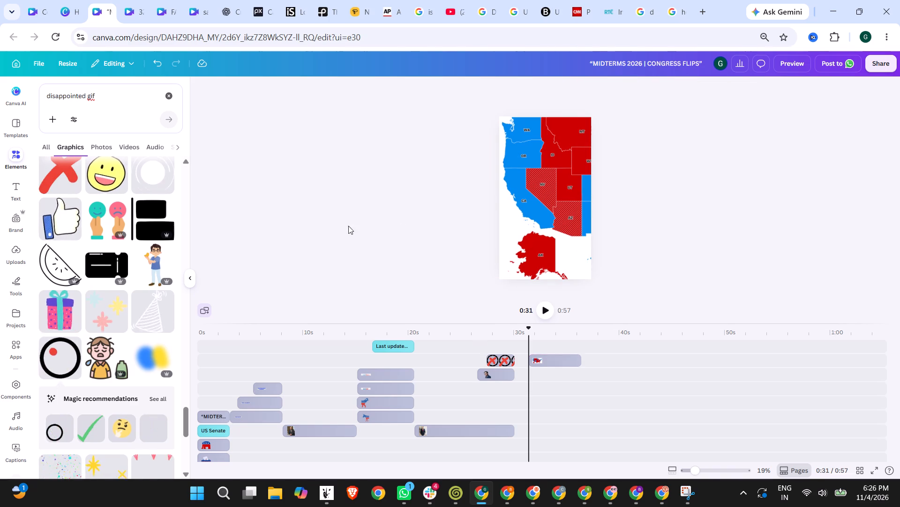
Turn the election map image into a generated 5 second video using the Smart setting of Image to Video.
{"action": "left_click", "coordinate": [535, 207]}
{"action": "left_click", "coordinate": [647, 86]}
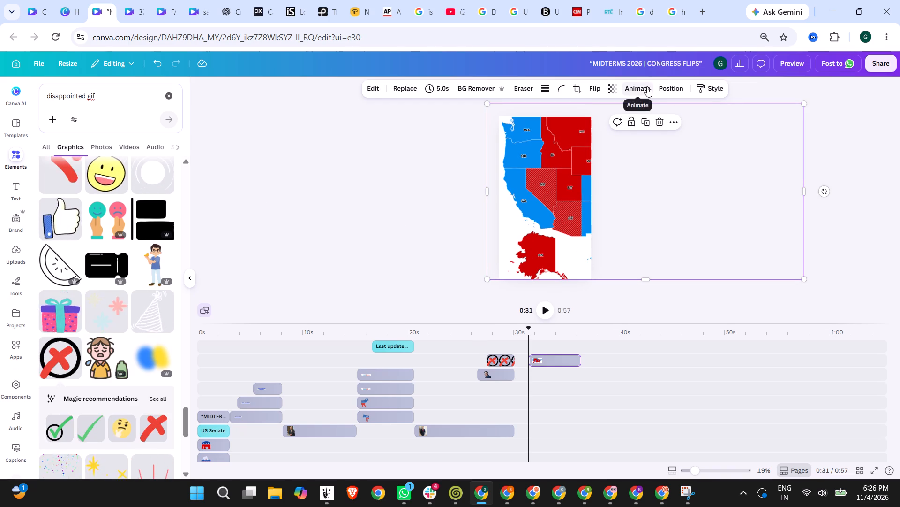
{"action": "scroll", "coordinate": [127, 277], "scroll_direction": "down", "scroll_amount": 17}
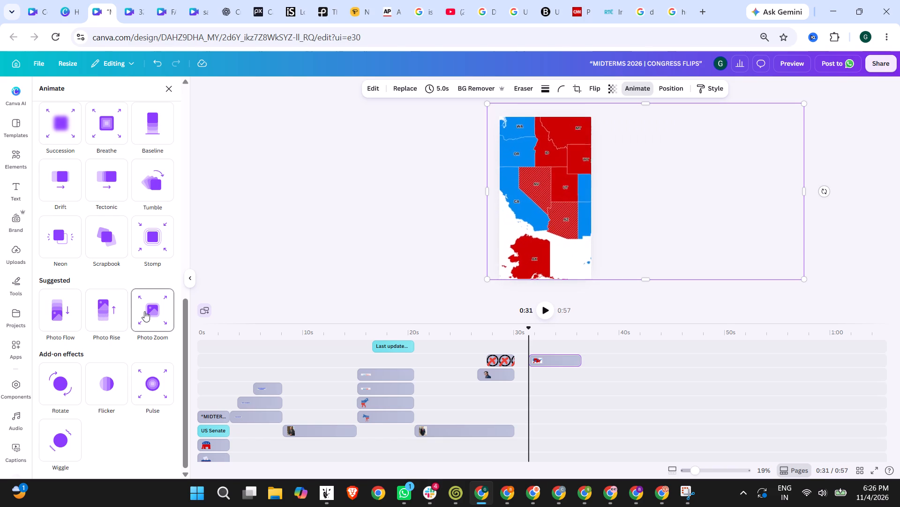
{"action": "scroll", "coordinate": [75, 307], "scroll_direction": "up", "scroll_amount": 17}
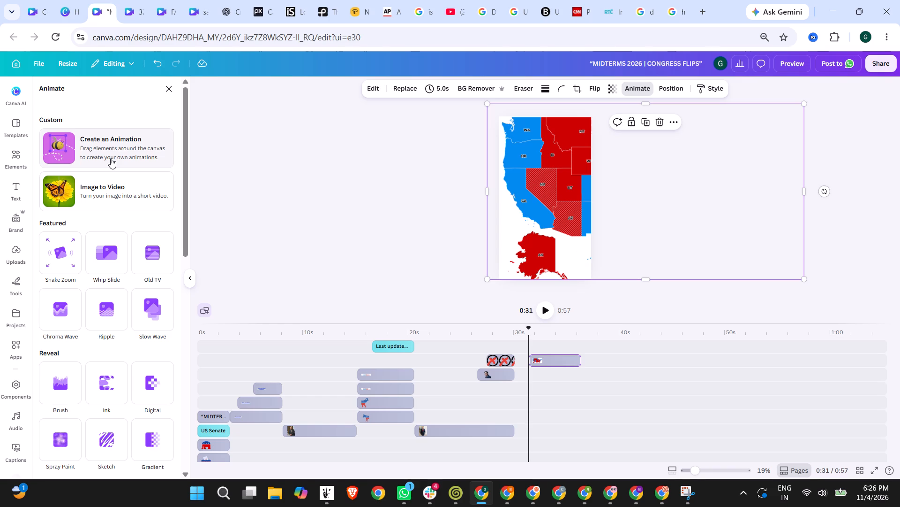
{"action": "left_click", "coordinate": [111, 200]}
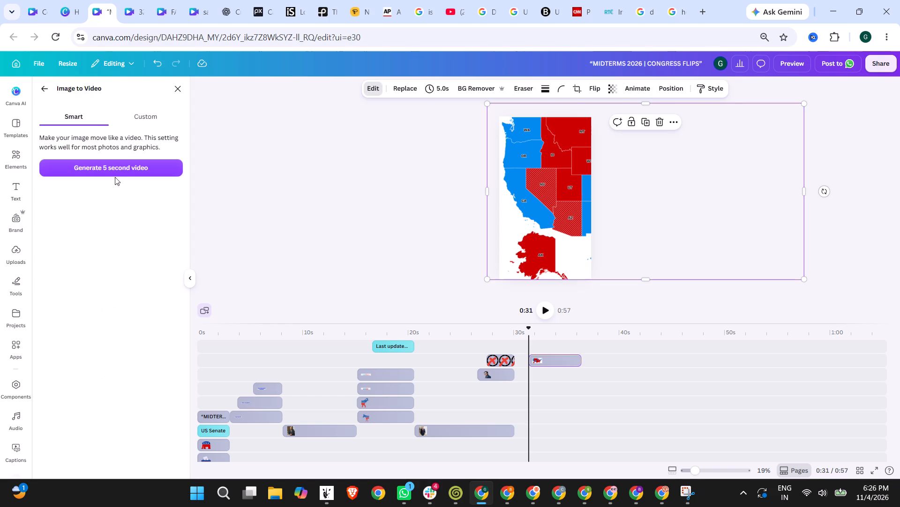
{"action": "left_click", "coordinate": [113, 166]}
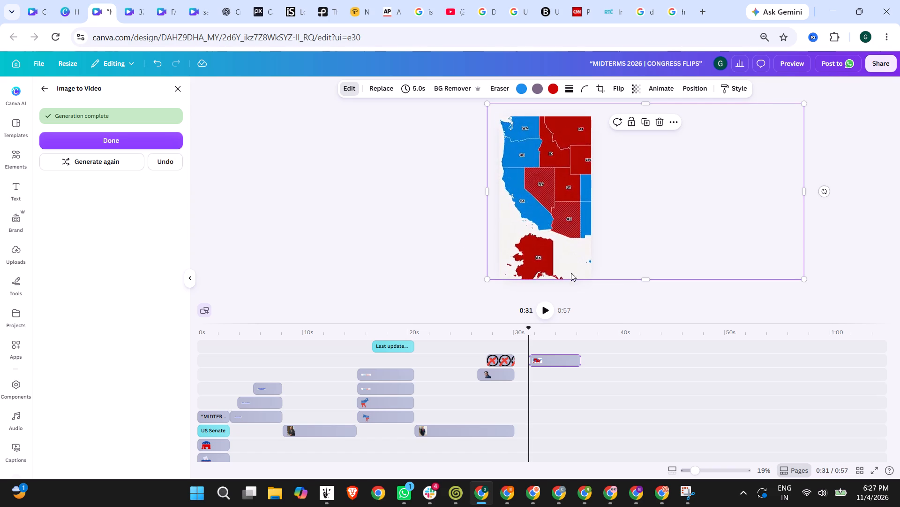
Try the map at a smaller size, then enlarge it to slightly more than its original size, overflowing the page.
{"action": "left_click_drag", "start_coordinate": [803, 277], "coordinate": [593, 242]}
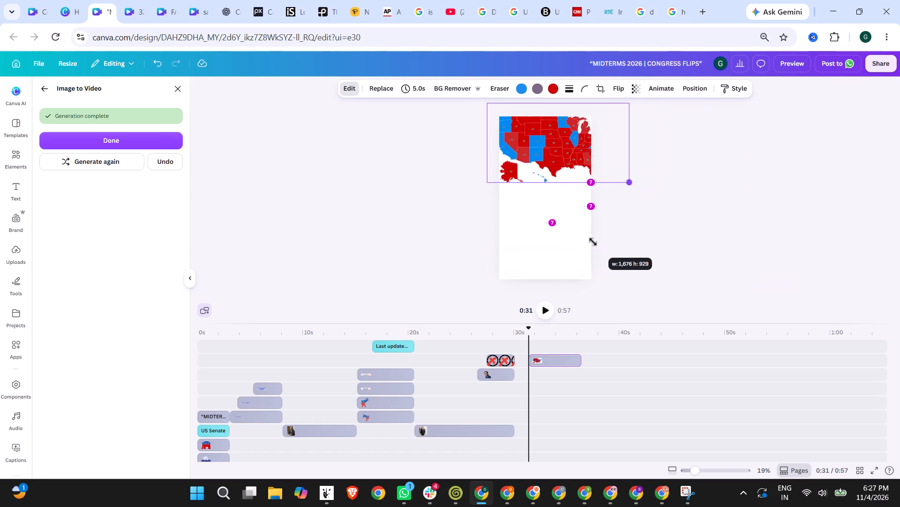
{"action": "left_click_drag", "start_coordinate": [593, 242], "coordinate": [554, 232]}
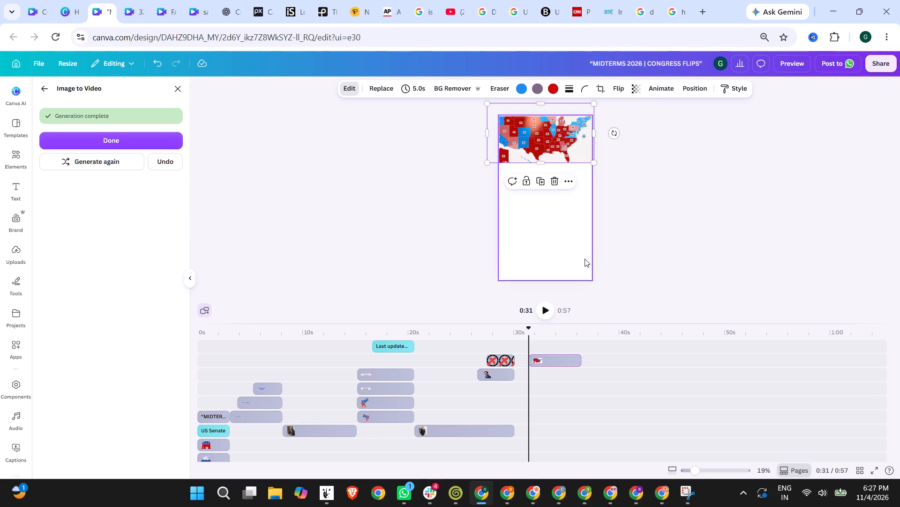
{"action": "left_click_drag", "start_coordinate": [592, 161], "coordinate": [596, 165]}
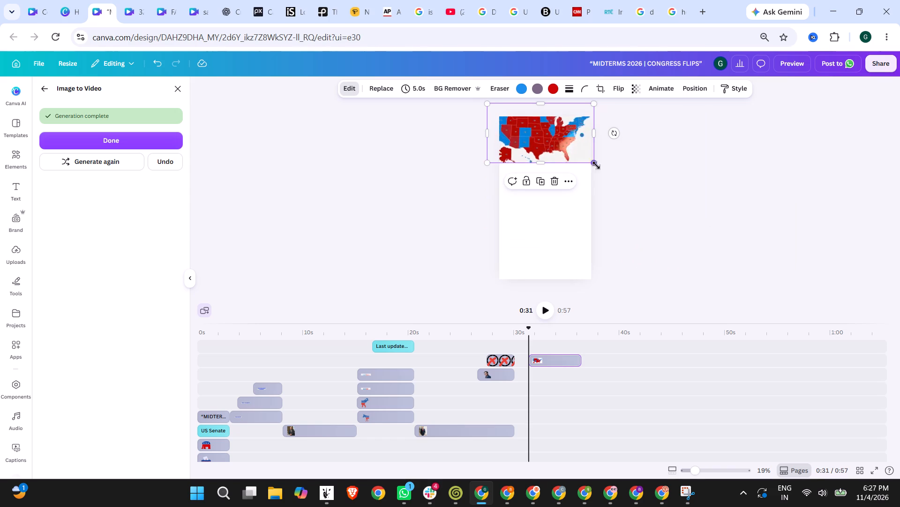
{"action": "left_click_drag", "start_coordinate": [596, 165], "coordinate": [810, 299]}
Generate another version of the map video.
{"action": "left_click", "coordinate": [117, 164]}
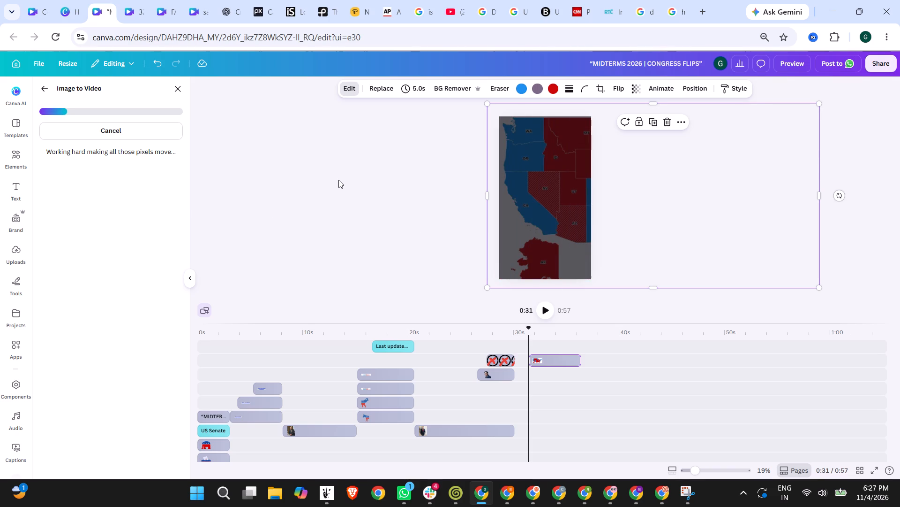
Look through CNN's 2024 presidential results page, including its map and election sections, and return to the Canva design.
{"action": "left_click", "coordinate": [574, 0]}
{"action": "scroll", "coordinate": [456, 322], "scroll_direction": "down", "scroll_amount": 5}
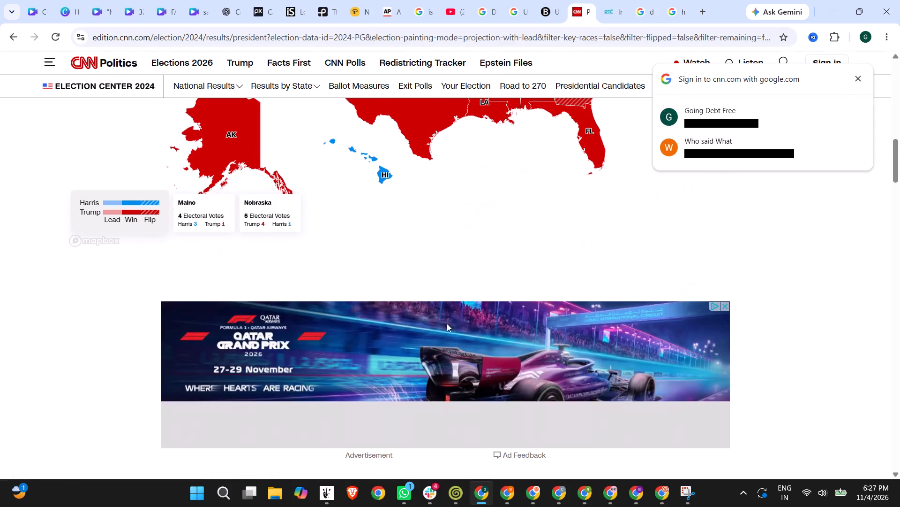
{"action": "scroll", "coordinate": [232, 260], "scroll_direction": "up", "scroll_amount": 10}
{"action": "scroll", "coordinate": [263, 238], "scroll_direction": "up", "scroll_amount": 4}
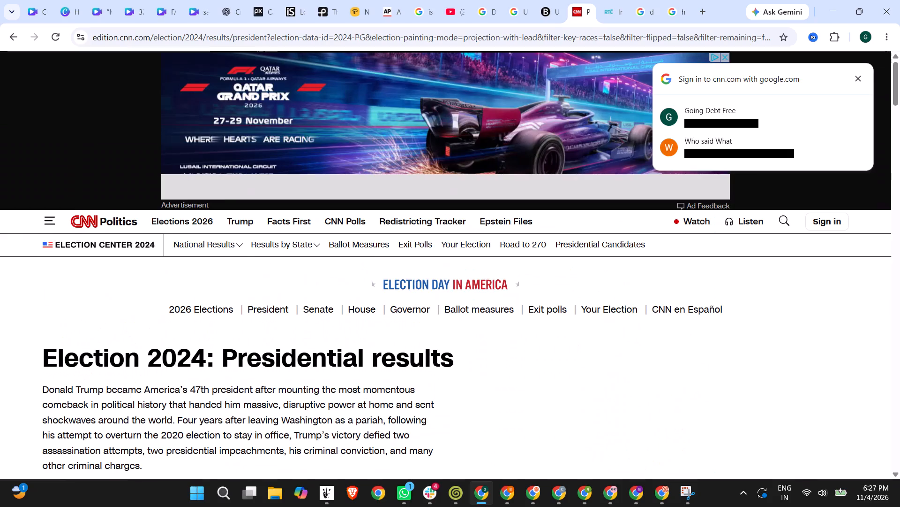
{"action": "scroll", "coordinate": [618, 328], "scroll_direction": "down", "scroll_amount": 4}
{"action": "scroll", "coordinate": [351, 220], "scroll_direction": "down", "scroll_amount": 10}
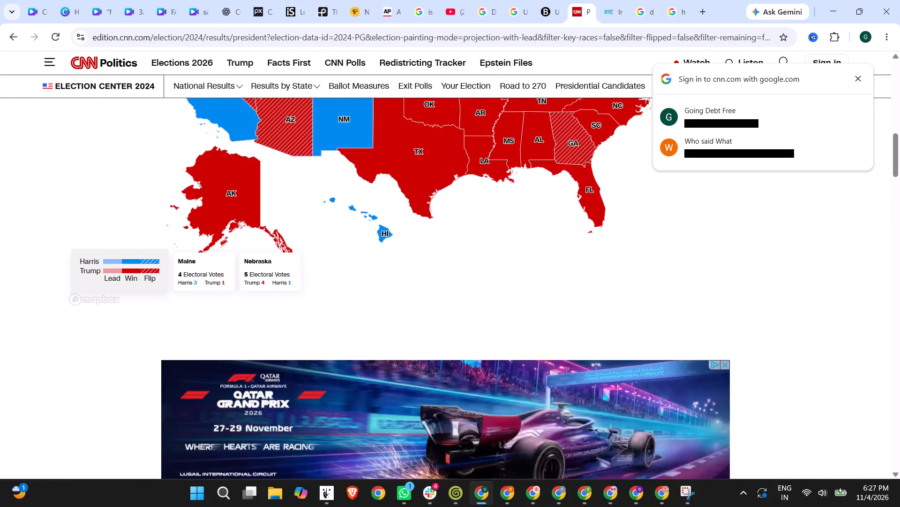
{"action": "scroll", "coordinate": [351, 220], "scroll_direction": "down", "scroll_amount": 5}
{"action": "scroll", "coordinate": [282, 140], "scroll_direction": "down", "scroll_amount": 5}
{"action": "scroll", "coordinate": [344, 248], "scroll_direction": "down", "scroll_amount": 1}
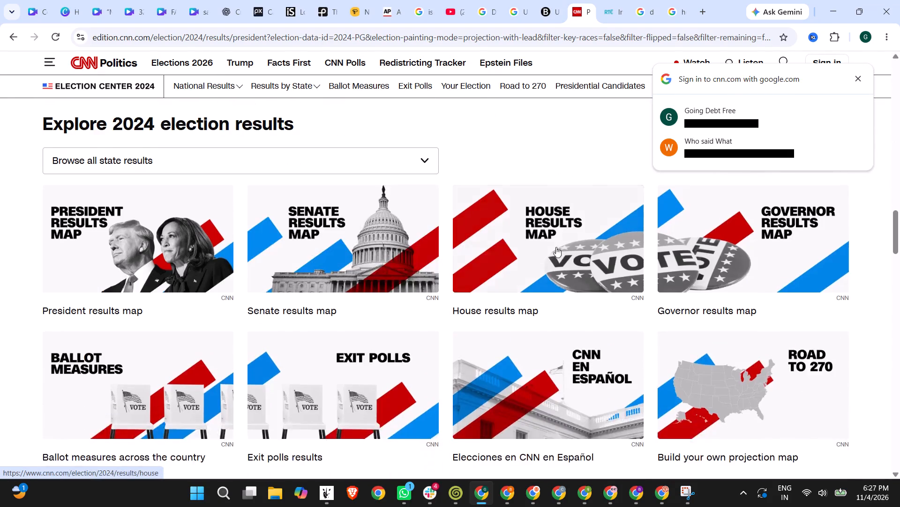
{"action": "scroll", "coordinate": [567, 248], "scroll_direction": "down", "scroll_amount": 15}
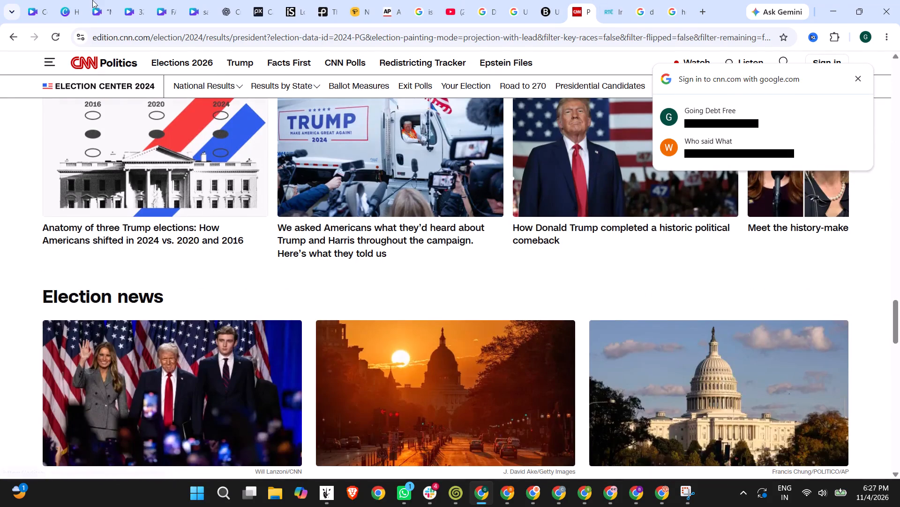
{"action": "left_click", "coordinate": [98, 0]}
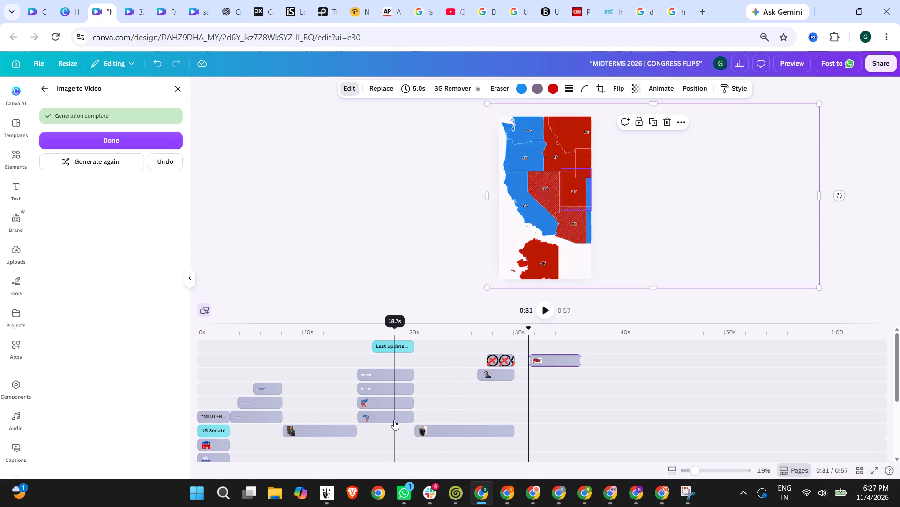
Duplicate the "Last update..." text and place the copy on the timeline at 30 s, directly after the preceding photo clip.
{"action": "left_click", "coordinate": [384, 345]}
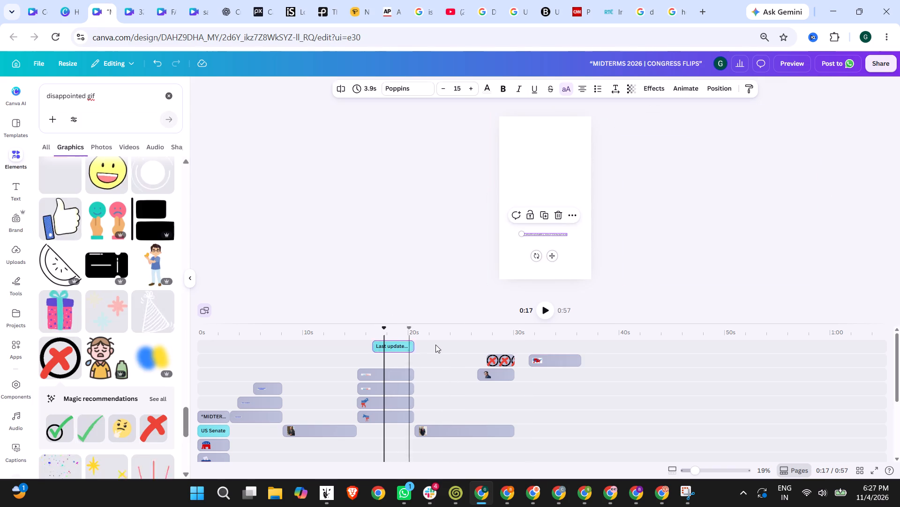
{"action": "key", "text": "ctrl+c"}
{"action": "key", "text": "ctrl+v"}
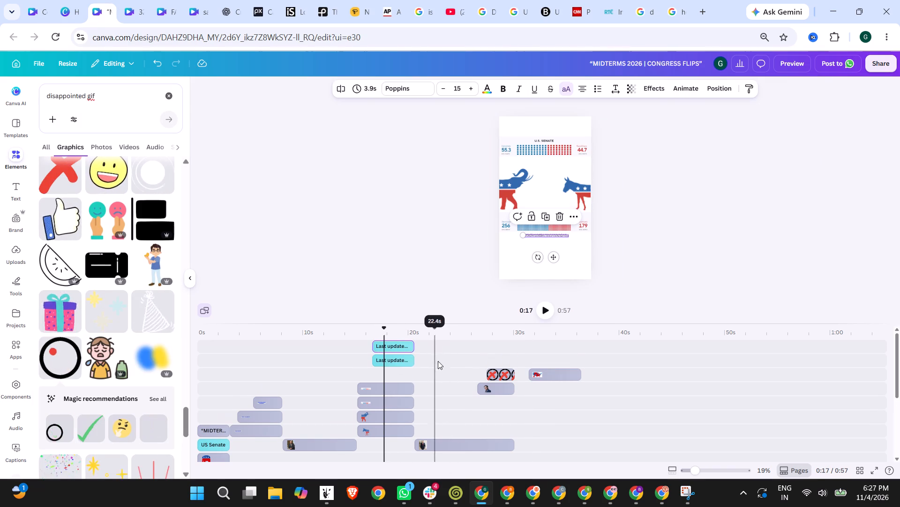
{"action": "left_click_drag", "start_coordinate": [396, 359], "coordinate": [530, 430]}
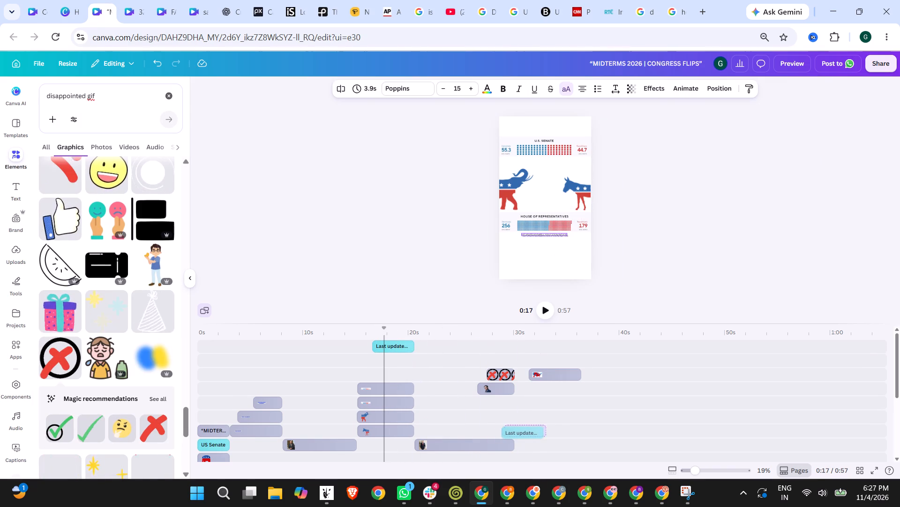
{"action": "left_click_drag", "start_coordinate": [530, 430], "coordinate": [536, 427]}
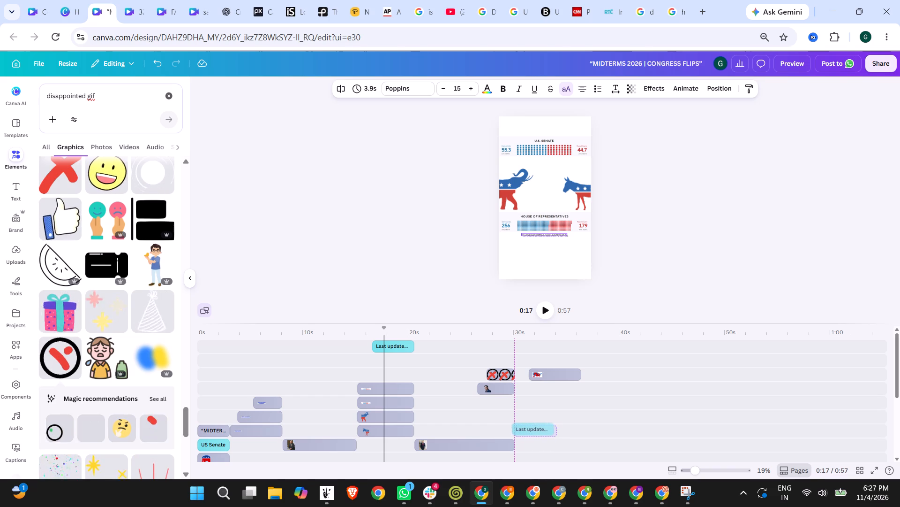
{"action": "left_click_drag", "start_coordinate": [536, 427], "coordinate": [539, 441]}
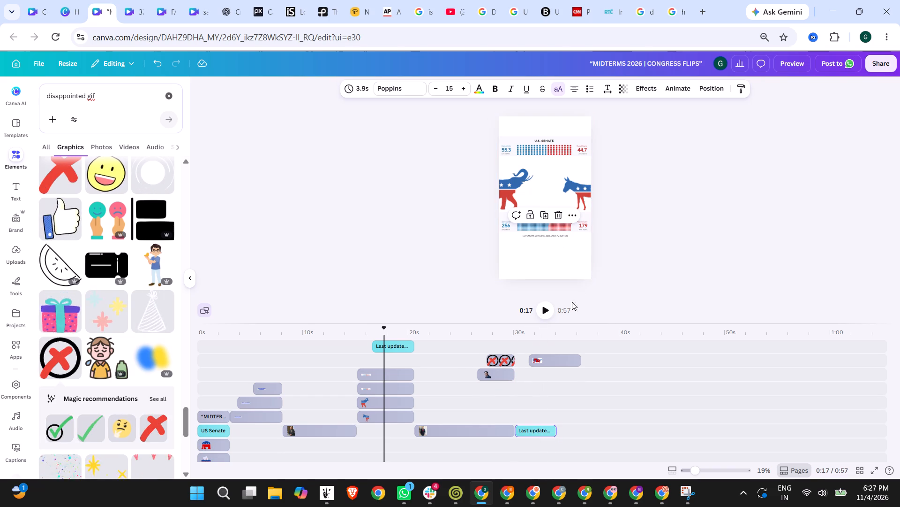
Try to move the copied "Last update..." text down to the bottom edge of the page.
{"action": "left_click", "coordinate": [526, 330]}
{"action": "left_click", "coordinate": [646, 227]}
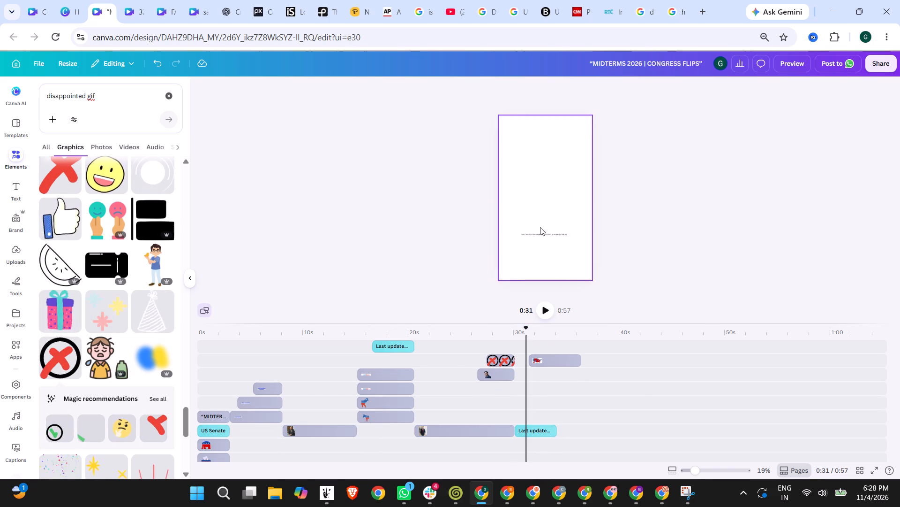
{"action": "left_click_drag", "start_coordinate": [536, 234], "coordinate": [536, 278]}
Clear the "disappointed gif" element search and look through the Animations category, down to its trending items.
{"action": "left_click", "coordinate": [553, 363]}
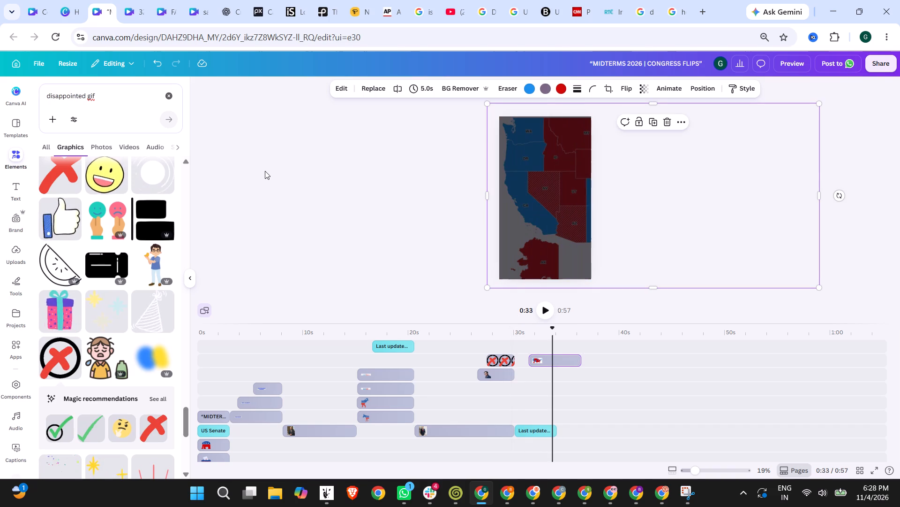
{"action": "left_click", "coordinate": [167, 97]}
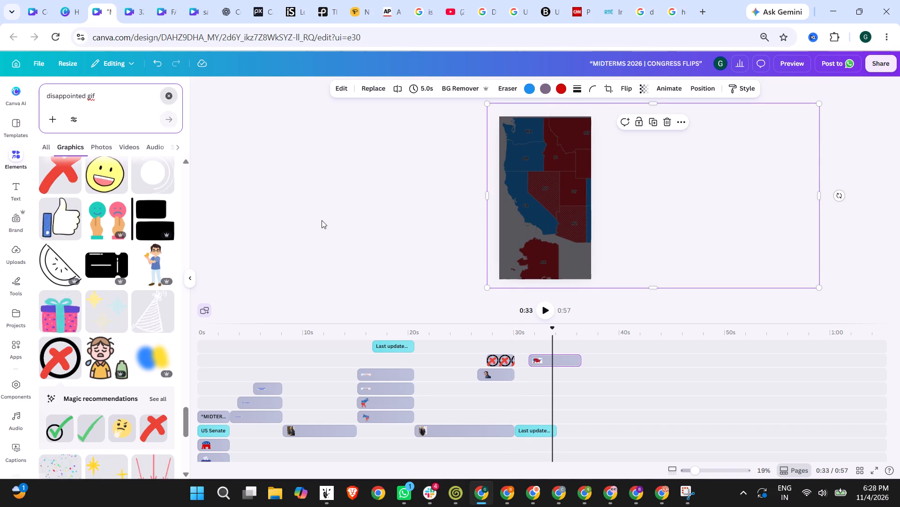
{"action": "left_click", "coordinate": [258, 221]}
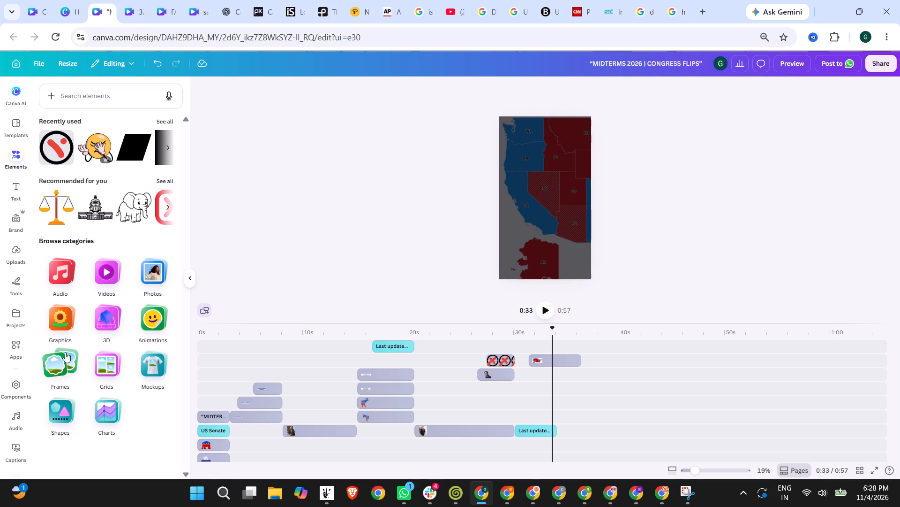
{"action": "scroll", "coordinate": [379, 216], "scroll_direction": "up", "scroll_amount": 5}
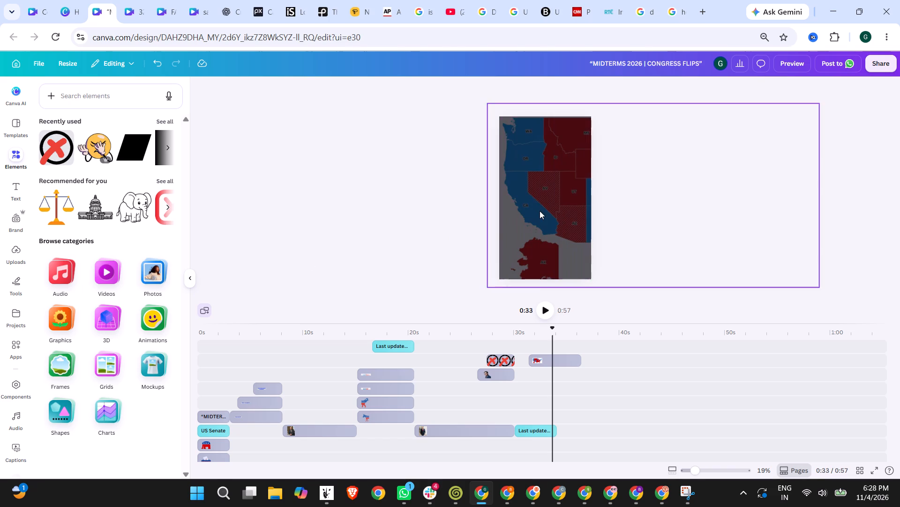
{"action": "left_click", "coordinate": [540, 211]}
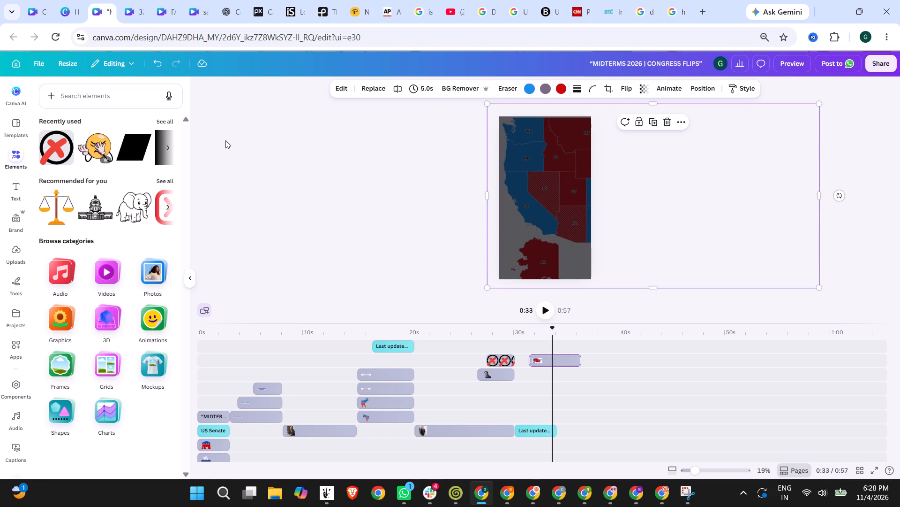
{"action": "left_click", "coordinate": [154, 311]}
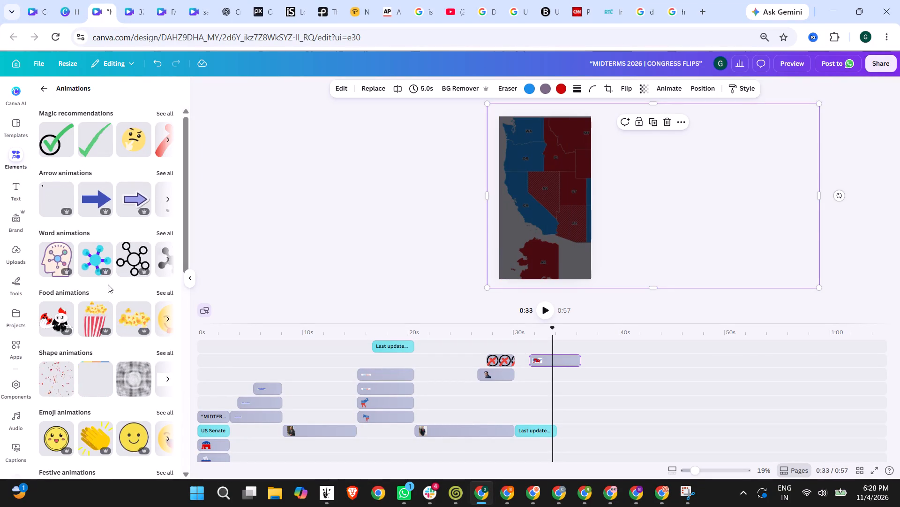
{"action": "scroll", "coordinate": [130, 235], "scroll_direction": "down", "scroll_amount": 5}
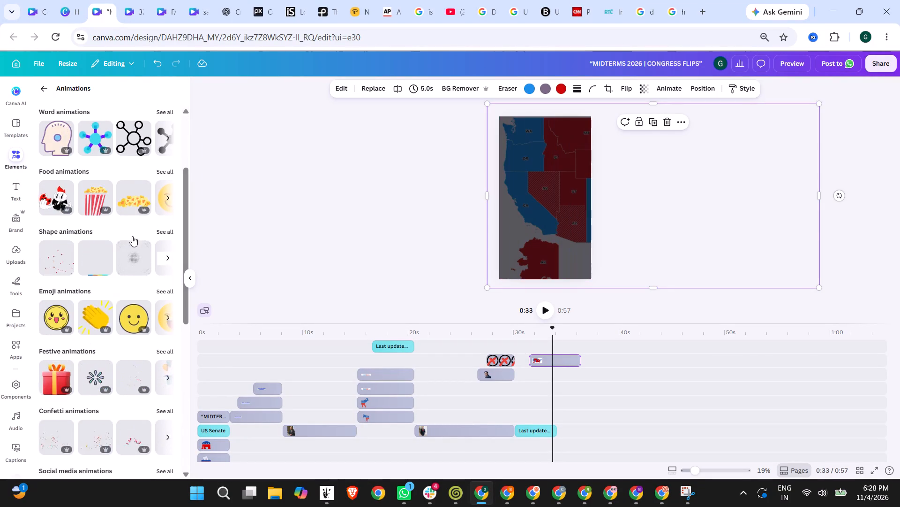
{"action": "scroll", "coordinate": [132, 236], "scroll_direction": "down", "scroll_amount": 4}
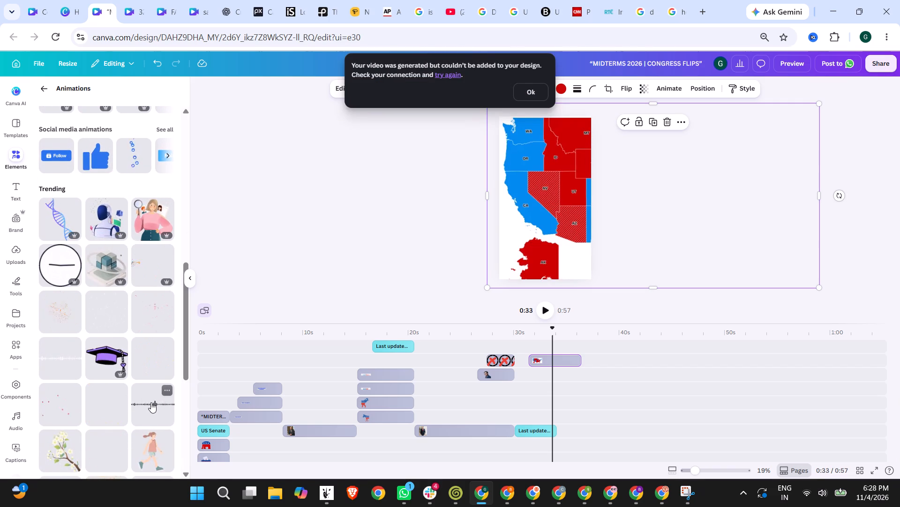
Retry adding the generated map video to the design in place of the still US map.
{"action": "left_click", "coordinate": [379, 219]}
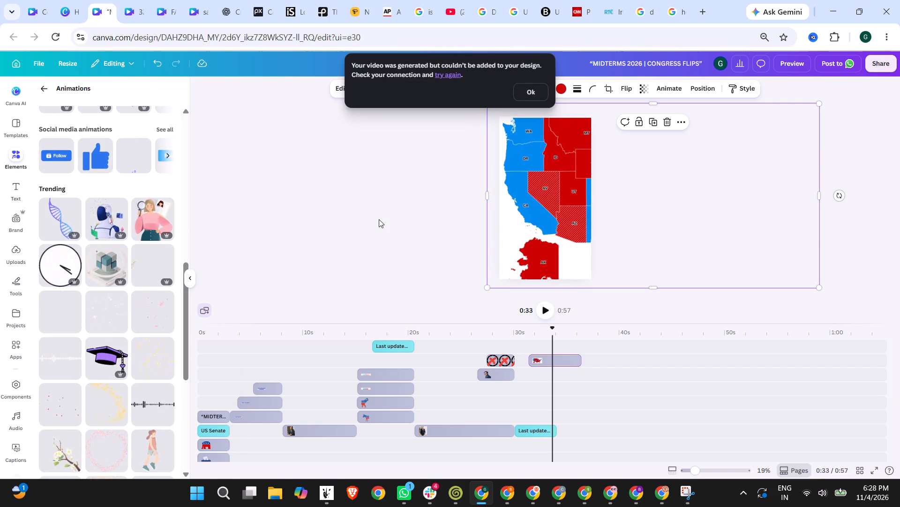
{"action": "left_click", "coordinate": [451, 74]}
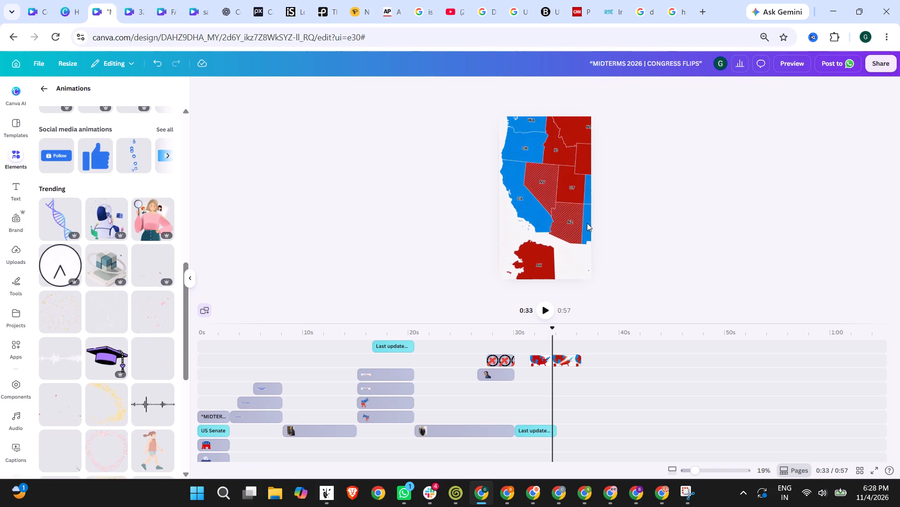
Play the generated map video from 0:33 to review its motion.
{"action": "left_click", "coordinate": [541, 309]}
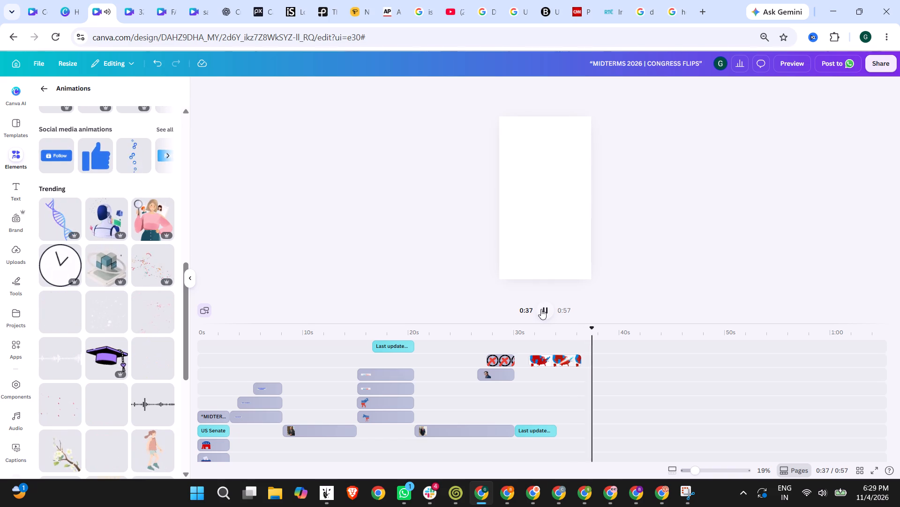
{"action": "left_click", "coordinate": [541, 309]}
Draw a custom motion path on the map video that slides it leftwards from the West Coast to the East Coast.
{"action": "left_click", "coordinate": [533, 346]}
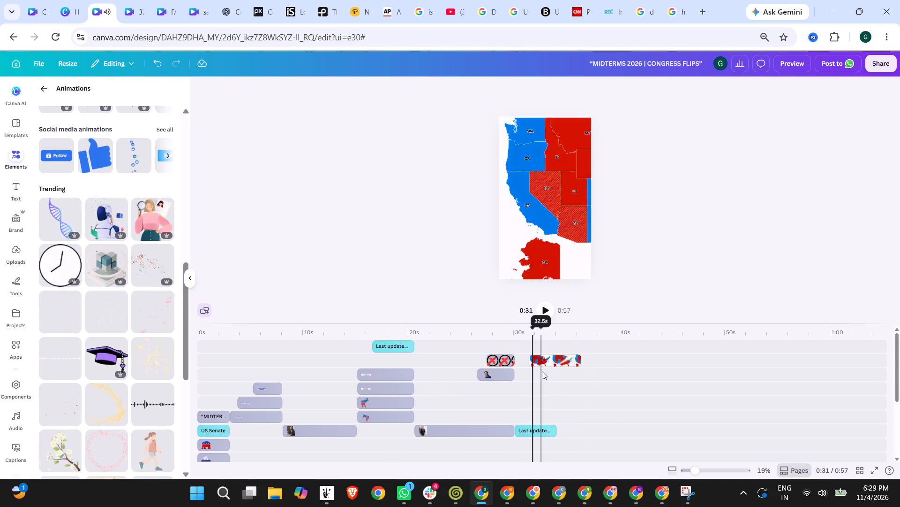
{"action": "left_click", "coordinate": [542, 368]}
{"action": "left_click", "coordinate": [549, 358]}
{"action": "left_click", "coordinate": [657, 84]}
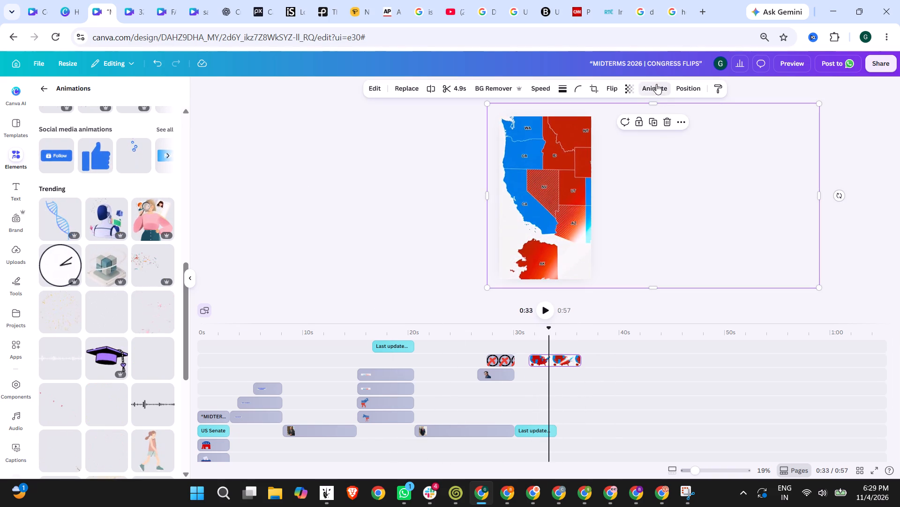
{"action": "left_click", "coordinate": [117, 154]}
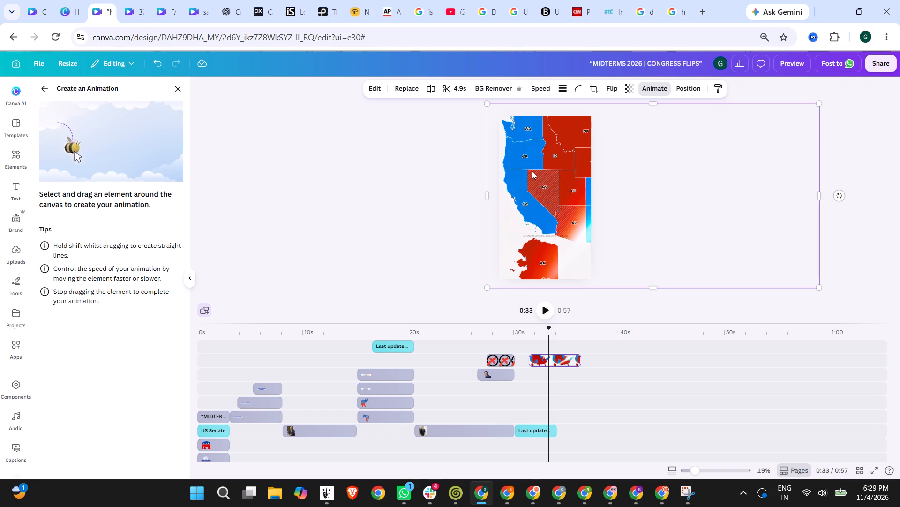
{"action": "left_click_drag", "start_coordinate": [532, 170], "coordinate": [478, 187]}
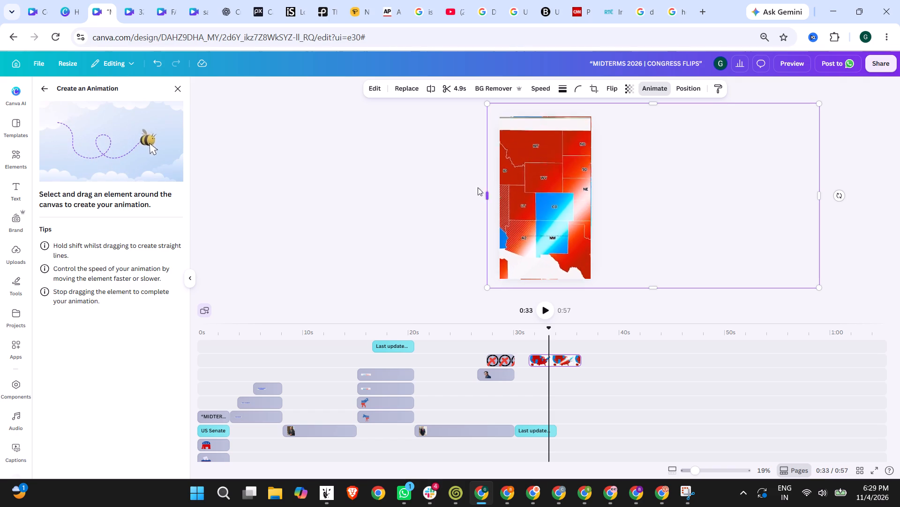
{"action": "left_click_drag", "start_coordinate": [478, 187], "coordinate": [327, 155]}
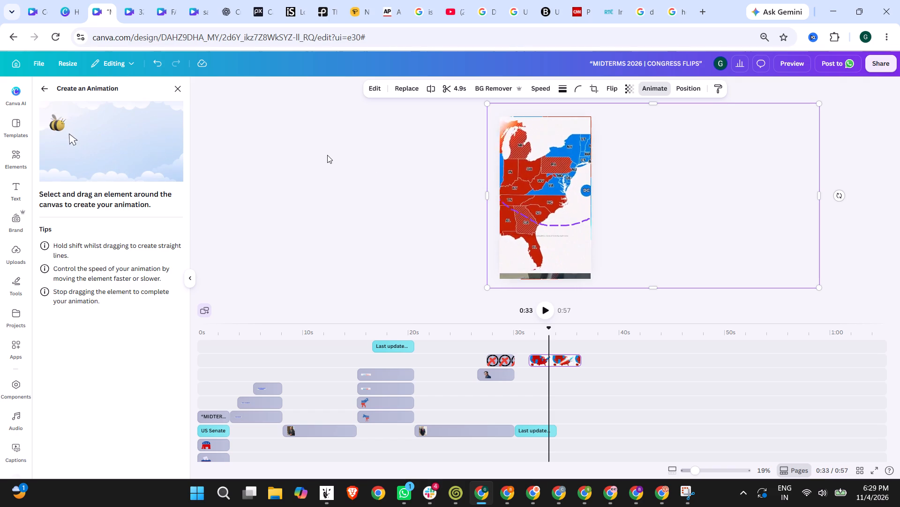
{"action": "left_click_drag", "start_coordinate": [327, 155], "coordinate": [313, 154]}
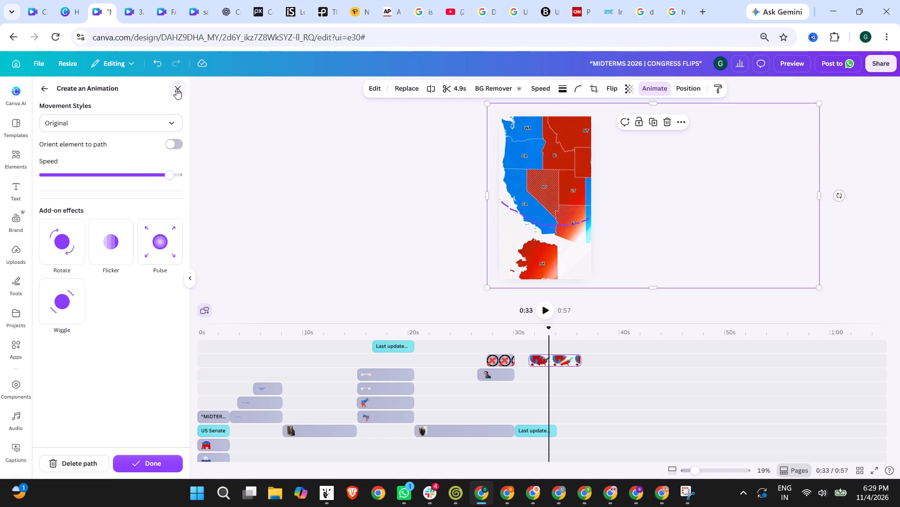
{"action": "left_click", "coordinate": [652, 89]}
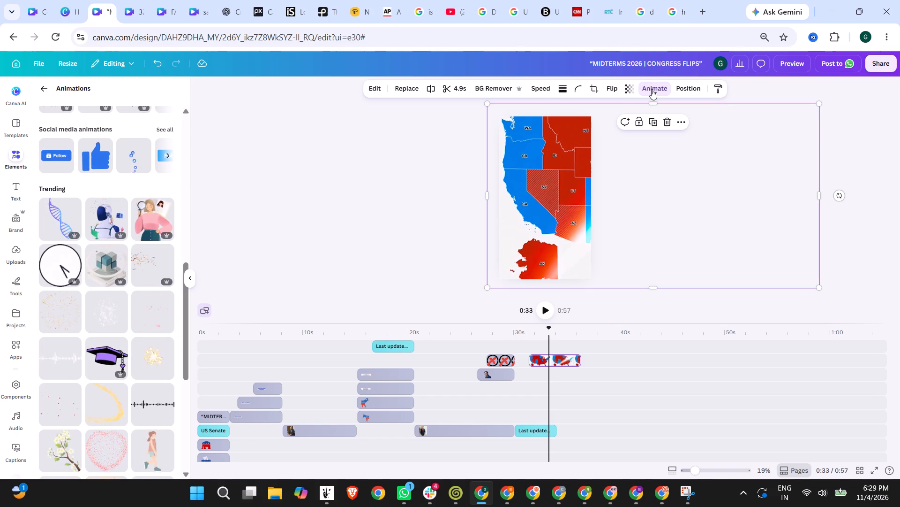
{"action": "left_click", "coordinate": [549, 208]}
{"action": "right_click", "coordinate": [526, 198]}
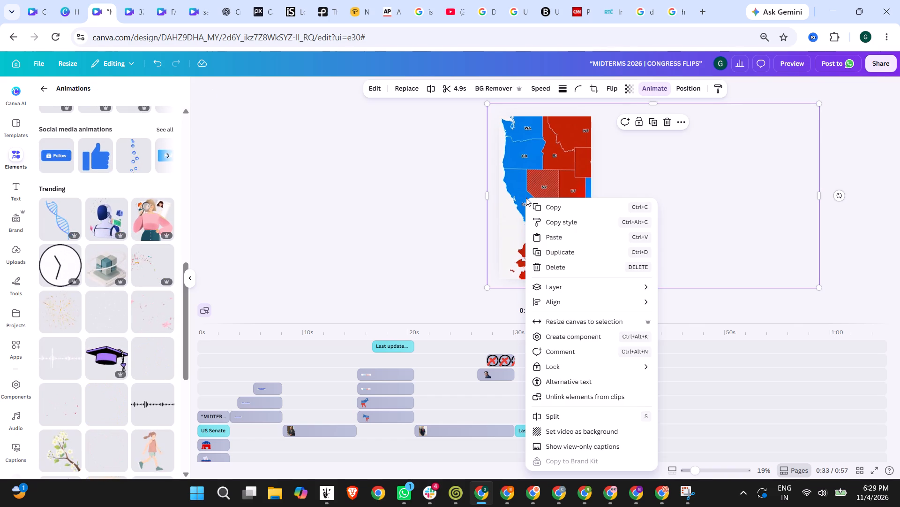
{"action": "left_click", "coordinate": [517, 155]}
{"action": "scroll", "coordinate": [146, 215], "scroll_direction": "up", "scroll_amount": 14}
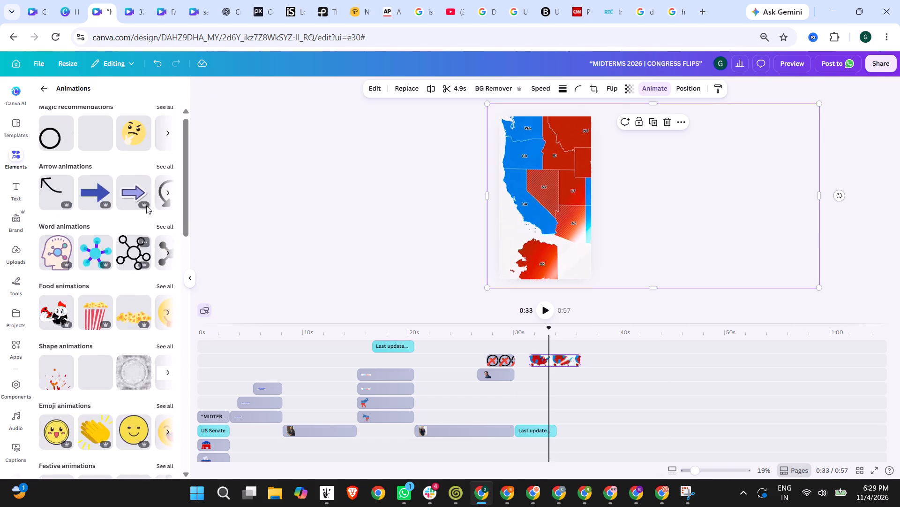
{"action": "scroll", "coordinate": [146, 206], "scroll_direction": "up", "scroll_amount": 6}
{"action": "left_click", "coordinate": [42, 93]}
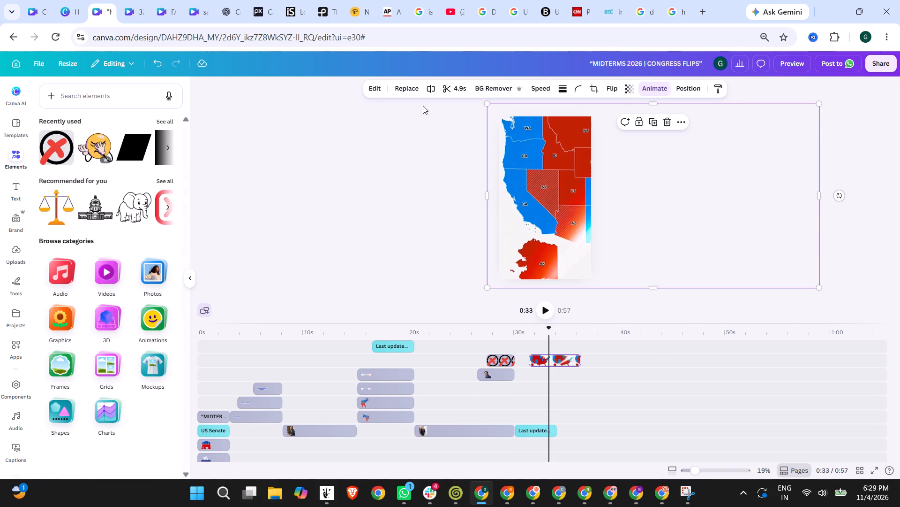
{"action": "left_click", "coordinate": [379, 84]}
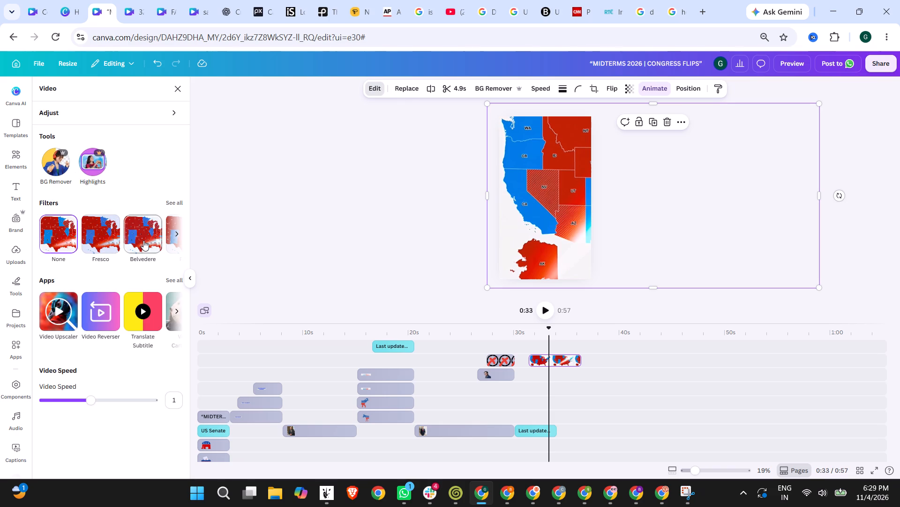
Undo the map's motion path and its conversion from image to video.
{"action": "left_click", "coordinate": [369, 232]}
{"action": "key", "text": "ctrl+z"}
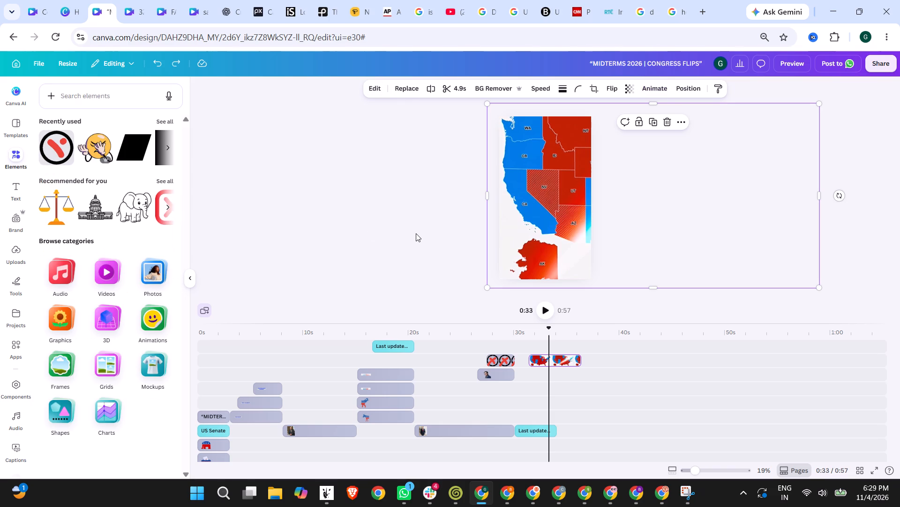
{"action": "left_click", "coordinate": [420, 233]}
{"action": "key", "text": "ctrl+z"}
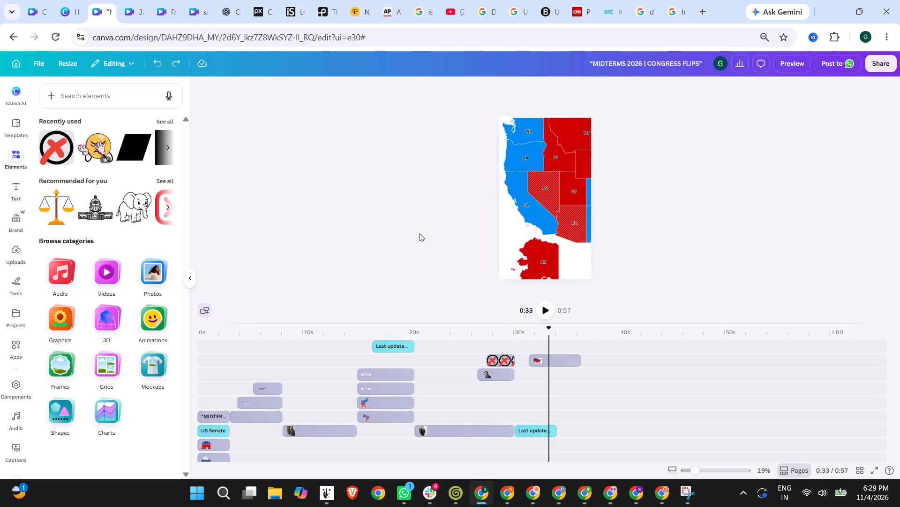
Generate a new 5 second video from the election map image using Image to Video with the Smart setting.
{"action": "left_click", "coordinate": [547, 219]}
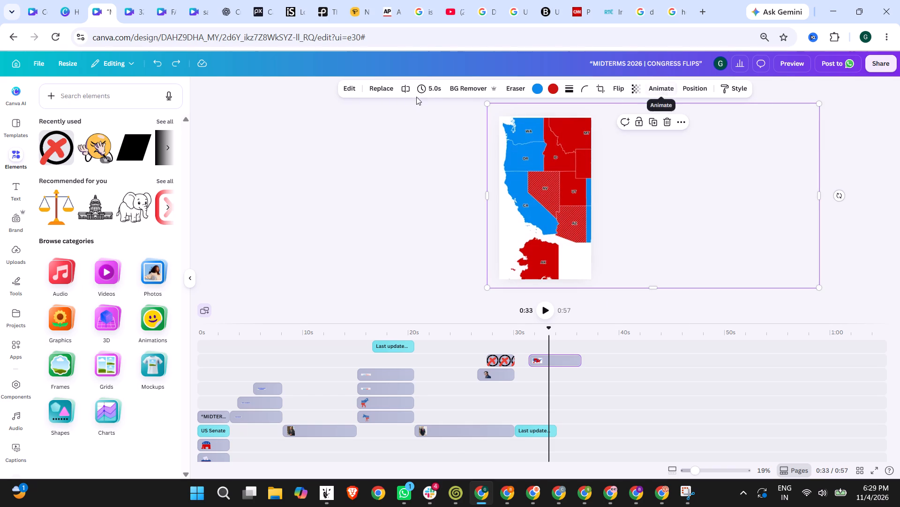
{"action": "left_click", "coordinate": [349, 83]}
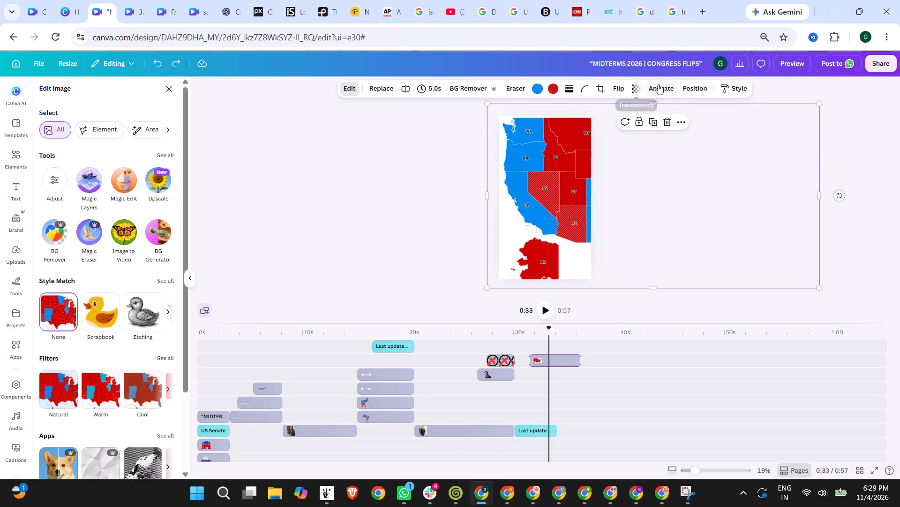
{"action": "left_click", "coordinate": [658, 84]}
{"action": "left_click", "coordinate": [109, 187]}
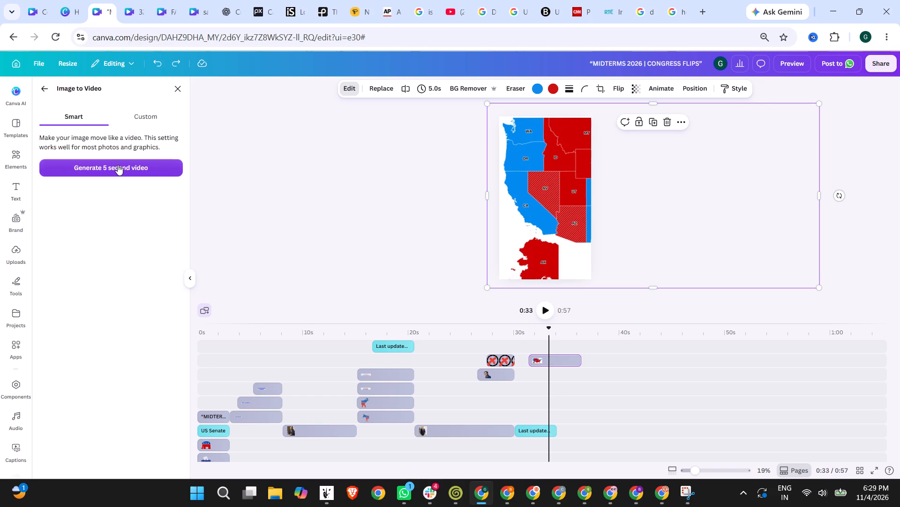
{"action": "left_click", "coordinate": [118, 165]}
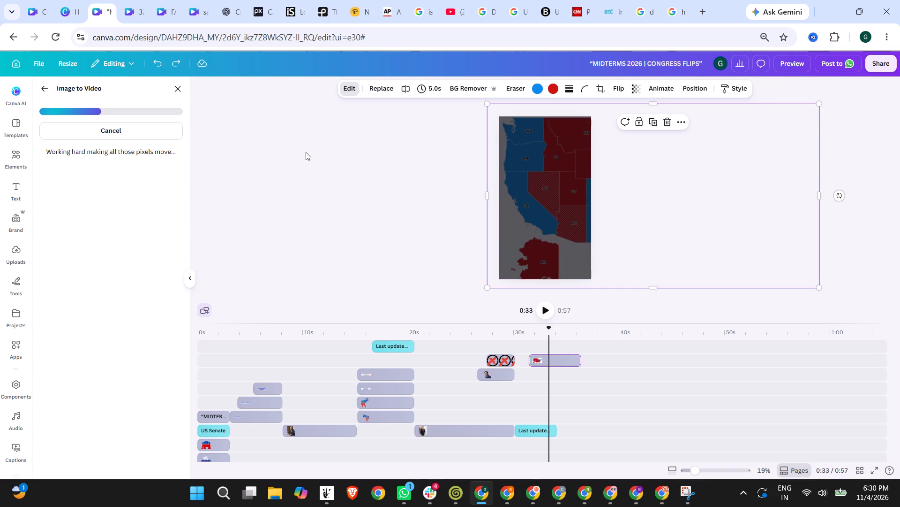
Switch to YouTube Studio and examine the Country Facts channel's realtime views over the last 48 hours and 60 minutes.
{"action": "left_click", "coordinate": [561, 500]}
{"action": "scroll", "coordinate": [101, 100], "scroll_direction": "up", "scroll_amount": 3}
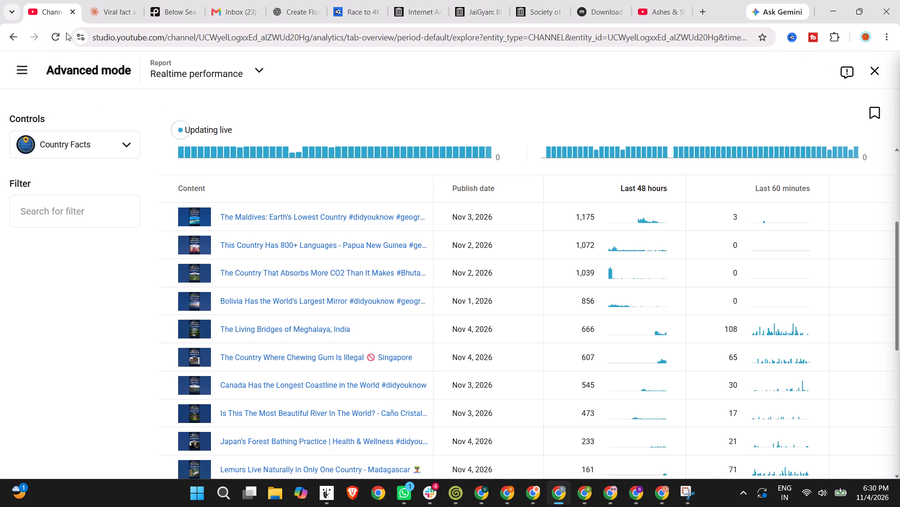
{"action": "left_click", "coordinate": [60, 31]}
{"action": "scroll", "coordinate": [273, 282], "scroll_direction": "up", "scroll_amount": 11}
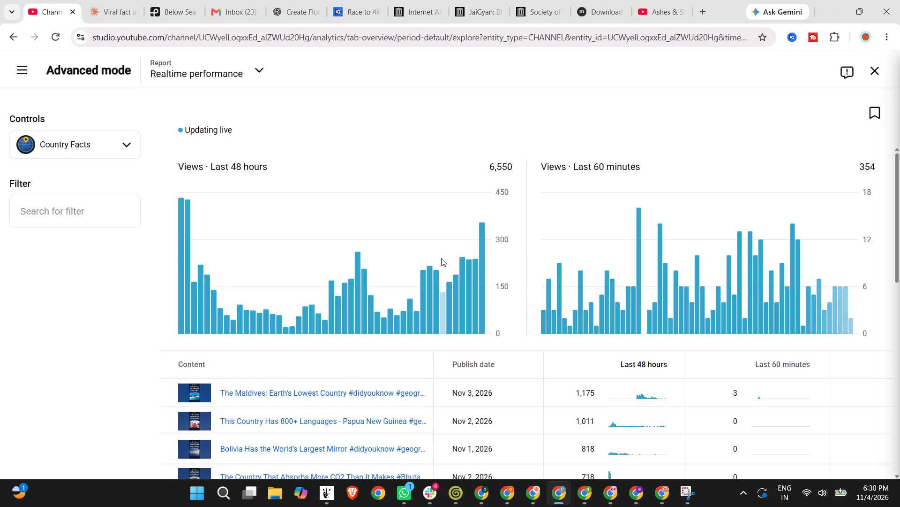
{"action": "scroll", "coordinate": [487, 255], "scroll_direction": "down", "scroll_amount": 2}
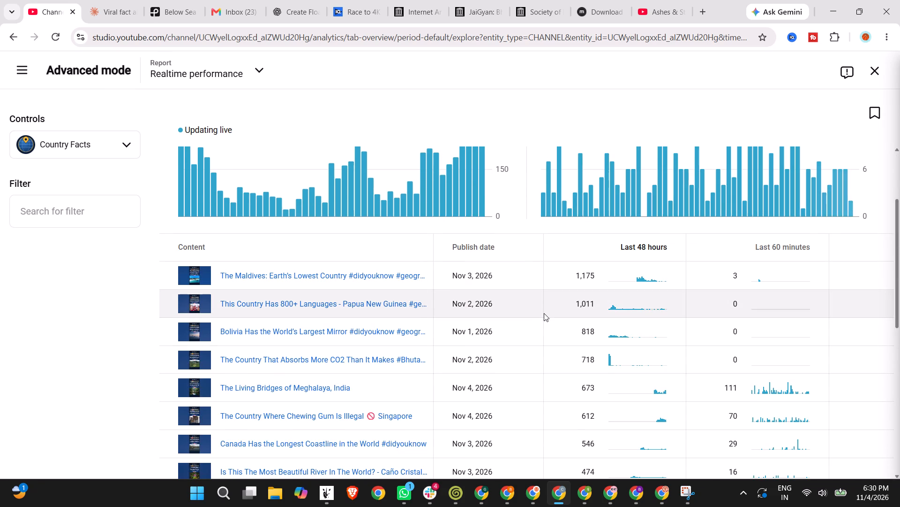
{"action": "scroll", "coordinate": [540, 312], "scroll_direction": "down", "scroll_amount": 1}
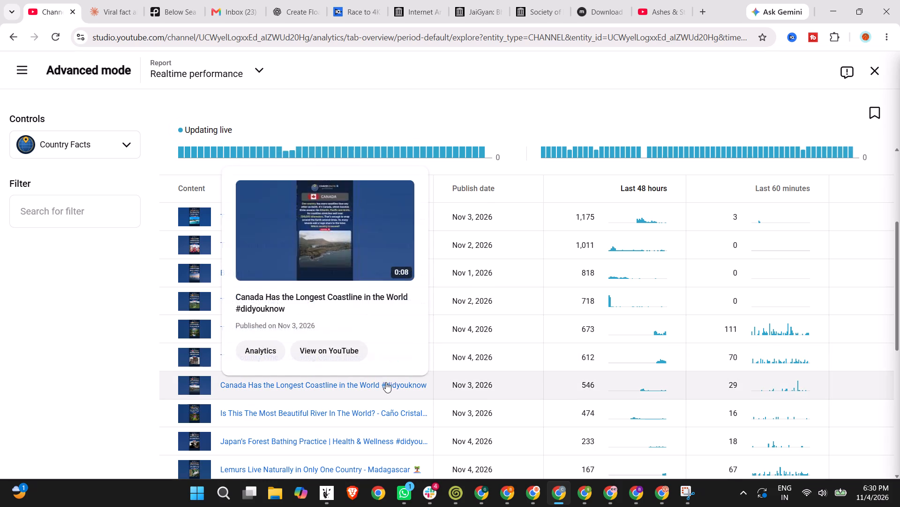
{"action": "scroll", "coordinate": [386, 382], "scroll_direction": "down", "scroll_amount": 1}
{"action": "scroll", "coordinate": [334, 392], "scroll_direction": "down", "scroll_amount": 1}
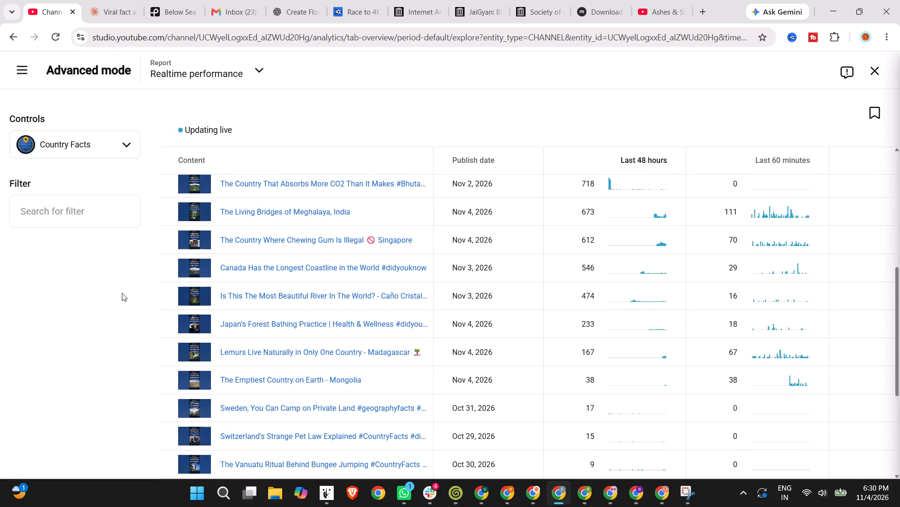
{"action": "scroll", "coordinate": [122, 293], "scroll_direction": "down", "scroll_amount": 1}
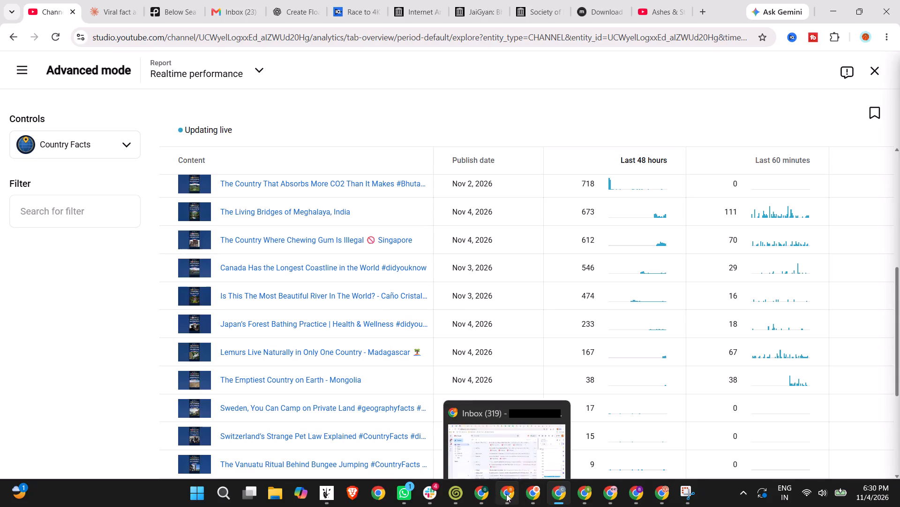
Return to the Canva design and accept the newly generated map video.
{"action": "left_click", "coordinate": [484, 492]}
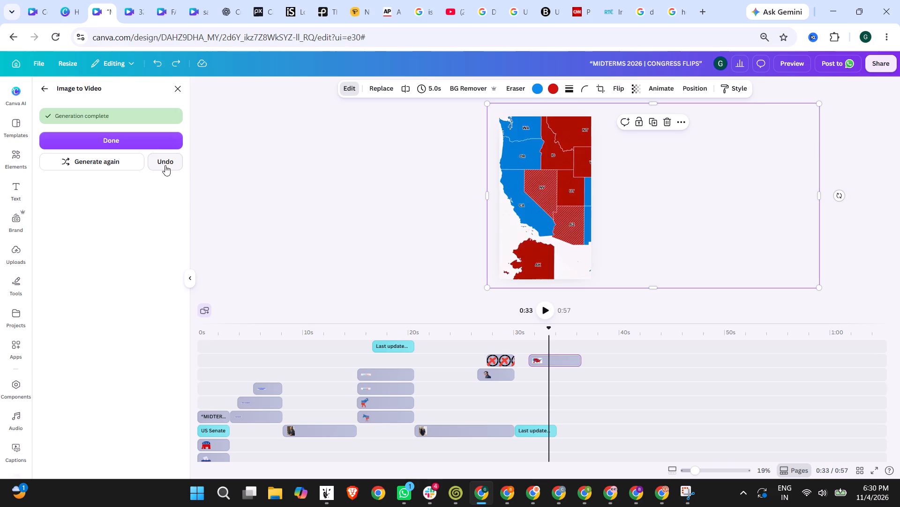
{"action": "left_click", "coordinate": [153, 141]}
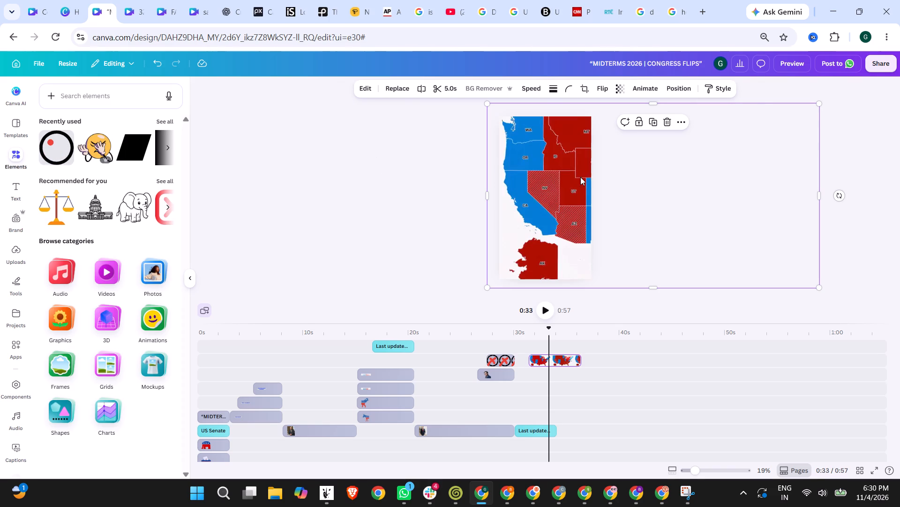
Draw a straight horizontal custom motion path on the map video, sliding it leftwards from the West Coast to the East Coast.
{"action": "left_click", "coordinate": [640, 87]}
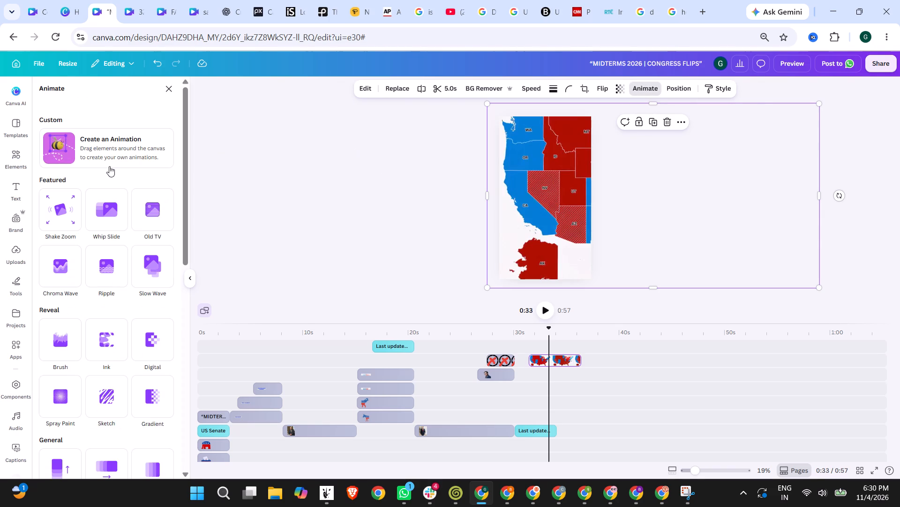
{"action": "left_click", "coordinate": [110, 157]}
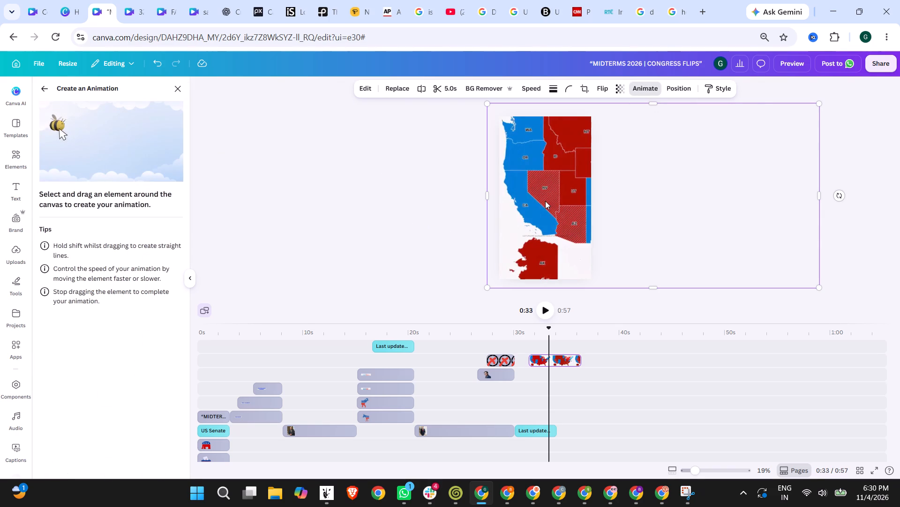
{"action": "left_click_drag", "start_coordinate": [545, 201], "coordinate": [502, 200]}
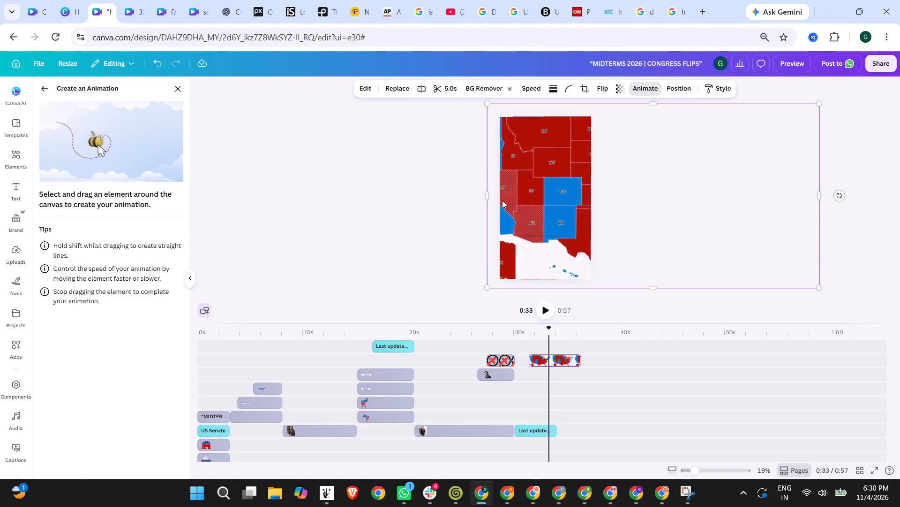
{"action": "left_click_drag", "start_coordinate": [502, 200], "coordinate": [476, 200]}
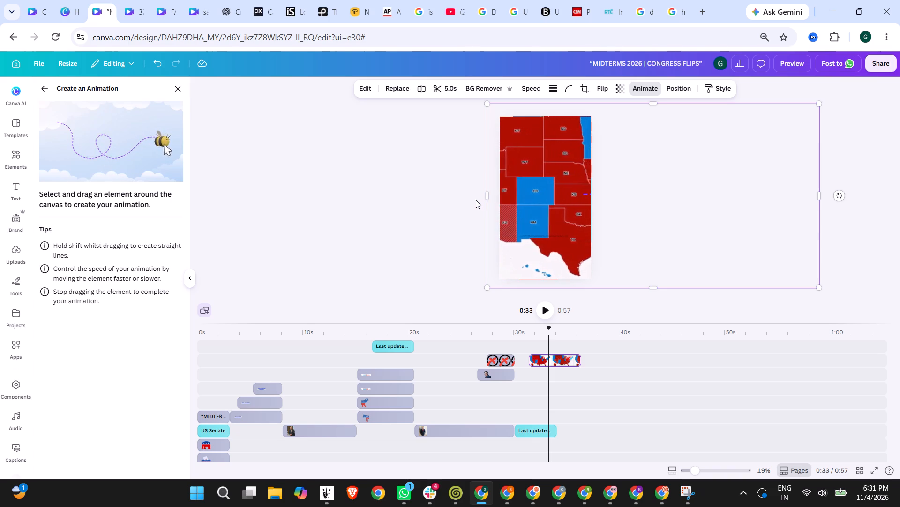
{"action": "left_click_drag", "start_coordinate": [476, 200], "coordinate": [445, 200]}
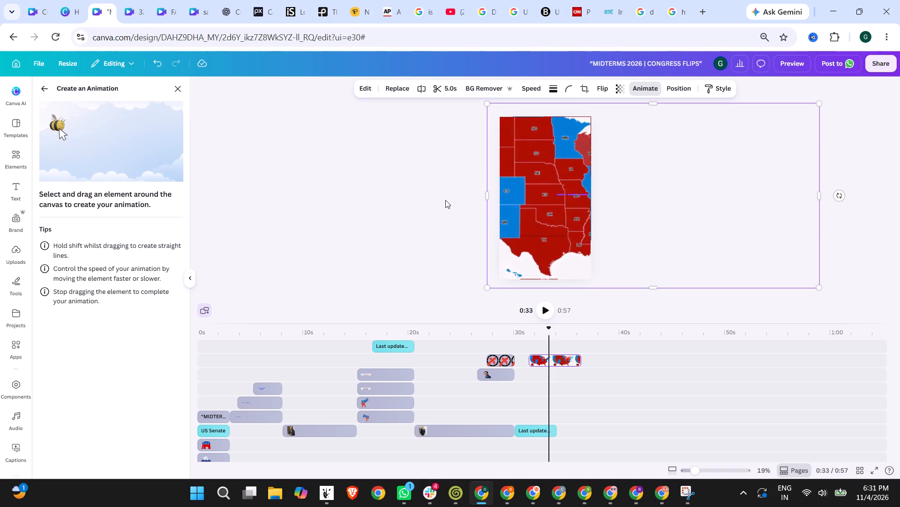
{"action": "left_click_drag", "start_coordinate": [445, 200], "coordinate": [393, 199]}
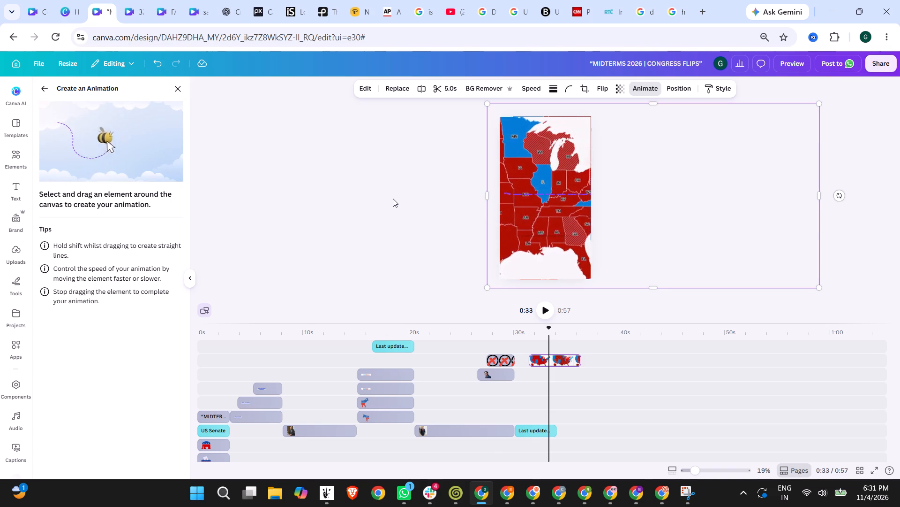
{"action": "left_click_drag", "start_coordinate": [393, 199], "coordinate": [352, 198]}
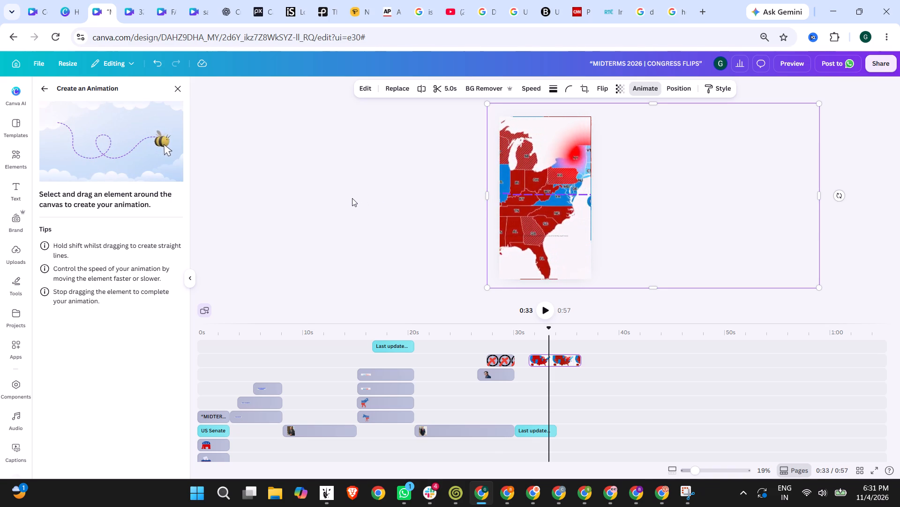
{"action": "left_click_drag", "start_coordinate": [352, 198], "coordinate": [329, 196]}
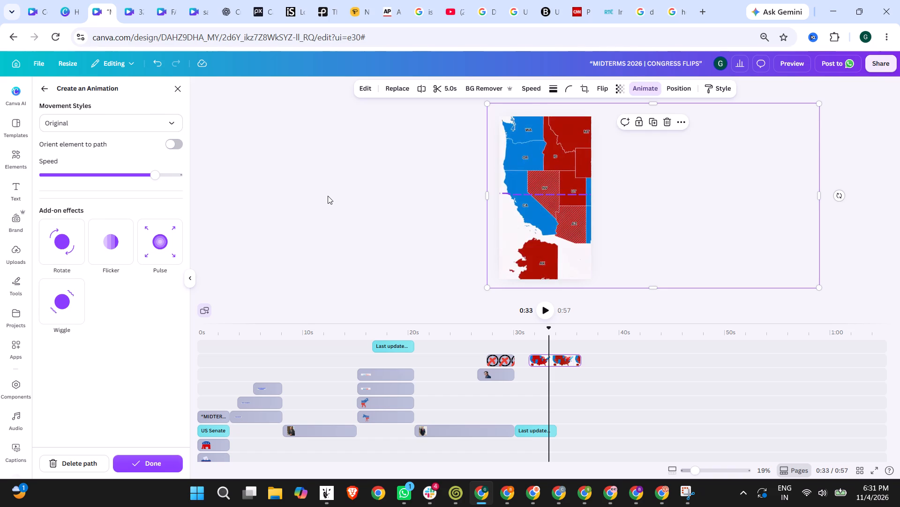
Move the map video clip on the timeline to start at 30 s, directly after the red X graphic.
{"action": "left_click_drag", "start_coordinate": [540, 360], "coordinate": [531, 360]}
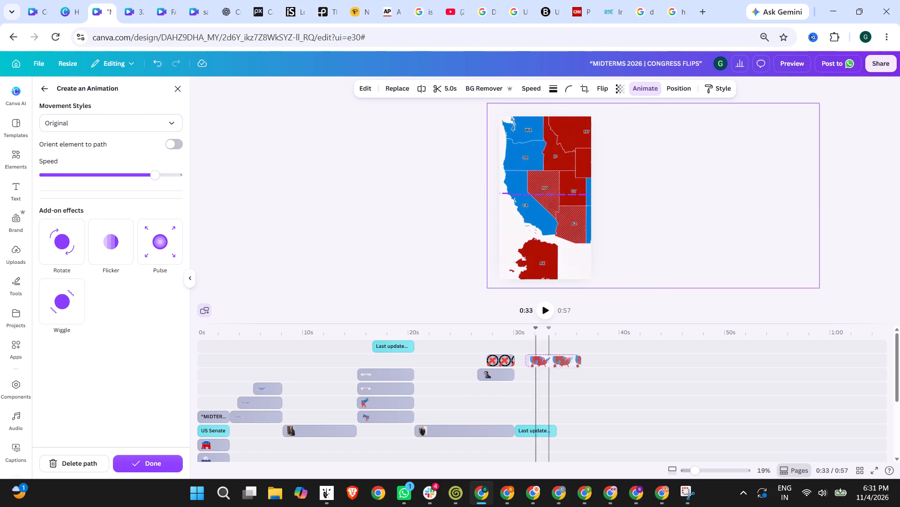
{"action": "left_click_drag", "start_coordinate": [531, 360], "coordinate": [528, 360]}
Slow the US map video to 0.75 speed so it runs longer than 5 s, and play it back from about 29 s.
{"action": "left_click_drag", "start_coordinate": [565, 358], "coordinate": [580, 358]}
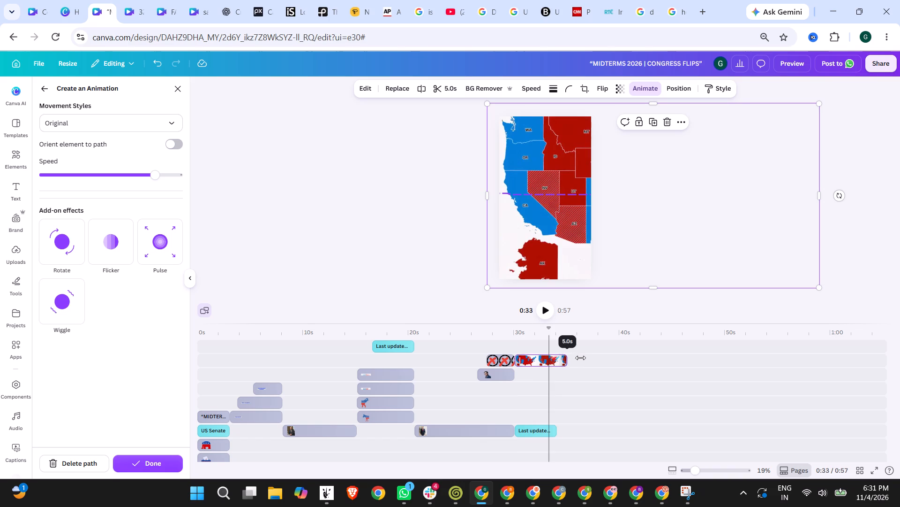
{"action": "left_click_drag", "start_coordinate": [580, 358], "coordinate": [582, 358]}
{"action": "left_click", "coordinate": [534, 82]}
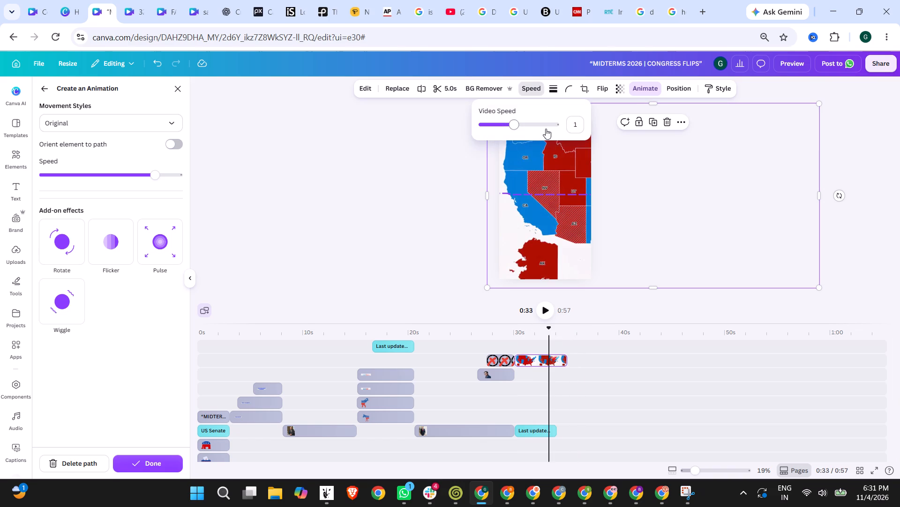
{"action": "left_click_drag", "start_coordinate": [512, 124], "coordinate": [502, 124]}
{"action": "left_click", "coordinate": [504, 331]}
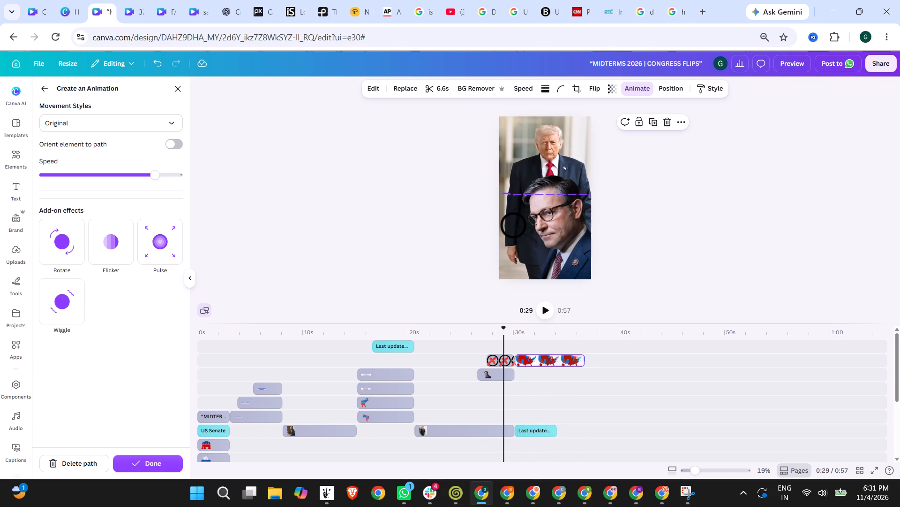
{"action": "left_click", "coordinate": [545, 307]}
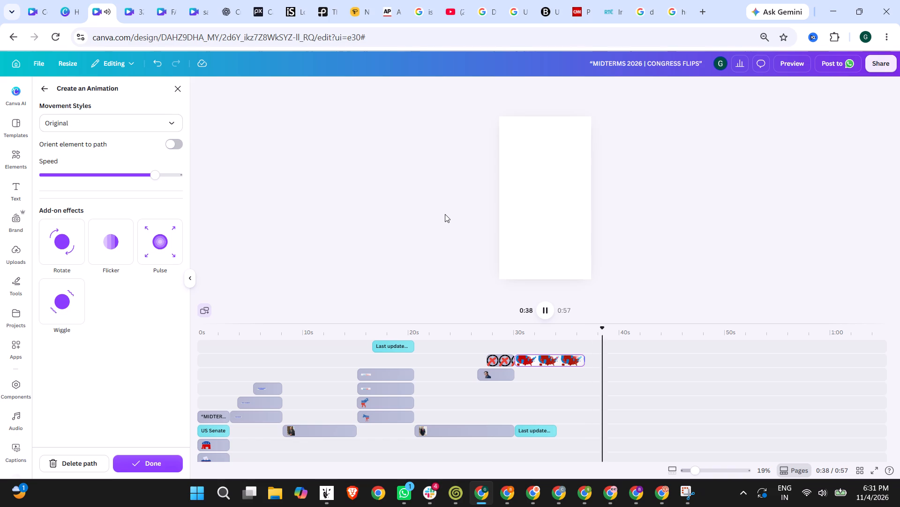
Slow the map video further so its clip lasts 10 s, and play it back from about 29 s.
{"action": "left_click", "coordinate": [567, 358]}
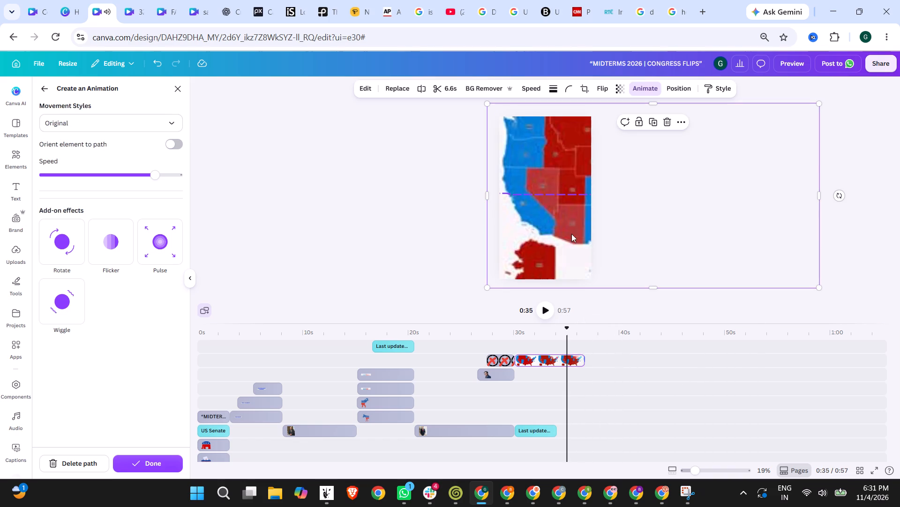
{"action": "left_click", "coordinate": [531, 94]}
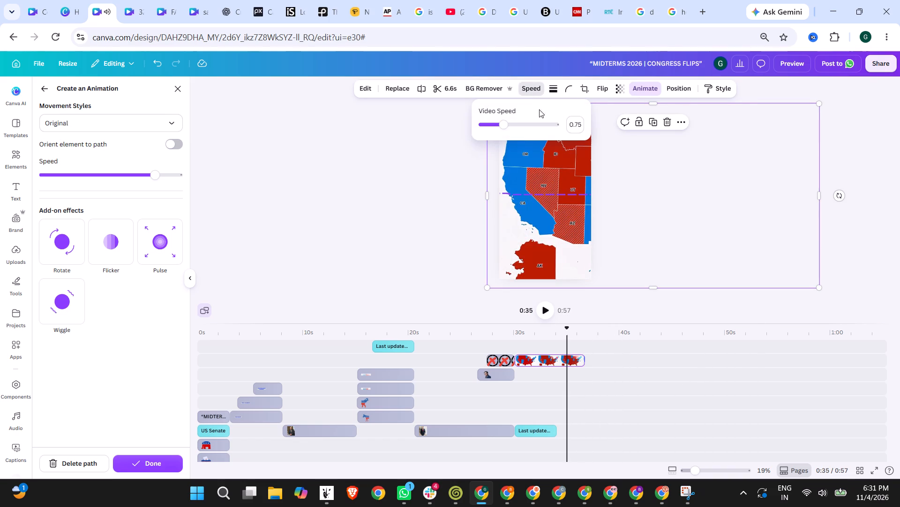
{"action": "left_click_drag", "start_coordinate": [505, 127], "coordinate": [495, 128]}
{"action": "left_click", "coordinate": [451, 173]}
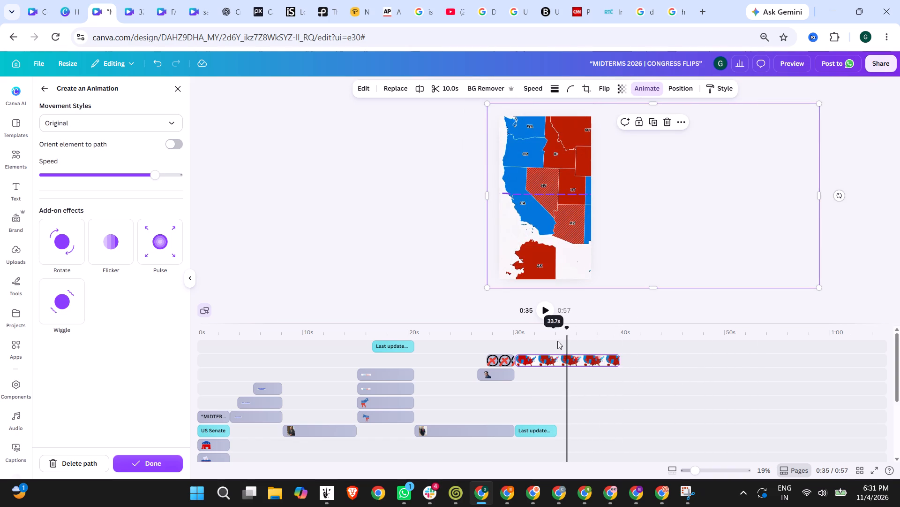
{"action": "left_click", "coordinate": [505, 331]}
{"action": "left_click", "coordinate": [548, 306]}
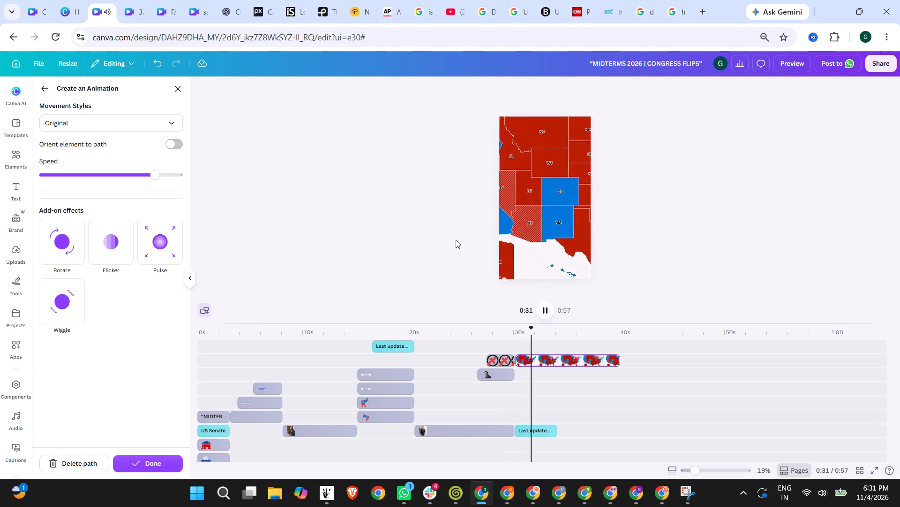
Move the "Last updated" text clip above the map video at 30 s, extend it to 10 s, and play that section.
{"action": "left_click_drag", "start_coordinate": [532, 434], "coordinate": [546, 339]}
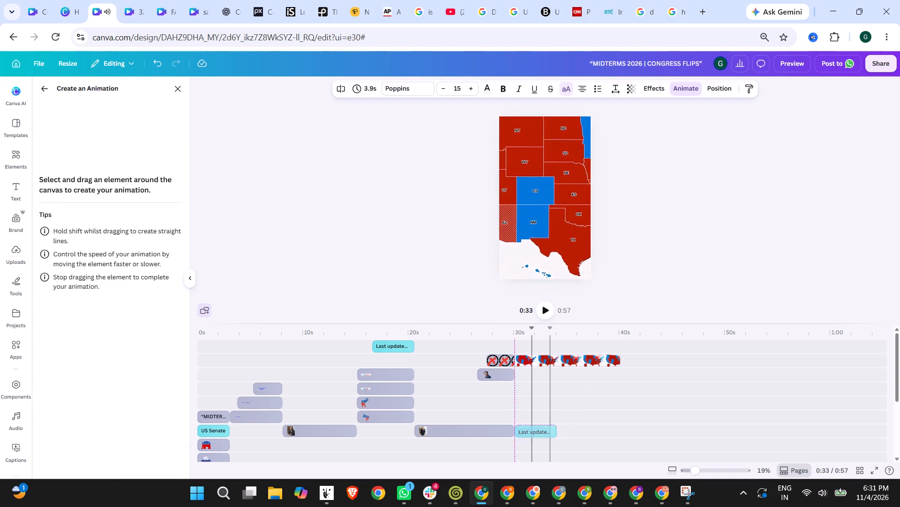
{"action": "left_click_drag", "start_coordinate": [546, 339], "coordinate": [532, 347]}
{"action": "left_click", "coordinate": [542, 343]}
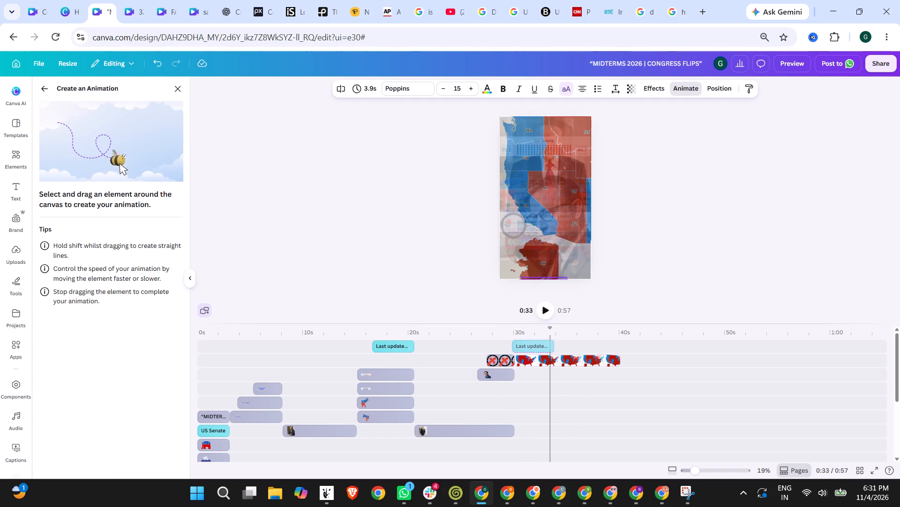
{"action": "left_click_drag", "start_coordinate": [534, 343], "coordinate": [541, 343]}
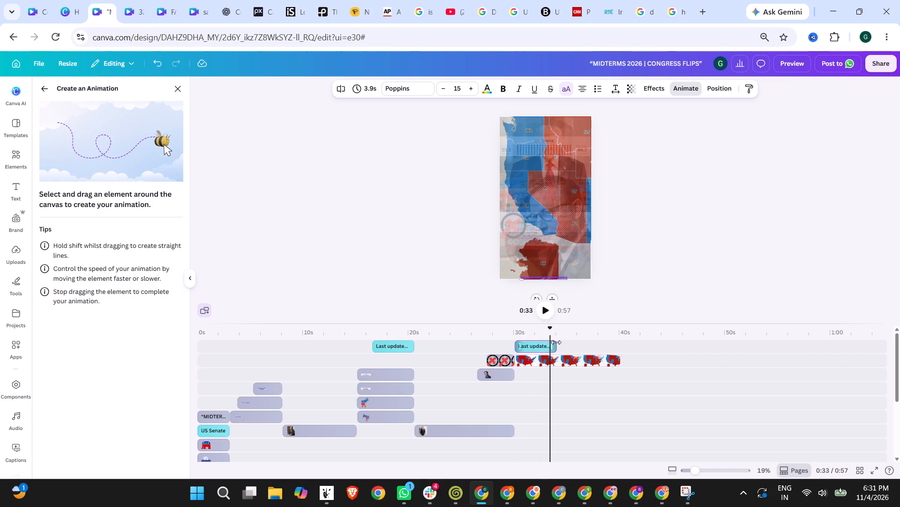
{"action": "left_click_drag", "start_coordinate": [556, 342], "coordinate": [618, 338]}
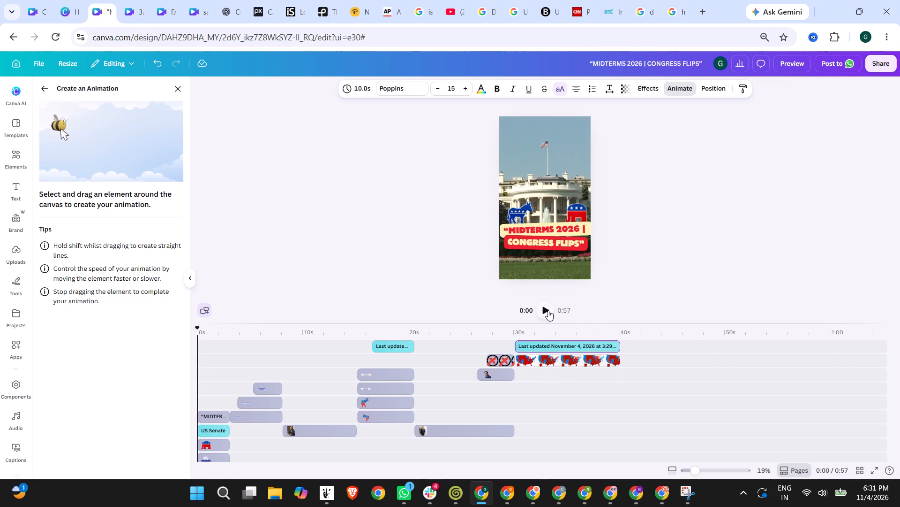
{"action": "left_click", "coordinate": [547, 310]}
{"action": "left_click", "coordinate": [515, 326]}
{"action": "left_click", "coordinate": [542, 313]}
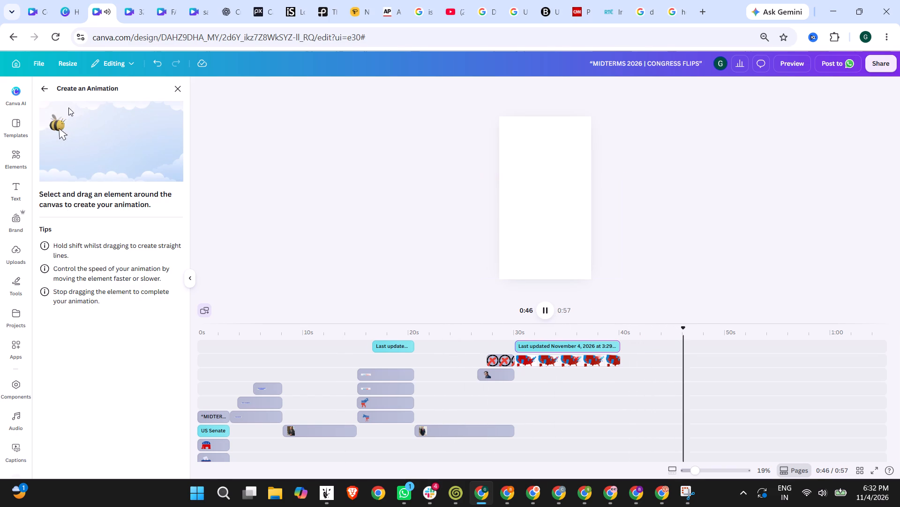
Leave the animation settings, search the elements for "us congress" and browse the video results.
{"action": "left_click", "coordinate": [36, 92]}
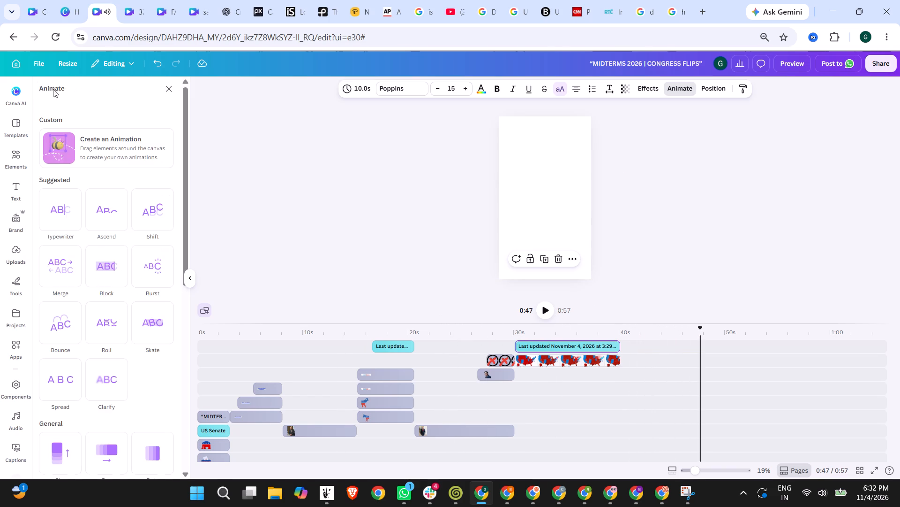
{"action": "left_click", "coordinate": [168, 88]}
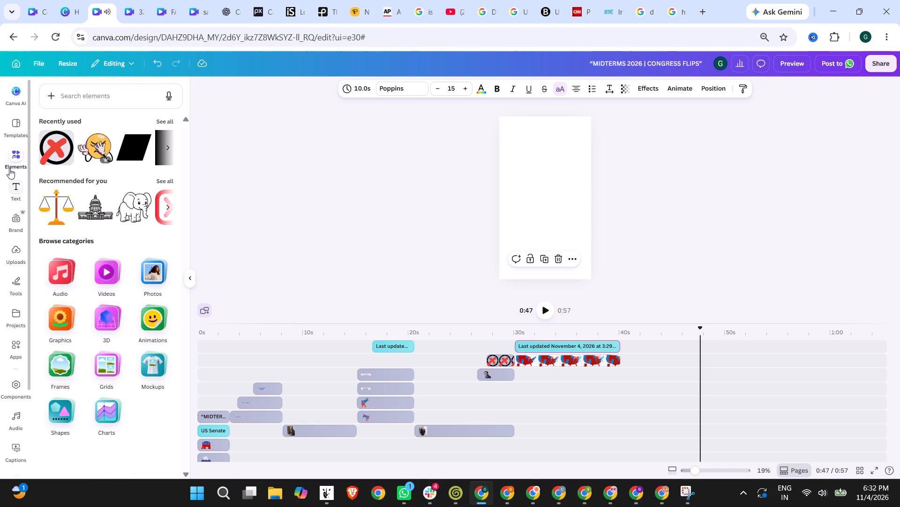
{"action": "left_click", "coordinate": [64, 93]}
{"action": "type", "text": "dsicussi"}
{"action": "key", "text": "BackSpace"}
{"action": "key", "text": "BackSpace"}
{"action": "key", "text": "BackSpace"}
{"action": "key", "text": "BackSpace"}
{"action": "key", "text": "BackSpace"}
{"action": "key", "text": "BackSpace"}
{"action": "key", "text": "BackSpace"}
{"action": "key", "text": "BackSpace"}
{"action": "key", "text": "BackSpace"}
{"action": "key", "text": "BackSpace"}
{"action": "key", "text": "BackSpace"}
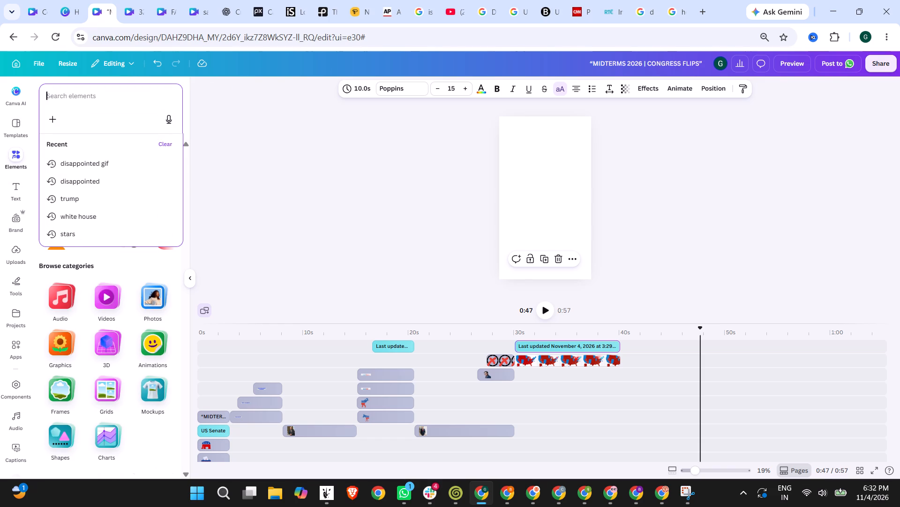
{"action": "type", "text": "us congress"}
{"action": "key", "text": "Return"}
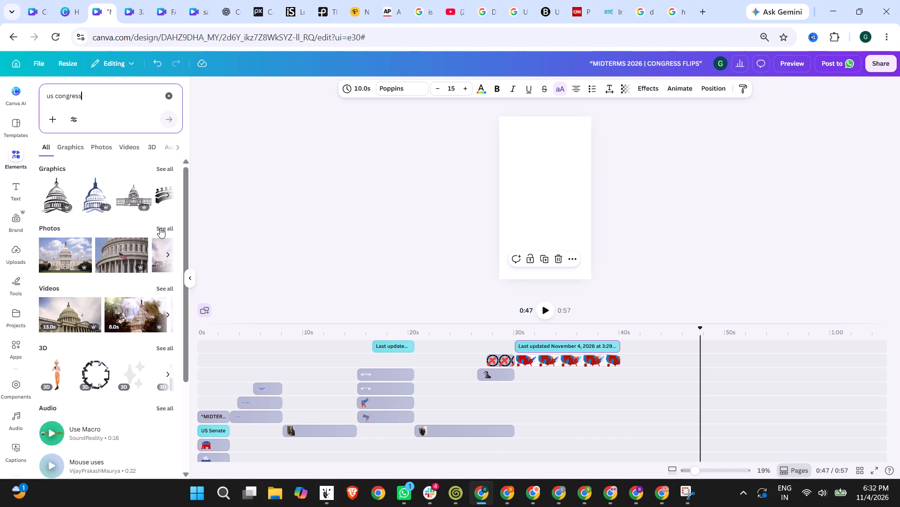
{"action": "left_click", "coordinate": [163, 287]}
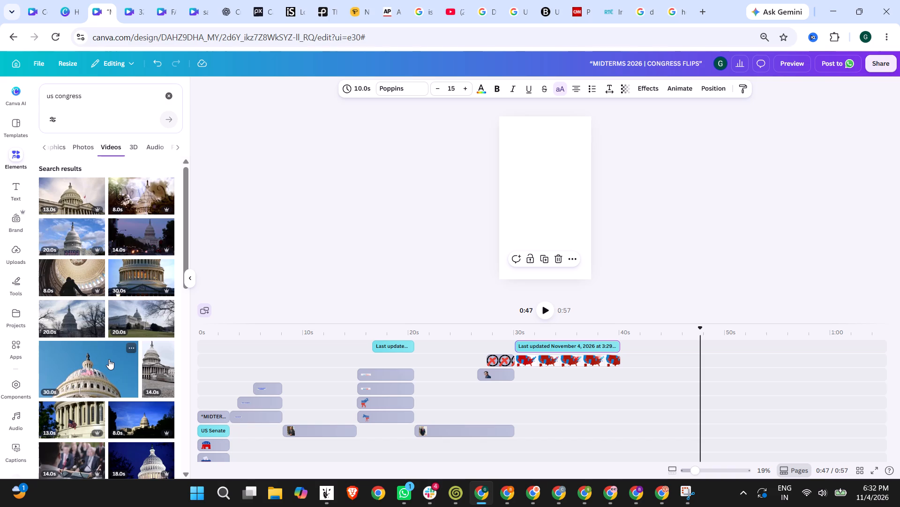
{"action": "scroll", "coordinate": [109, 359], "scroll_direction": "down", "scroll_amount": 1}
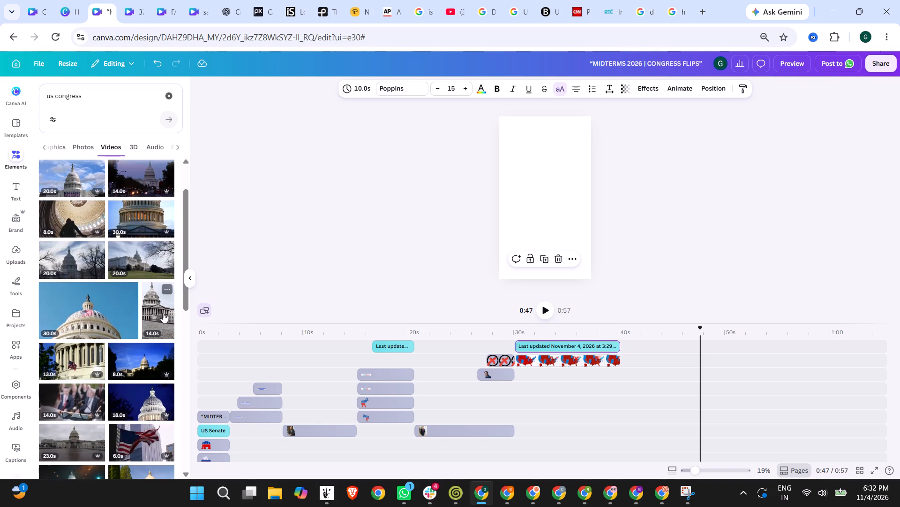
{"action": "scroll", "coordinate": [163, 313], "scroll_direction": "down", "scroll_amount": 2}
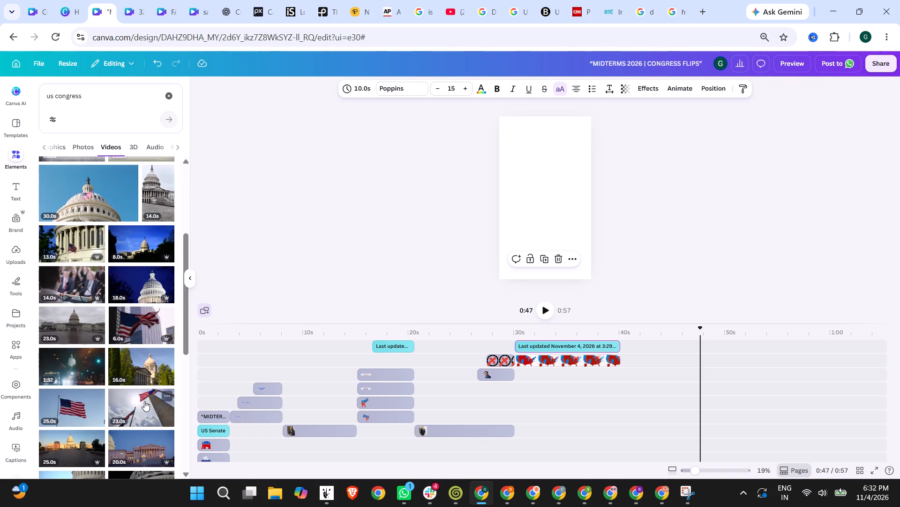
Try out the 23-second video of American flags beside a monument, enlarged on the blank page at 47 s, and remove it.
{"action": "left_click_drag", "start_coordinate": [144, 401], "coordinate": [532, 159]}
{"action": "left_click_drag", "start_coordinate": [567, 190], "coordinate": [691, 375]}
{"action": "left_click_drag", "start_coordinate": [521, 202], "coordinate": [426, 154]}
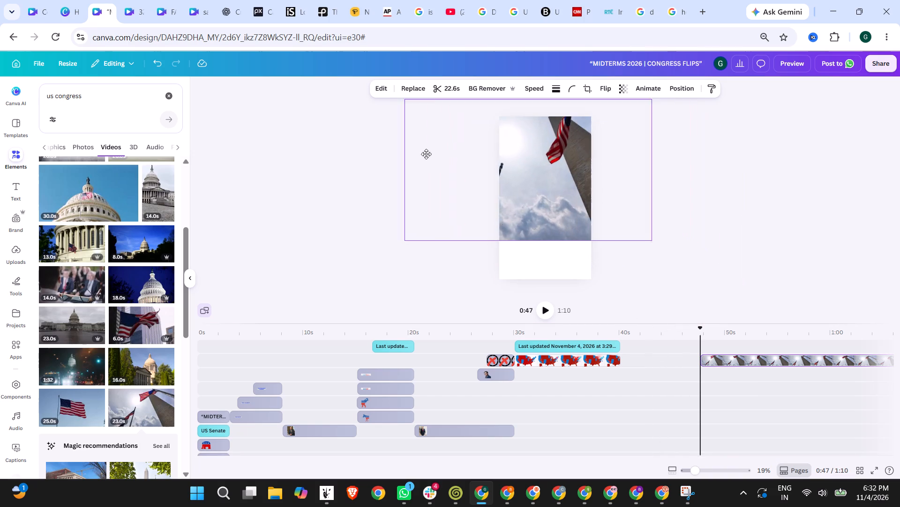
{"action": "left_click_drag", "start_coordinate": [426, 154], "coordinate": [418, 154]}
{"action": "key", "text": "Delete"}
Add the recommended 9-second Washington Monument video, enlarging and positioning it so the monument and flag fill the vertical page.
{"action": "scroll", "coordinate": [97, 292], "scroll_direction": "down", "scroll_amount": 3}
{"action": "left_click_drag", "start_coordinate": [136, 302], "coordinate": [517, 169]}
{"action": "left_click_drag", "start_coordinate": [562, 195], "coordinate": [679, 373]}
{"action": "left_click_drag", "start_coordinate": [538, 204], "coordinate": [448, 138]}
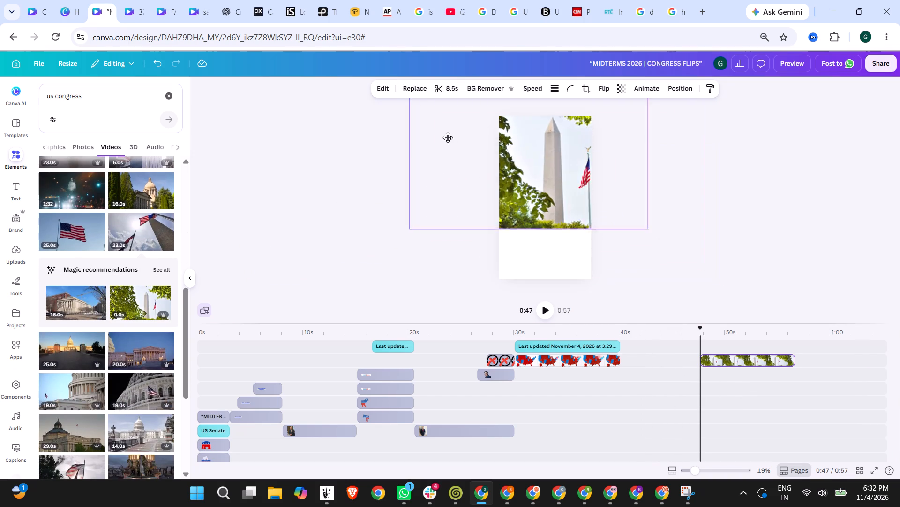
{"action": "left_click_drag", "start_coordinate": [448, 138], "coordinate": [431, 163]}
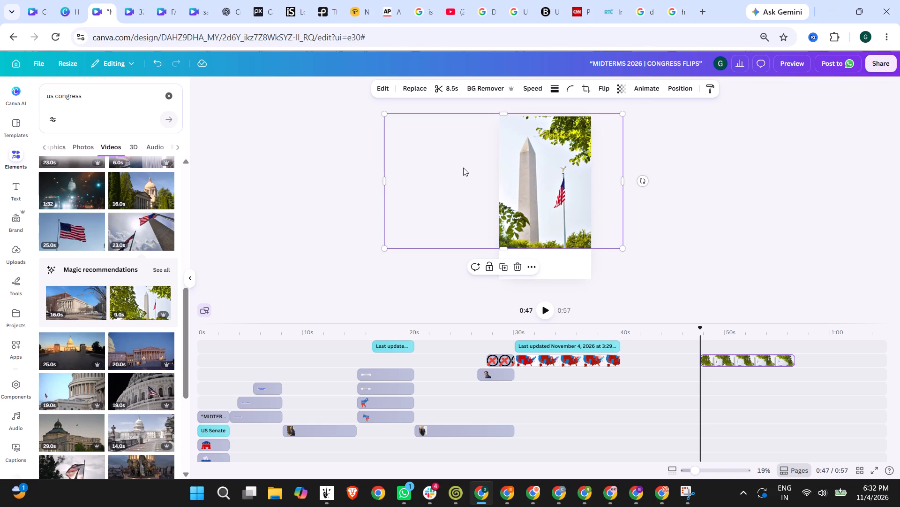
{"action": "left_click_drag", "start_coordinate": [621, 246], "coordinate": [660, 298]}
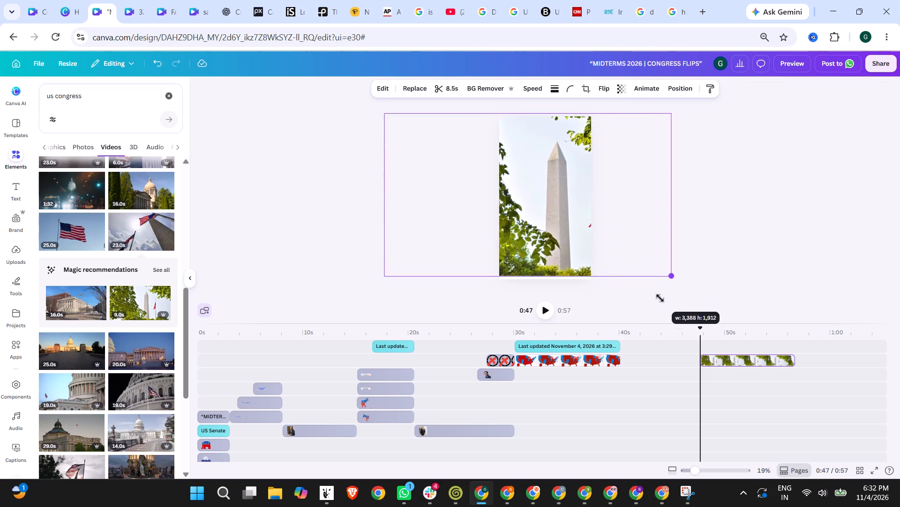
{"action": "left_click_drag", "start_coordinate": [660, 298], "coordinate": [664, 301]}
{"action": "left_click_drag", "start_coordinate": [553, 222], "coordinate": [509, 225]}
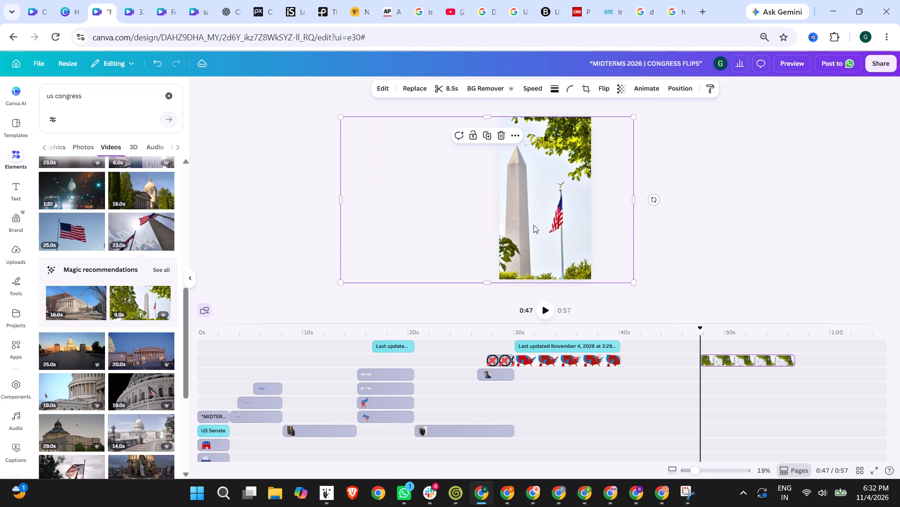
{"action": "left_click", "coordinate": [602, 199]}
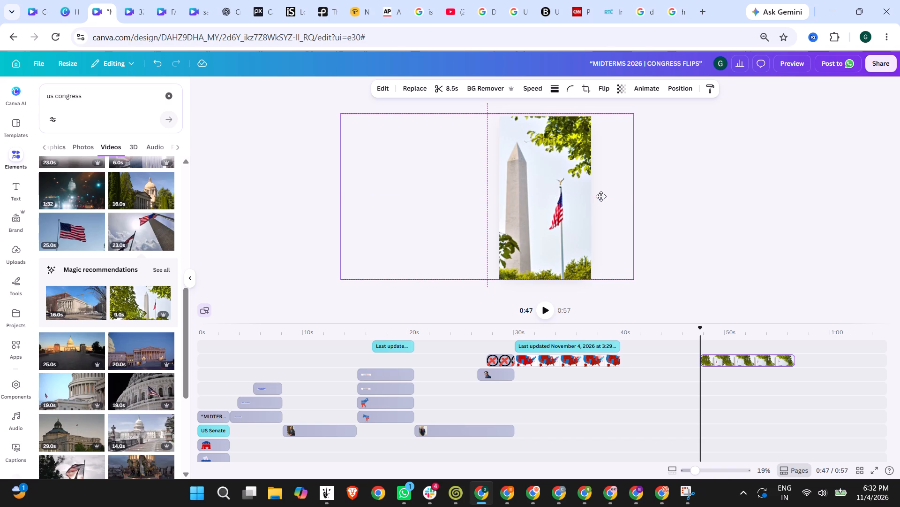
{"action": "left_click", "coordinate": [660, 188]}
Move the Washington Monument clip to start at 40 s, directly after the map video, and try to extend its end.
{"action": "left_click_drag", "start_coordinate": [730, 356], "coordinate": [648, 353]}
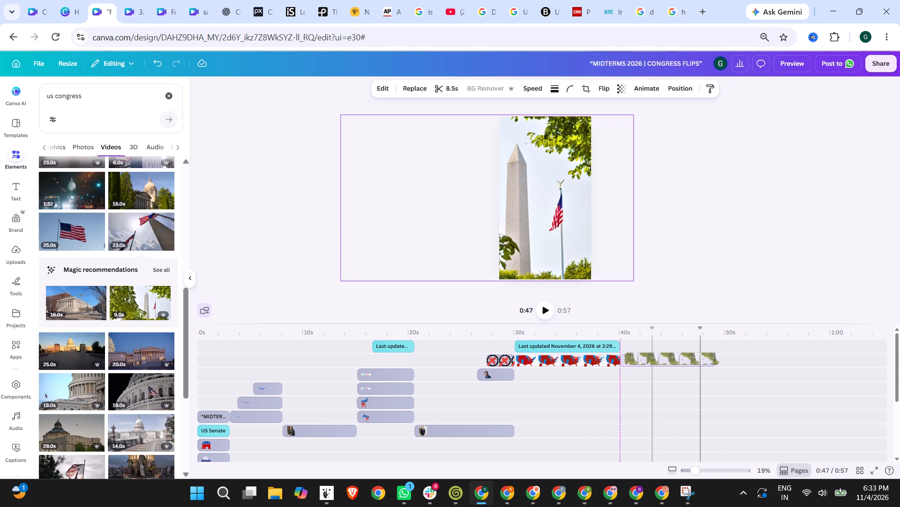
{"action": "left_click_drag", "start_coordinate": [648, 353], "coordinate": [652, 353]}
{"action": "scroll", "coordinate": [768, 364], "scroll_direction": "down", "scroll_amount": 6}
{"action": "scroll", "coordinate": [744, 378], "scroll_direction": "up", "scroll_amount": 2}
{"action": "left_click_drag", "start_coordinate": [713, 359], "coordinate": [733, 359]}
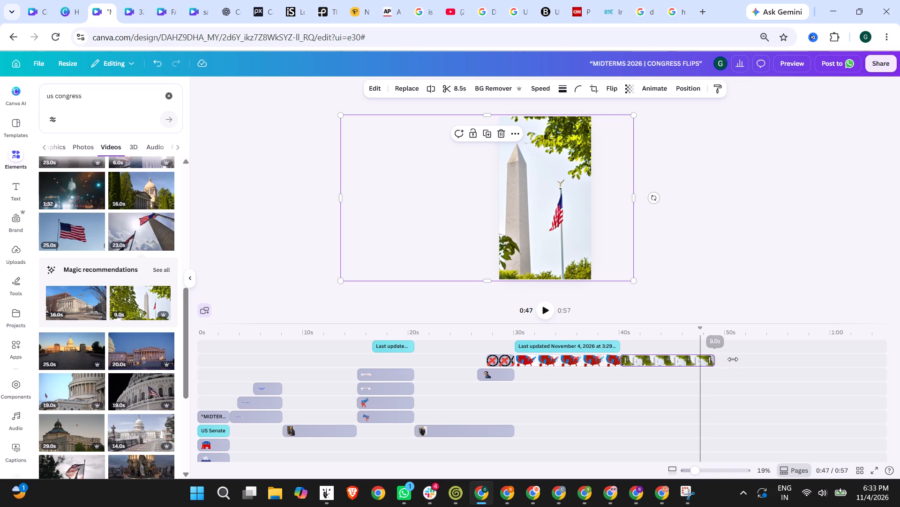
{"action": "left_click_drag", "start_coordinate": [733, 359], "coordinate": [744, 359]}
{"action": "left_click", "coordinate": [673, 361]}
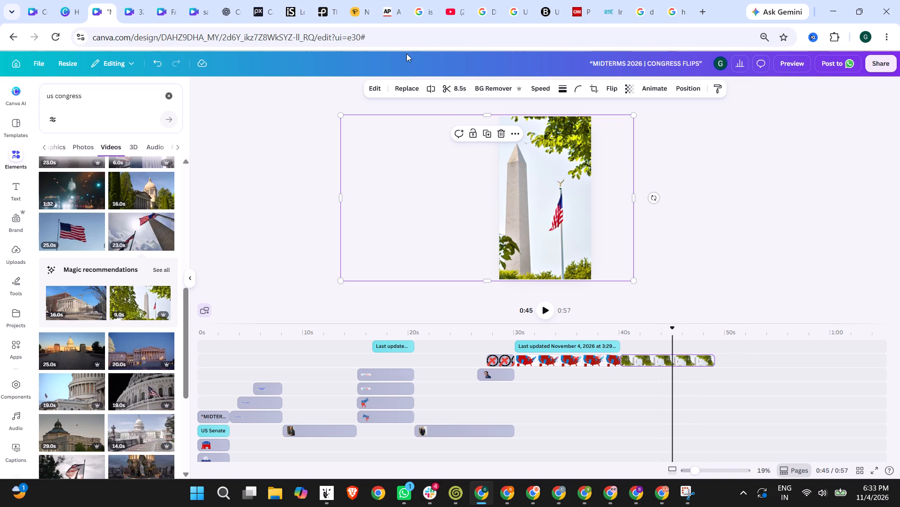
Preview the whole video from the beginning.
{"action": "left_click", "coordinate": [786, 69]}
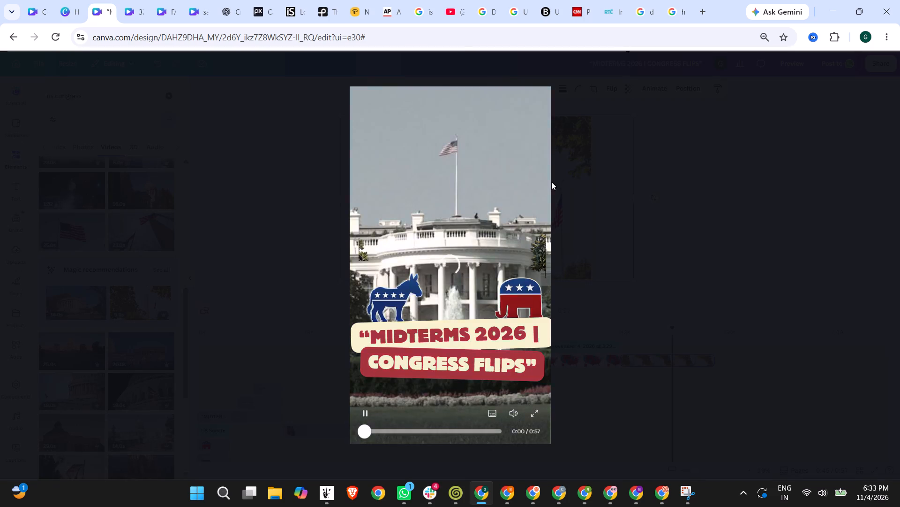
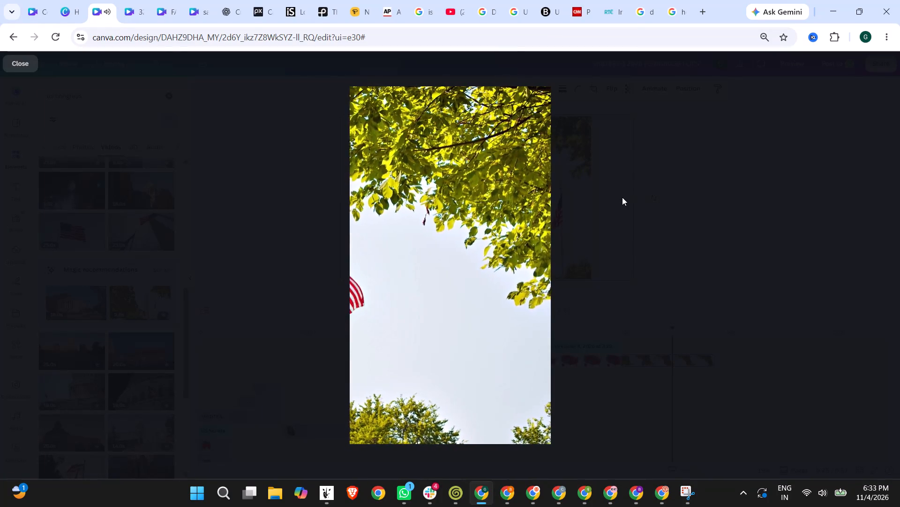
Slow the Washington Monument clip to a video speed of 0.75 and play it back from 42 s.
{"action": "left_click", "coordinate": [622, 197]}
{"action": "left_click", "coordinate": [646, 356]}
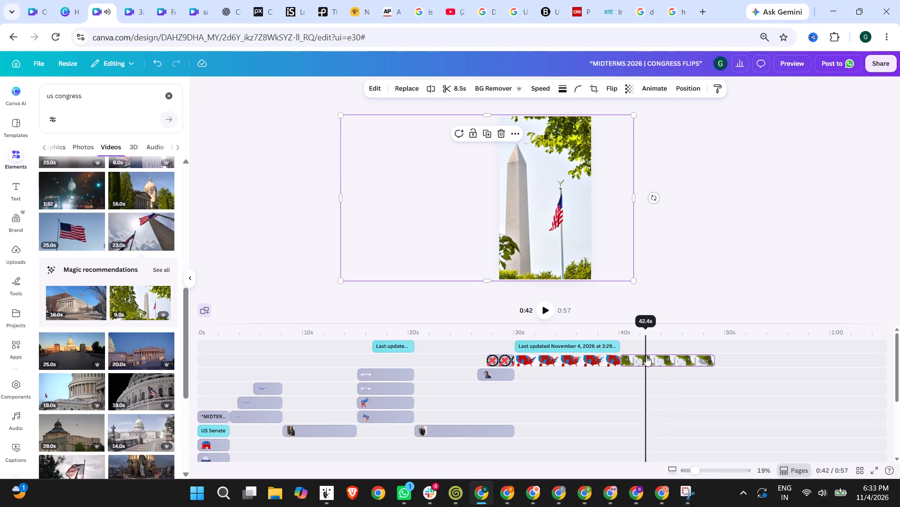
{"action": "left_click", "coordinate": [540, 90]}
{"action": "left_click_drag", "start_coordinate": [519, 124], "coordinate": [512, 124]}
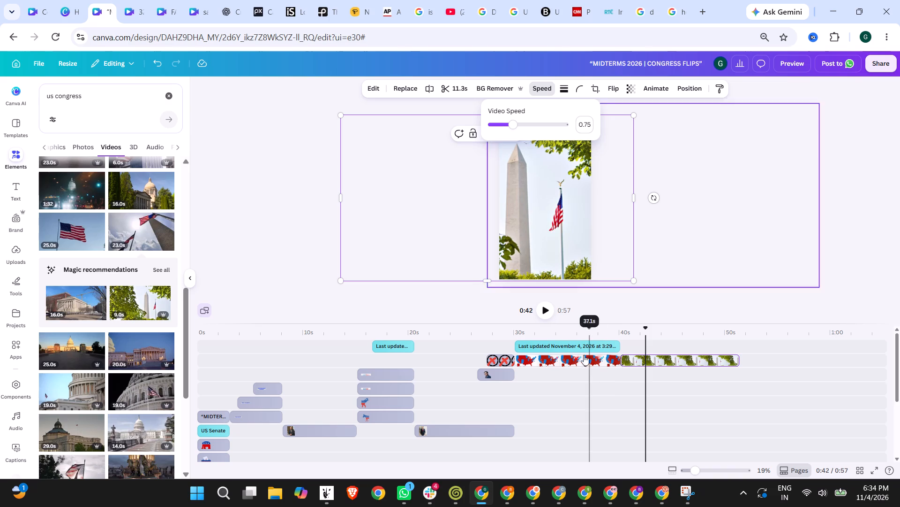
{"action": "left_click", "coordinate": [548, 309]}
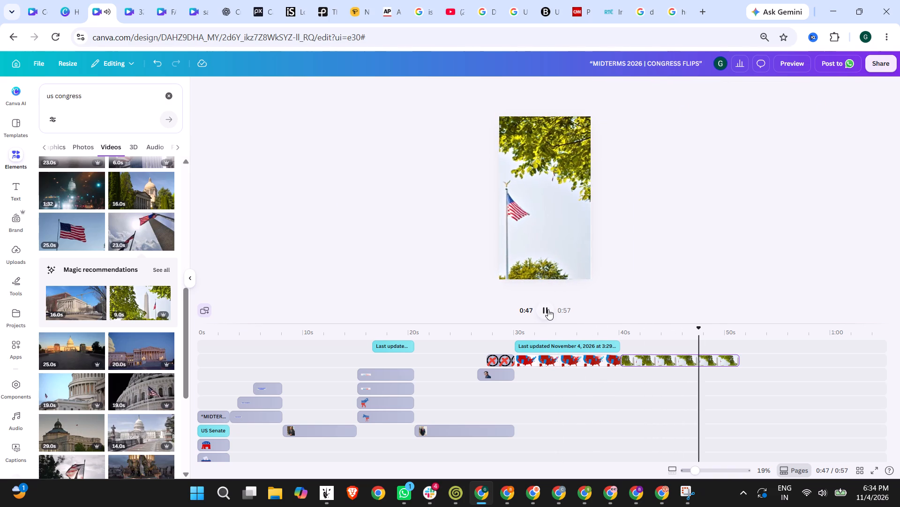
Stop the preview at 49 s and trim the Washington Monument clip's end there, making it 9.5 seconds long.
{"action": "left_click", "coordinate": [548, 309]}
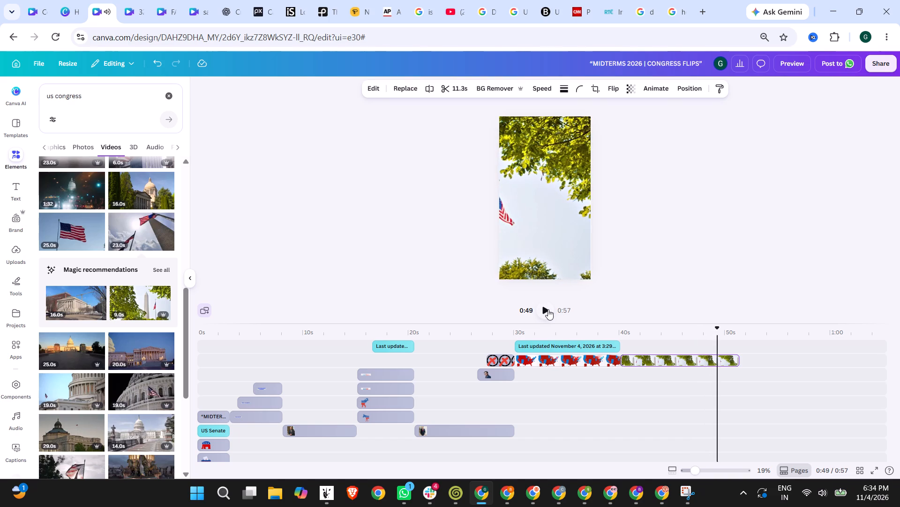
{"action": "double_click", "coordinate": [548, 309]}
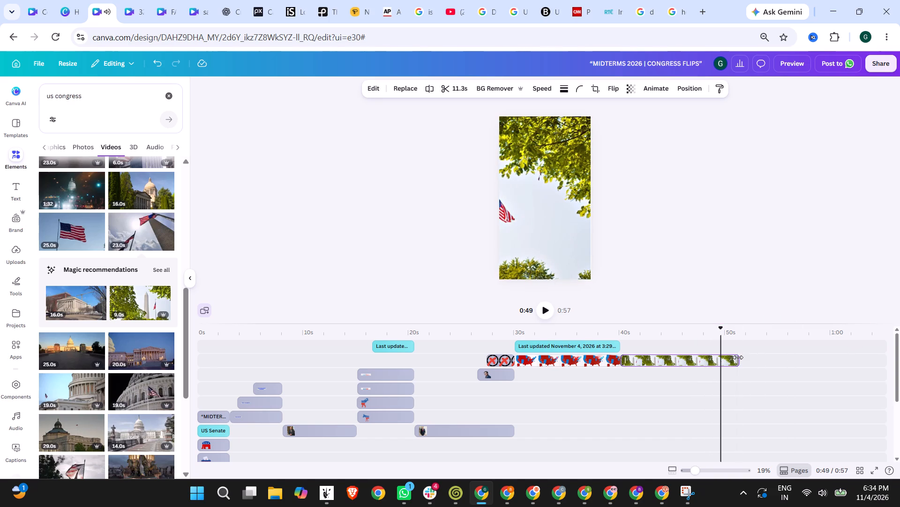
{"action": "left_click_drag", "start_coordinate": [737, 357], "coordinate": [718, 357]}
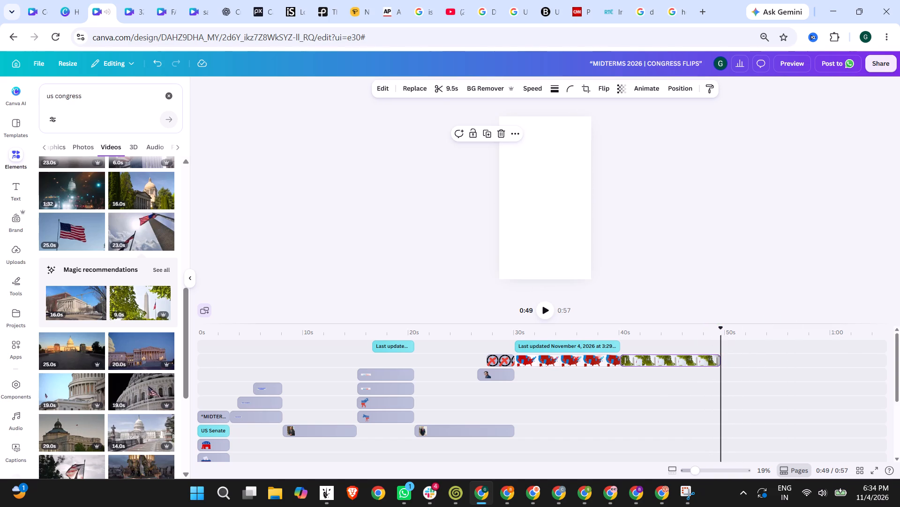
Play the section after the Washington Monument clip and check how far the audio track runs on the timeline.
{"action": "left_click", "coordinate": [546, 315]}
{"action": "scroll", "coordinate": [783, 267], "scroll_direction": "down", "scroll_amount": 3}
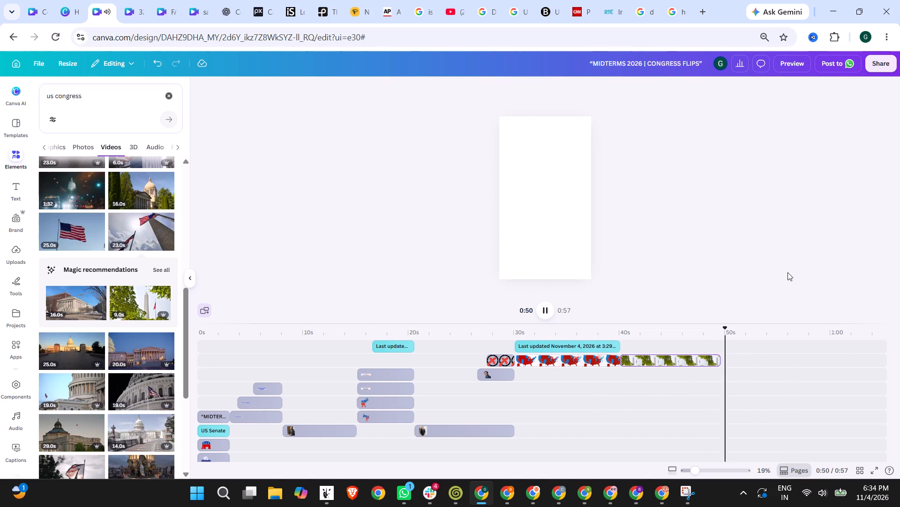
{"action": "scroll", "coordinate": [788, 434], "scroll_direction": "down", "scroll_amount": 3}
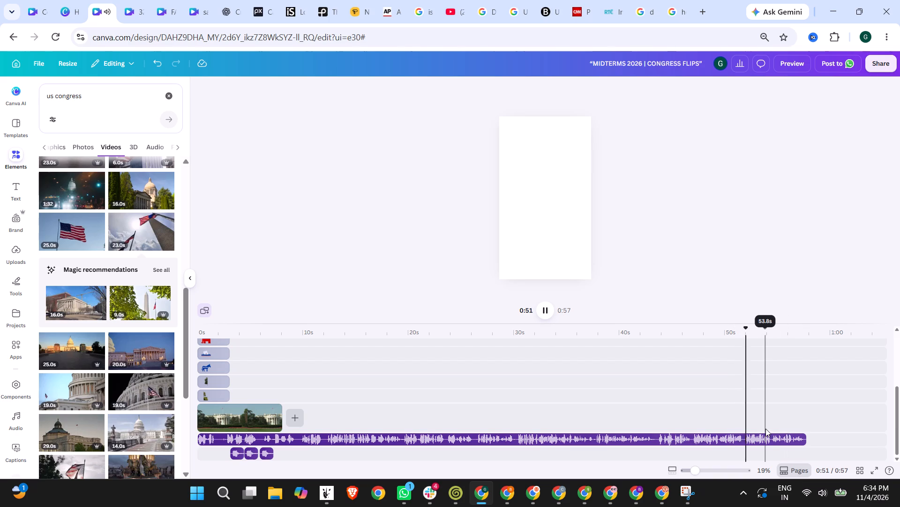
{"action": "scroll", "coordinate": [712, 386], "scroll_direction": "up", "scroll_amount": 3}
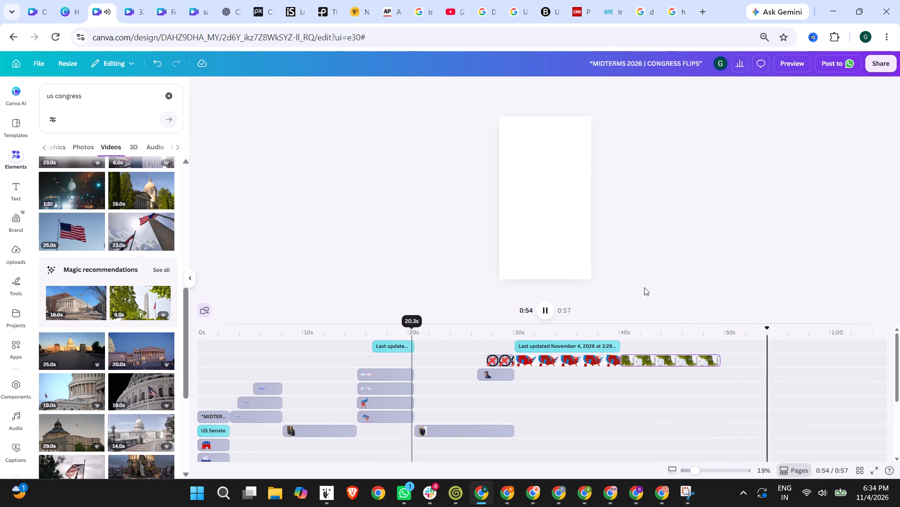
{"action": "left_click", "coordinate": [555, 314]}
{"action": "left_click", "coordinate": [545, 311]}
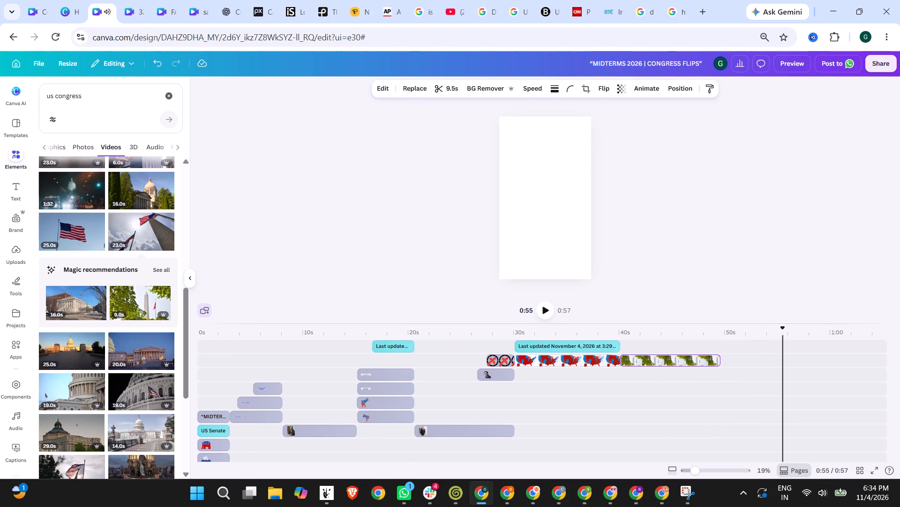
Search the videos for "comment" and add the 10-second vertical neon comment-box video at 55 s, enlarged and centred to fill the page.
{"action": "left_click_drag", "start_coordinate": [95, 97], "coordinate": [0, 102]}
{"action": "type", "text": "comment"}
{"action": "key", "text": "space"}
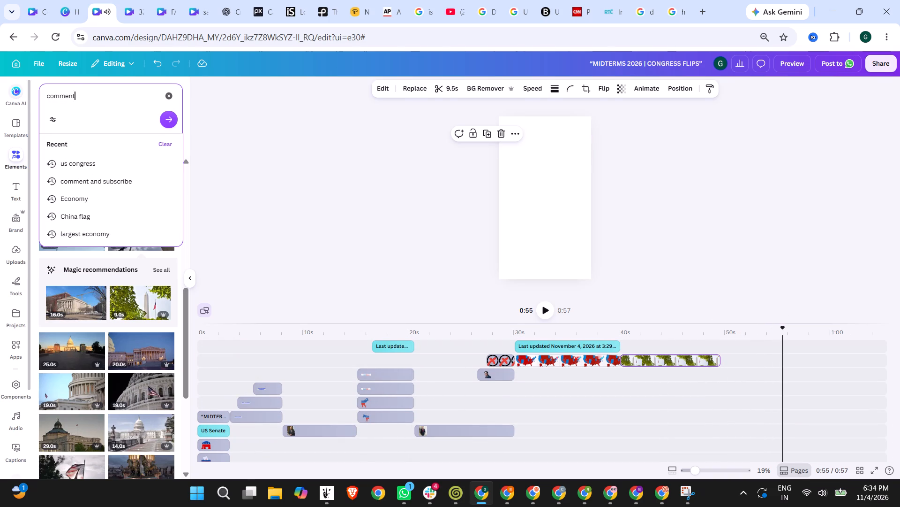
{"action": "key", "text": "Return"}
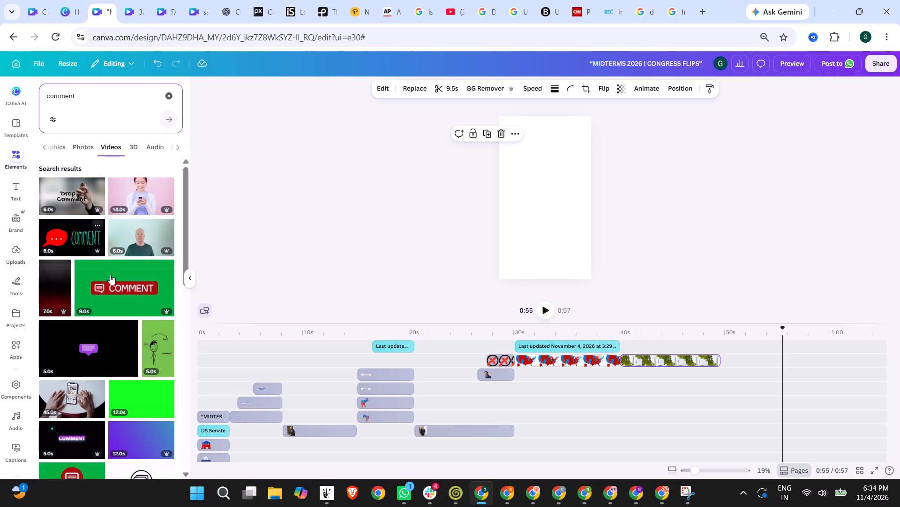
{"action": "scroll", "coordinate": [115, 304], "scroll_direction": "down", "scroll_amount": 5}
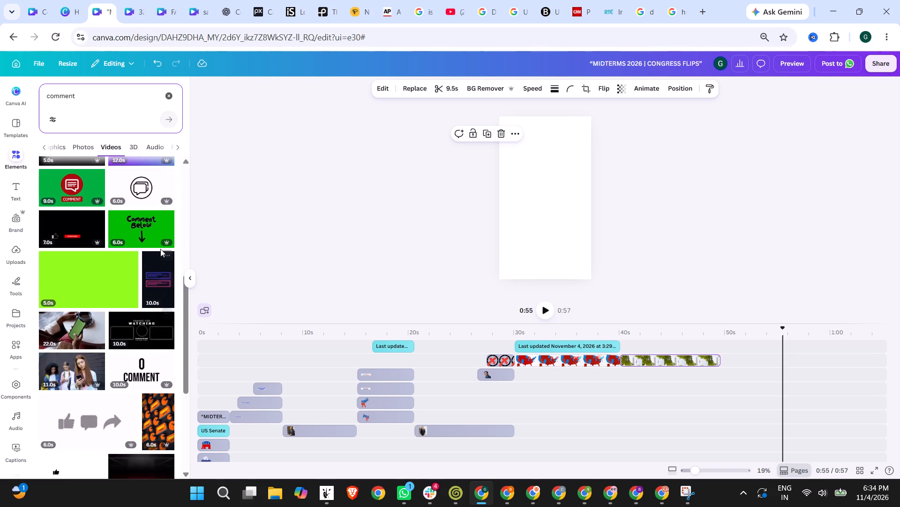
{"action": "scroll", "coordinate": [164, 270], "scroll_direction": "down", "scroll_amount": 1}
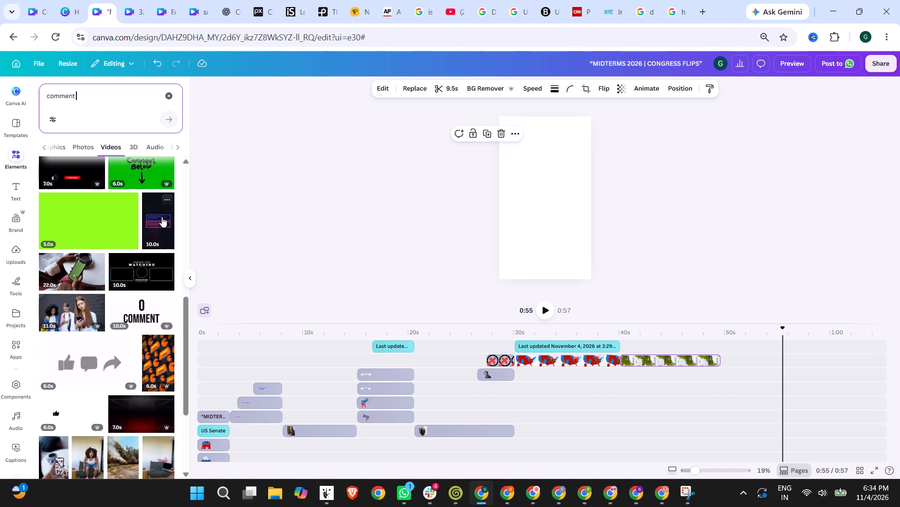
{"action": "left_click_drag", "start_coordinate": [162, 217], "coordinate": [545, 174]}
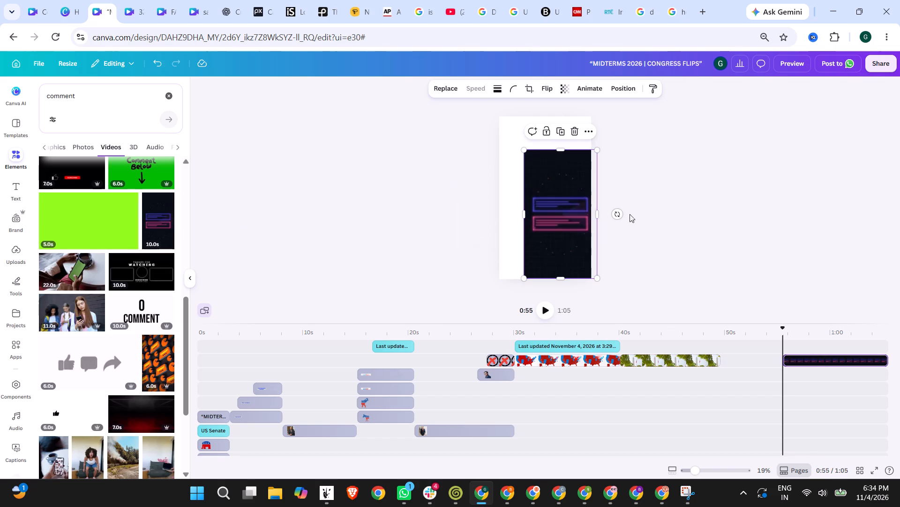
{"action": "left_click_drag", "start_coordinate": [570, 246], "coordinate": [547, 203]}
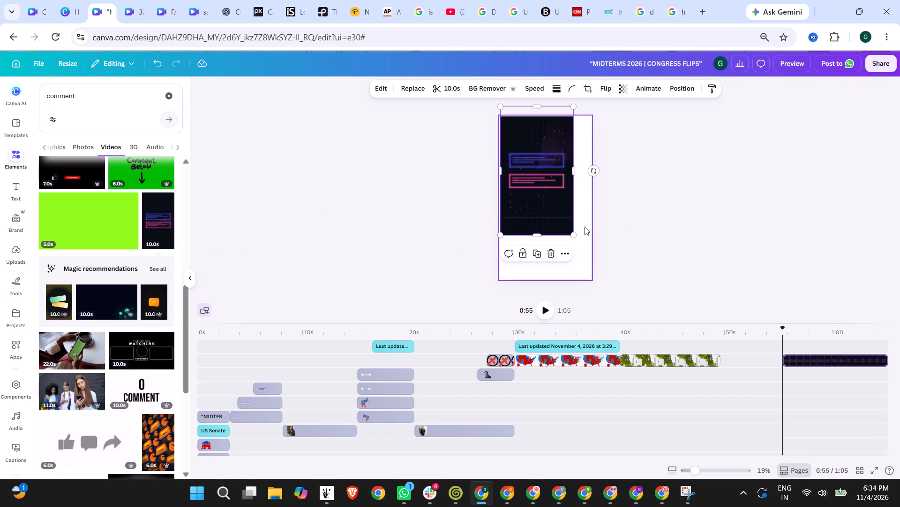
{"action": "left_click_drag", "start_coordinate": [572, 234], "coordinate": [607, 294]}
{"action": "left_click_drag", "start_coordinate": [607, 294], "coordinate": [605, 292]}
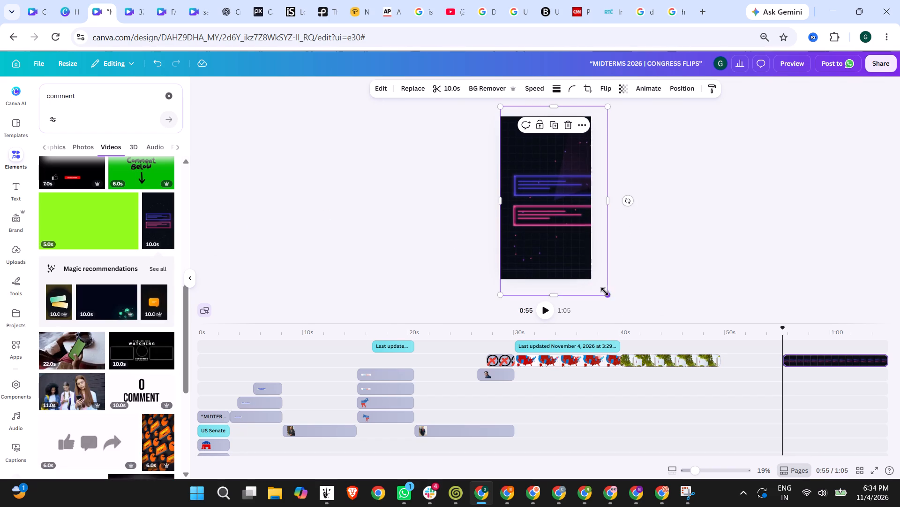
{"action": "left_click_drag", "start_coordinate": [605, 292], "coordinate": [594, 284]}
{"action": "left_click_drag", "start_coordinate": [570, 257], "coordinate": [564, 259]}
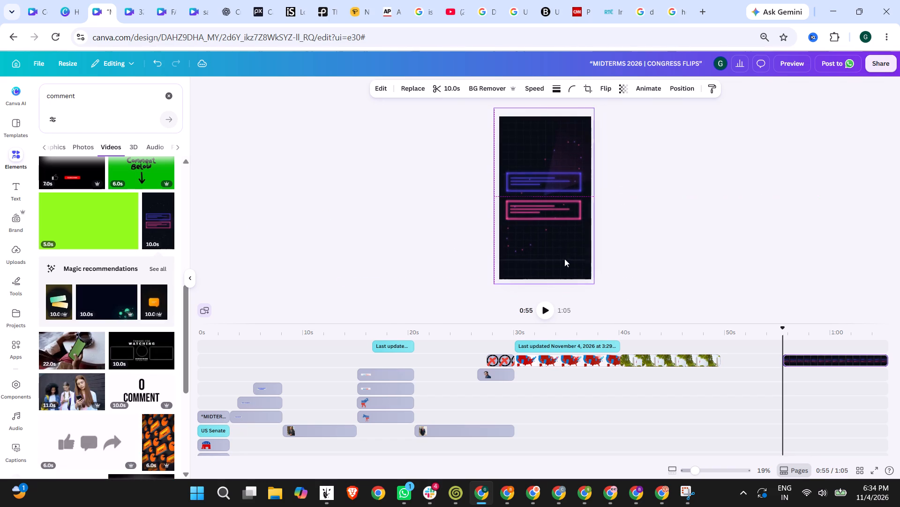
{"action": "left_click", "coordinate": [697, 262]}
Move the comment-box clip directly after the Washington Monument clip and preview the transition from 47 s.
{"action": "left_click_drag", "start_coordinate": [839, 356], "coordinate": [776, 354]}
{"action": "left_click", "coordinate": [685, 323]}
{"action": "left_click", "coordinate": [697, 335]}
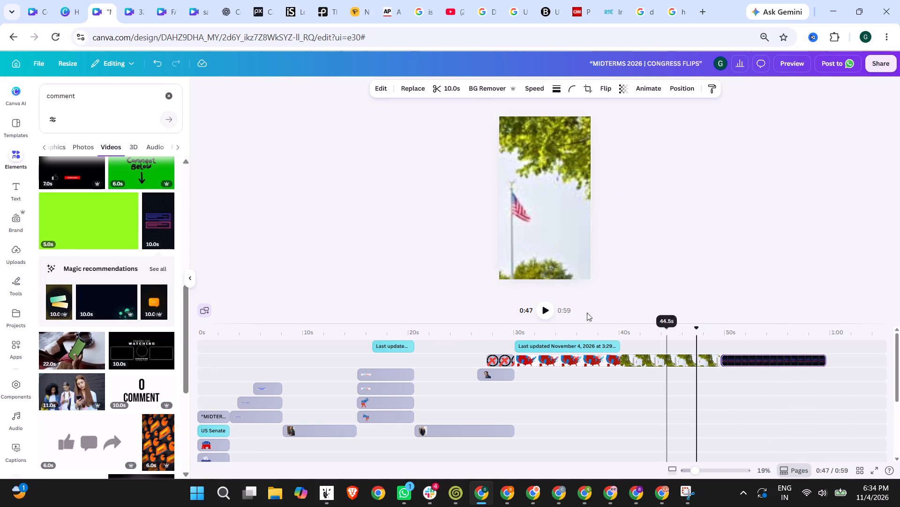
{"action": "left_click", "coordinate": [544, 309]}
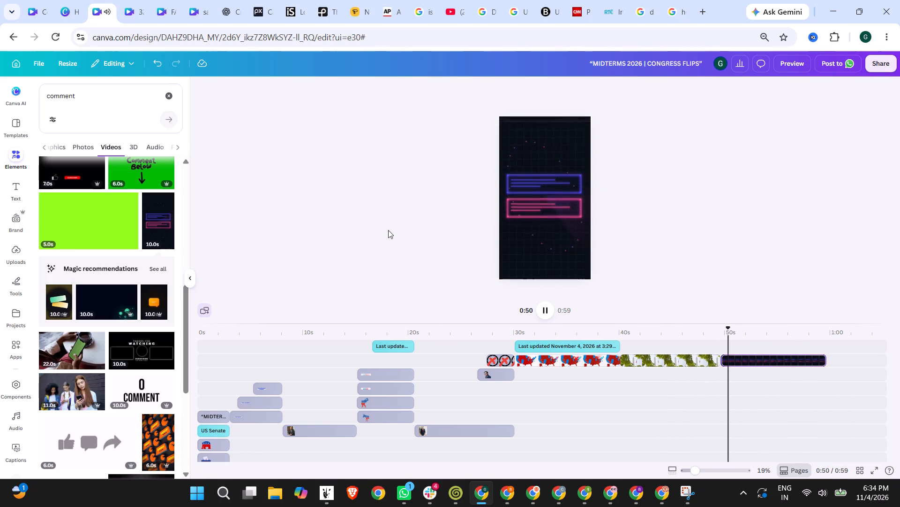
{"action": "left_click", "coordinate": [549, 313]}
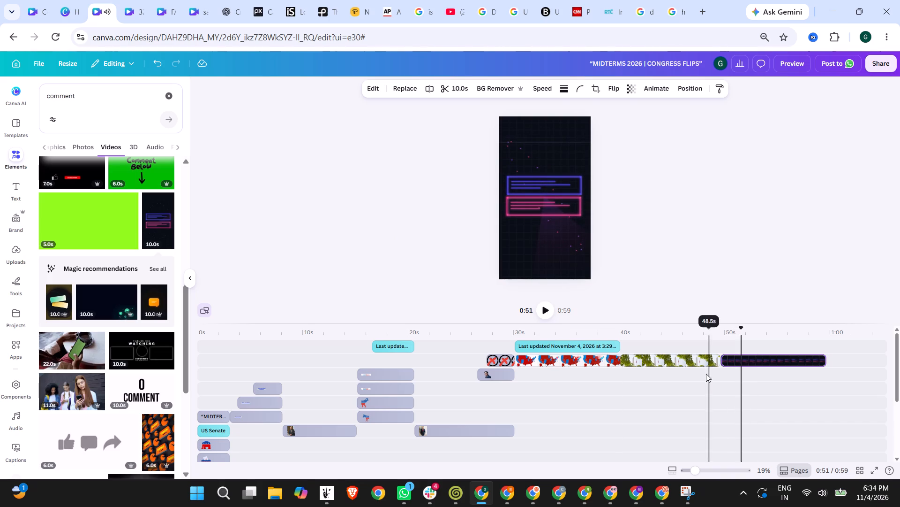
Trim the Washington Monument clip to end at about 47 s, move the comment-box clip right up to it, and preview the result.
{"action": "left_click", "coordinate": [697, 364]}
{"action": "left_click_drag", "start_coordinate": [719, 358], "coordinate": [694, 358]}
{"action": "left_click_drag", "start_coordinate": [747, 357], "coordinate": [727, 357]}
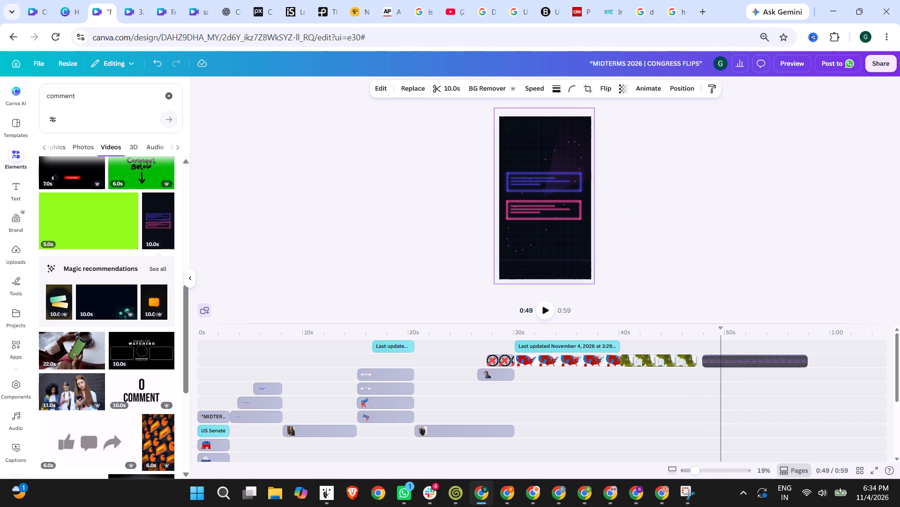
{"action": "left_click_drag", "start_coordinate": [727, 357], "coordinate": [726, 357]}
{"action": "left_click", "coordinate": [650, 328]}
{"action": "left_click", "coordinate": [543, 305]}
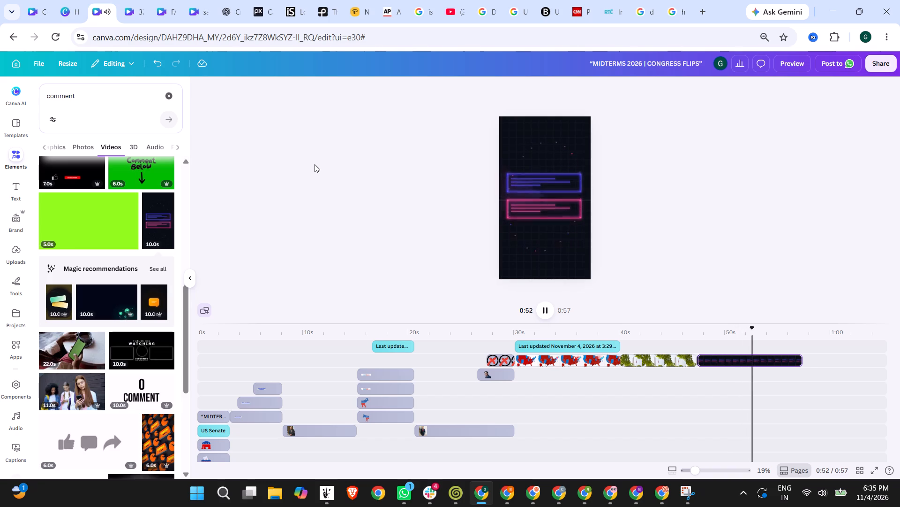
{"action": "left_click", "coordinate": [546, 309]}
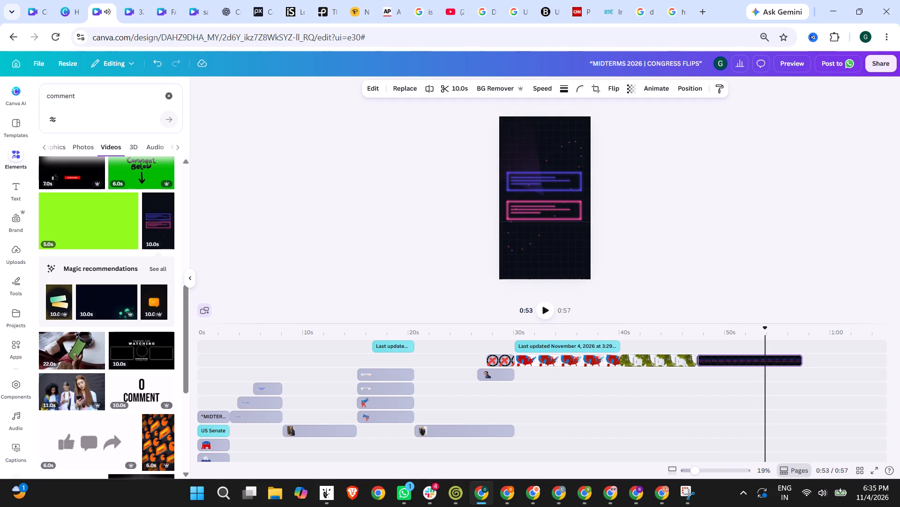
Search the video elements for "like subscribe".
{"action": "left_click_drag", "start_coordinate": [106, 101], "coordinate": [0, 99]}
{"action": "type", "text": "like subscribe"}
{"action": "key", "text": "Return"}
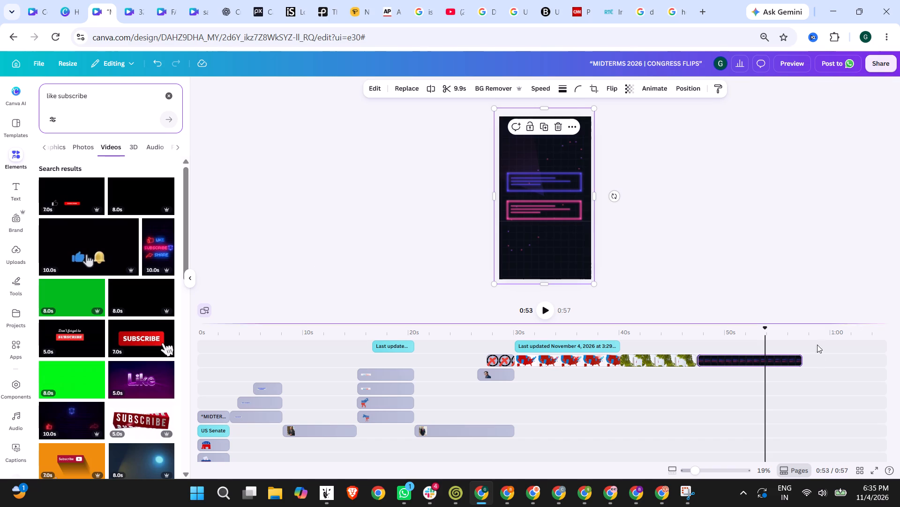
Trim the comment-box clip's end to 5.7 seconds and speed it up so that it lasts 4.5 seconds.
{"action": "left_click_drag", "start_coordinate": [801, 361], "coordinate": [755, 361]}
{"action": "left_click", "coordinate": [730, 361]}
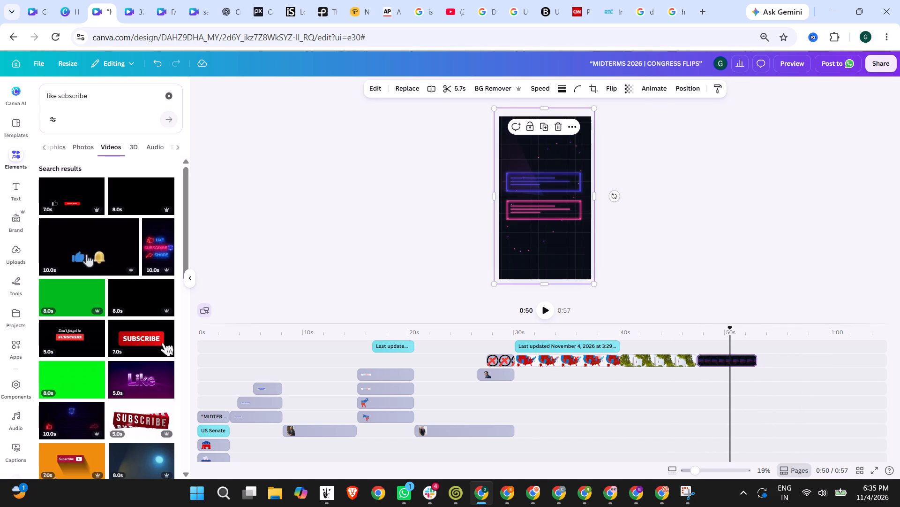
{"action": "left_click", "coordinate": [660, 89]}
{"action": "left_click", "coordinate": [540, 87]}
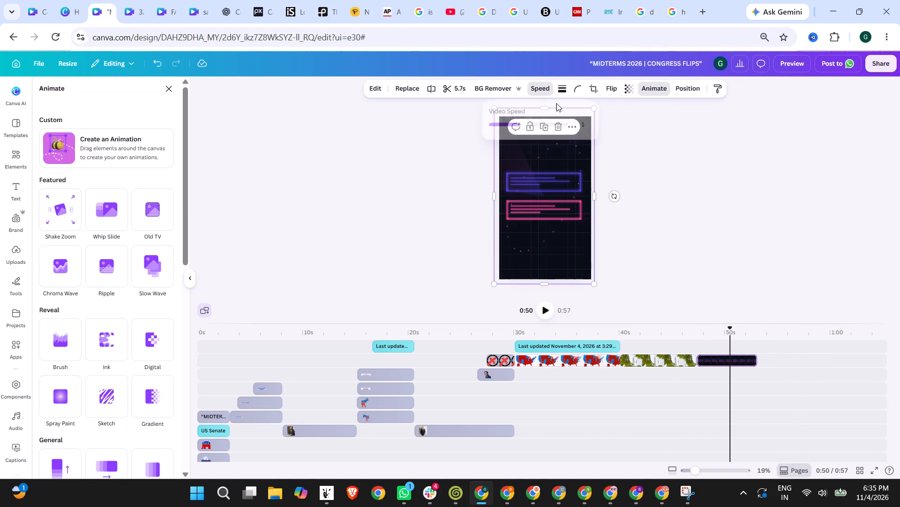
{"action": "left_click_drag", "start_coordinate": [523, 127], "coordinate": [534, 126]}
{"action": "left_click", "coordinate": [698, 150]}
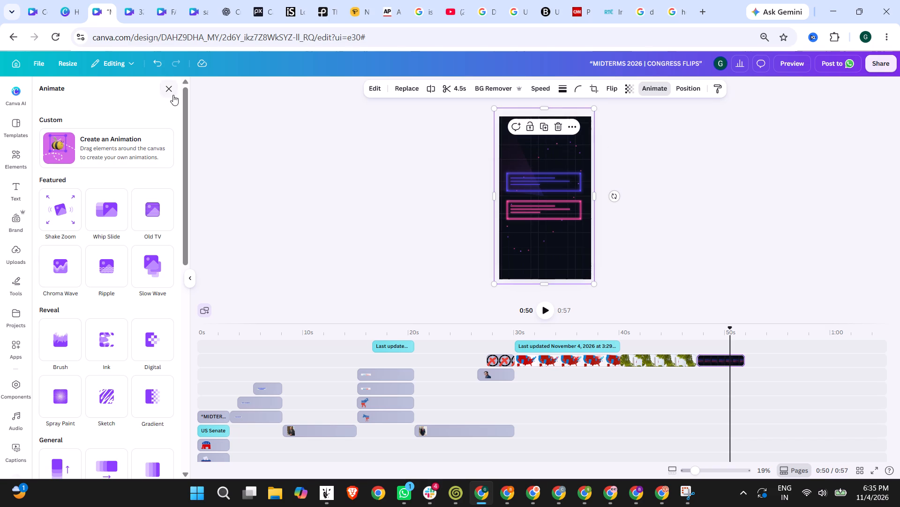
{"action": "left_click", "coordinate": [172, 89]}
Add the 10-second neon LIKE SUBSCRIBE SHARE video on the track below, starting right after the comment-box clip, and trim it to 7.9 seconds.
{"action": "left_click_drag", "start_coordinate": [158, 249], "coordinate": [485, 285]}
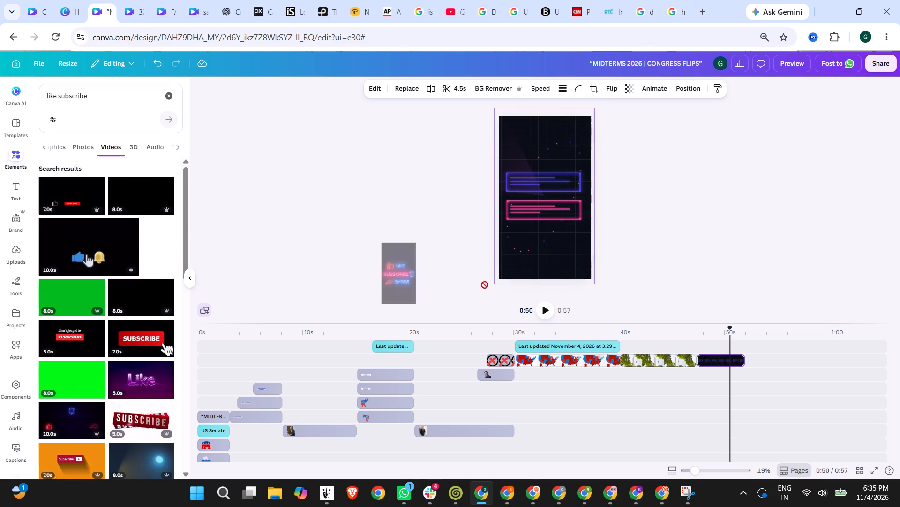
{"action": "left_click_drag", "start_coordinate": [485, 285], "coordinate": [746, 373]}
{"action": "left_click_drag", "start_coordinate": [768, 374], "coordinate": [784, 374]}
{"action": "left_click_drag", "start_coordinate": [849, 373], "coordinate": [827, 372]}
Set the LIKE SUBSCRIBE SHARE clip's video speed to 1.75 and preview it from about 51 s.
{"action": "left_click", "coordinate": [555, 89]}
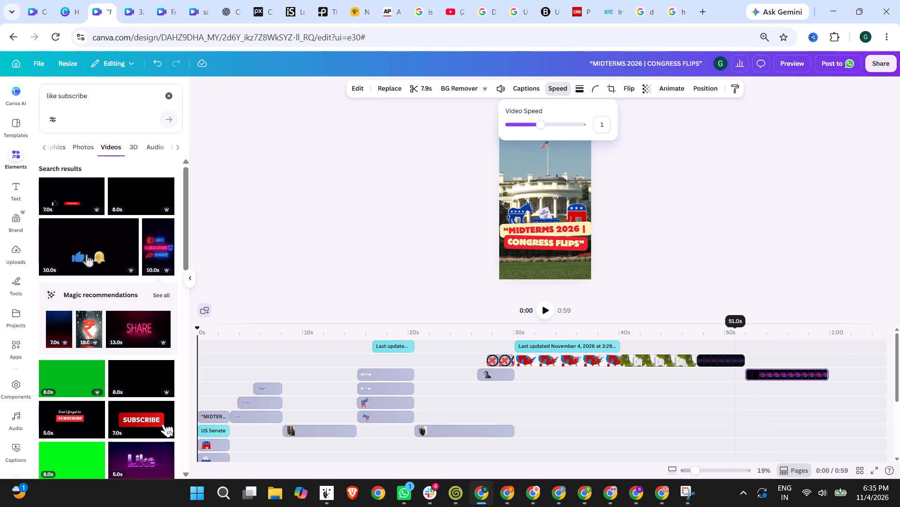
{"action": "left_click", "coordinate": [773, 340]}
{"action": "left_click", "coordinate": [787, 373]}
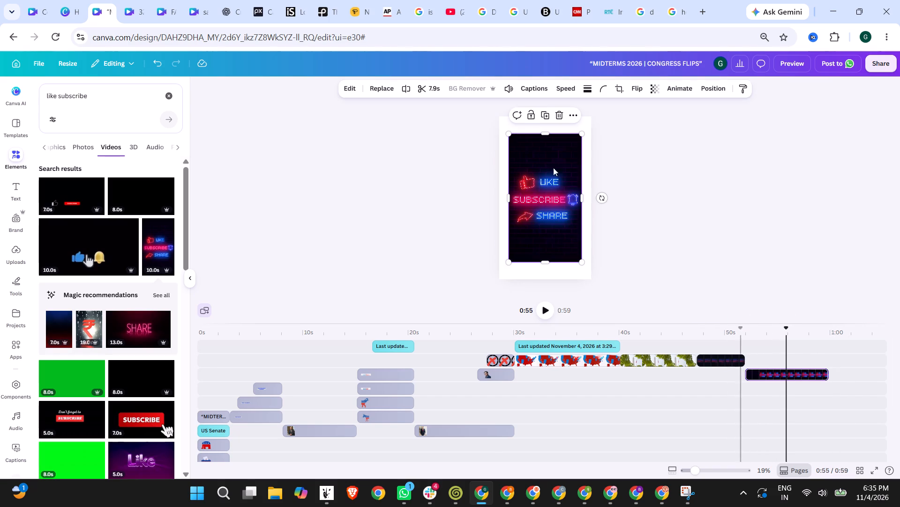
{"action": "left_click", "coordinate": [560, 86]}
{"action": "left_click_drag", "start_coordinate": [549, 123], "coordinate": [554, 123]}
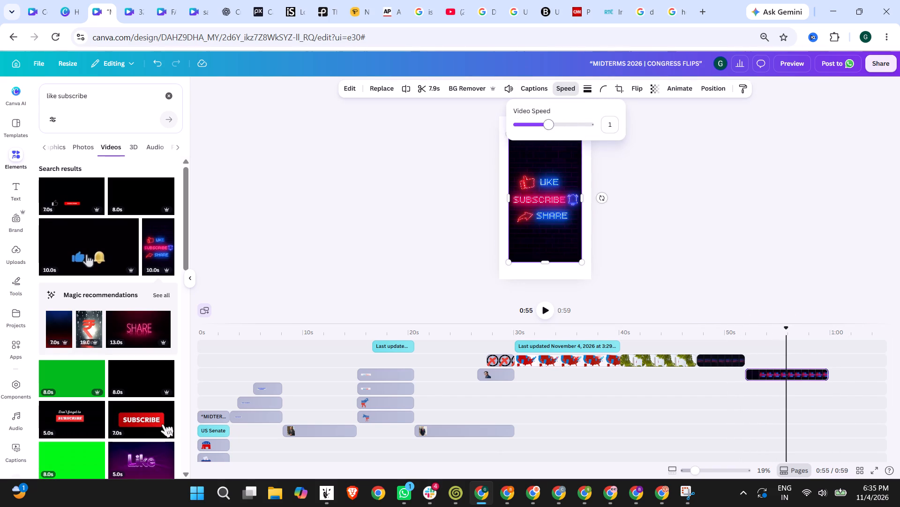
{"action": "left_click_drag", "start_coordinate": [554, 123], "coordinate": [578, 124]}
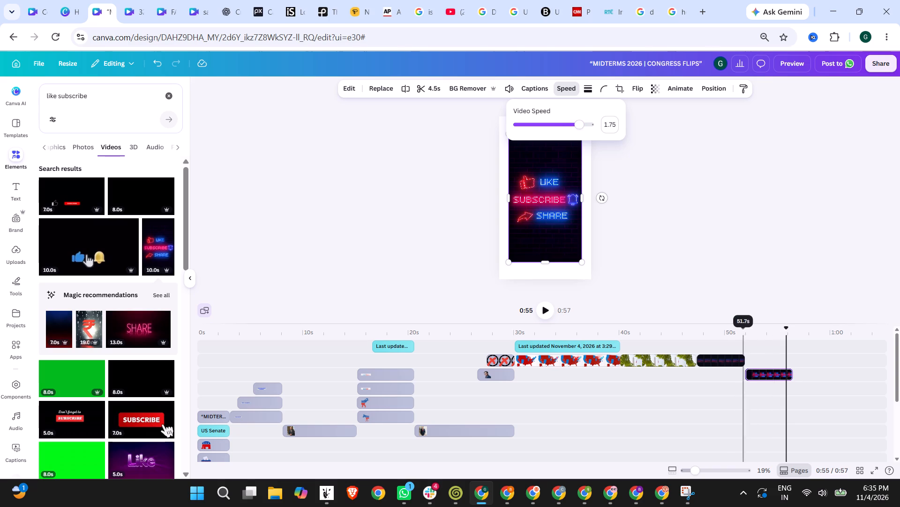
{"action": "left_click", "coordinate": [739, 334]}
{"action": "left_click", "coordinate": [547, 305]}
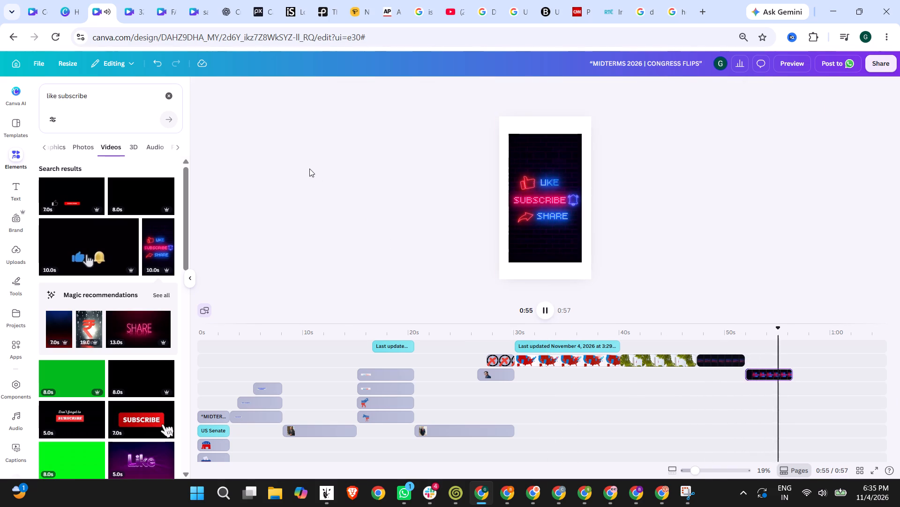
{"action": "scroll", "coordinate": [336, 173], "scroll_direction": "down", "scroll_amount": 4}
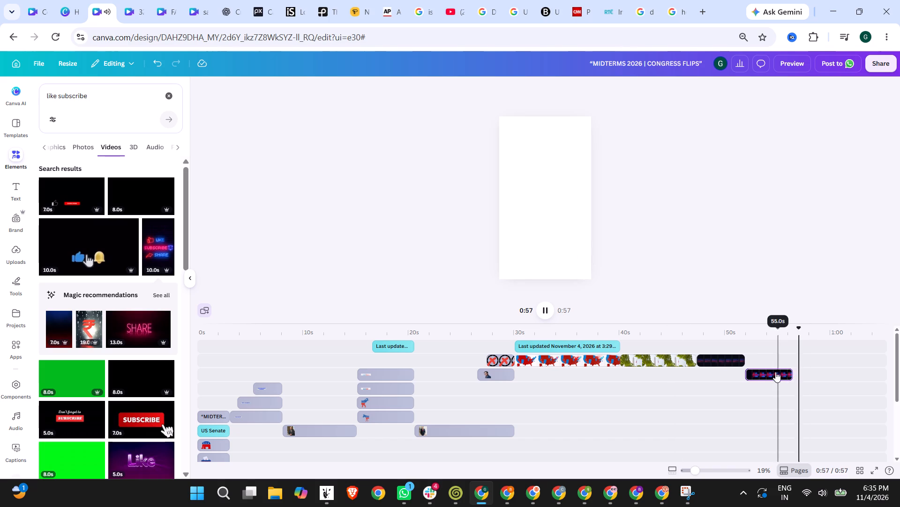
Set the LIKE SUBSCRIBE SHARE clip's video speed to 2 and trim its end so it lasts 2.8 seconds.
{"action": "left_click", "coordinate": [775, 373]}
{"action": "left_click", "coordinate": [559, 87]}
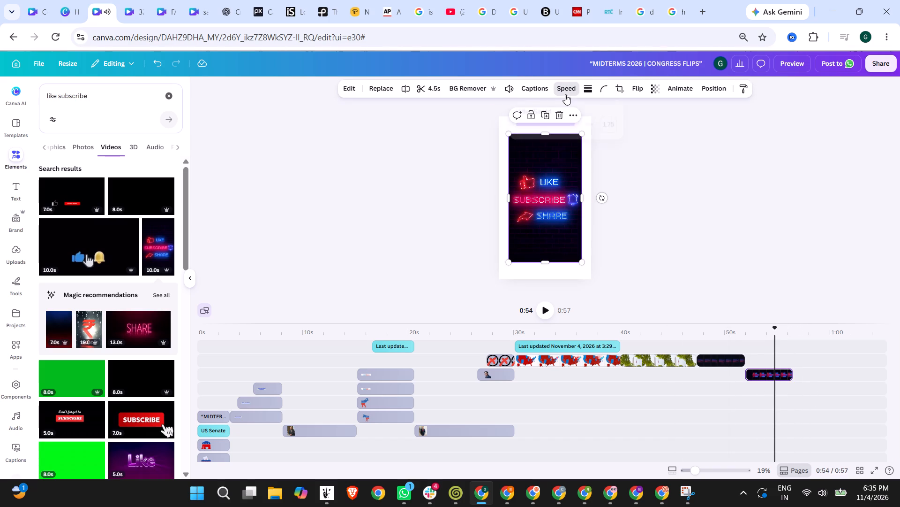
{"action": "left_click_drag", "start_coordinate": [577, 125], "coordinate": [588, 124]}
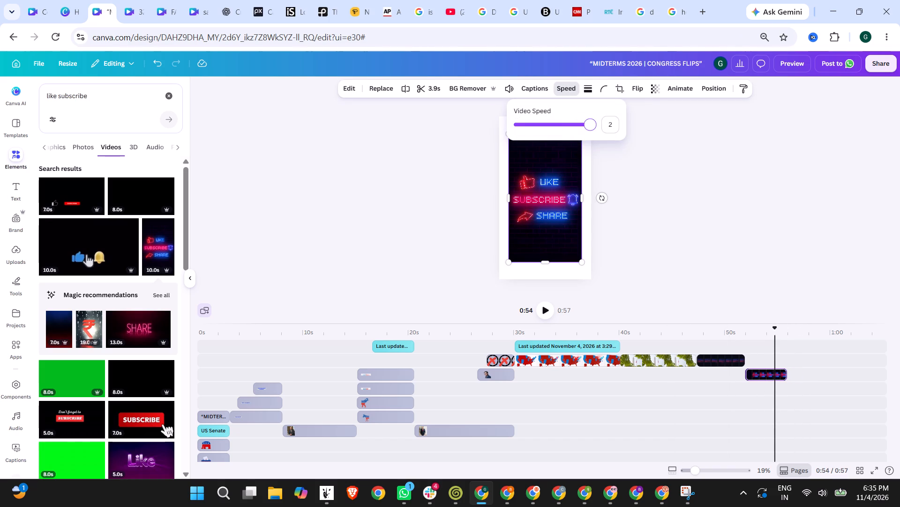
{"action": "left_click_drag", "start_coordinate": [588, 124], "coordinate": [594, 124]}
{"action": "left_click_drag", "start_coordinate": [786, 376], "coordinate": [777, 376]}
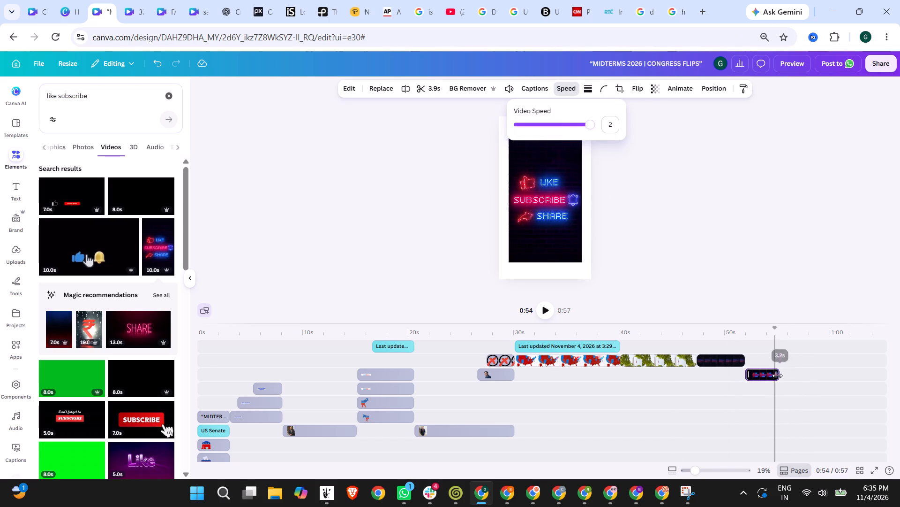
{"action": "left_click_drag", "start_coordinate": [777, 376], "coordinate": [776, 376]}
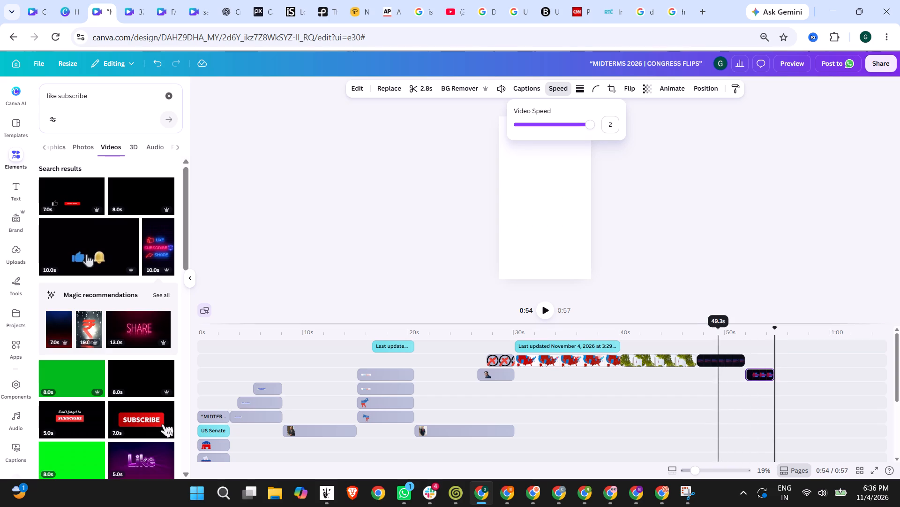
Move the LIKE SUBSCRIBE SHARE clip to the page's upper-left corner and enlarge it to cover the whole vertical page.
{"action": "left_click", "coordinate": [759, 373]}
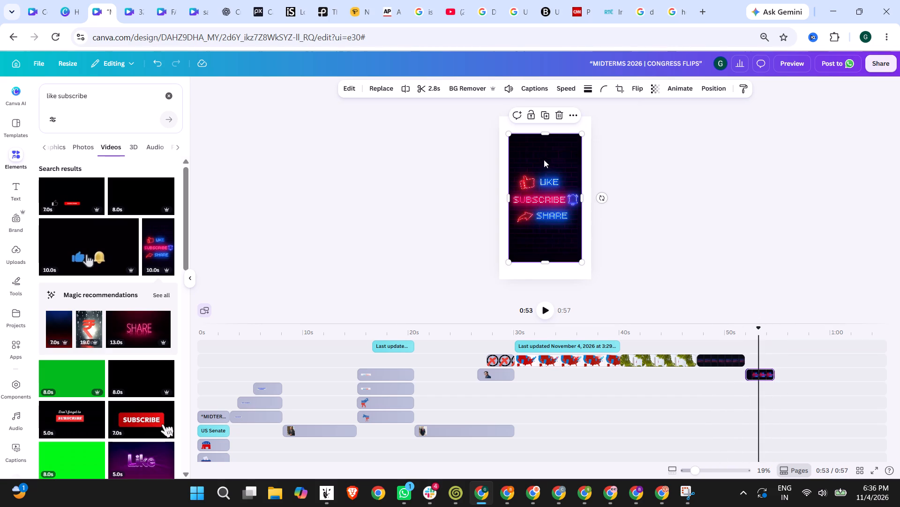
{"action": "left_click_drag", "start_coordinate": [544, 159], "coordinate": [529, 138]}
{"action": "left_click_drag", "start_coordinate": [566, 241], "coordinate": [610, 295]}
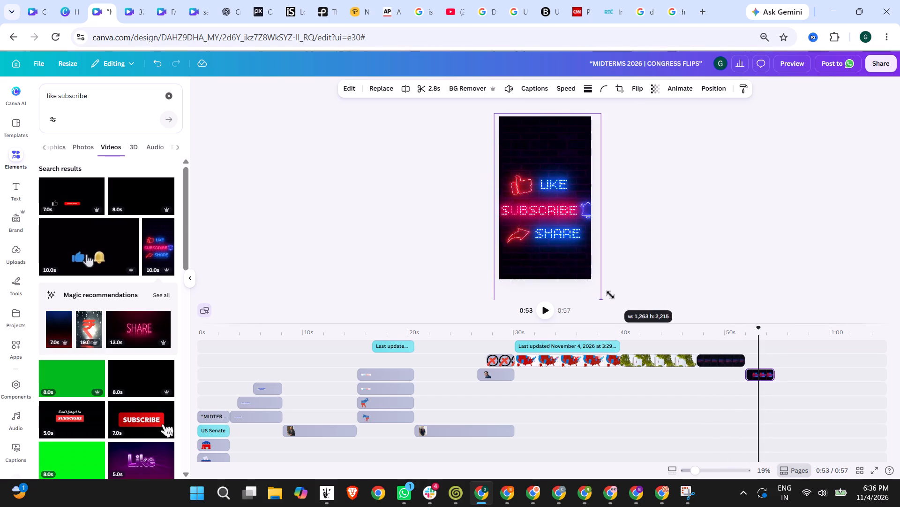
Shrink the LIKE SUBSCRIBE SHARE clip to about 1,135 by 1,990 and centre it horizontally so it still covers the page.
{"action": "left_click_drag", "start_coordinate": [610, 295], "coordinate": [609, 272]}
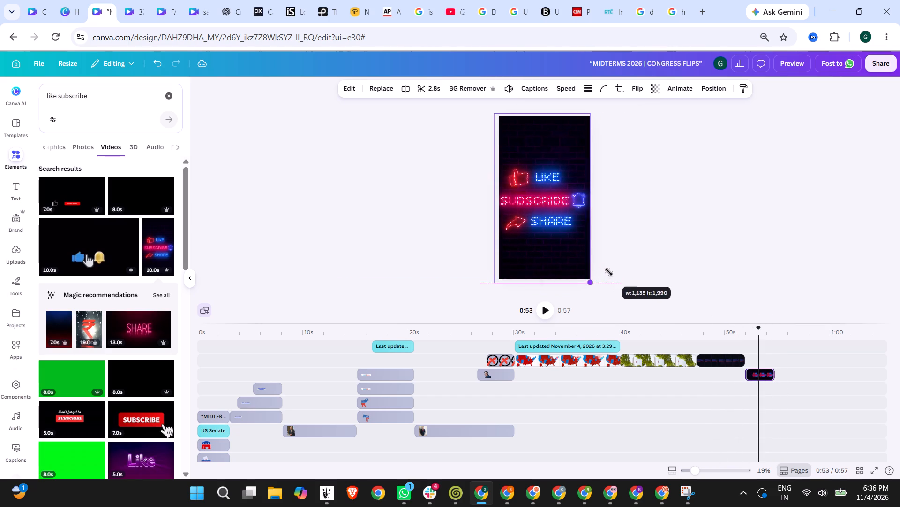
{"action": "left_click_drag", "start_coordinate": [609, 272], "coordinate": [610, 272]}
{"action": "left_click", "coordinate": [554, 264]}
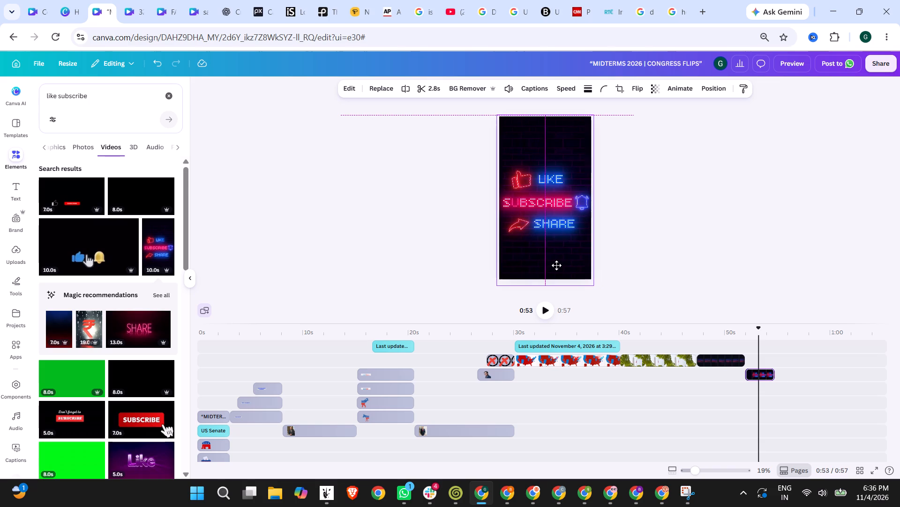
{"action": "left_click", "coordinate": [629, 258]}
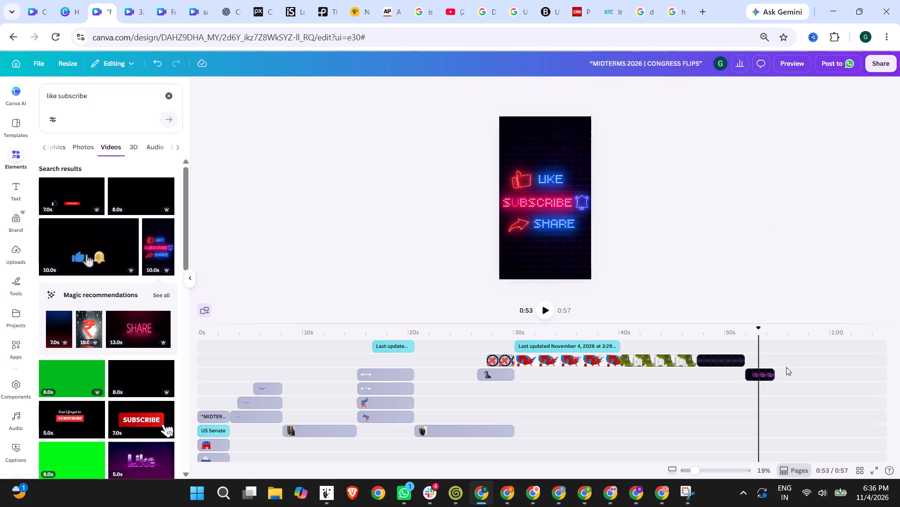
Preview the reel's ending from about 48 s through the LIKE SUBSCRIBE SHARE clip.
{"action": "left_click", "coordinate": [706, 333]}
{"action": "left_click", "coordinate": [541, 308]}
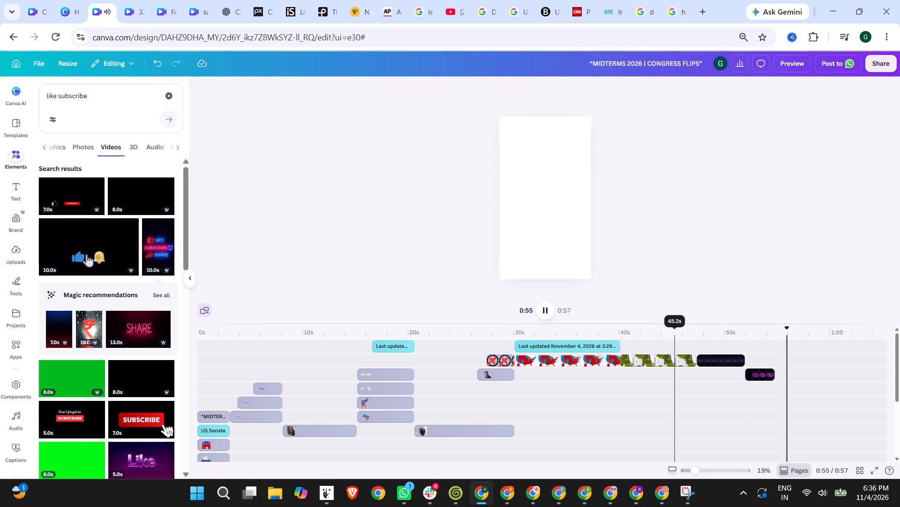
Copy the Who Said What logo and its red background from the end of the FAIRFIELD, CALIFORNIA design, and return to the midterms design.
{"action": "left_click", "coordinate": [179, 0]}
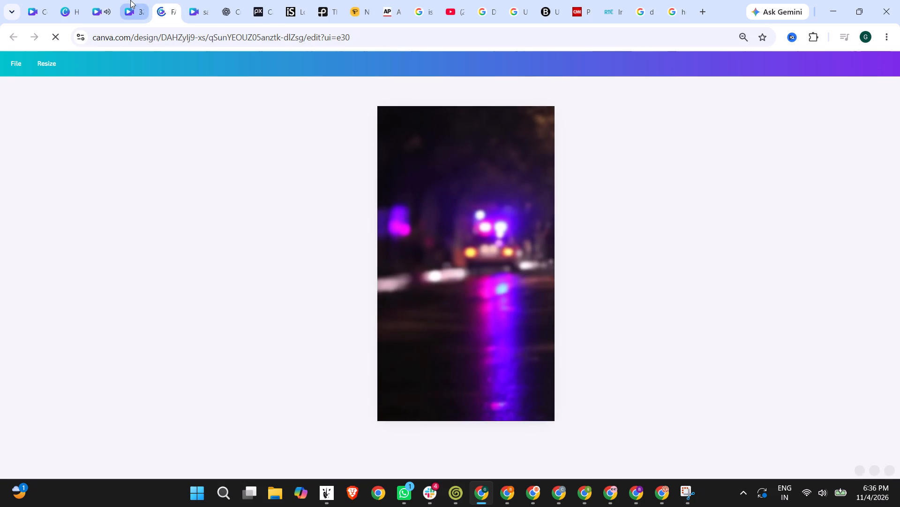
{"action": "left_click", "coordinate": [130, 0]}
{"action": "left_click", "coordinate": [177, 0]}
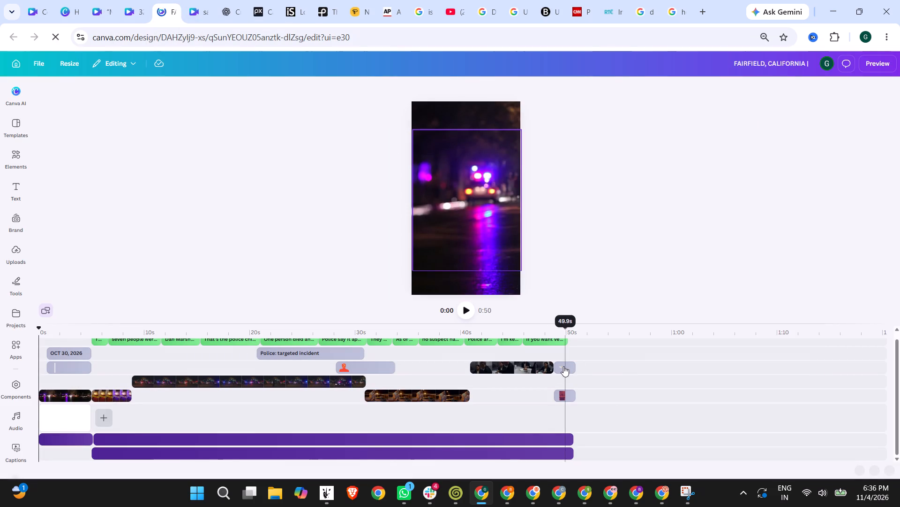
{"action": "left_click", "coordinate": [563, 365]}
{"action": "left_click", "coordinate": [567, 397], "text": "ctrl"}
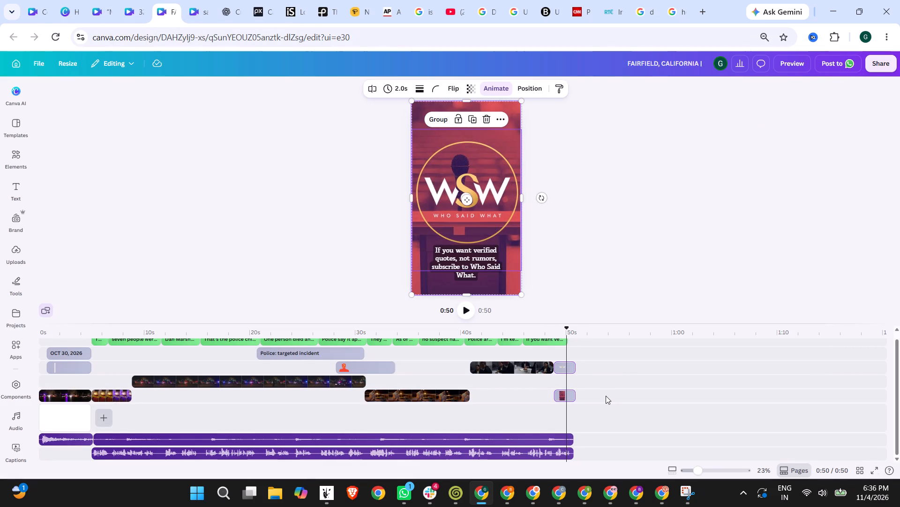
{"action": "key", "text": "ctrl+c"}
{"action": "left_click", "coordinate": [134, 0]}
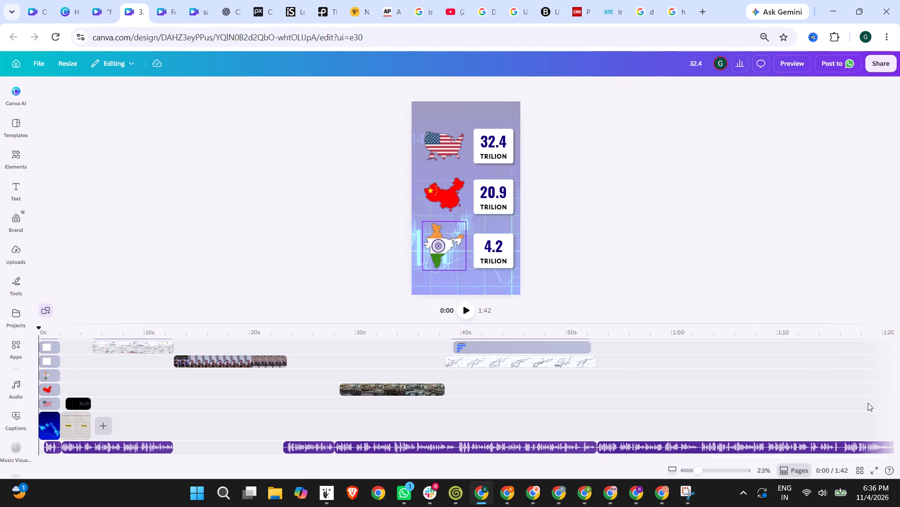
{"action": "left_click", "coordinate": [102, 0]}
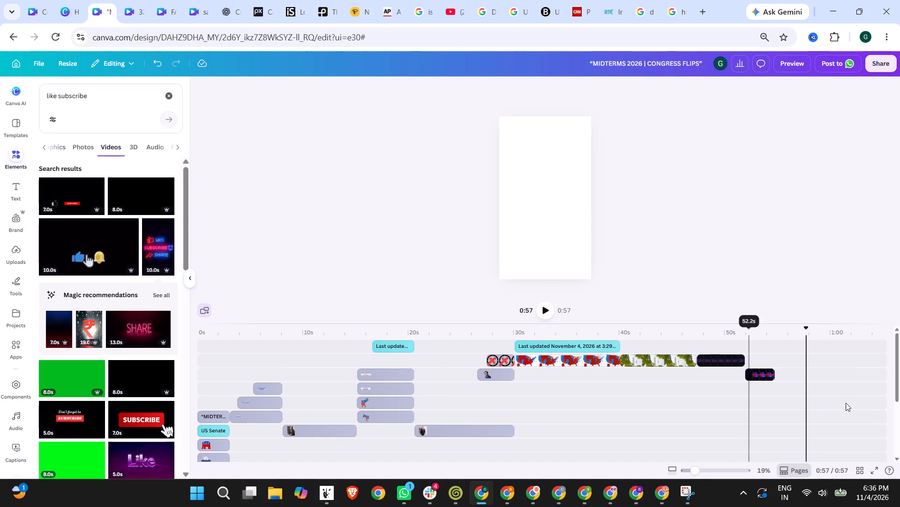
Paste the copied 2-second WSW "Who Said What" logo outro right after the LIKE SUBSCRIBE SHARE clip, at about 54 s.
{"action": "left_click", "coordinate": [773, 393]}
{"action": "key", "text": "ctrl+v"}
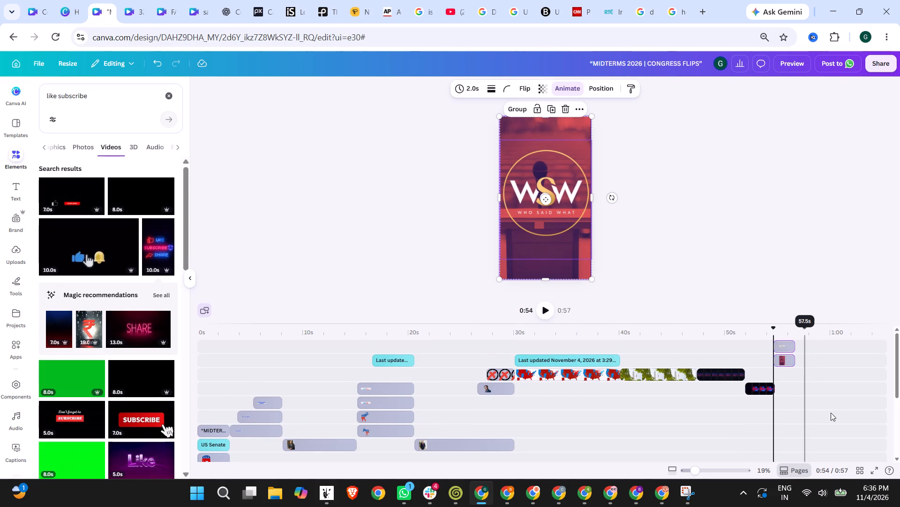
Play the ending from about 54 s and again from about 56 s to check the voice-over against the logo outro.
{"action": "scroll", "coordinate": [831, 413], "scroll_direction": "down", "scroll_amount": 3}
{"action": "left_click", "coordinate": [798, 439]}
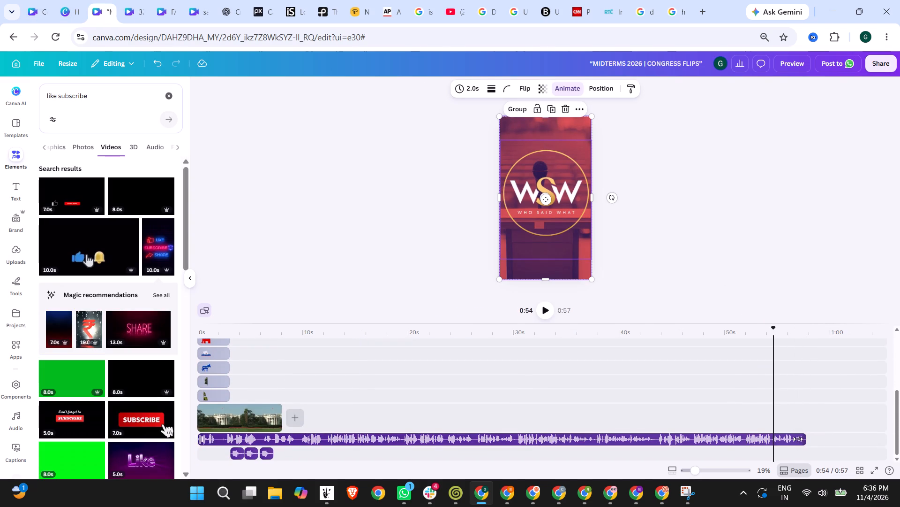
{"action": "left_click", "coordinate": [543, 309]}
{"action": "left_click", "coordinate": [543, 309]}
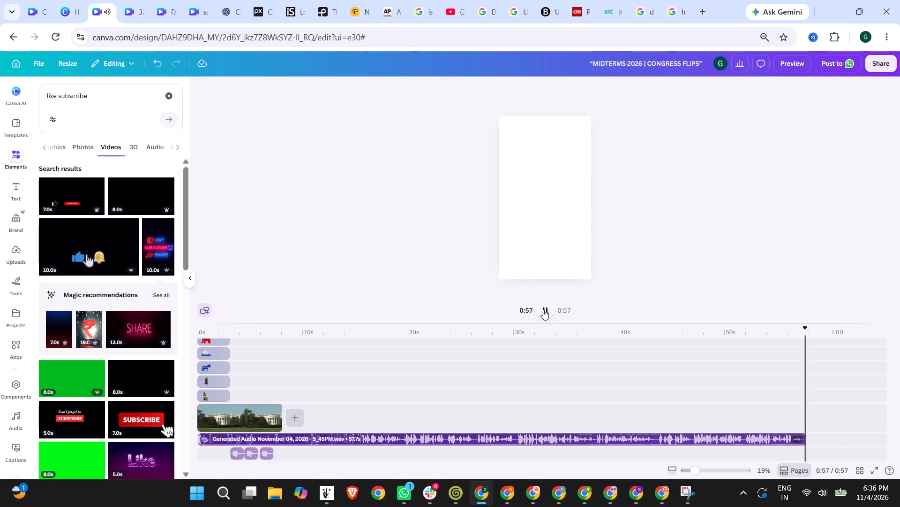
{"action": "left_click", "coordinate": [793, 338]}
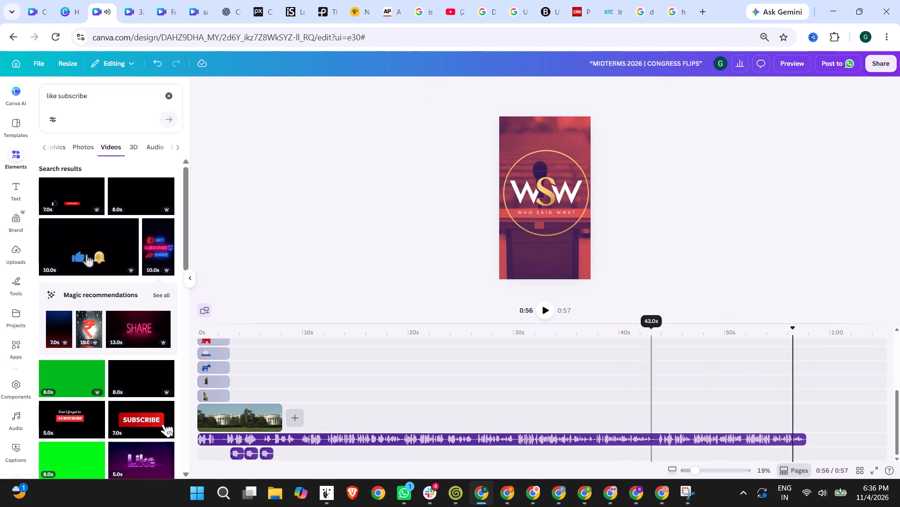
{"action": "left_click", "coordinate": [541, 310]}
{"action": "left_click", "coordinate": [541, 310]}
{"action": "double_click", "coordinate": [541, 310]}
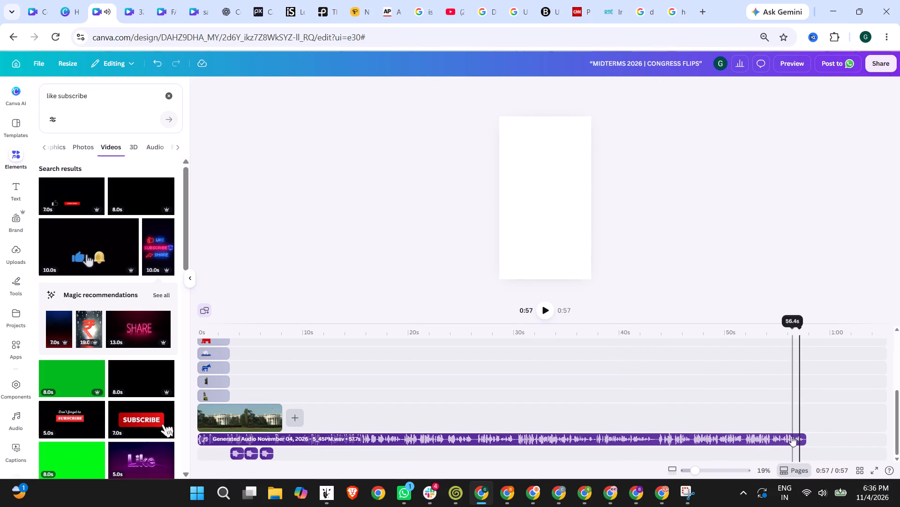
Trim the end of the generated voice-over audio to 57.1 seconds and preview the ending from about 50 s.
{"action": "scroll", "coordinate": [808, 428], "scroll_direction": "up", "scroll_amount": 9}
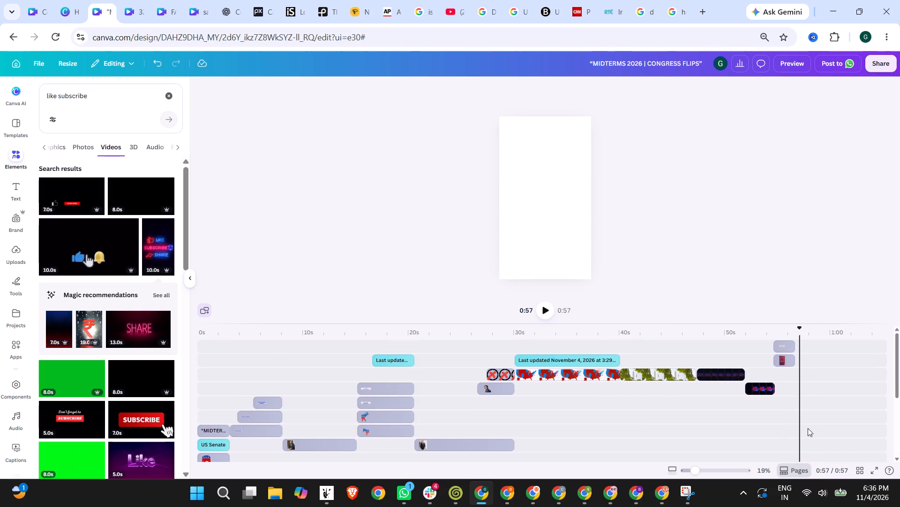
{"action": "scroll", "coordinate": [808, 428], "scroll_direction": "up", "scroll_amount": 3}
{"action": "scroll", "coordinate": [807, 429], "scroll_direction": "down", "scroll_amount": 6}
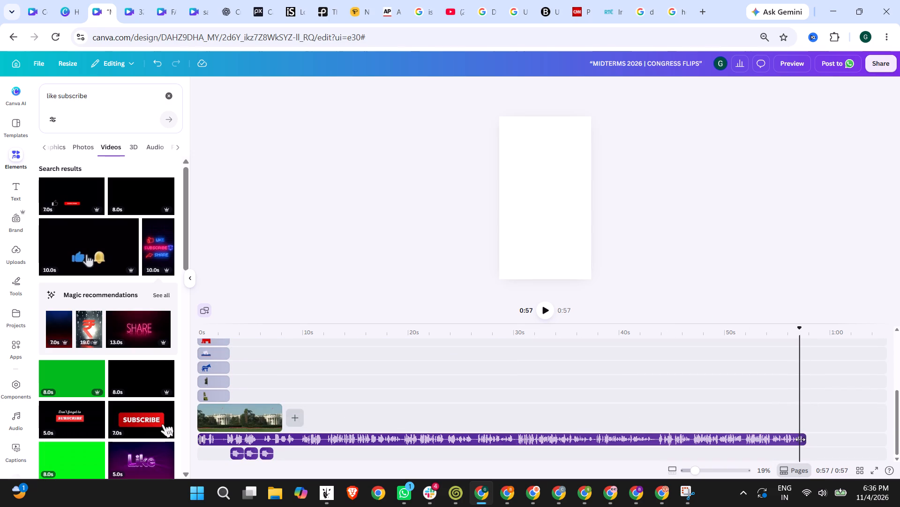
{"action": "left_click", "coordinate": [800, 439]}
{"action": "left_click", "coordinate": [800, 439]}
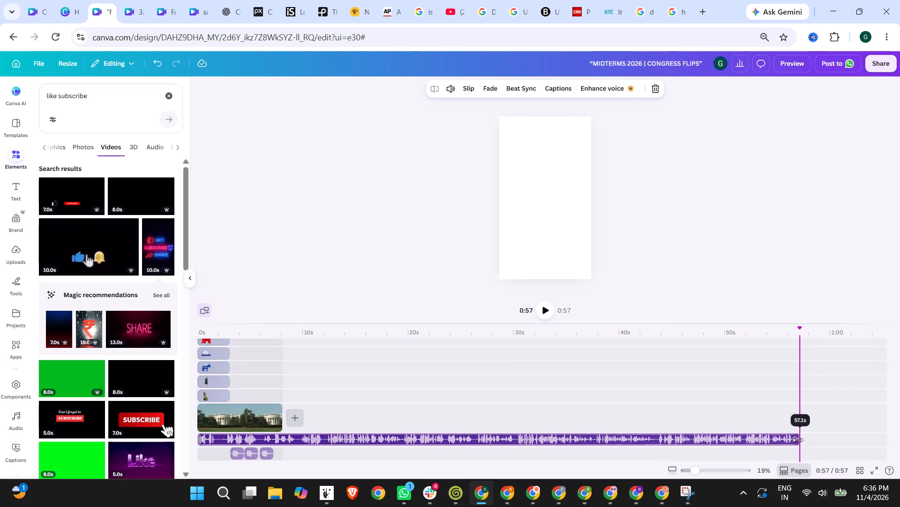
{"action": "left_click", "coordinate": [733, 330]}
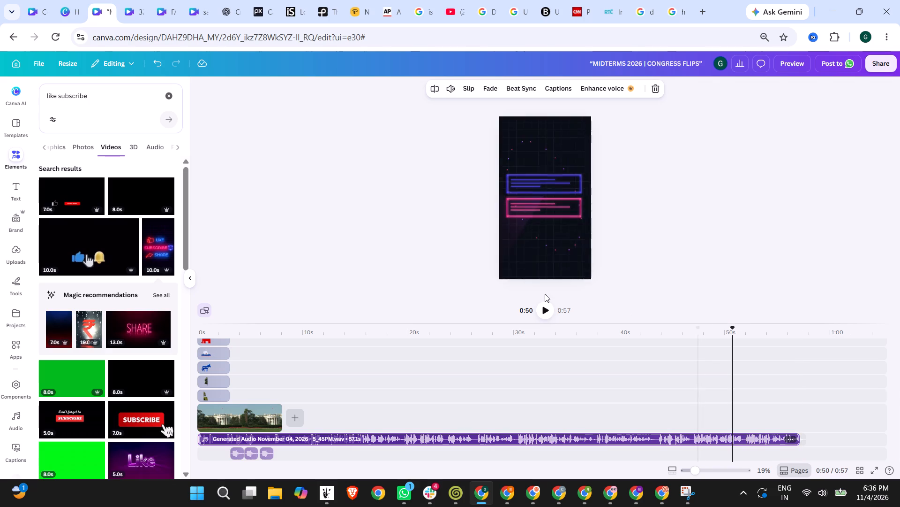
{"action": "left_click", "coordinate": [545, 308]}
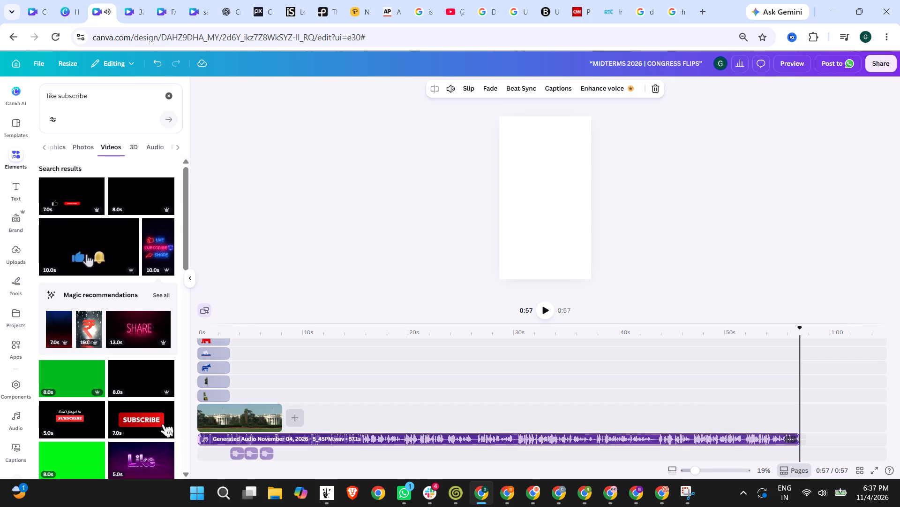
Generate dynamic captions for the video, applied to all suitable audio tracks.
{"action": "scroll", "coordinate": [752, 365], "scroll_direction": "up", "scroll_amount": 12}
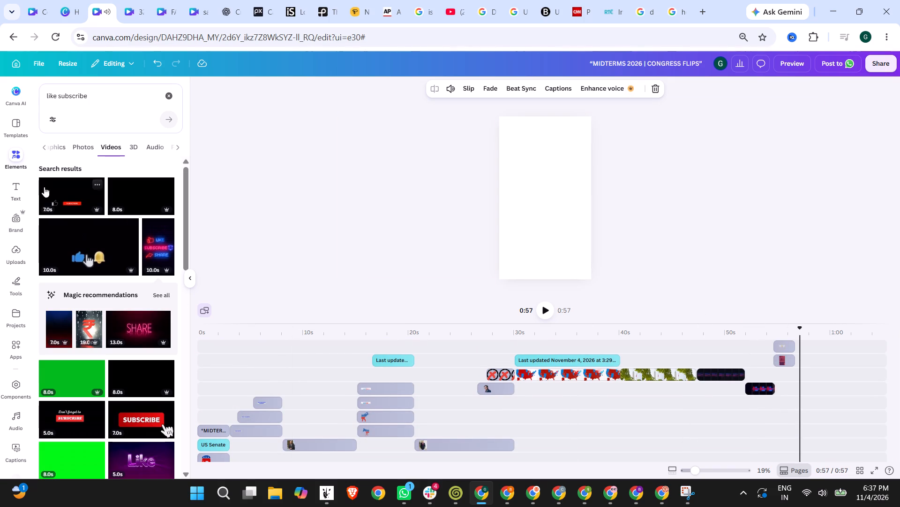
{"action": "left_click", "coordinate": [14, 197]}
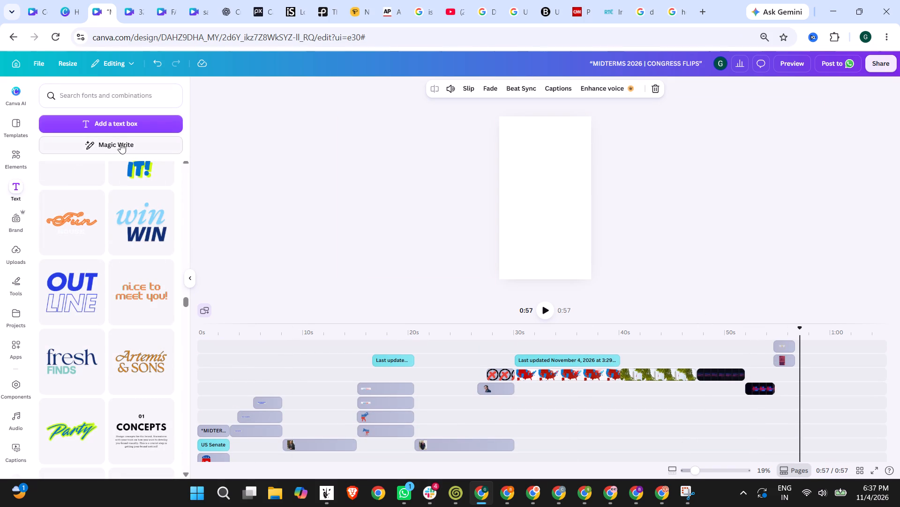
{"action": "scroll", "coordinate": [122, 143], "scroll_direction": "up", "scroll_amount": 5}
{"action": "scroll", "coordinate": [113, 211], "scroll_direction": "up", "scroll_amount": 13}
{"action": "scroll", "coordinate": [173, 253], "scroll_direction": "up", "scroll_amount": 7}
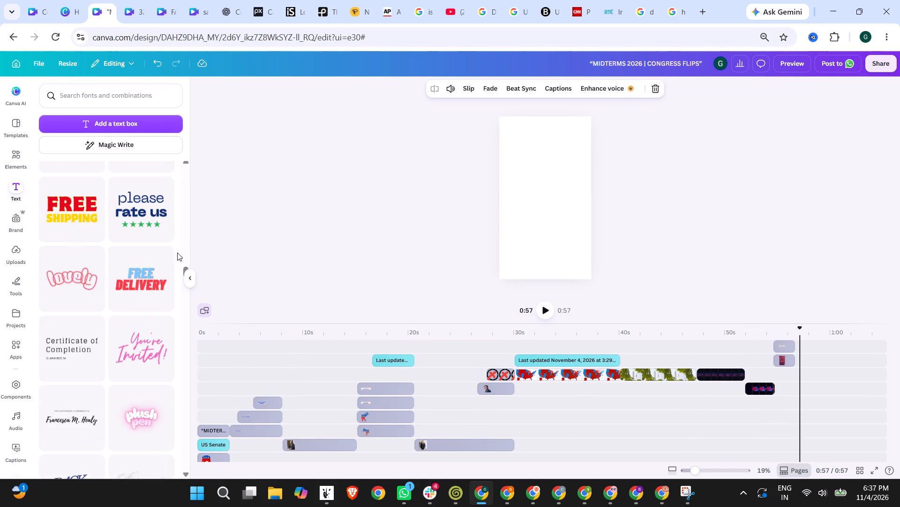
{"action": "left_click_drag", "start_coordinate": [185, 267], "coordinate": [188, 150]}
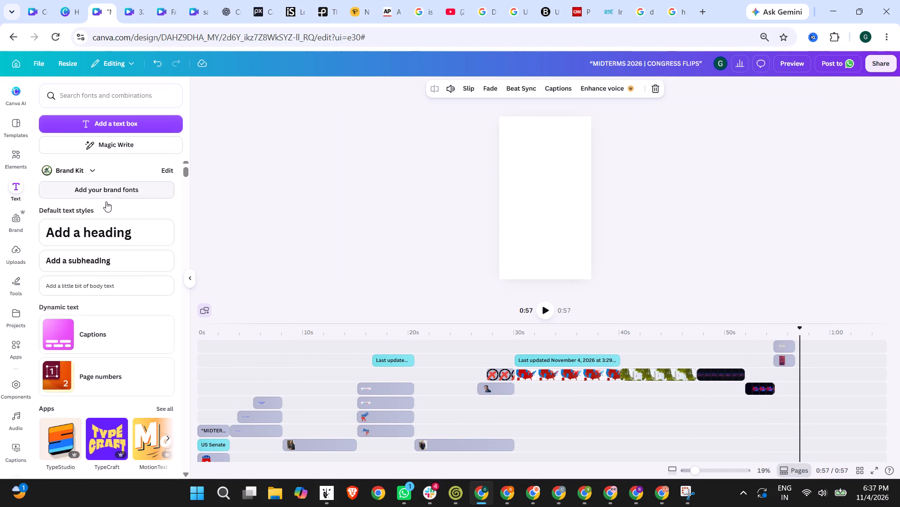
{"action": "left_click", "coordinate": [94, 333]}
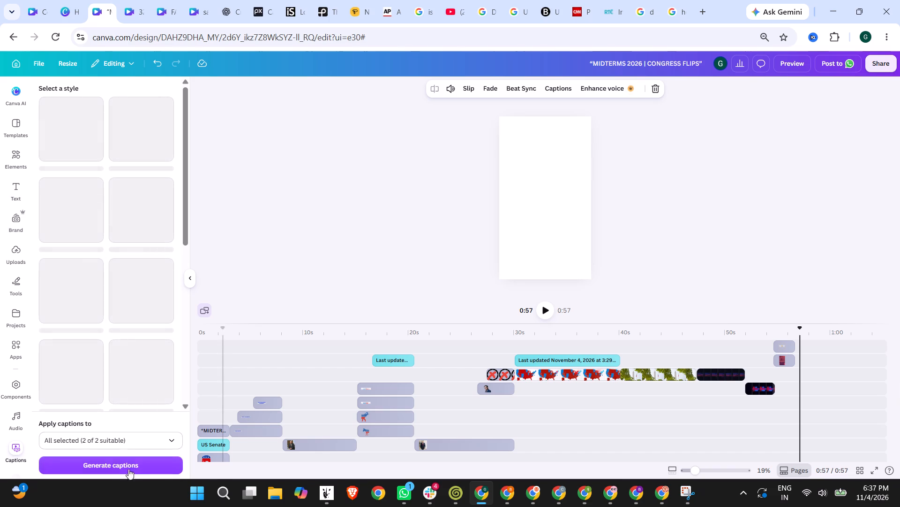
{"action": "left_click", "coordinate": [127, 464]}
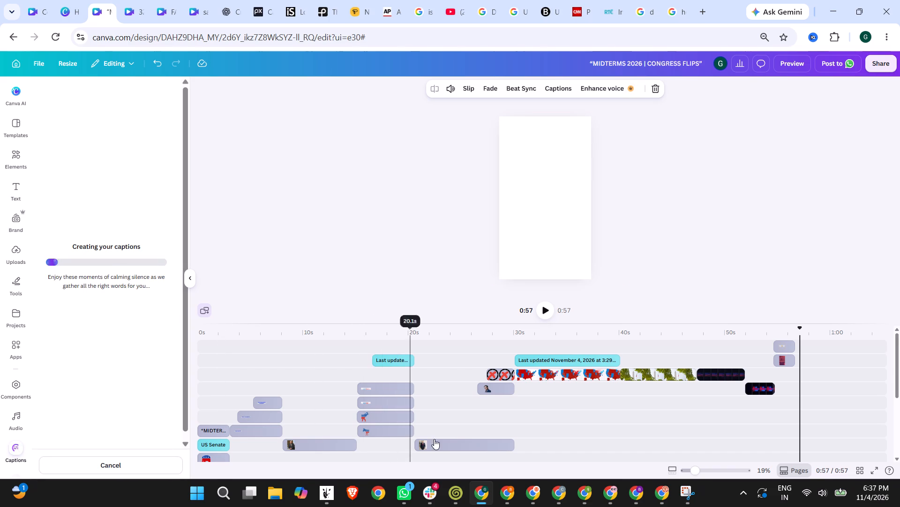
{"action": "scroll", "coordinate": [436, 439], "scroll_direction": "down", "scroll_amount": 7}
{"action": "scroll", "coordinate": [371, 404], "scroll_direction": "up", "scroll_amount": 8}
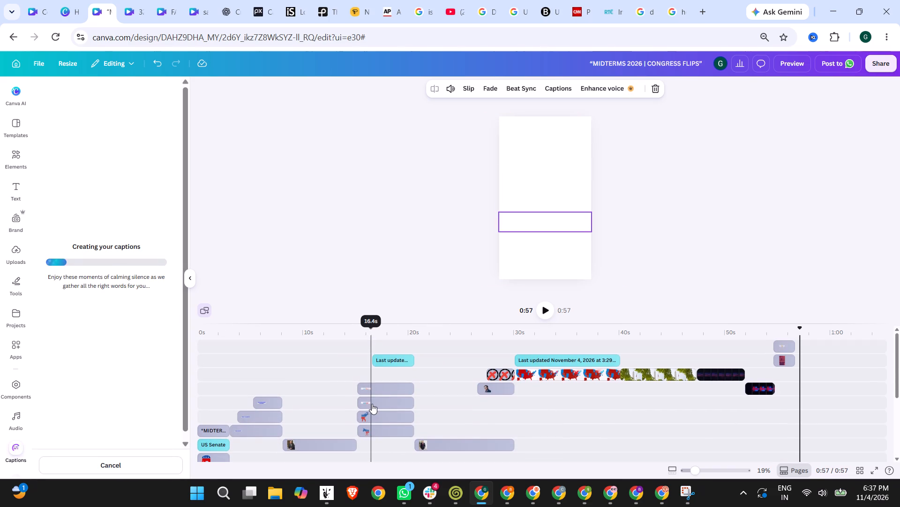
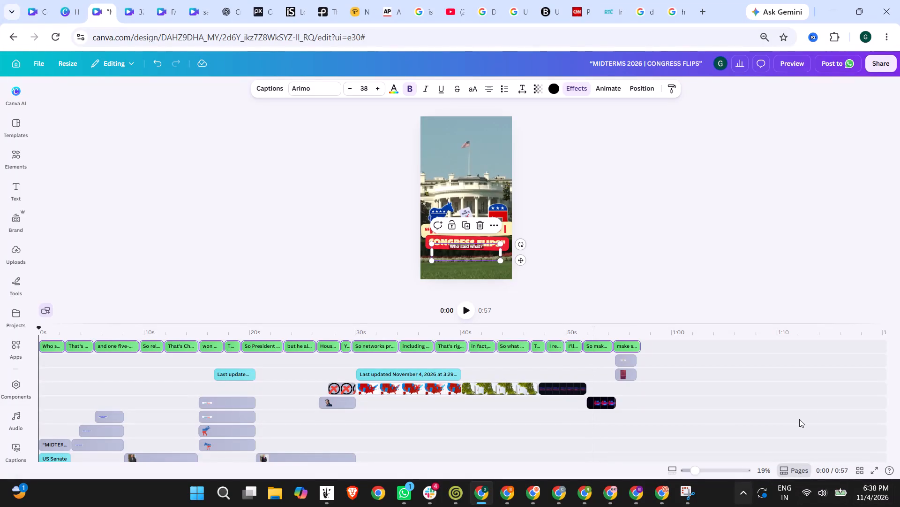
Switch to the Chrome window showing the Stats Guru channel analytics in YouTube Studio.
{"action": "left_click", "coordinate": [528, 490]}
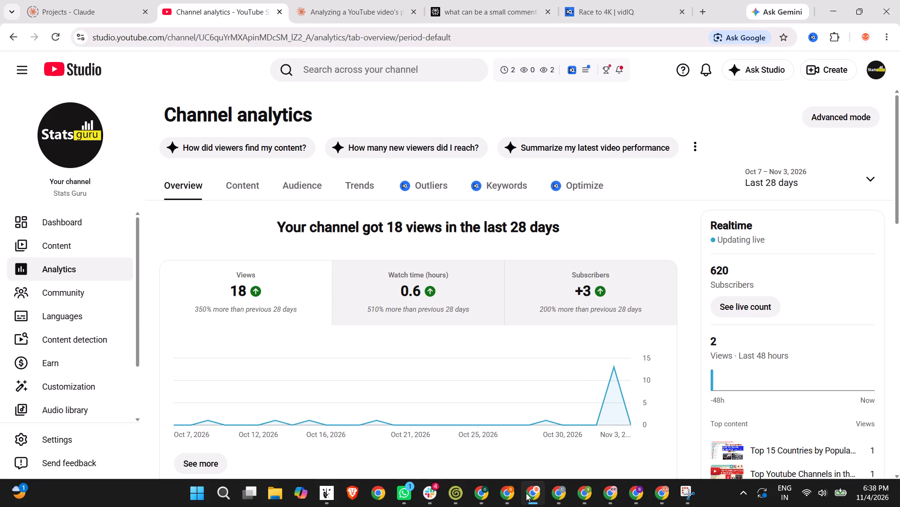
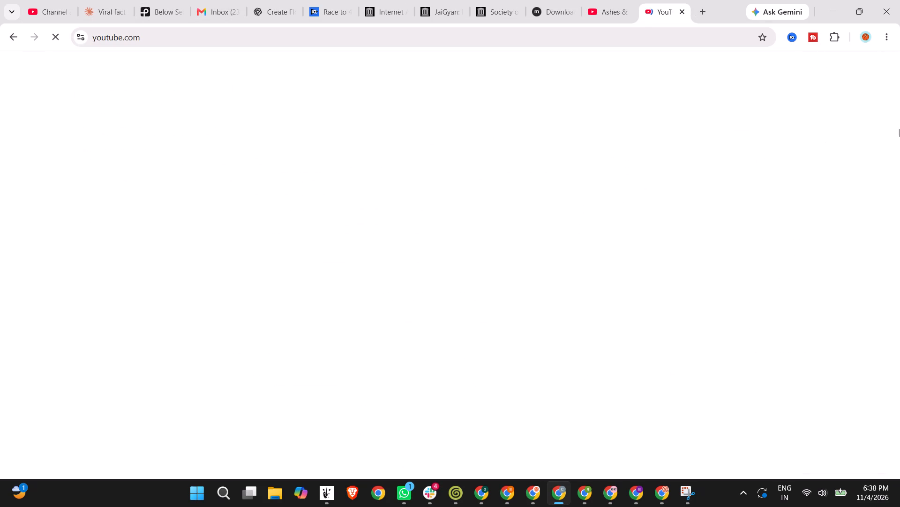
Open the account menu of the signed-in channel on the YouTube home page.
{"action": "left_click", "coordinate": [869, 71]}
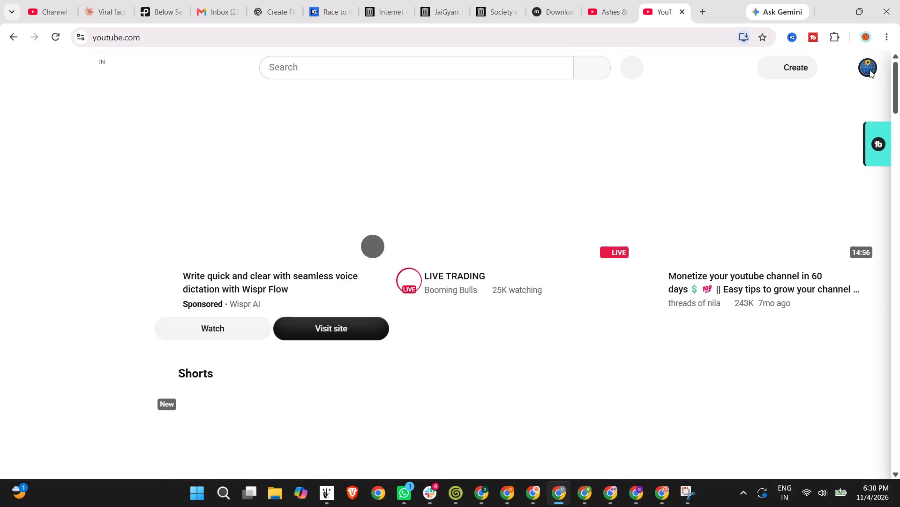
{"action": "left_click", "coordinate": [870, 70]}
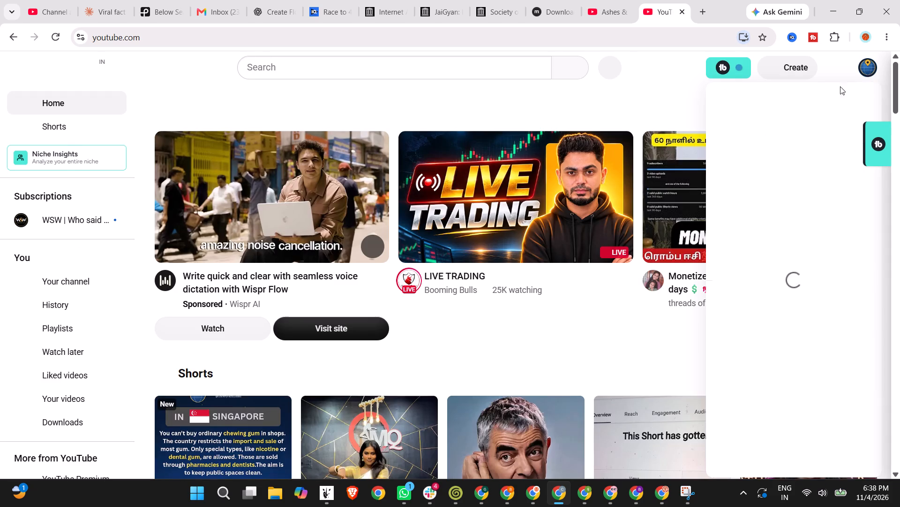
{"action": "left_click", "coordinate": [741, 210]}
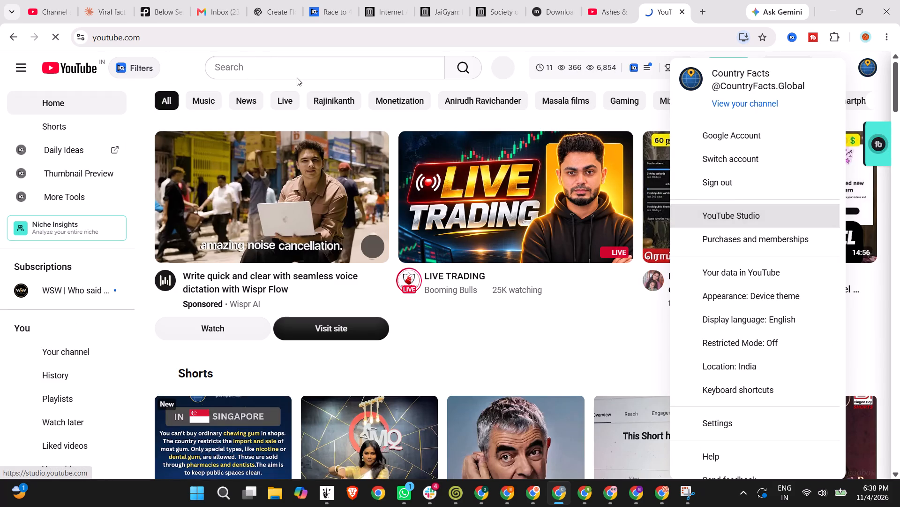
{"action": "left_click_drag", "start_coordinate": [662, 4], "coordinate": [125, 2]}
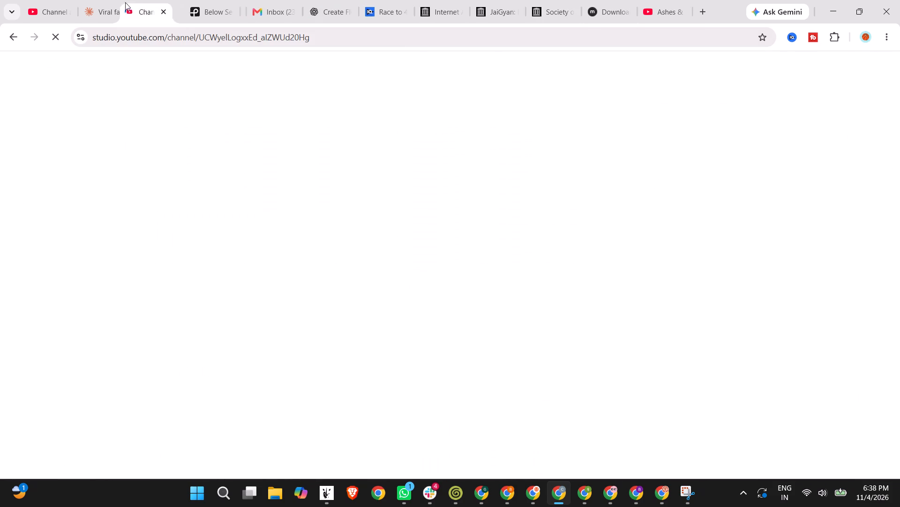
{"action": "left_click_drag", "start_coordinate": [125, 2], "coordinate": [117, 1]}
{"action": "left_click", "coordinate": [54, 0]}
{"action": "left_click", "coordinate": [105, 0]}
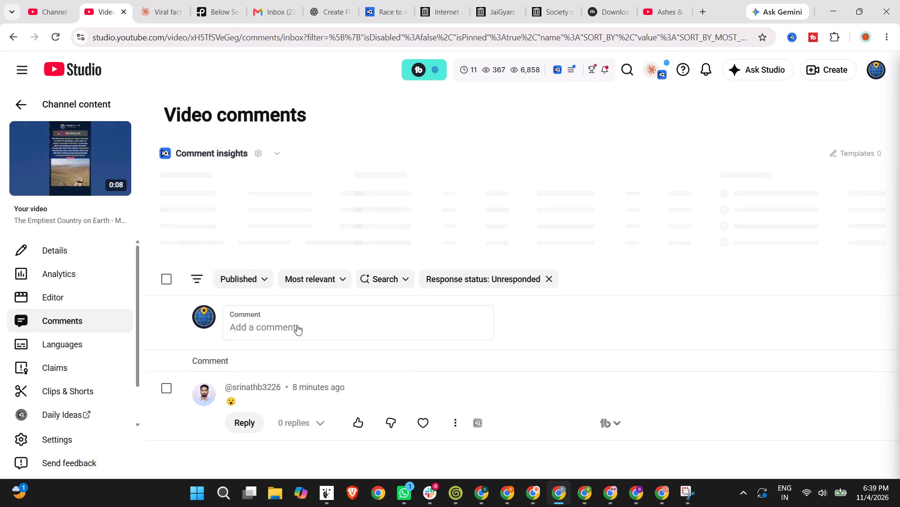
{"action": "left_click", "coordinate": [295, 322]}
{"action": "left_click", "coordinate": [266, 363]}
{"action": "left_click", "coordinate": [261, 367]}
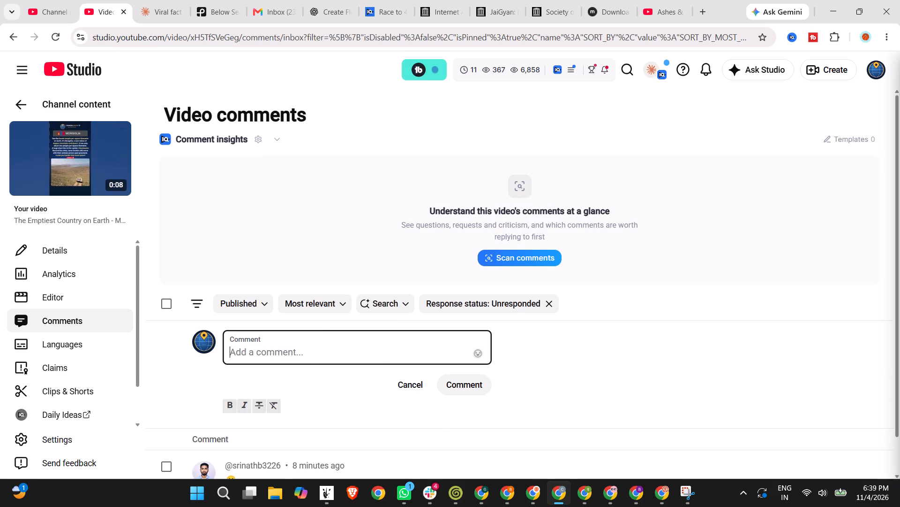
{"action": "key", "text": "ctrl+v"}
{"action": "left_click", "coordinate": [462, 407]}
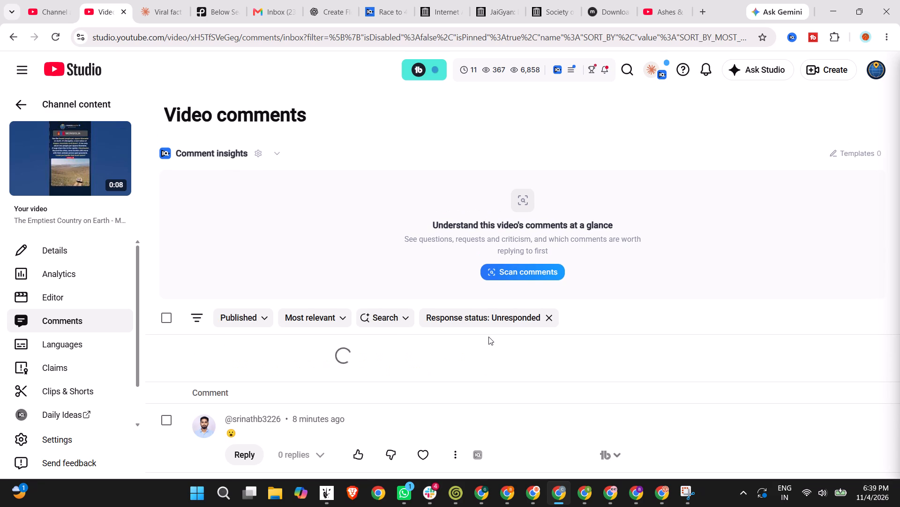
Pin the newly posted Country Facts comment on the Mongolia Short.
{"action": "scroll", "coordinate": [293, 341], "scroll_direction": "down", "scroll_amount": 3}
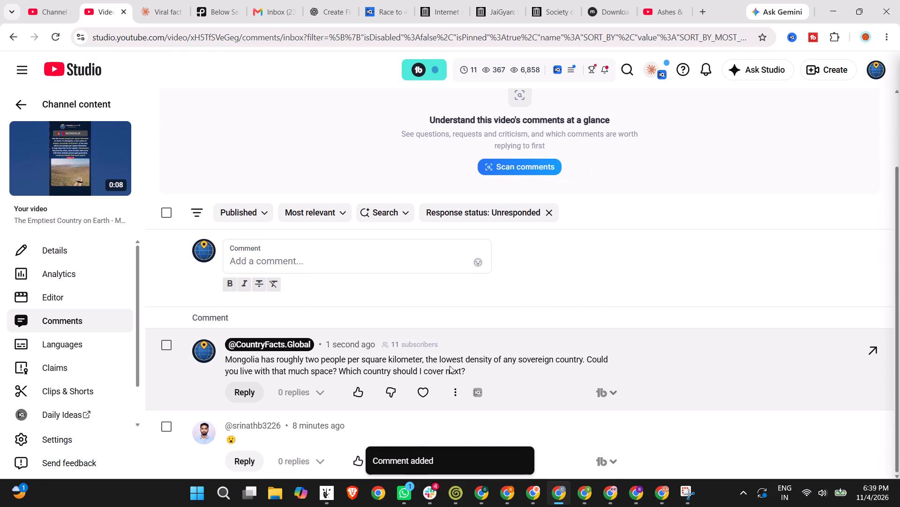
{"action": "left_click", "coordinate": [457, 389]}
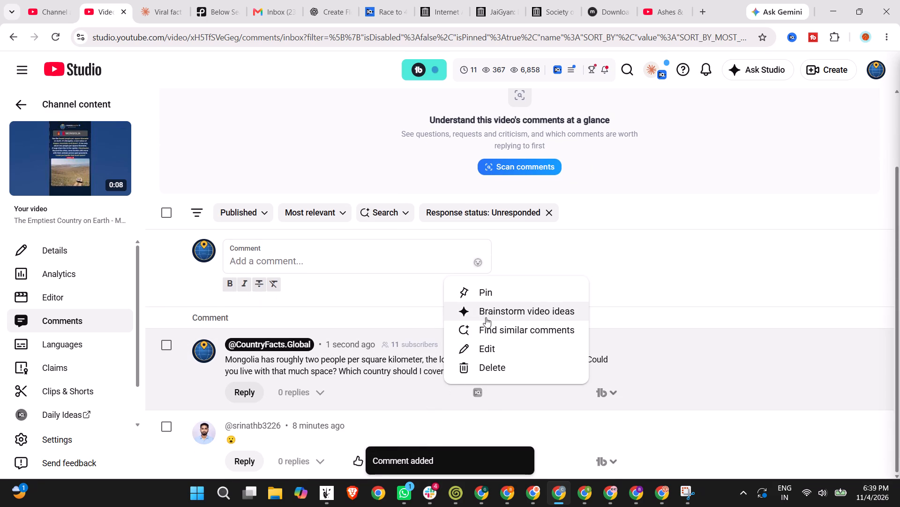
{"action": "left_click", "coordinate": [482, 291]}
{"action": "left_click", "coordinate": [590, 293]}
Like both the viewer's emoji comment and the channel's own comment on the Mongolia Short, and return to the channel content.
{"action": "scroll", "coordinate": [302, 381], "scroll_direction": "down", "scroll_amount": 3}
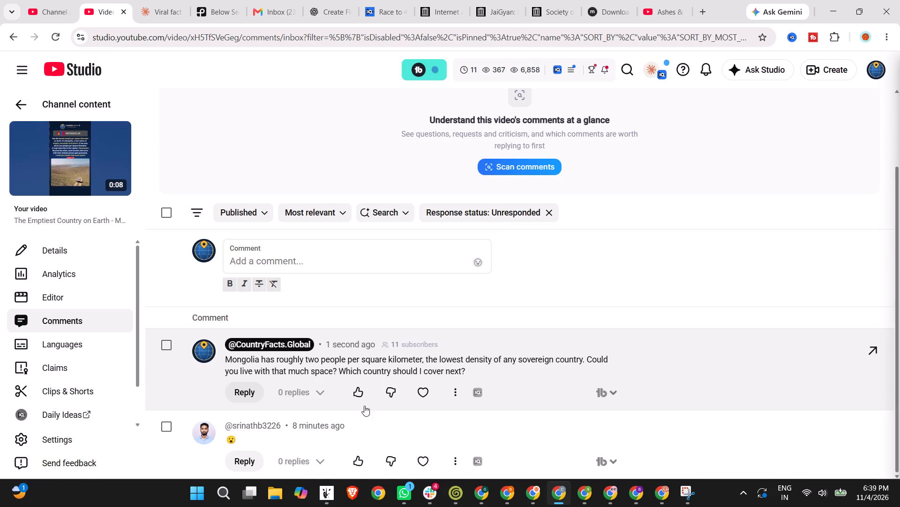
{"action": "left_click", "coordinate": [352, 468]}
{"action": "left_click", "coordinate": [357, 401]}
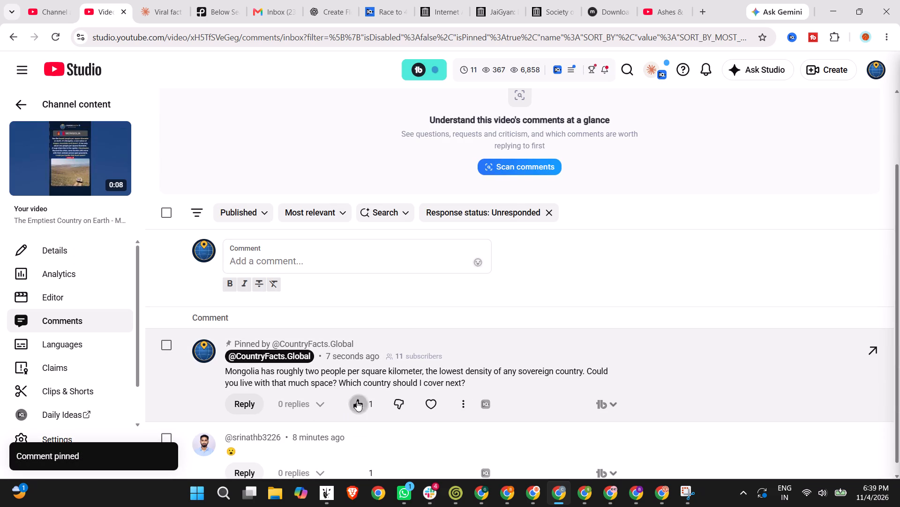
{"action": "left_click", "coordinate": [50, 99]}
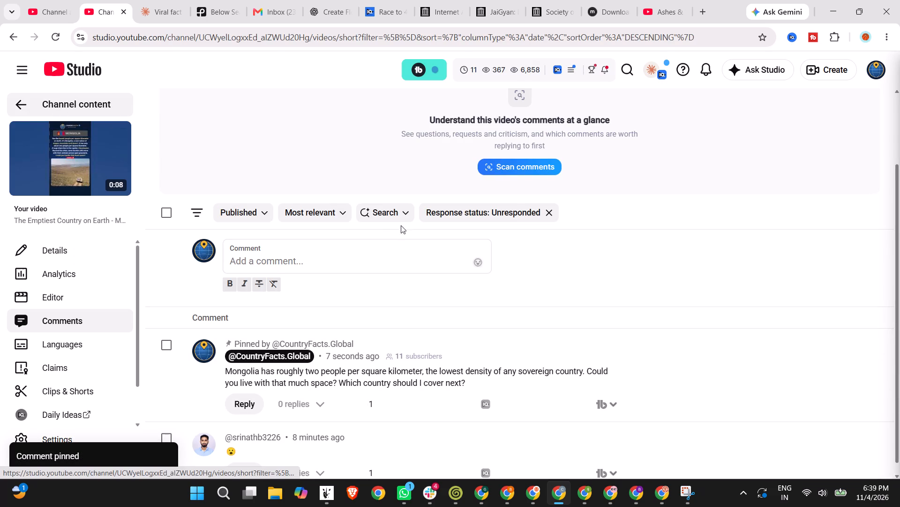
Refresh the Country Facts Realtime performance report and examine the views per Short for the last 48 hours and 60 minutes.
{"action": "left_click", "coordinate": [56, 0]}
{"action": "left_click", "coordinate": [56, 30]}
{"action": "scroll", "coordinate": [458, 279], "scroll_direction": "up", "scroll_amount": 6}
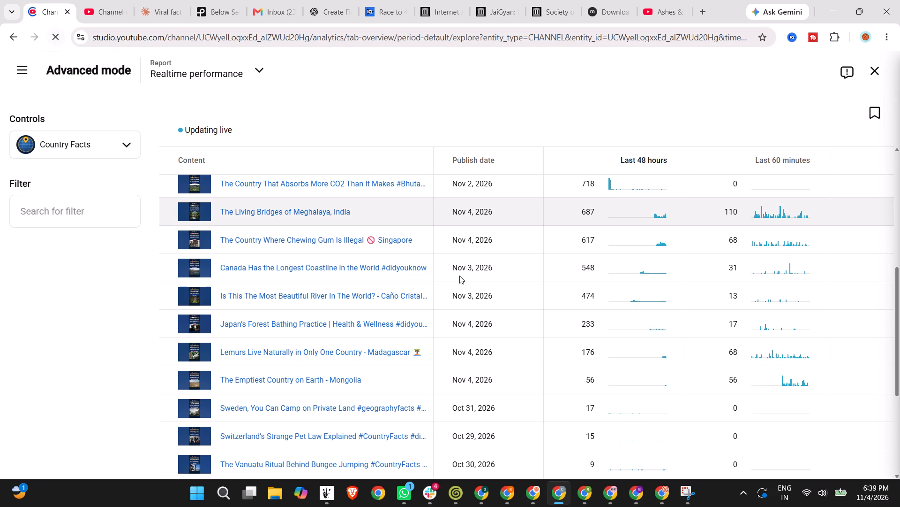
{"action": "scroll", "coordinate": [459, 276], "scroll_direction": "up", "scroll_amount": 8}
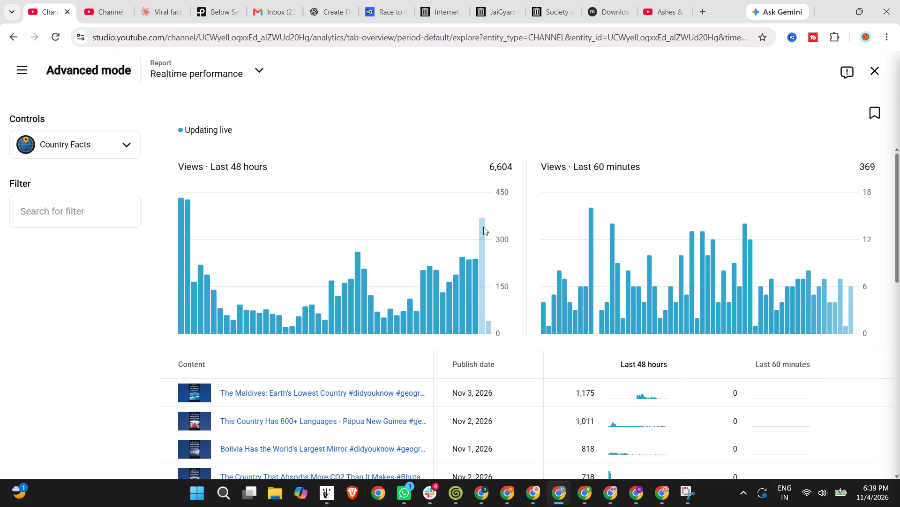
{"action": "scroll", "coordinate": [483, 227], "scroll_direction": "down", "scroll_amount": 2}
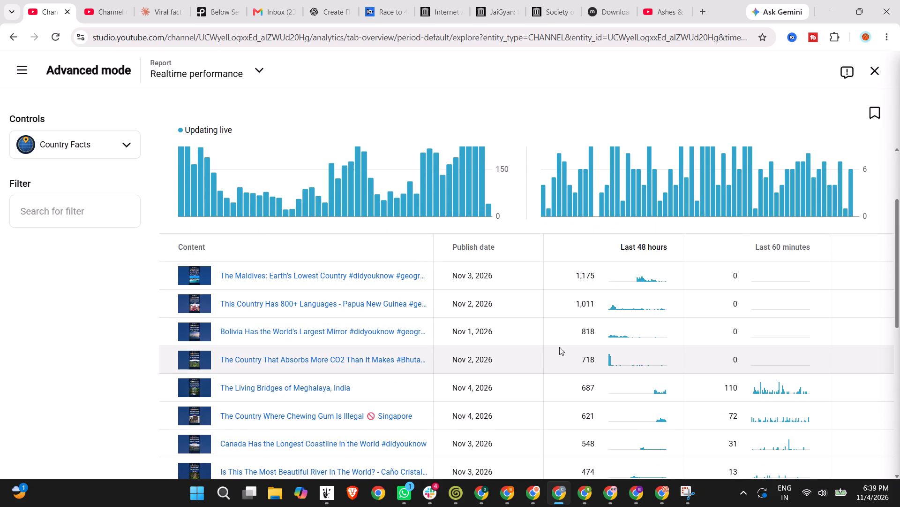
{"action": "scroll", "coordinate": [559, 347], "scroll_direction": "down", "scroll_amount": 2}
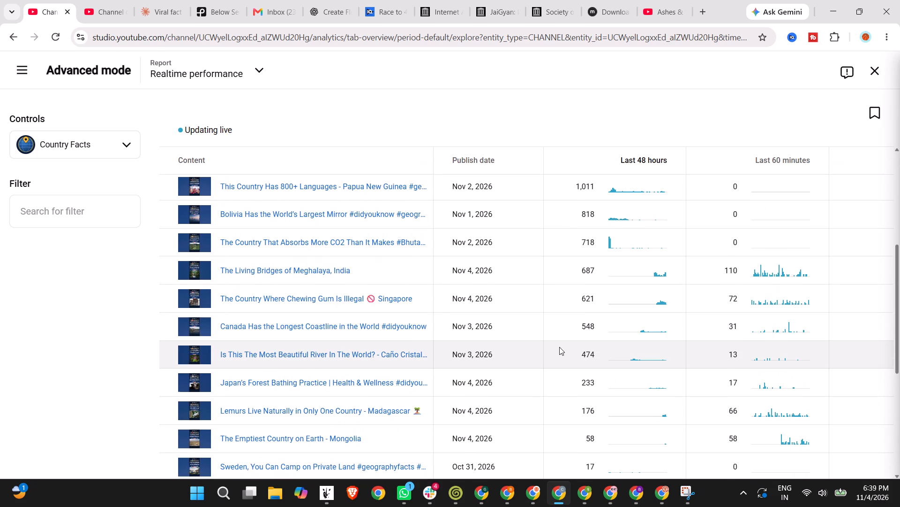
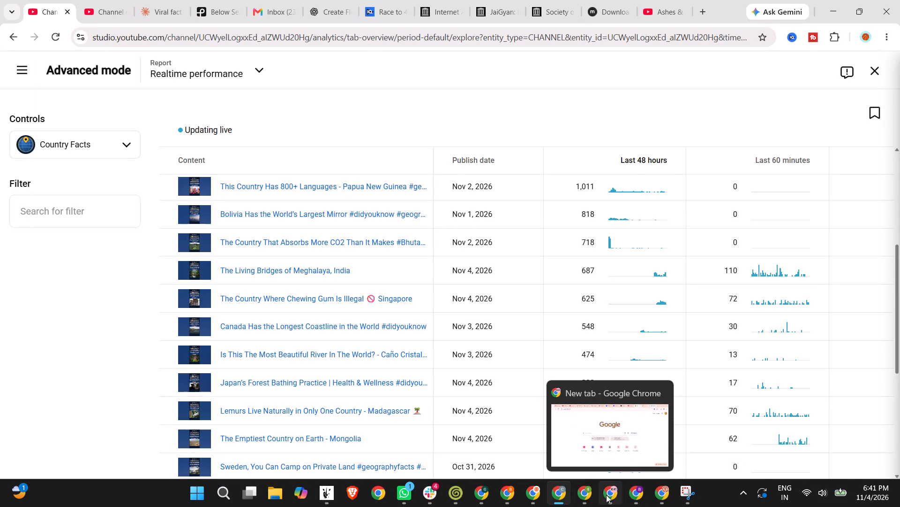
Switch to the Canva midterms Reel, move the captions slightly down to sit just below the title banner, and play the opening to check them.
{"action": "left_click", "coordinate": [475, 488]}
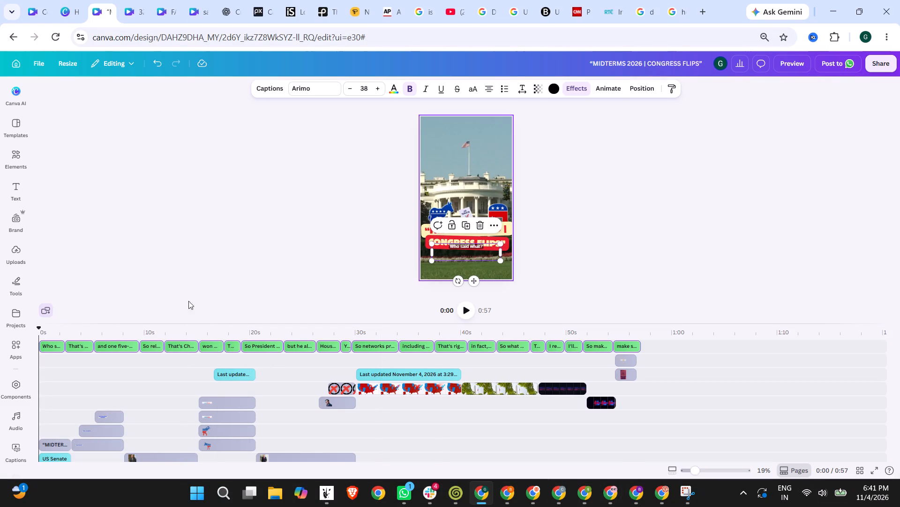
{"action": "left_click", "coordinate": [642, 270]}
{"action": "left_click_drag", "start_coordinate": [472, 253], "coordinate": [472, 263]}
{"action": "left_click", "coordinate": [569, 261]}
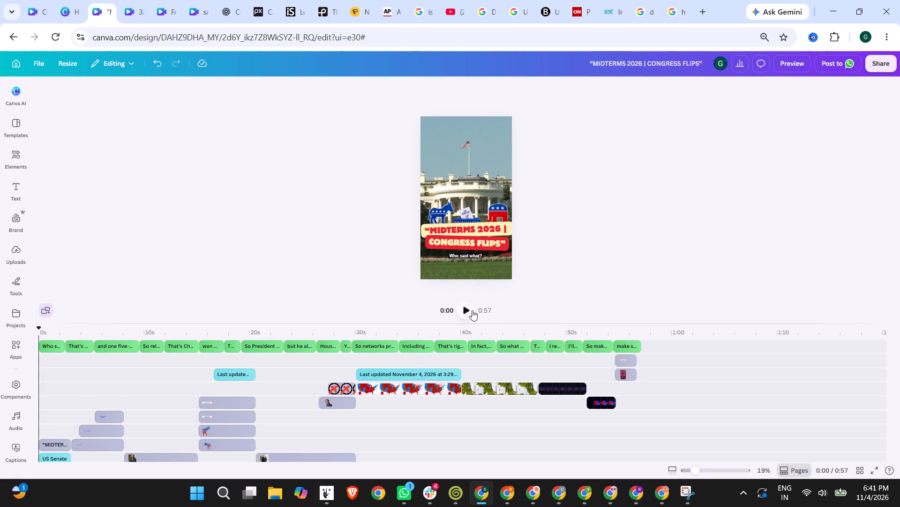
{"action": "left_click", "coordinate": [470, 310]}
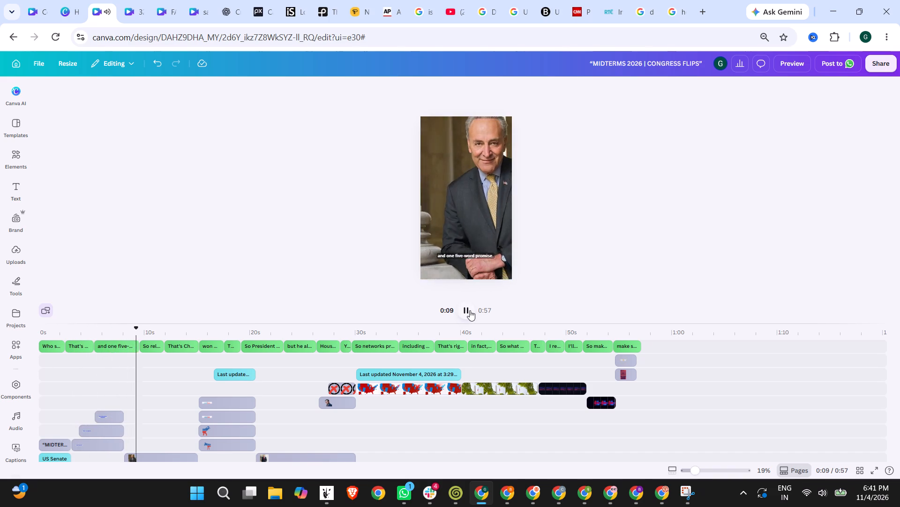
{"action": "left_click", "coordinate": [470, 310]}
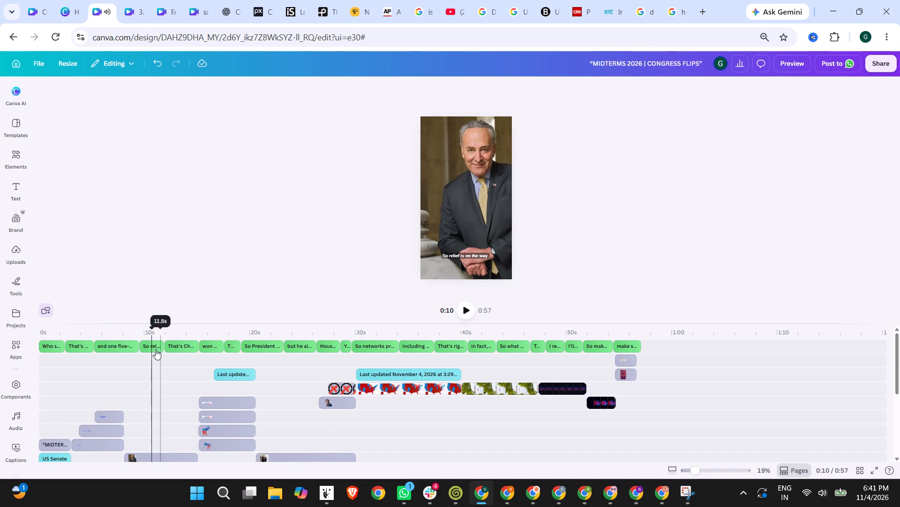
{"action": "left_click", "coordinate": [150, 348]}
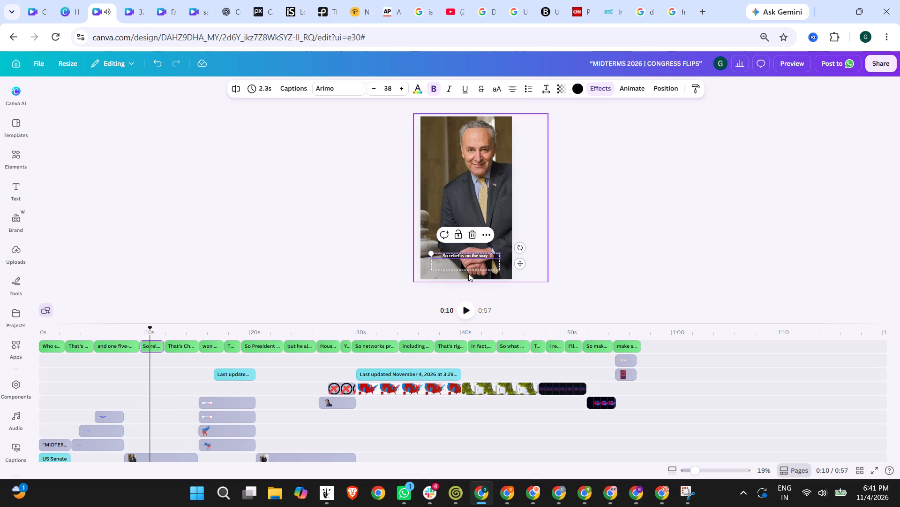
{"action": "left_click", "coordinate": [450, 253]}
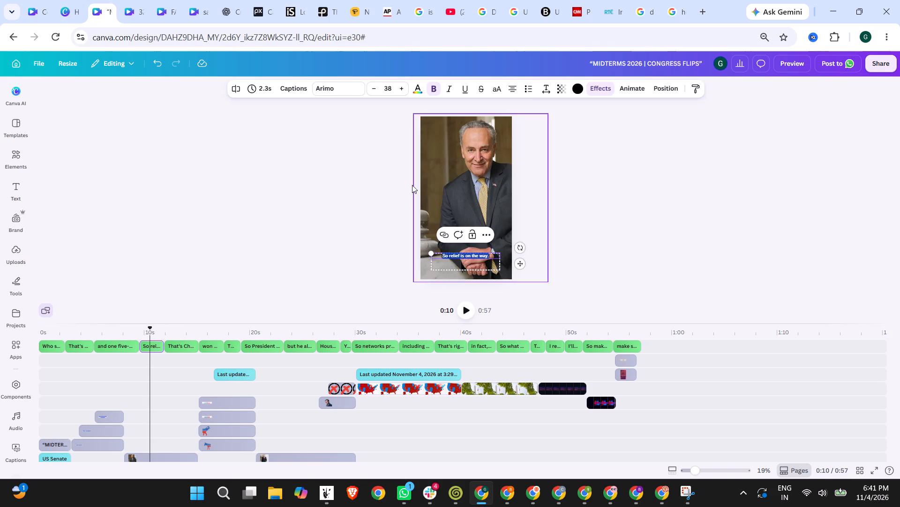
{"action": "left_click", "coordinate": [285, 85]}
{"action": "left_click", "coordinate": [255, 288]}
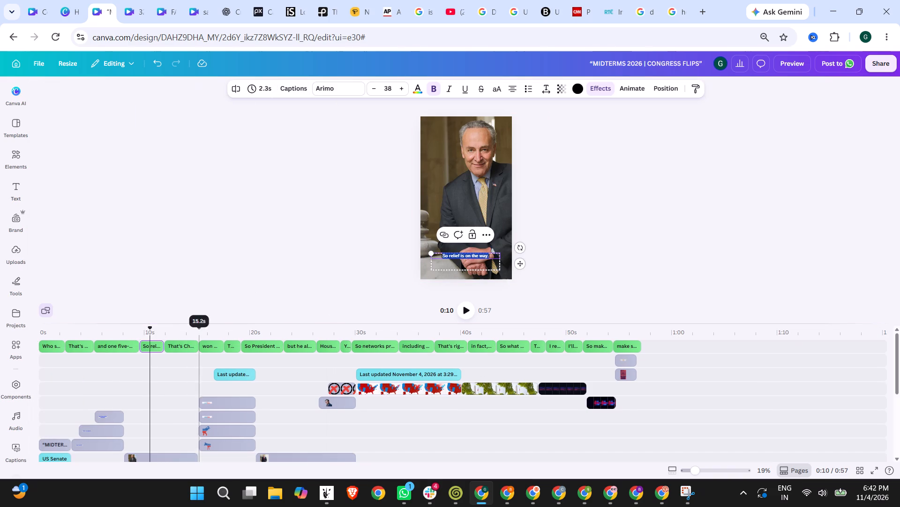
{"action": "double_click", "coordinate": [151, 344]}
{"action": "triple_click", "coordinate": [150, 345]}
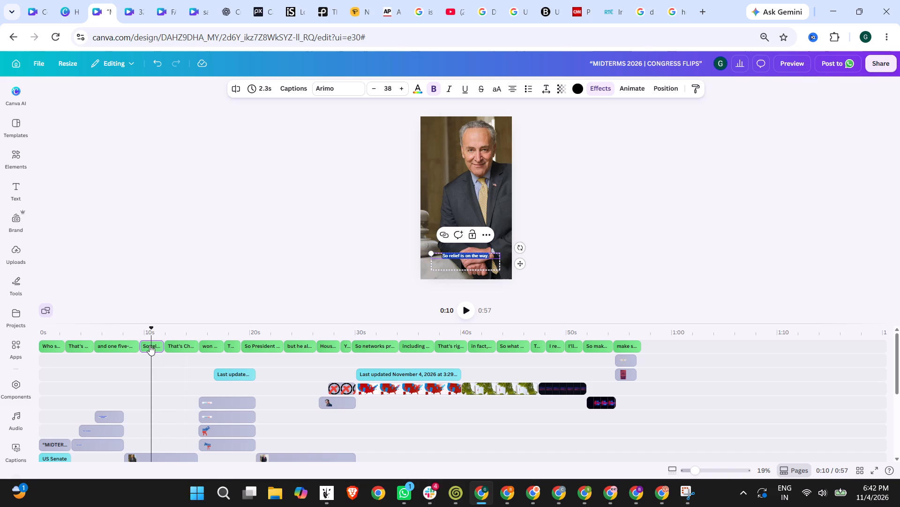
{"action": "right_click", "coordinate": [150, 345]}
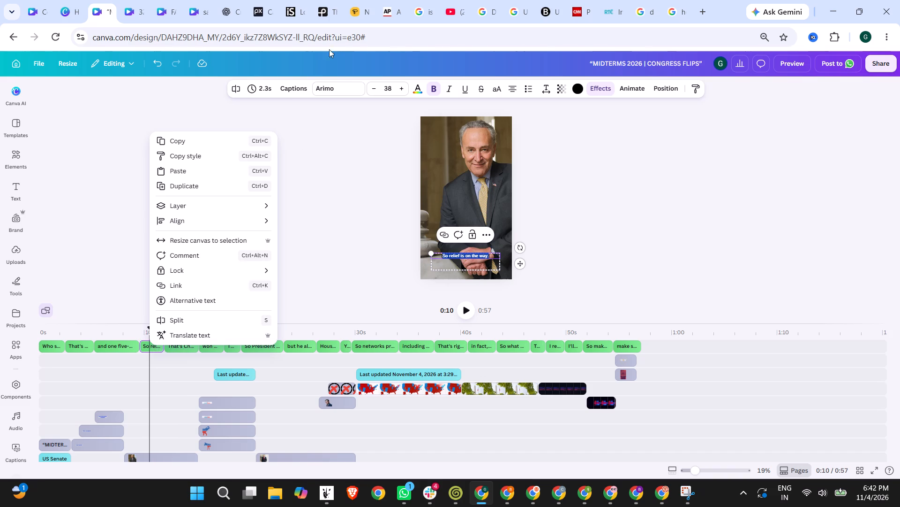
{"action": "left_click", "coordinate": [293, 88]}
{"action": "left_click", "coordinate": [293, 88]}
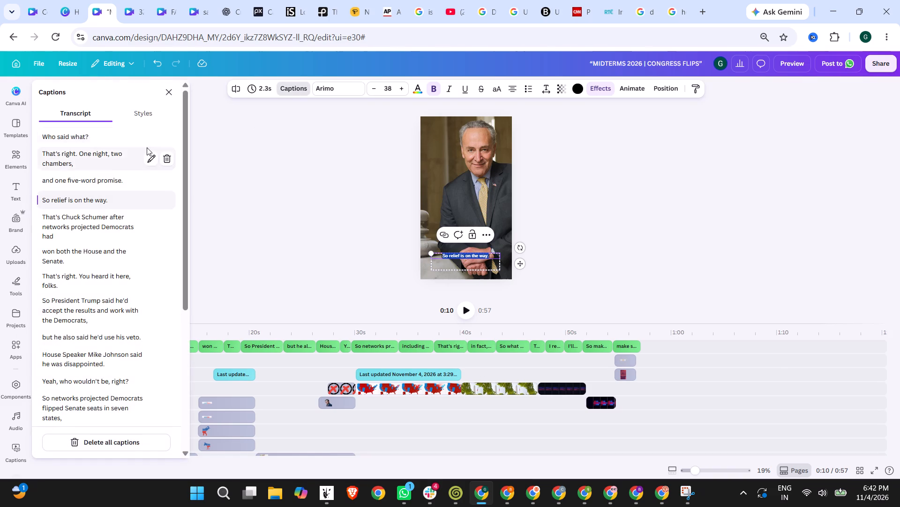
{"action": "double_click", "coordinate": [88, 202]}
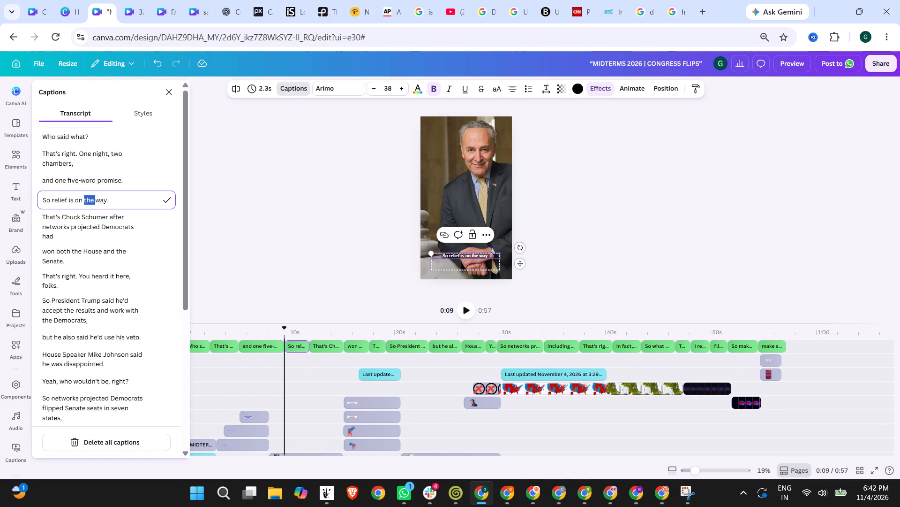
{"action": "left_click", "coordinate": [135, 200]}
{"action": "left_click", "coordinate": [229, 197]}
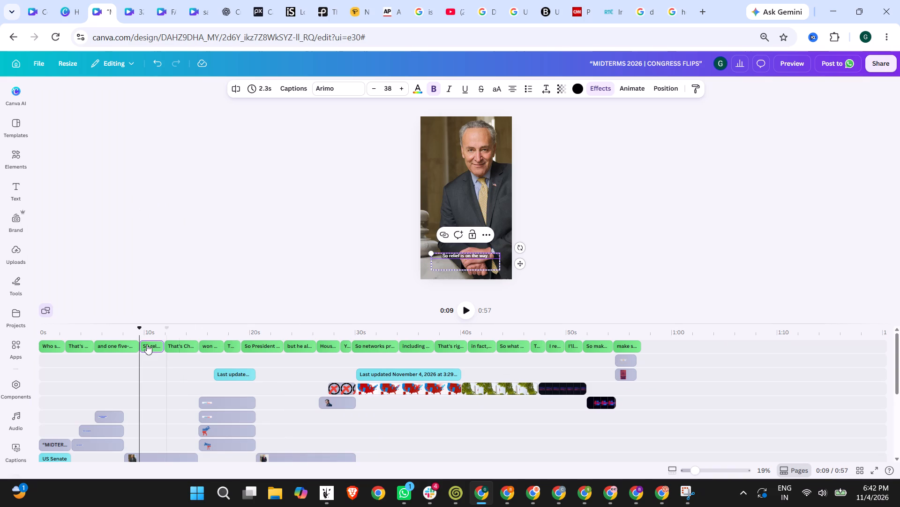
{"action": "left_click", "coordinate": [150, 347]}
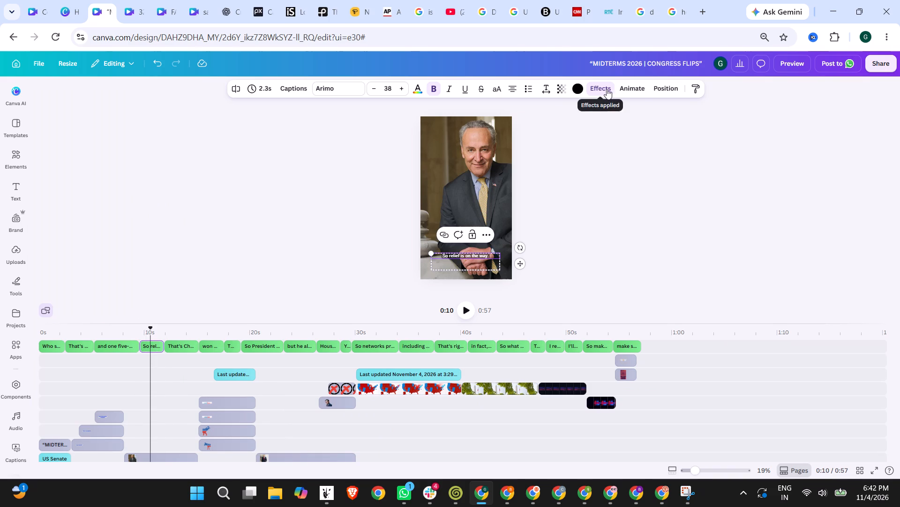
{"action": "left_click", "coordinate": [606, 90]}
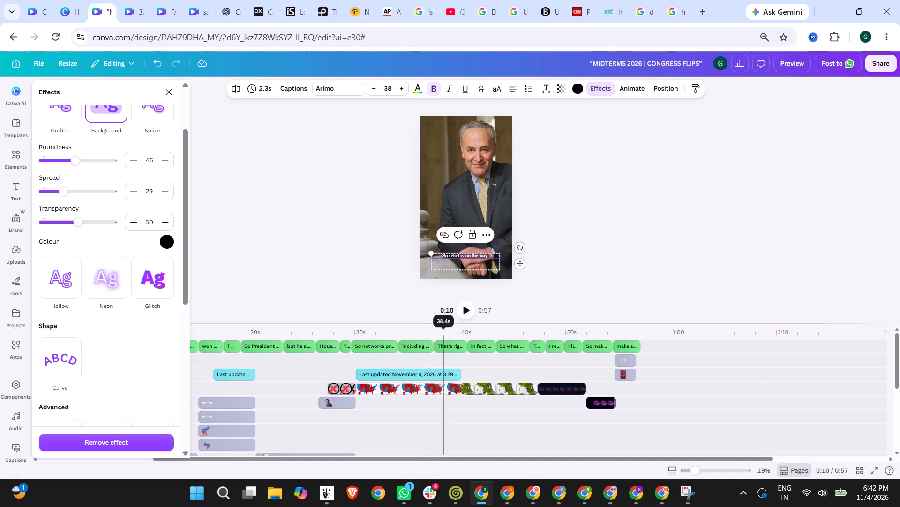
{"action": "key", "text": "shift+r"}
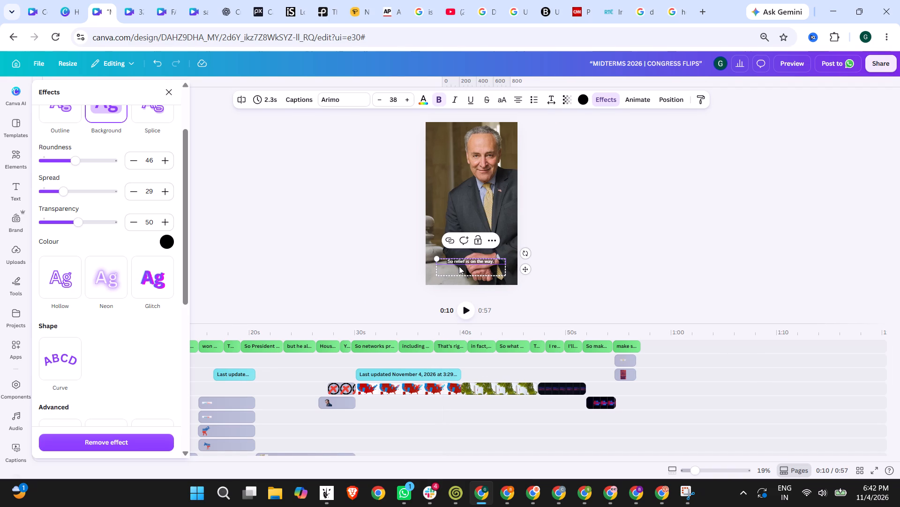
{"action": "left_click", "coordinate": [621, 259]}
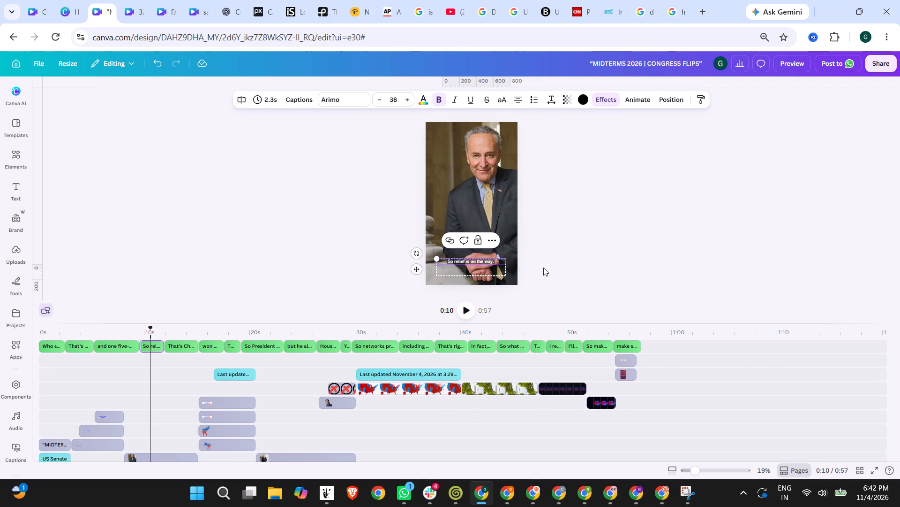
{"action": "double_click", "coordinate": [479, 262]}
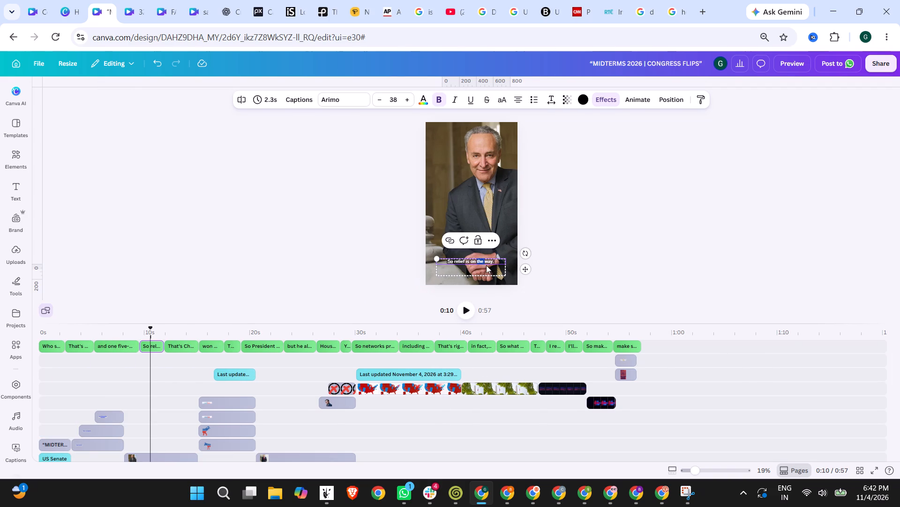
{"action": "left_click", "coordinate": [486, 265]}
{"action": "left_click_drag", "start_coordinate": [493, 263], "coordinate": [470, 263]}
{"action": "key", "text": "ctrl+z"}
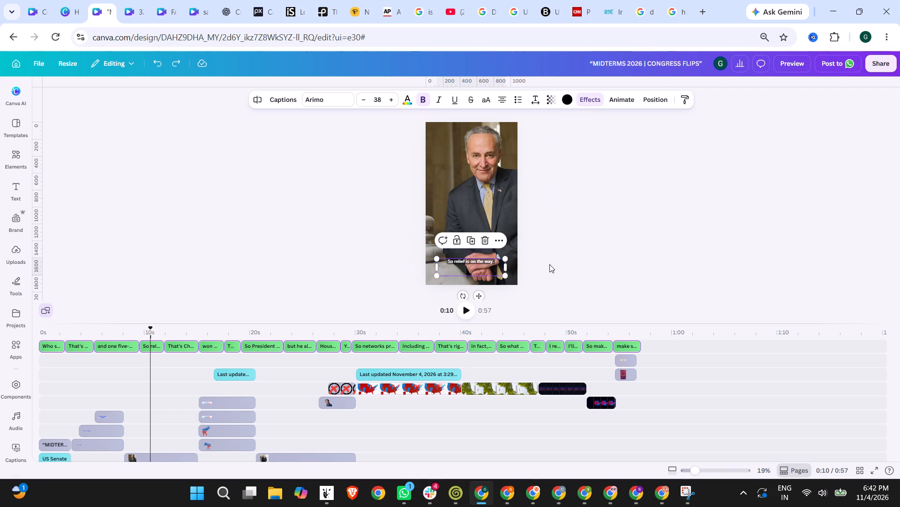
Rewrite the caption "So relief is on the way." as "Relief is on the way", breaking the line after "Relief is".
{"action": "left_click", "coordinate": [592, 264]}
{"action": "left_click", "coordinate": [485, 263]}
{"action": "double_click", "coordinate": [483, 258]}
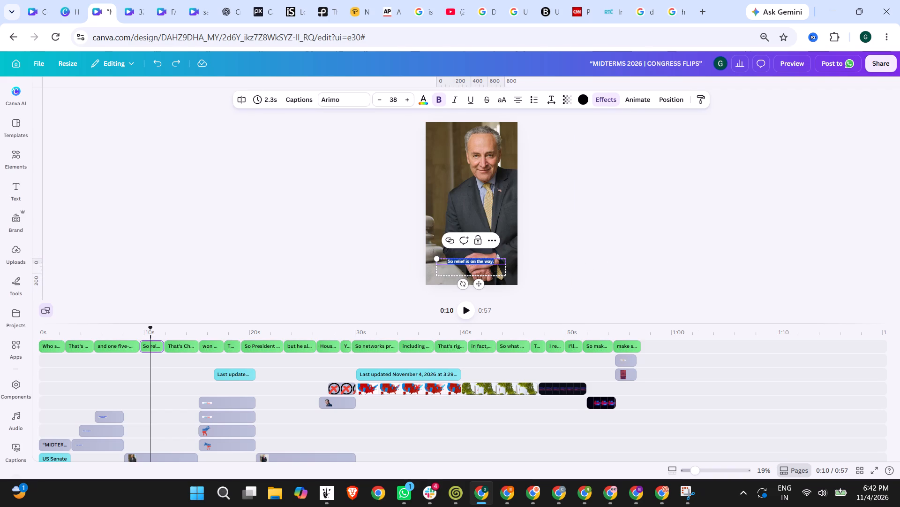
{"action": "type", "text": "Rei"}
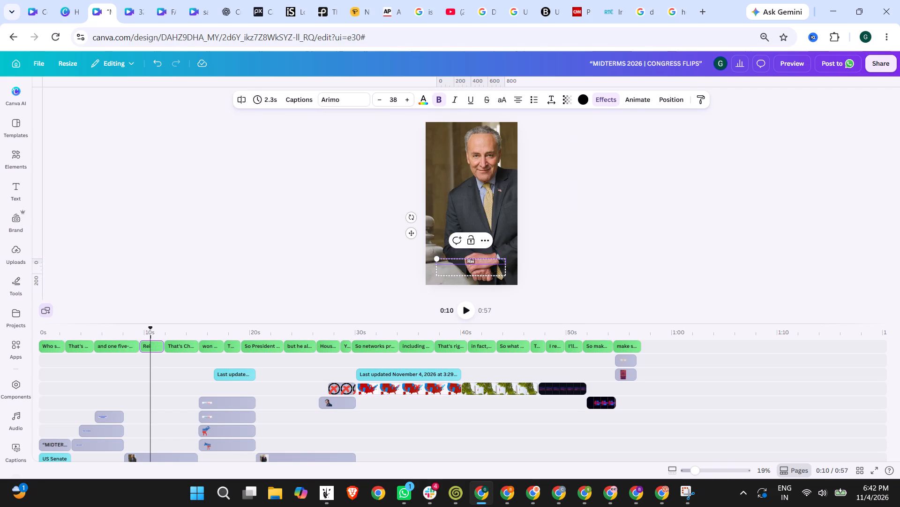
{"action": "key", "text": "l"}
{"action": "key", "text": "BackSpace"}
{"action": "type", "text": "ief is"}
{"action": "key", "text": "space"}
{"action": "key", "text": "Return"}
{"action": "type", "text": "on"}
{"action": "key", "text": "space"}
{"action": "type", "text": "the way"}
{"action": "left_click", "coordinate": [564, 234]}
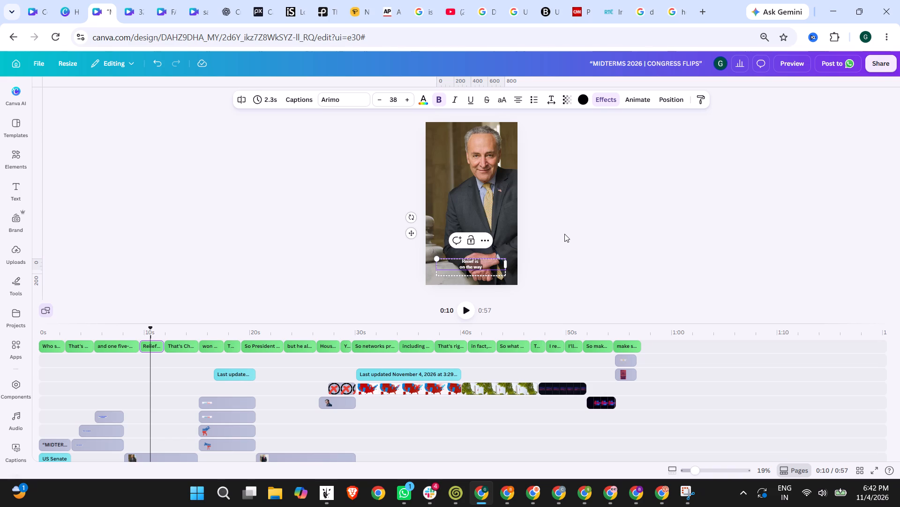
Move the captions up from the lower part of the frame to about its middle, over the man's chest.
{"action": "left_click_drag", "start_coordinate": [477, 265], "coordinate": [483, 204]}
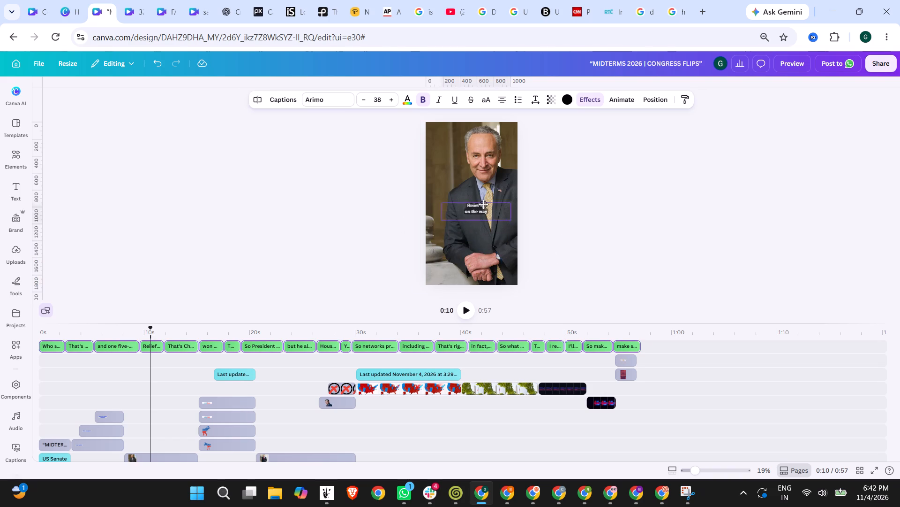
{"action": "left_click_drag", "start_coordinate": [483, 204], "coordinate": [473, 201]}
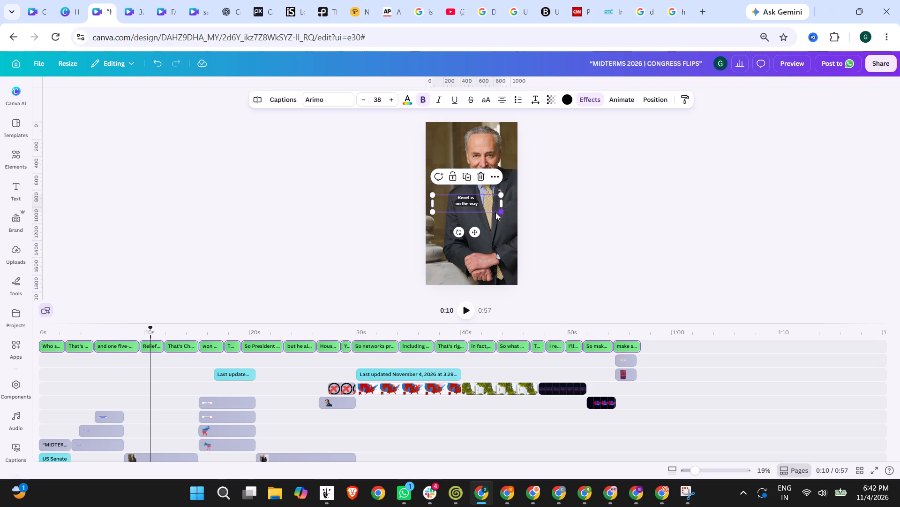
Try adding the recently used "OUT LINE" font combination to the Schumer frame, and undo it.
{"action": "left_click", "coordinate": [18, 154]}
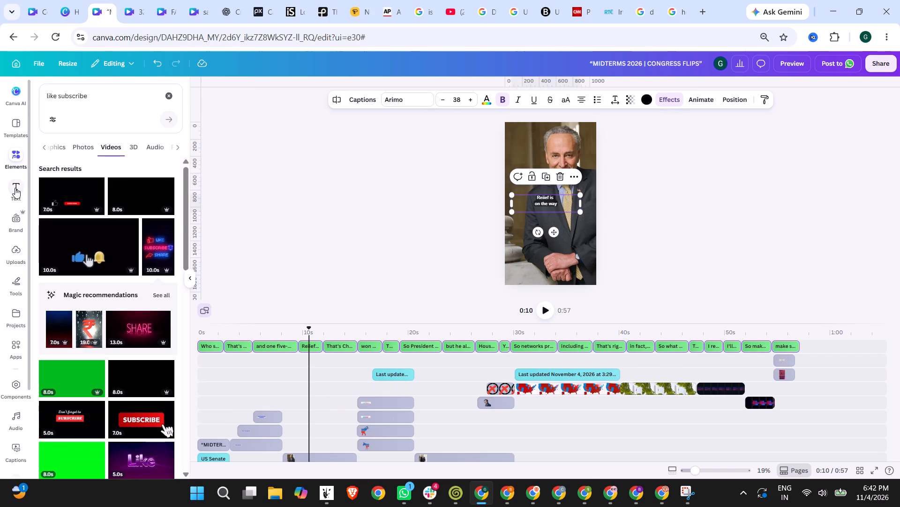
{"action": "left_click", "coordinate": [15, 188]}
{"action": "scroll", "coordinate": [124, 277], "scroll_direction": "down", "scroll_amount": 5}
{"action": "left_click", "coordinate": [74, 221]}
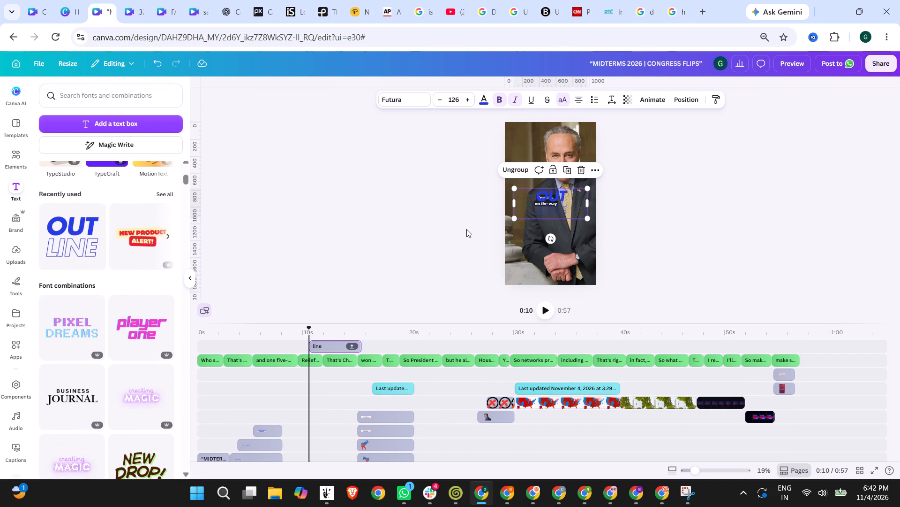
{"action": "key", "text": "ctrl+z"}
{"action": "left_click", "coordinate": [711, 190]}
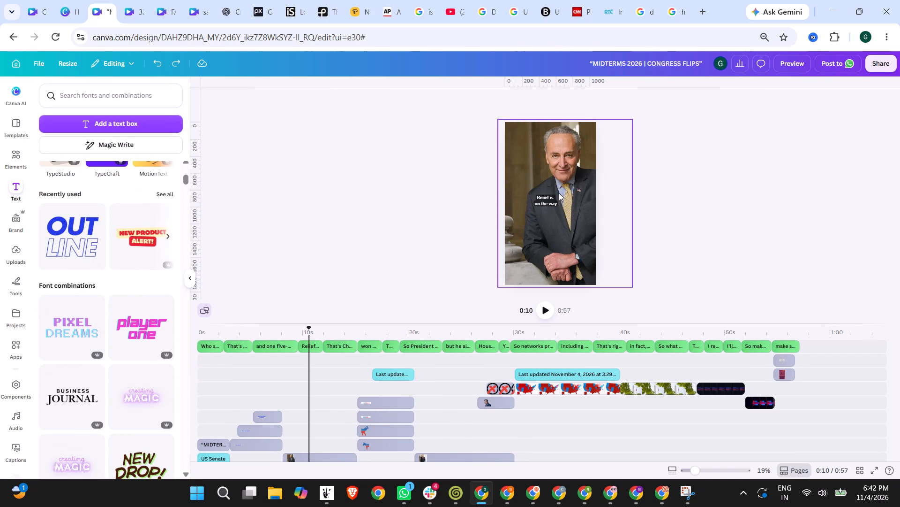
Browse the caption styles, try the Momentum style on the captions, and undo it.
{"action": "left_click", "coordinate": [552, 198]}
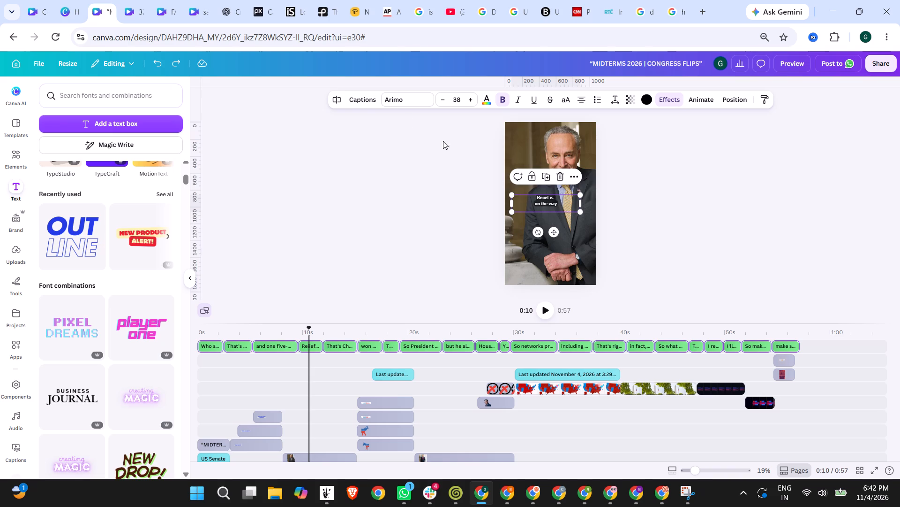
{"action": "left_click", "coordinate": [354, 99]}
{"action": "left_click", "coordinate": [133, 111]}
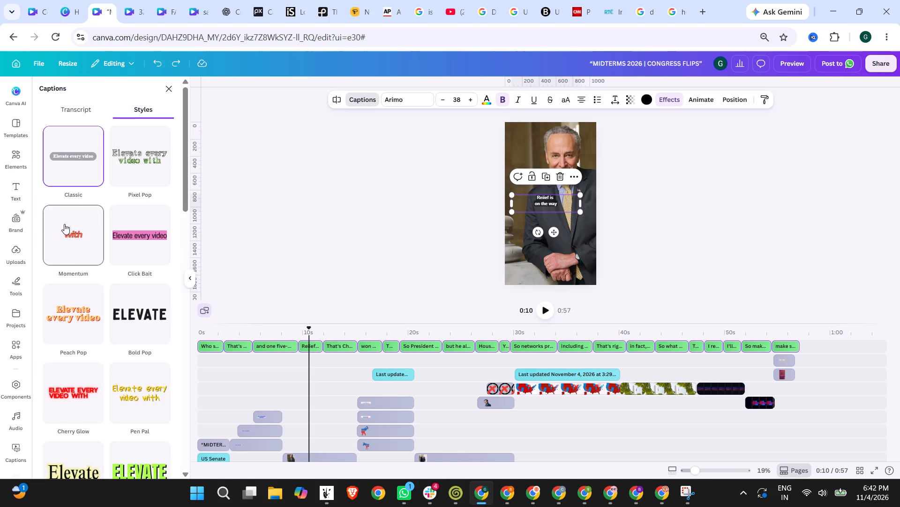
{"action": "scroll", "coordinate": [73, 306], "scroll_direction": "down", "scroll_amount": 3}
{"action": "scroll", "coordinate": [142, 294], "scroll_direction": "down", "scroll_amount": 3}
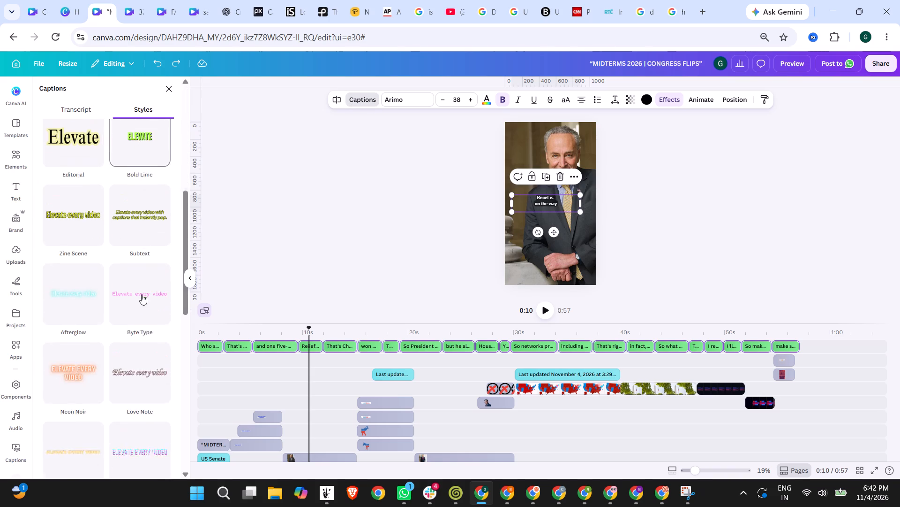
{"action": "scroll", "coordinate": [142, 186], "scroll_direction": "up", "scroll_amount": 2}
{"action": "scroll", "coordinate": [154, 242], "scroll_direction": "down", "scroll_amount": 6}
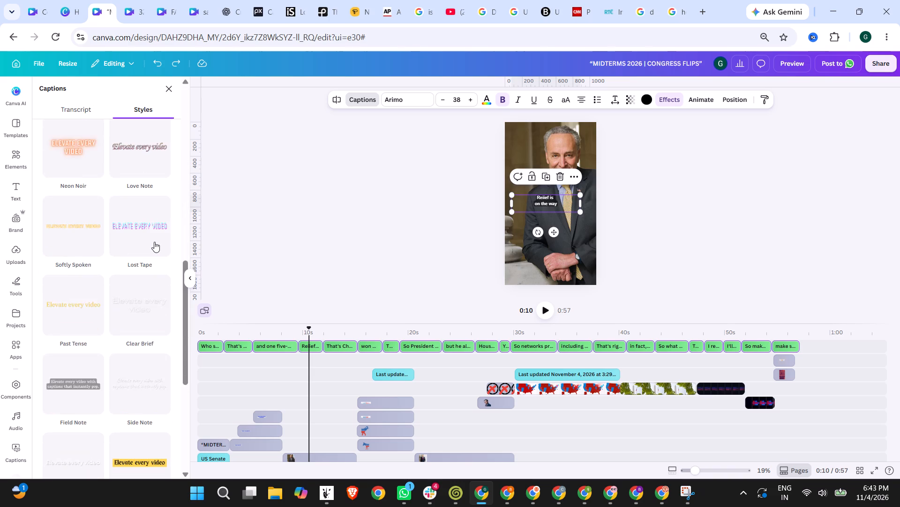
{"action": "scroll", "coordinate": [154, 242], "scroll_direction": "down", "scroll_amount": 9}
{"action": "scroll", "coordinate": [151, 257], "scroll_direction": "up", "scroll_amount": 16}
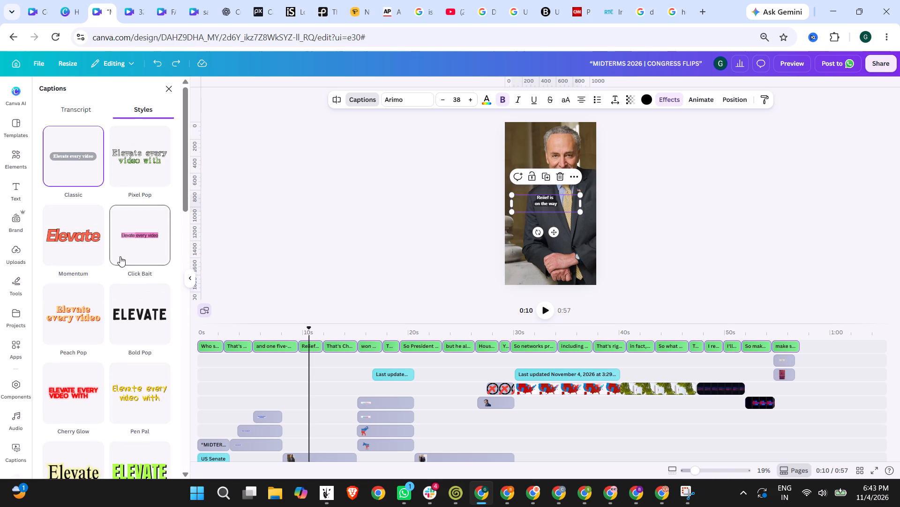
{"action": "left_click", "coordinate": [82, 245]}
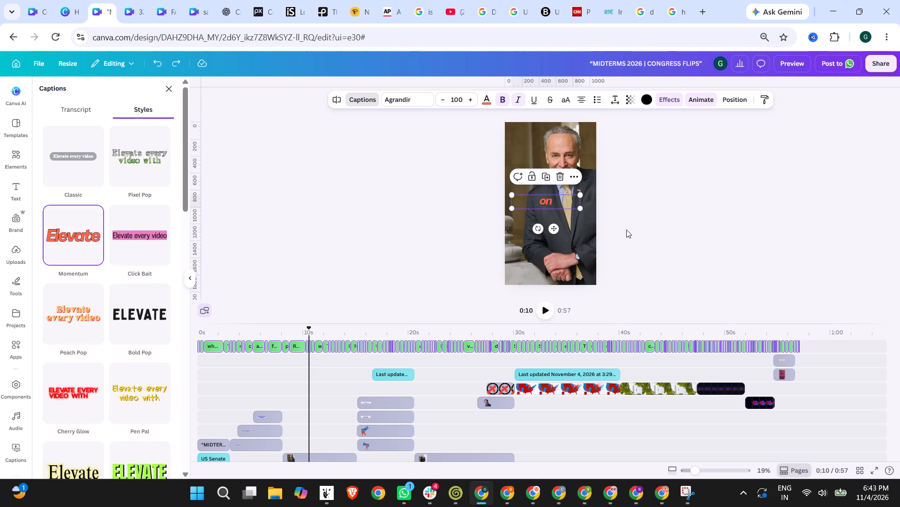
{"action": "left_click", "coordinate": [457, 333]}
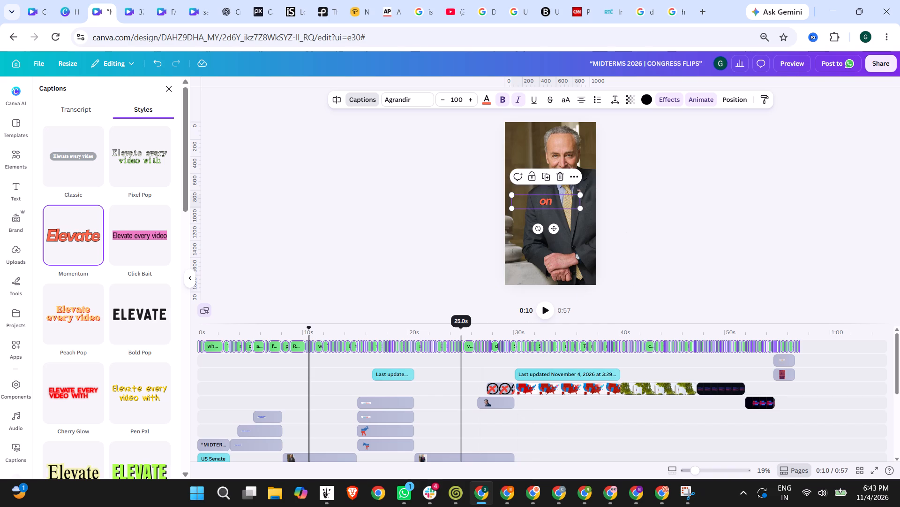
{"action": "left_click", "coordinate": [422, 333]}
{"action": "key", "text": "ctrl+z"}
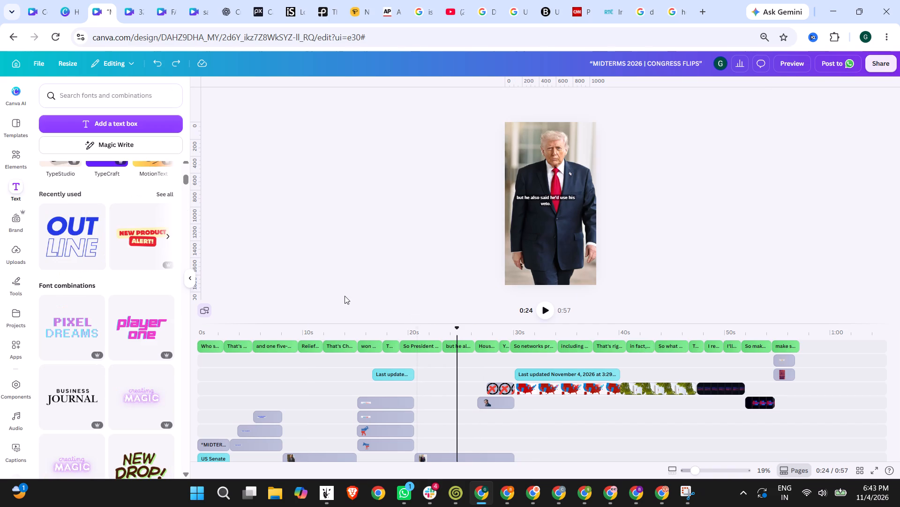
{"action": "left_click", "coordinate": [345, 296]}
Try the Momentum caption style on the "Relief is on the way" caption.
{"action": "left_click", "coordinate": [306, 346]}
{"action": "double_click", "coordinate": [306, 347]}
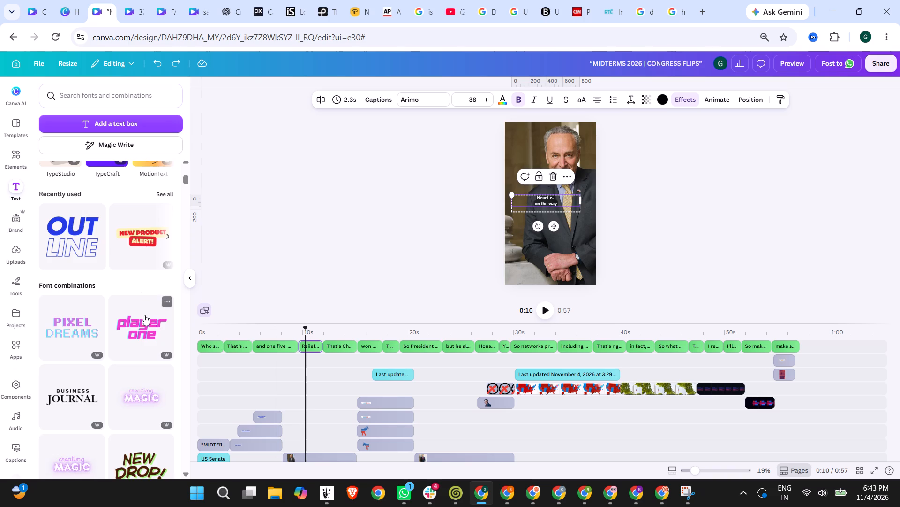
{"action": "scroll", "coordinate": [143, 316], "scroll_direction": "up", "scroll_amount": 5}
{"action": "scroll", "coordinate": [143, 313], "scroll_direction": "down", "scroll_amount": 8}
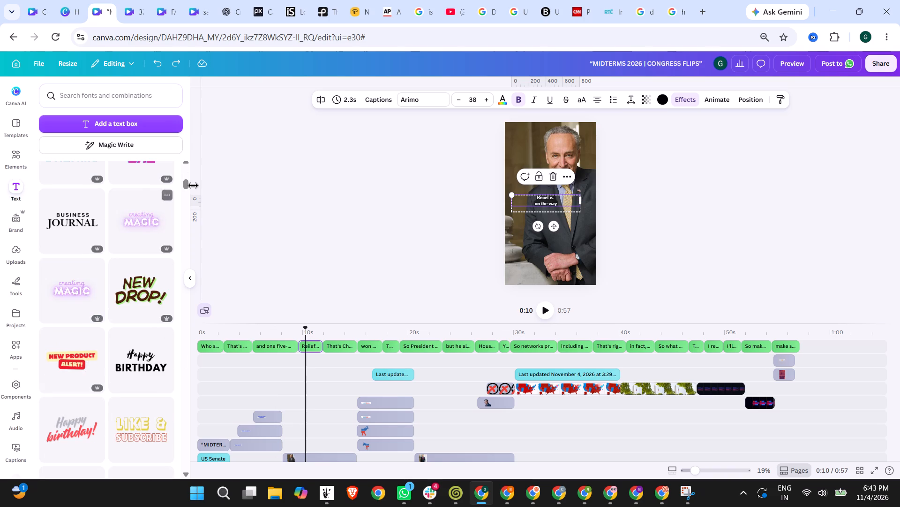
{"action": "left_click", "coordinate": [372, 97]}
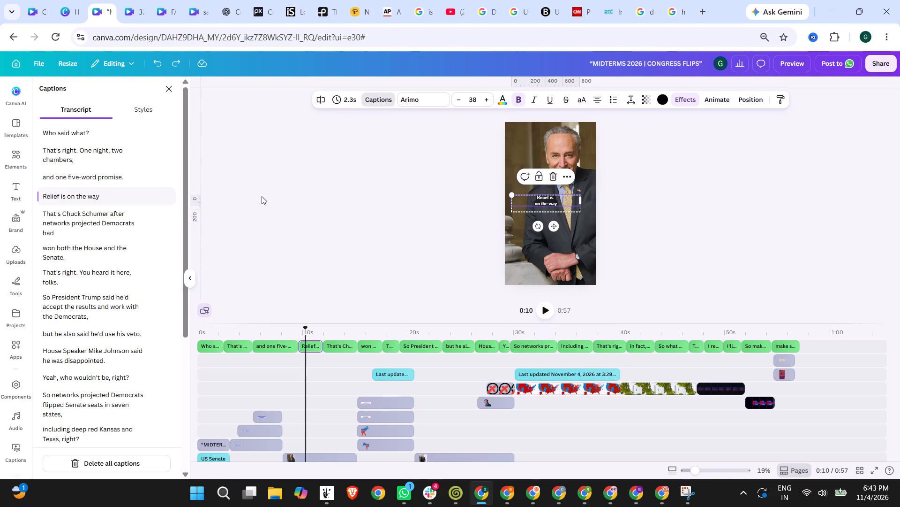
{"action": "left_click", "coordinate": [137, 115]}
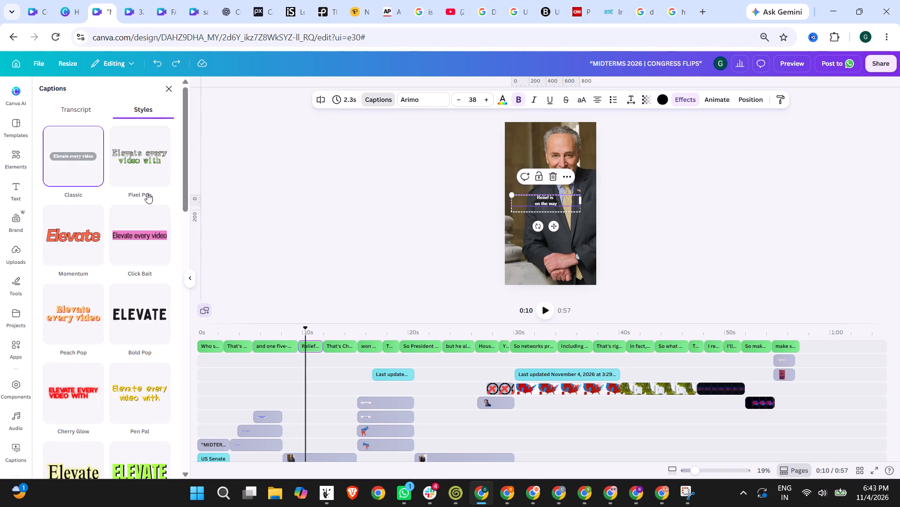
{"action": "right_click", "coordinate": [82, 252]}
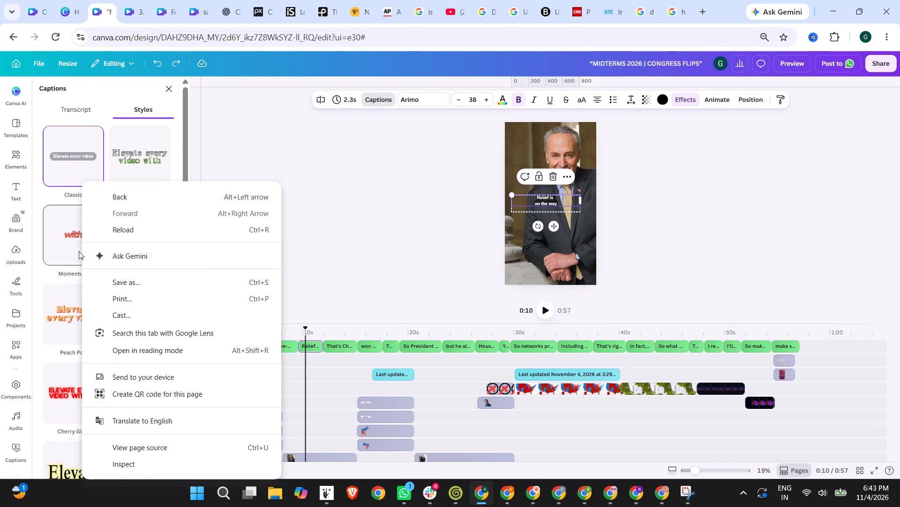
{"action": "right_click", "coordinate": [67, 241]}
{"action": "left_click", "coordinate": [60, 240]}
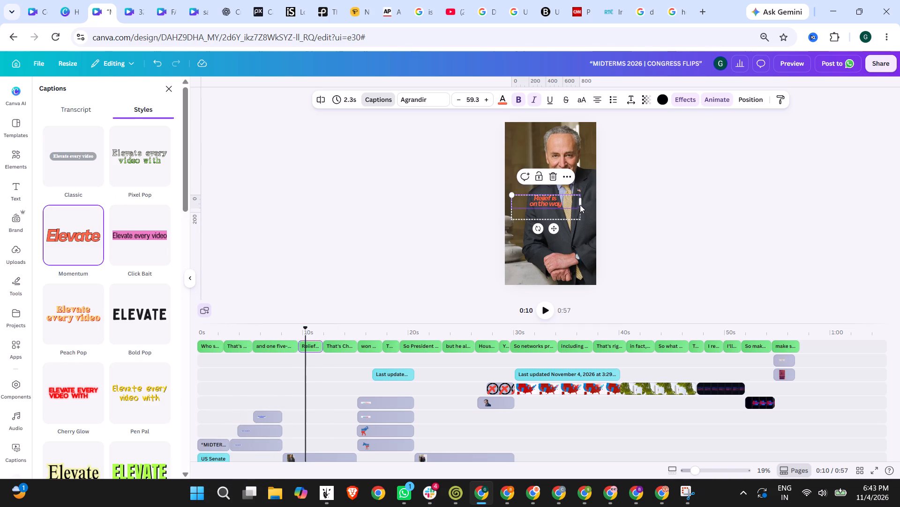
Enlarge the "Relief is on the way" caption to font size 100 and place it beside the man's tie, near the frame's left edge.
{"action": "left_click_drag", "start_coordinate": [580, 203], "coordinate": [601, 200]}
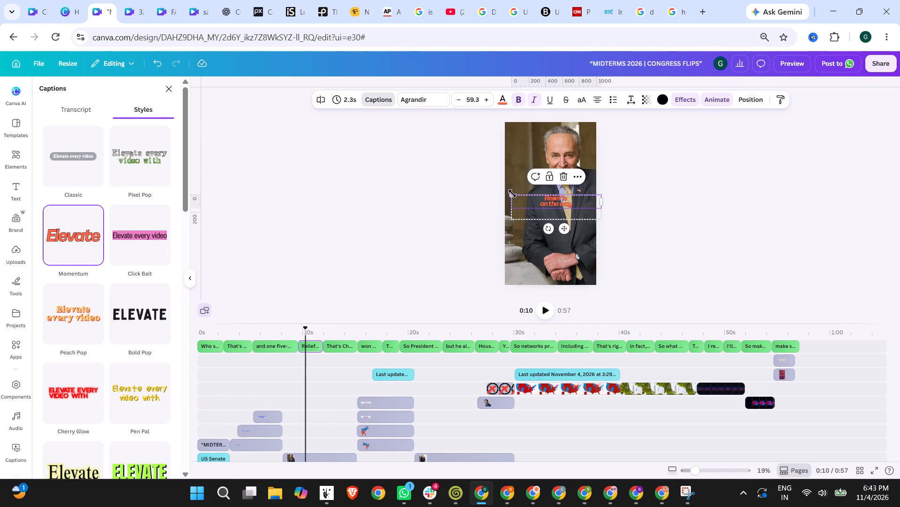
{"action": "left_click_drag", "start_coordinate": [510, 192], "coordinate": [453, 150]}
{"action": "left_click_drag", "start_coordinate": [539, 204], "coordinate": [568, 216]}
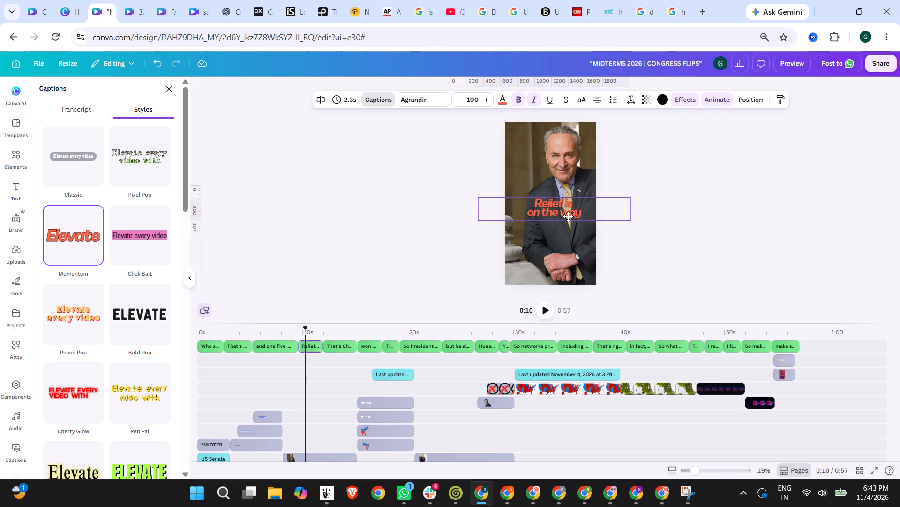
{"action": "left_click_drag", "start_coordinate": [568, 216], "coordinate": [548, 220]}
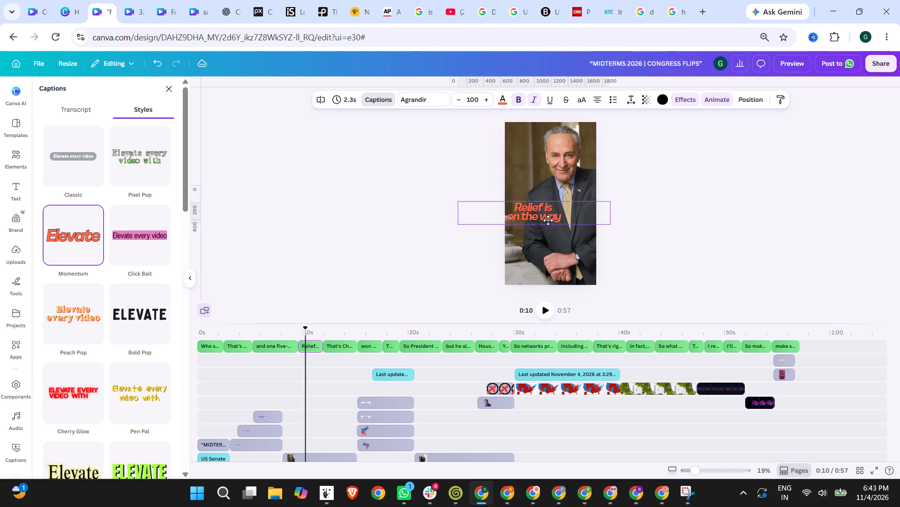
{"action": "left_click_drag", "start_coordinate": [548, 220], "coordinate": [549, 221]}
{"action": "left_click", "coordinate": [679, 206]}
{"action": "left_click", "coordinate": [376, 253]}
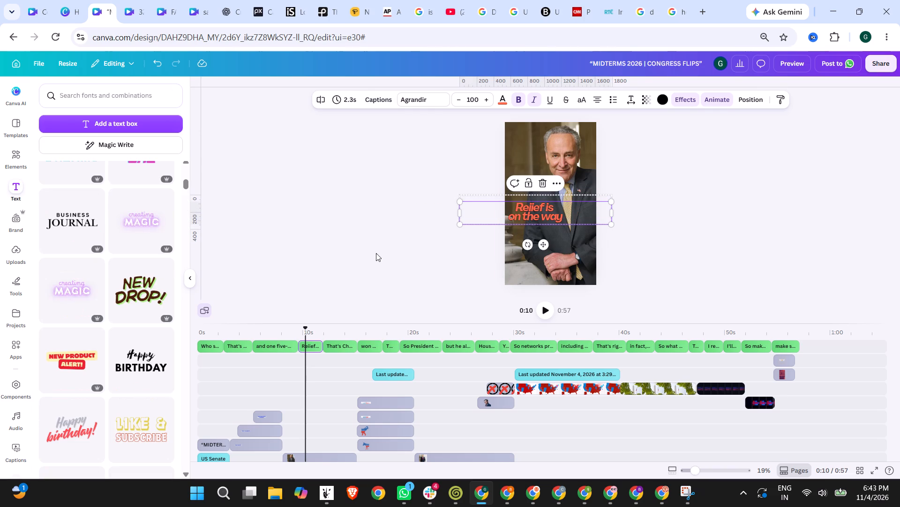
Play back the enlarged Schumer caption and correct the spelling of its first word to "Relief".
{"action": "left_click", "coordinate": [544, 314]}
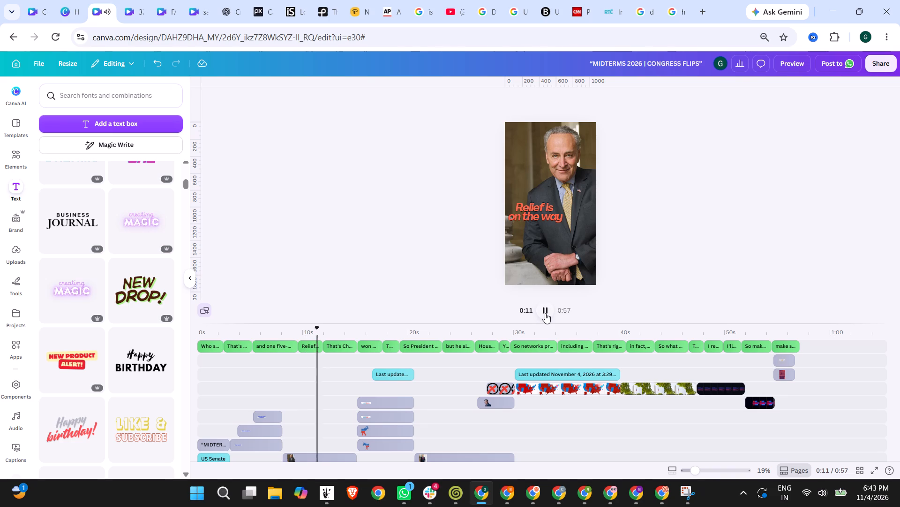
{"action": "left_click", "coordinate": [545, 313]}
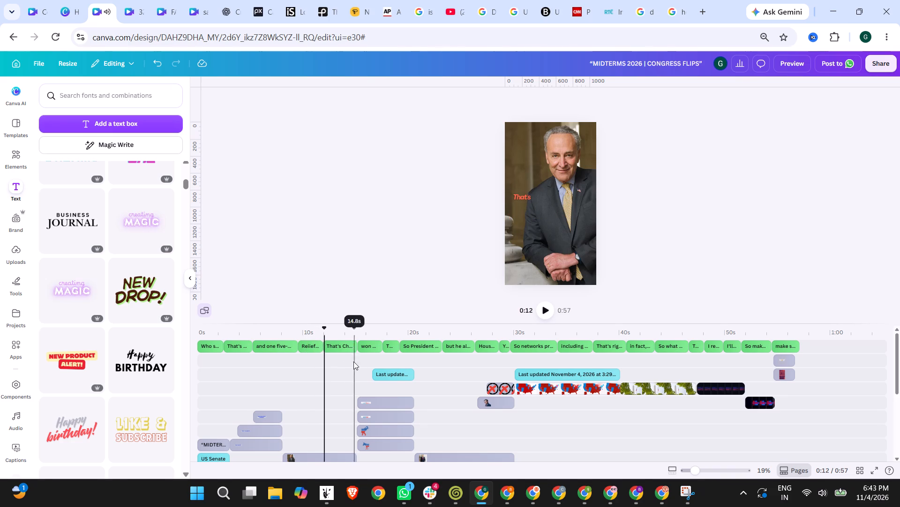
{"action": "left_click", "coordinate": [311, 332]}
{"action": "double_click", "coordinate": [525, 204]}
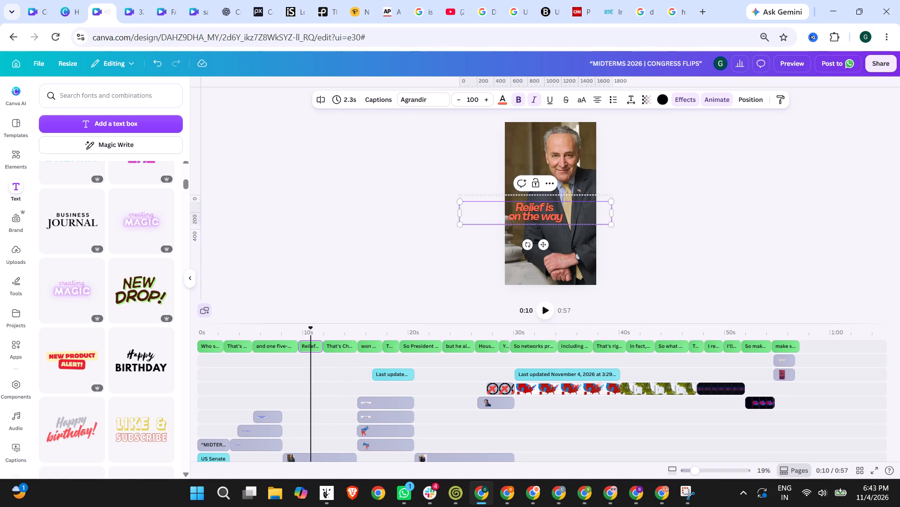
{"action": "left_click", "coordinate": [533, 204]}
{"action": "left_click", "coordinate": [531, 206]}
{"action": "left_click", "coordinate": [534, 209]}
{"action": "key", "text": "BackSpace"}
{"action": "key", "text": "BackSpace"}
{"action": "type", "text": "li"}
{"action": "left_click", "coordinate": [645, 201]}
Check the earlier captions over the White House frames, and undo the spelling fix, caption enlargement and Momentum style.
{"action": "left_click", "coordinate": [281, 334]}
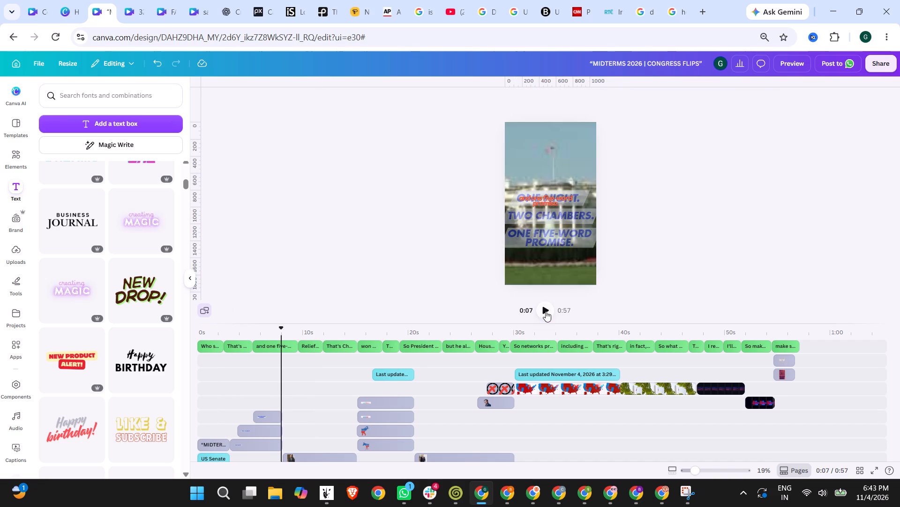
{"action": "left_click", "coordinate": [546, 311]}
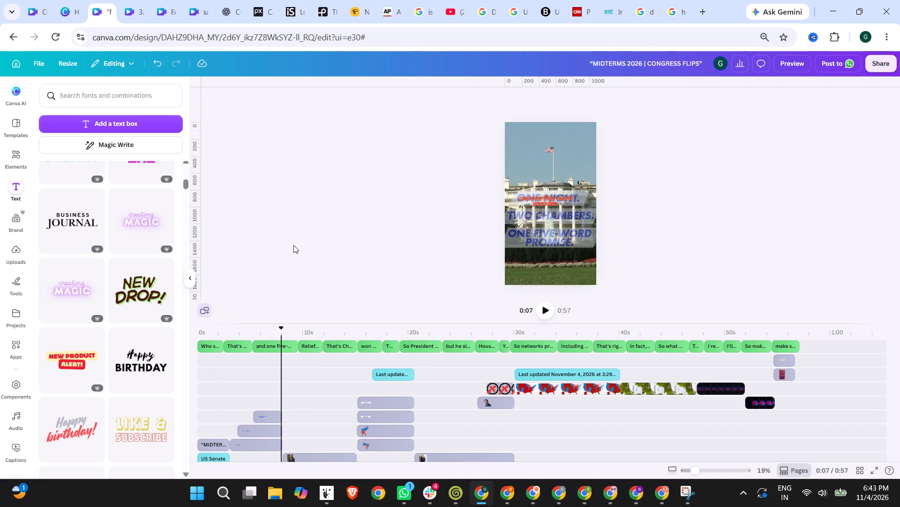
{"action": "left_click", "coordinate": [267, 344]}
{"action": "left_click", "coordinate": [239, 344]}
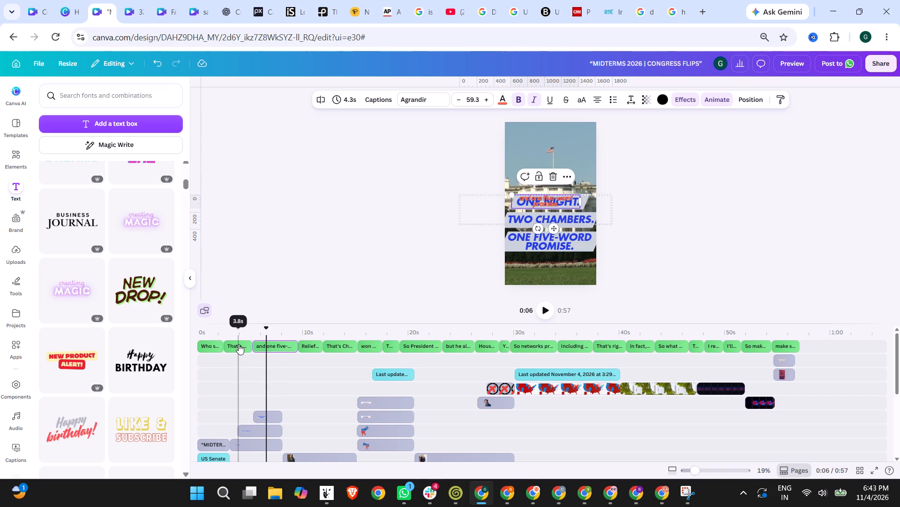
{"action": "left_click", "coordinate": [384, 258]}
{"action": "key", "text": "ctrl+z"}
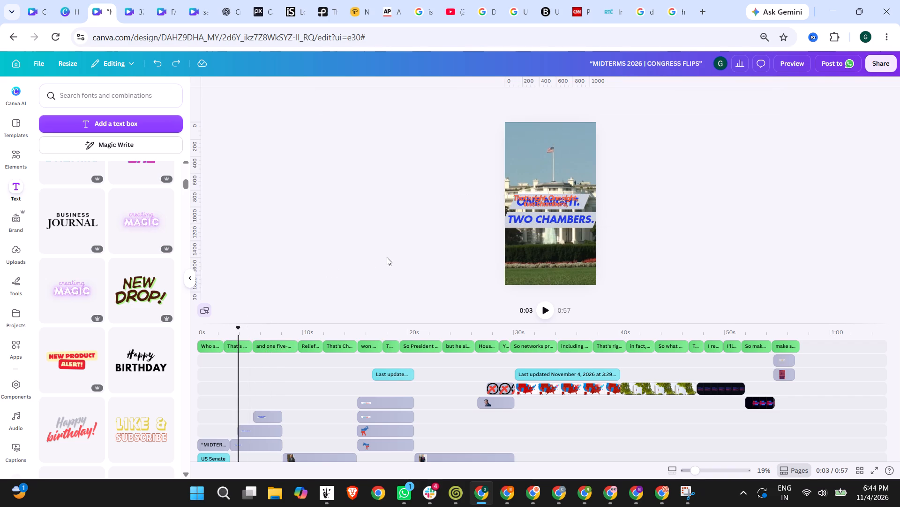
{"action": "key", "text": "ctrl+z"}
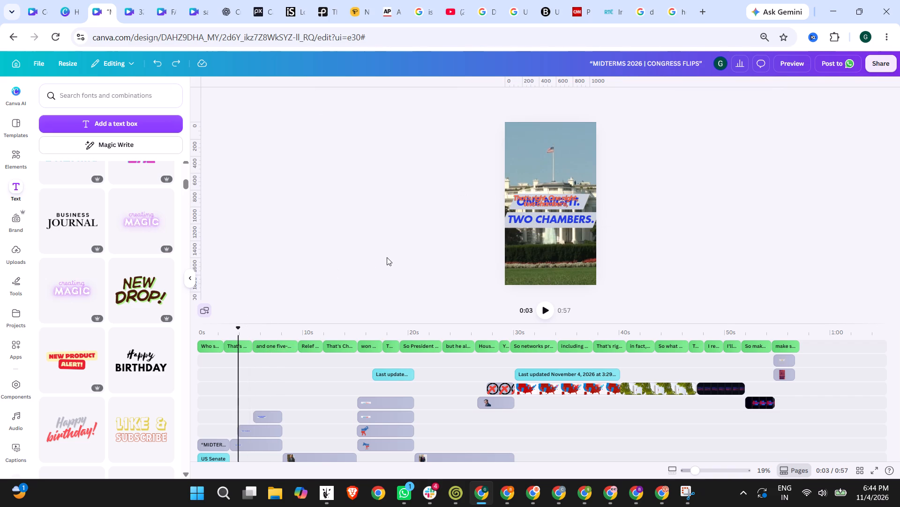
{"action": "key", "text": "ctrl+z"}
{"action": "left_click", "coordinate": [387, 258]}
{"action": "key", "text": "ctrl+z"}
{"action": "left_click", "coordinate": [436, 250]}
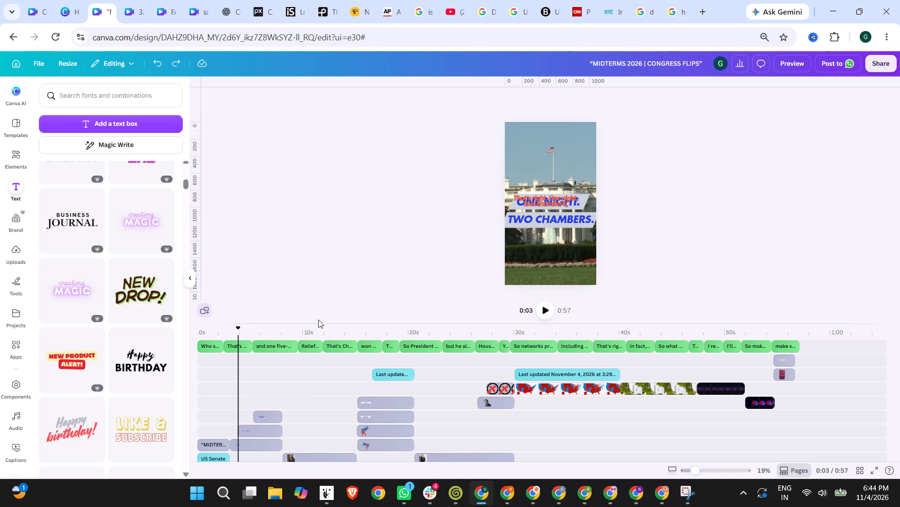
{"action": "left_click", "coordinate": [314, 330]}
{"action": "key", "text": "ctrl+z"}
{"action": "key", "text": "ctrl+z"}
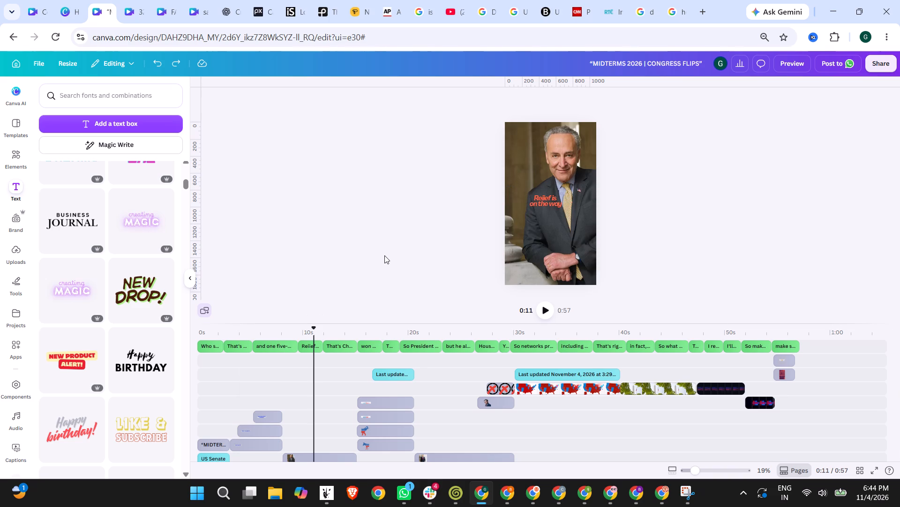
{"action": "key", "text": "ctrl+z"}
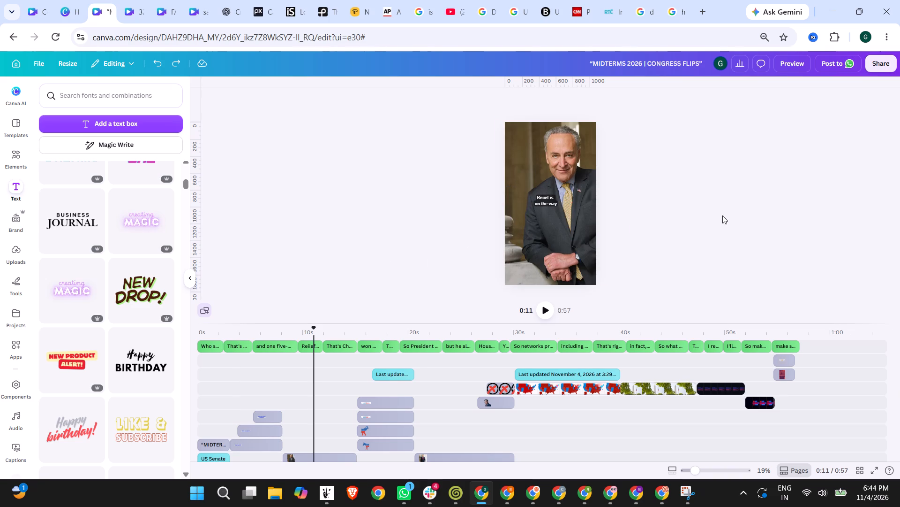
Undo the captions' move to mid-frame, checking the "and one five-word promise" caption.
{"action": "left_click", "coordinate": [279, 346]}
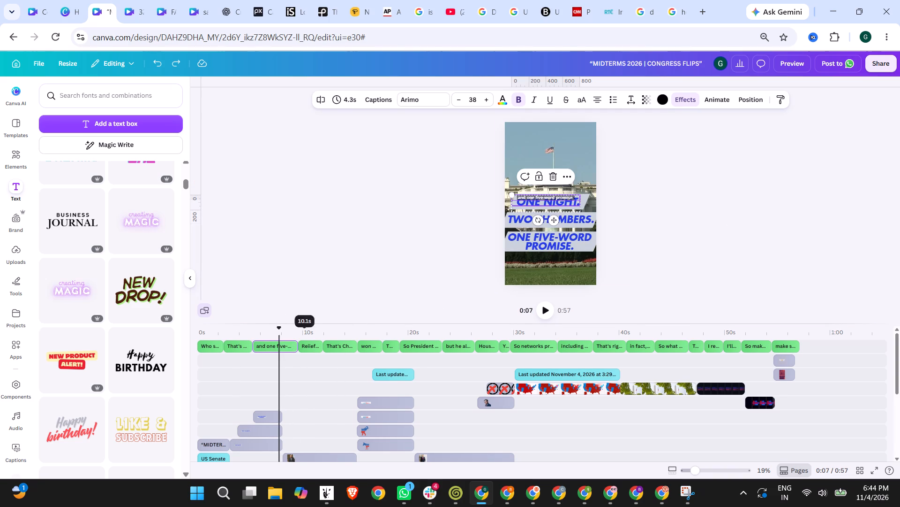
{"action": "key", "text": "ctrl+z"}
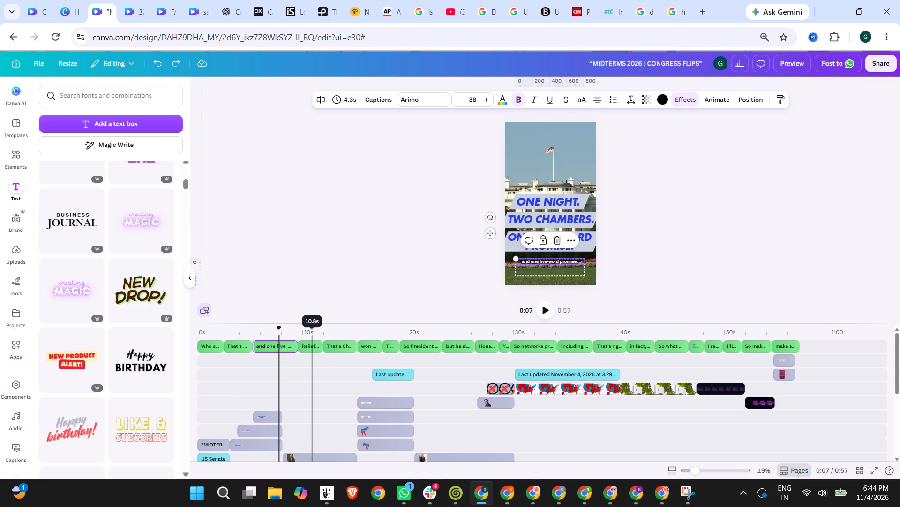
Move the "Relief is on the way" caption clip out of the caption row onto its own timeline track just below.
{"action": "left_click", "coordinate": [311, 334]}
{"action": "left_click", "coordinate": [749, 187]}
{"action": "triple_click", "coordinate": [547, 262]}
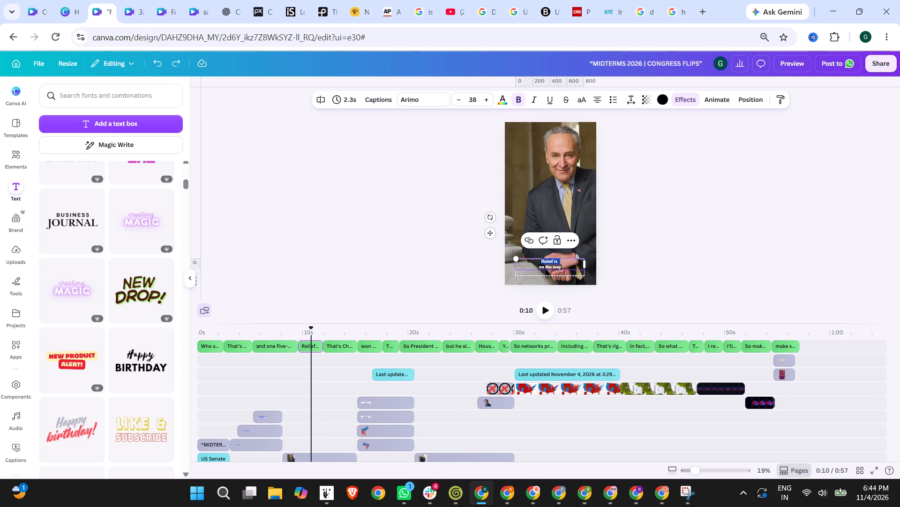
{"action": "left_click", "coordinate": [672, 244]}
{"action": "left_click", "coordinate": [559, 262]}
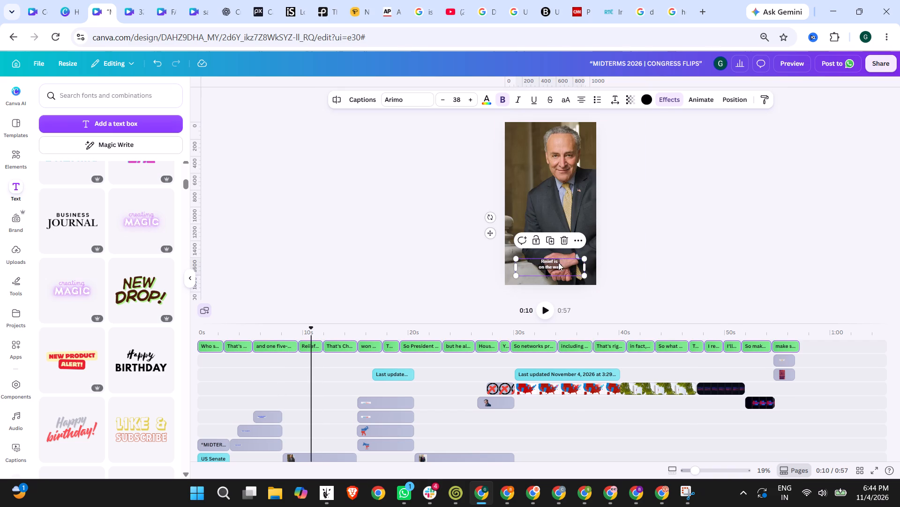
{"action": "right_click", "coordinate": [558, 262]}
{"action": "left_click_drag", "start_coordinate": [543, 265], "coordinate": [543, 261]}
{"action": "left_click", "coordinate": [313, 348]}
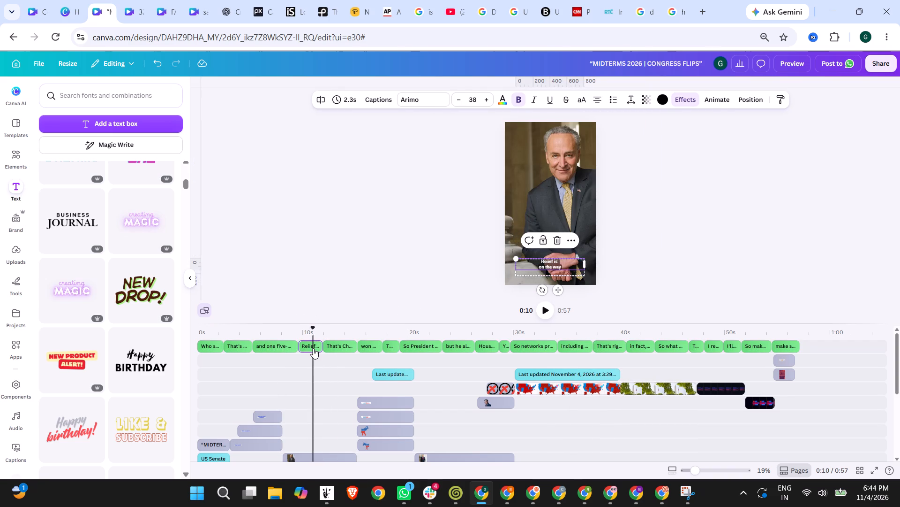
{"action": "left_click_drag", "start_coordinate": [311, 345], "coordinate": [311, 354]}
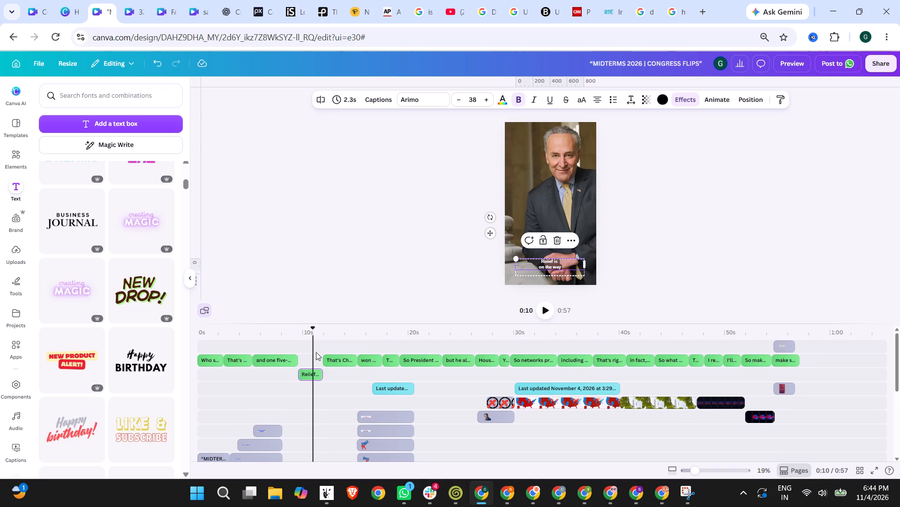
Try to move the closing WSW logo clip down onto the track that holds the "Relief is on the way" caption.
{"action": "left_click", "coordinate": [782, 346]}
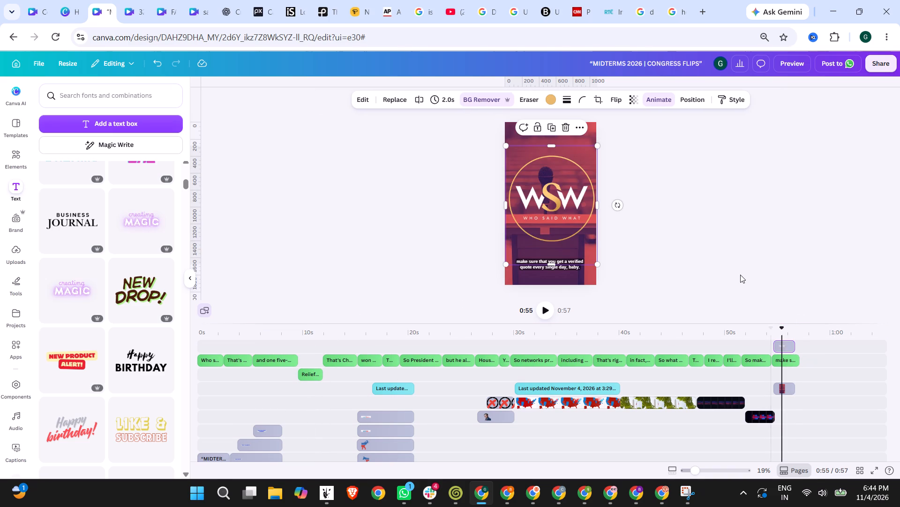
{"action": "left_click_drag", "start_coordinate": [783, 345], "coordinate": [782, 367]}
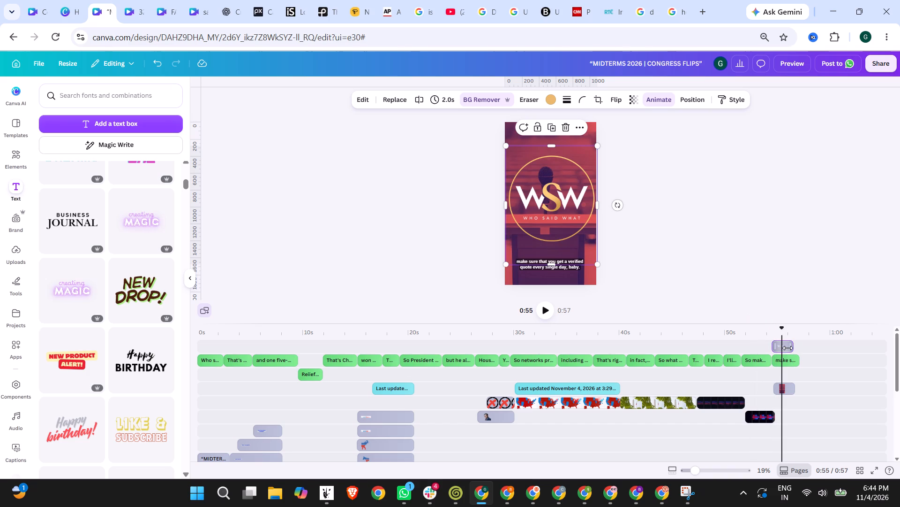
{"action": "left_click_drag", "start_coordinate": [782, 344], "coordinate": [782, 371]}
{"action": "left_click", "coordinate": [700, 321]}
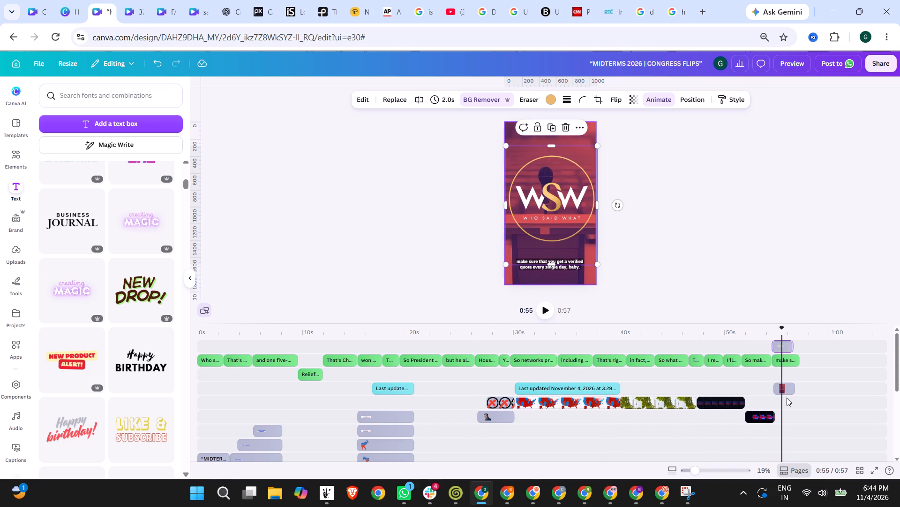
Extend the closing WSW logo clip and its red microphone background clip to end together with the last caption and the voiceover.
{"action": "left_click_drag", "start_coordinate": [790, 344], "coordinate": [794, 344]}
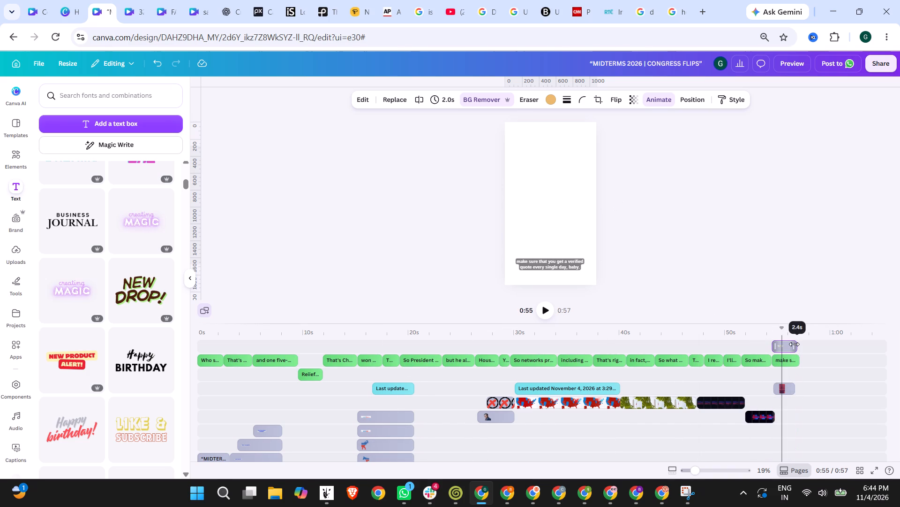
{"action": "left_click_drag", "start_coordinate": [794, 344], "coordinate": [796, 344]}
{"action": "left_click", "coordinate": [788, 388]}
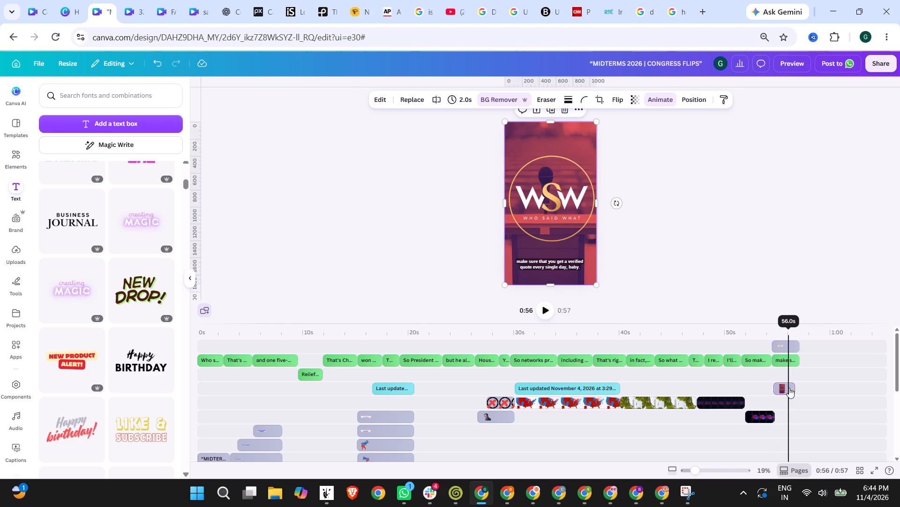
{"action": "left_click_drag", "start_coordinate": [794, 388], "coordinate": [800, 388]}
{"action": "scroll", "coordinate": [828, 403], "scroll_direction": "down", "scroll_amount": 11}
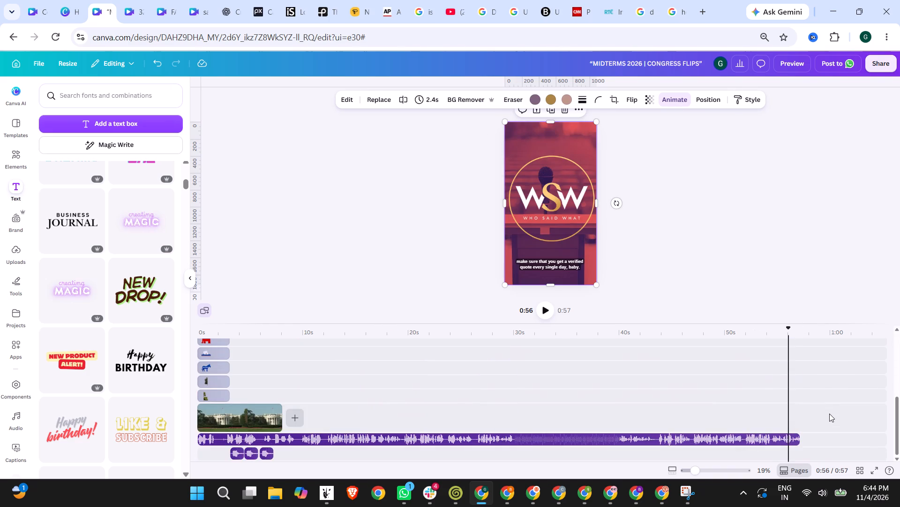
{"action": "scroll", "coordinate": [829, 414], "scroll_direction": "down", "scroll_amount": 3}
{"action": "scroll", "coordinate": [821, 410], "scroll_direction": "up", "scroll_amount": 15}
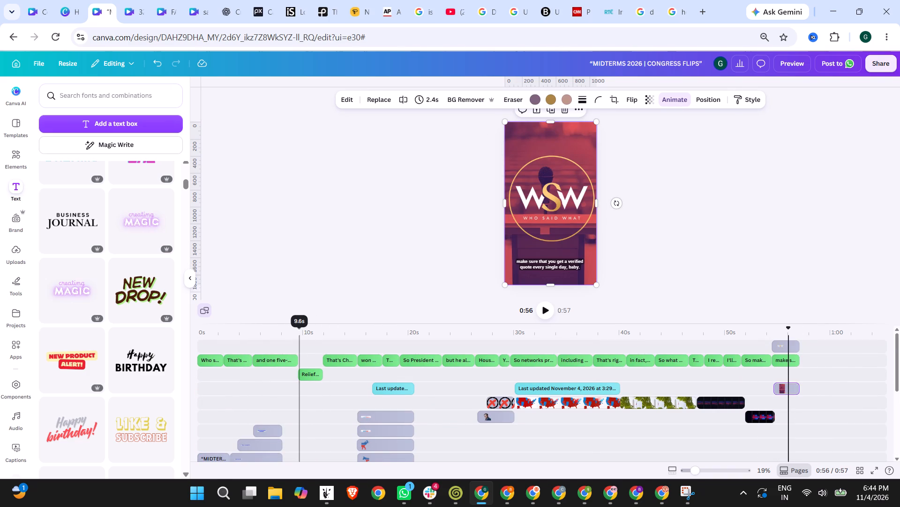
Enlarge the "Relief is on the way" caption to size 116 and centre it mid-frame over the Schumer portrait.
{"action": "left_click", "coordinate": [308, 377]}
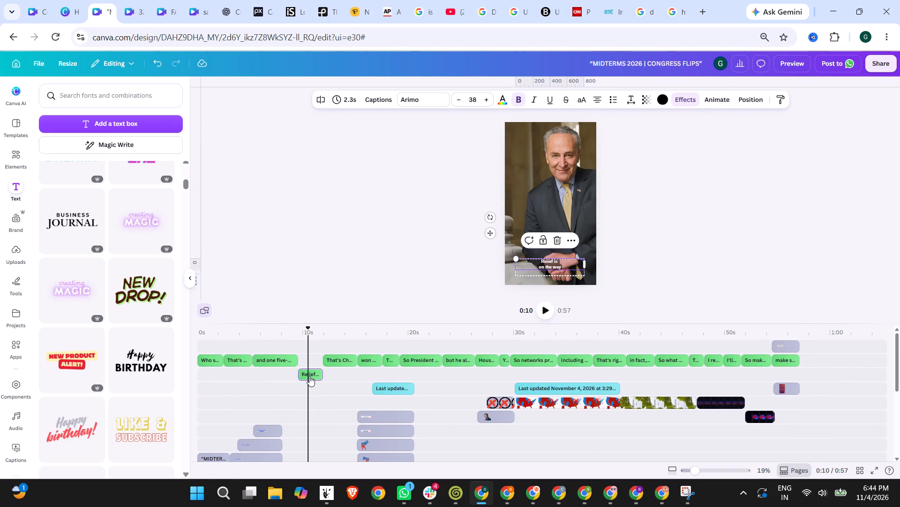
{"action": "left_click_drag", "start_coordinate": [516, 255], "coordinate": [398, 92]}
{"action": "left_click", "coordinate": [740, 221]}
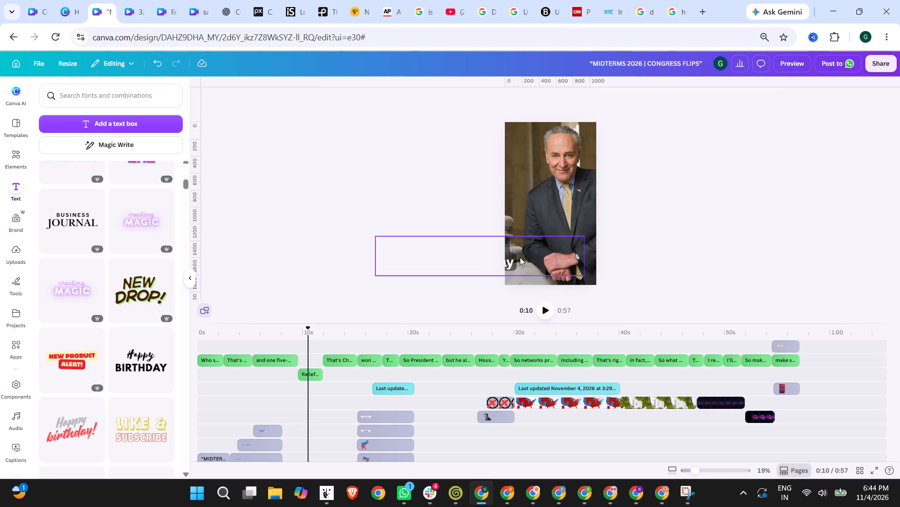
{"action": "left_click_drag", "start_coordinate": [516, 257], "coordinate": [579, 216]}
{"action": "left_click", "coordinate": [724, 217]}
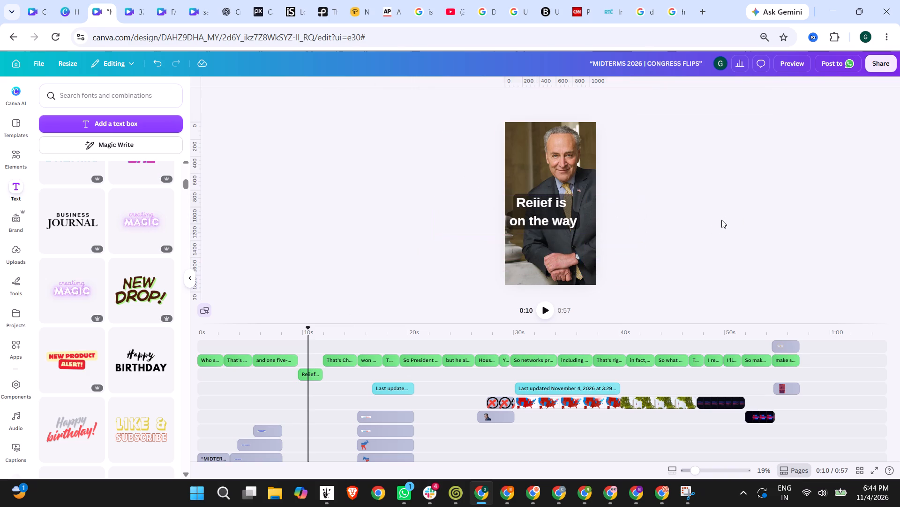
Correct the first word of the enlarged Schumer caption to "Relief".
{"action": "double_click", "coordinate": [540, 203]}
{"action": "left_click", "coordinate": [535, 202]}
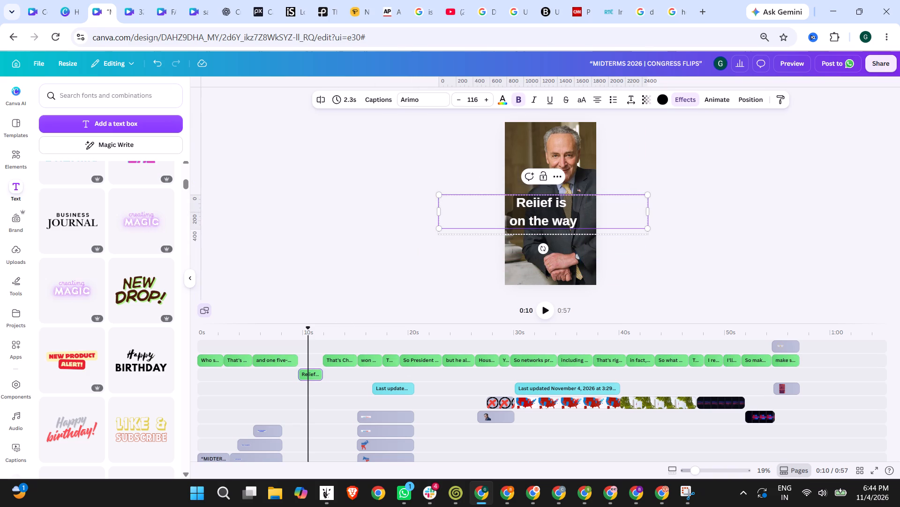
{"action": "key", "text": "BackSpace"}
{"action": "key", "text": "l"}
{"action": "left_click", "coordinate": [352, 226]}
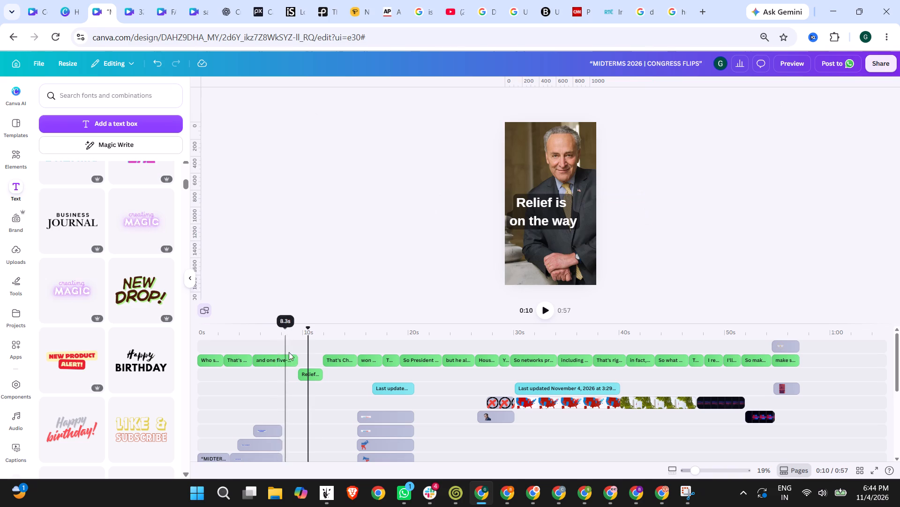
Move the "and one five-word promise" caption to the lower centre of the frame, below the blue title lines.
{"action": "left_click", "coordinate": [279, 364]}
{"action": "left_click", "coordinate": [281, 341]}
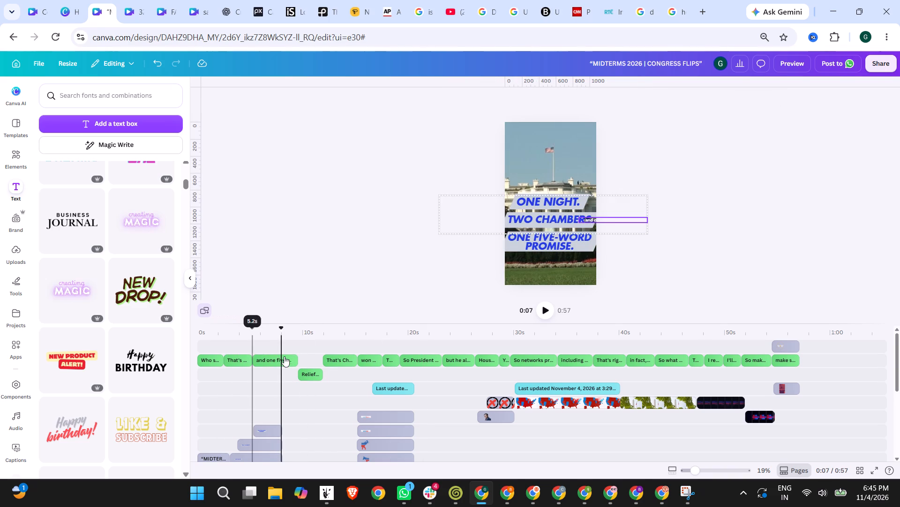
{"action": "left_click", "coordinate": [268, 362]}
{"action": "left_click_drag", "start_coordinate": [622, 218], "coordinate": [558, 260]}
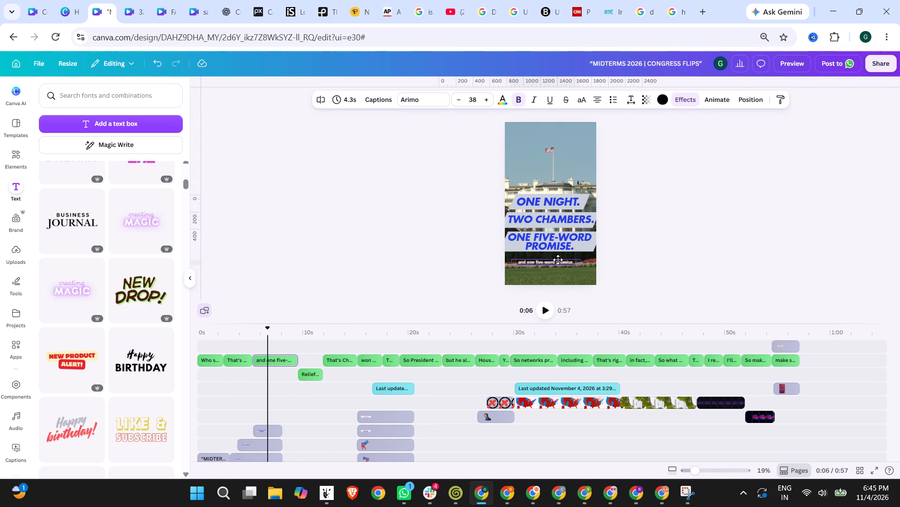
{"action": "left_click_drag", "start_coordinate": [558, 260], "coordinate": [557, 260]}
{"action": "left_click", "coordinate": [720, 252]}
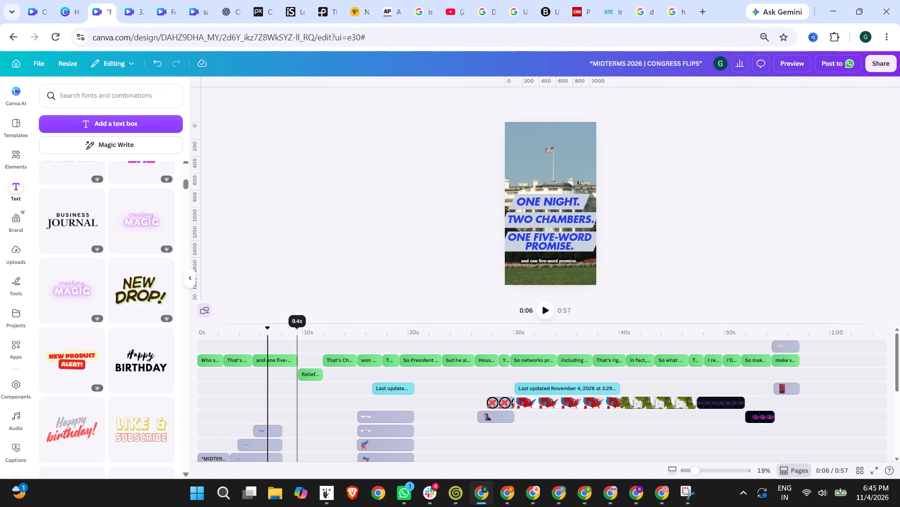
{"action": "left_click", "coordinate": [304, 335]}
{"action": "left_click", "coordinate": [353, 333]}
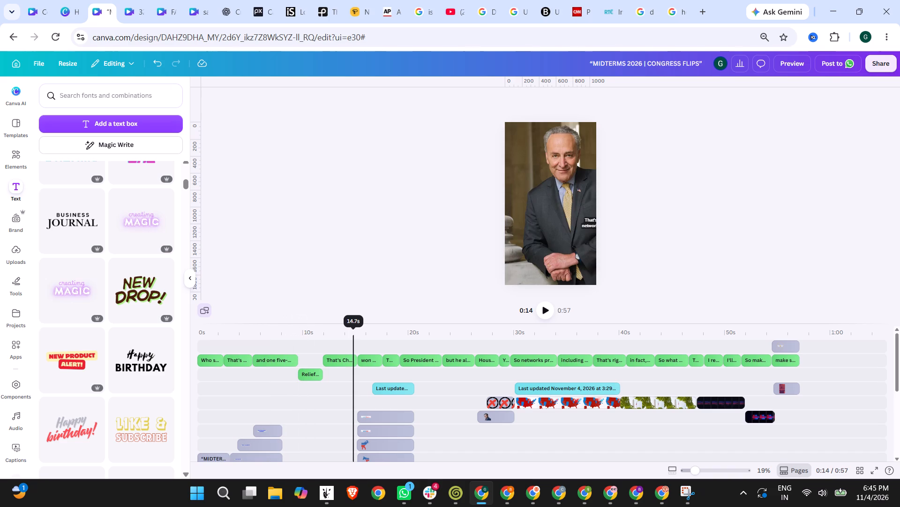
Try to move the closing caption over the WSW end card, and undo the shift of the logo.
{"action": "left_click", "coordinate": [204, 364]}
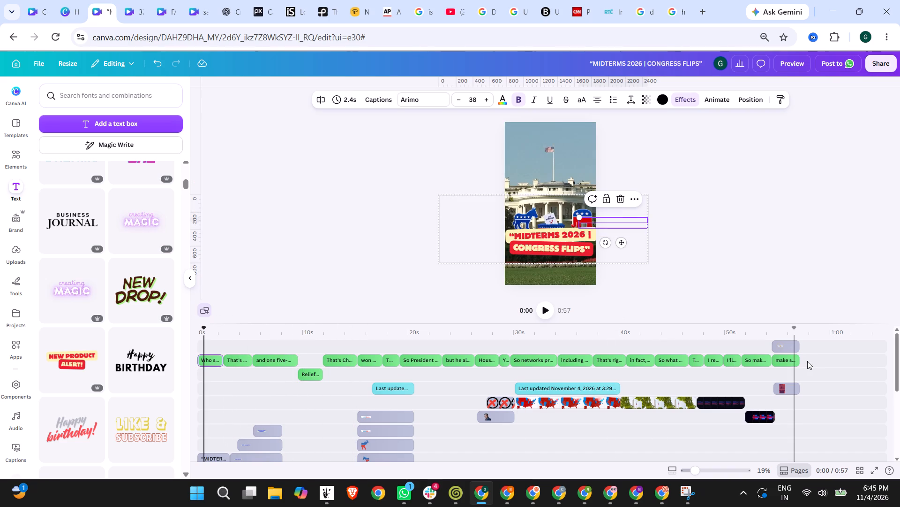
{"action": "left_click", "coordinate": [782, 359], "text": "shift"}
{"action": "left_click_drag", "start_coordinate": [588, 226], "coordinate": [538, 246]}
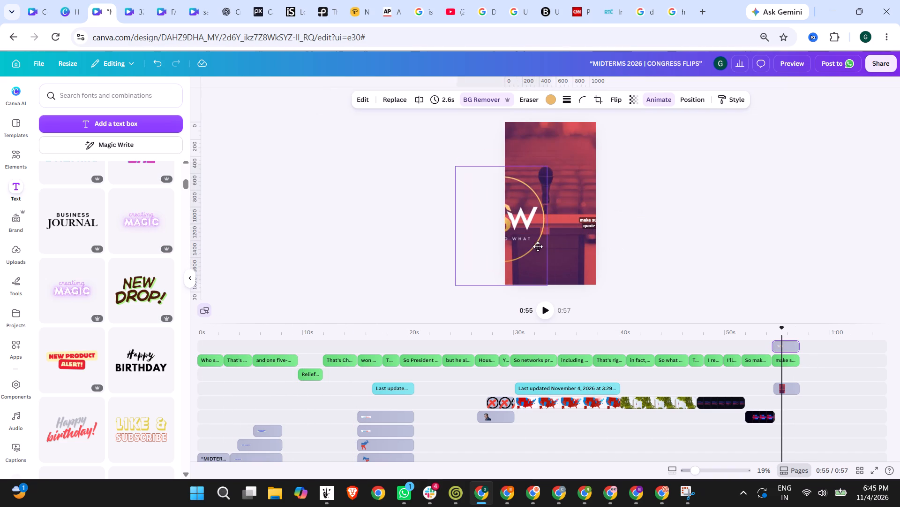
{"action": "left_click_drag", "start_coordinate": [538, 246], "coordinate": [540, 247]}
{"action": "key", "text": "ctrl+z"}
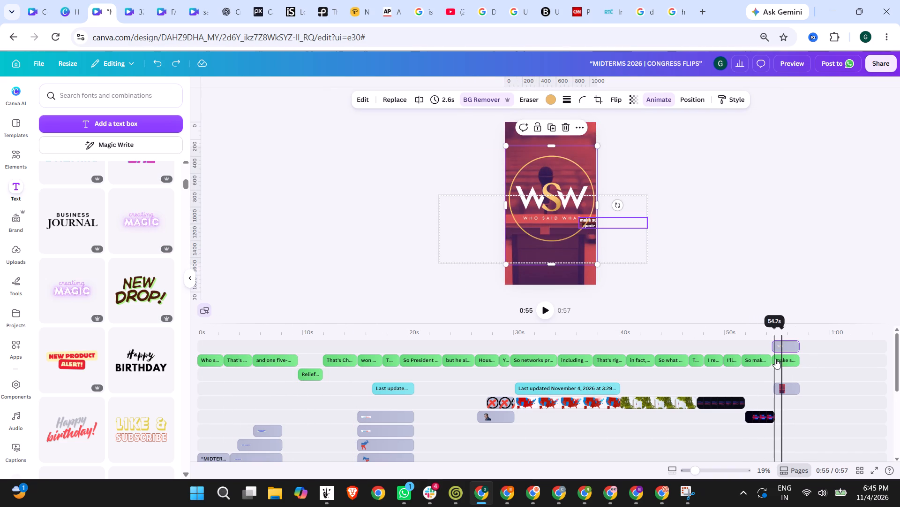
Move the closing "make sure that you get a verified quote" caption to the frame's bottom centre and check the placement of earlier captions.
{"action": "left_click", "coordinate": [775, 359]}
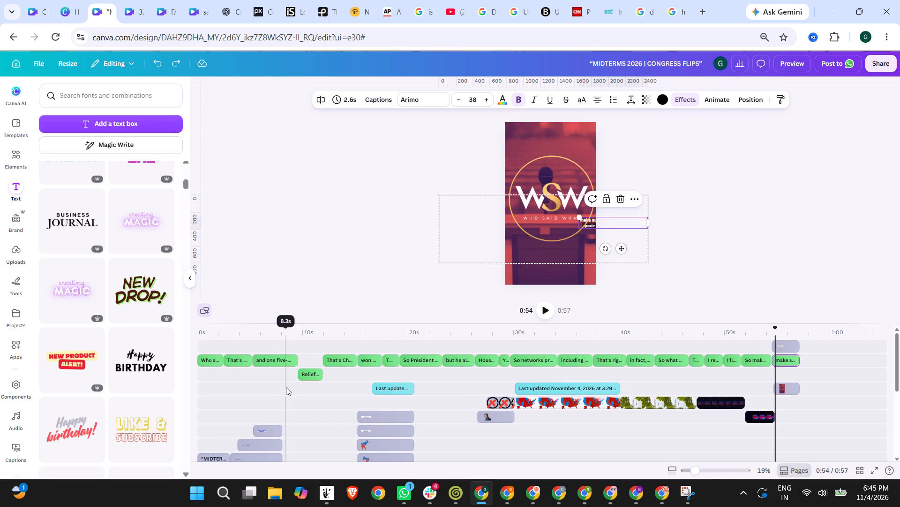
{"action": "scroll", "coordinate": [286, 387], "scroll_direction": "down", "scroll_amount": 4, "text": "ctrl"}
{"action": "scroll", "coordinate": [266, 379], "scroll_direction": "up", "scroll_amount": 4, "text": "ctrl"}
{"action": "left_click", "coordinate": [209, 358], "text": "shift"}
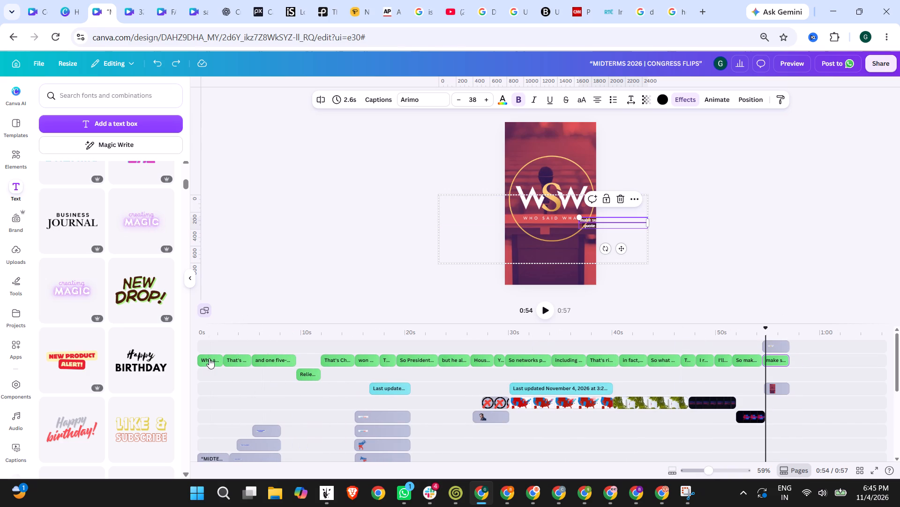
{"action": "left_click_drag", "start_coordinate": [597, 226], "coordinate": [533, 285]}
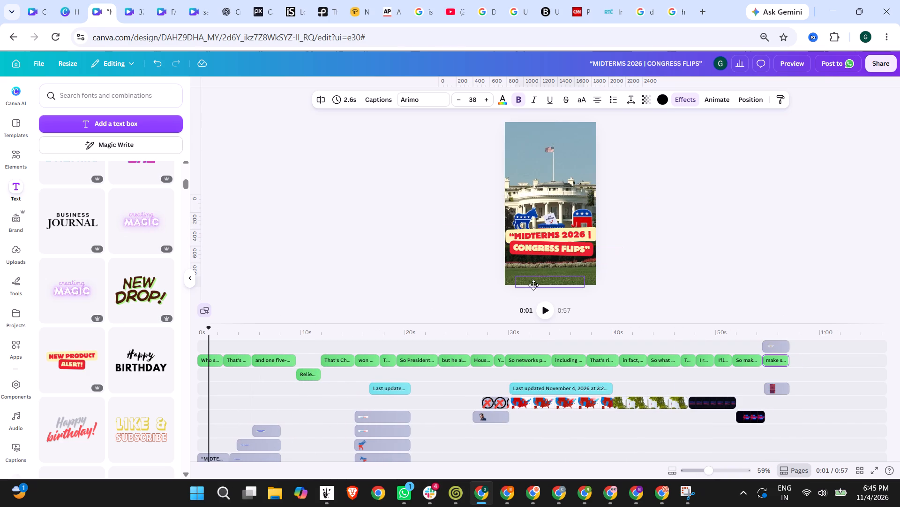
{"action": "left_click_drag", "start_coordinate": [533, 285], "coordinate": [535, 269]}
{"action": "left_click", "coordinate": [659, 253]}
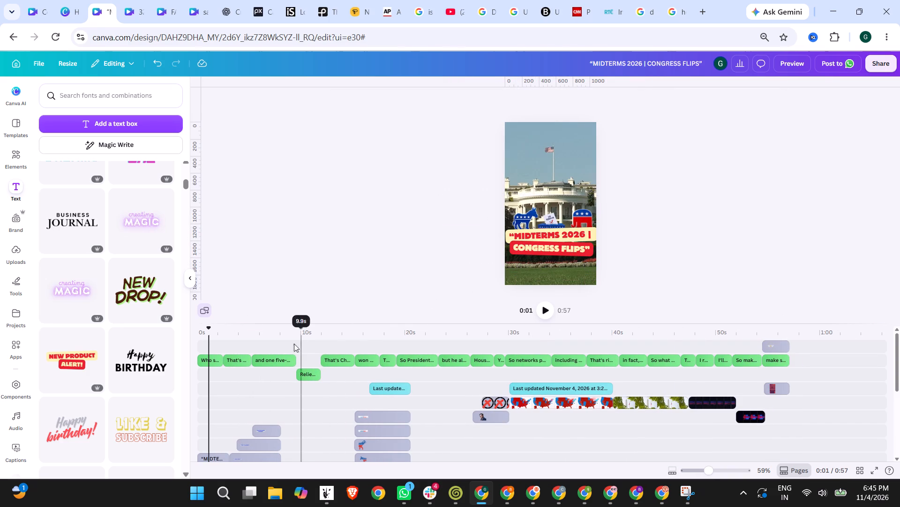
{"action": "left_click", "coordinate": [269, 337]}
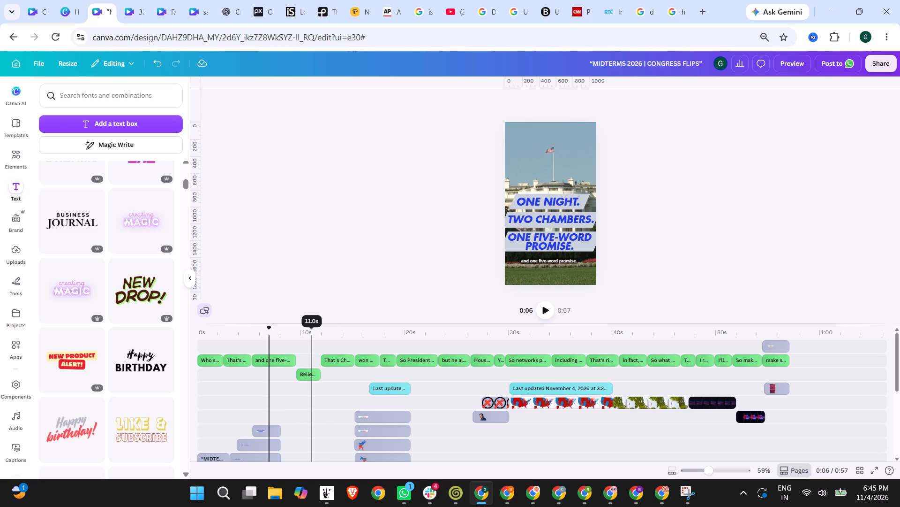
{"action": "left_click", "coordinate": [312, 333]}
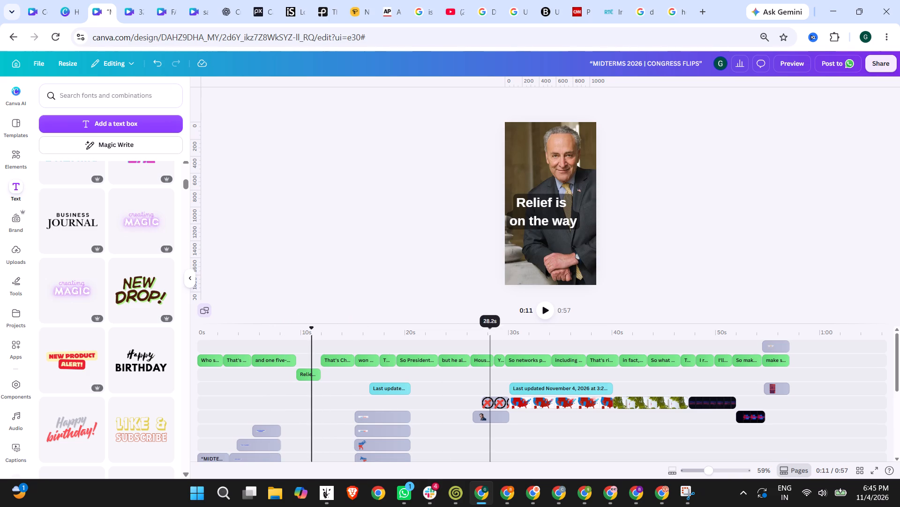
{"action": "left_click", "coordinate": [538, 310]}
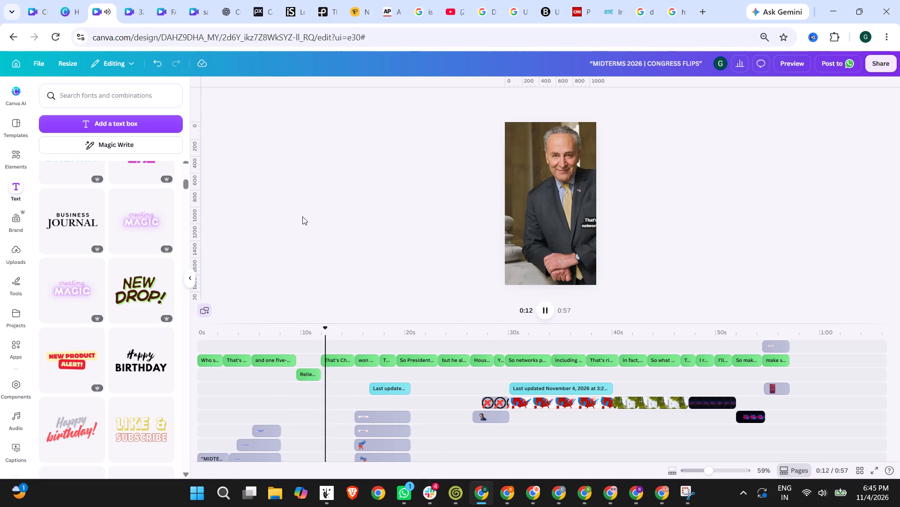
{"action": "left_click", "coordinate": [276, 361]}
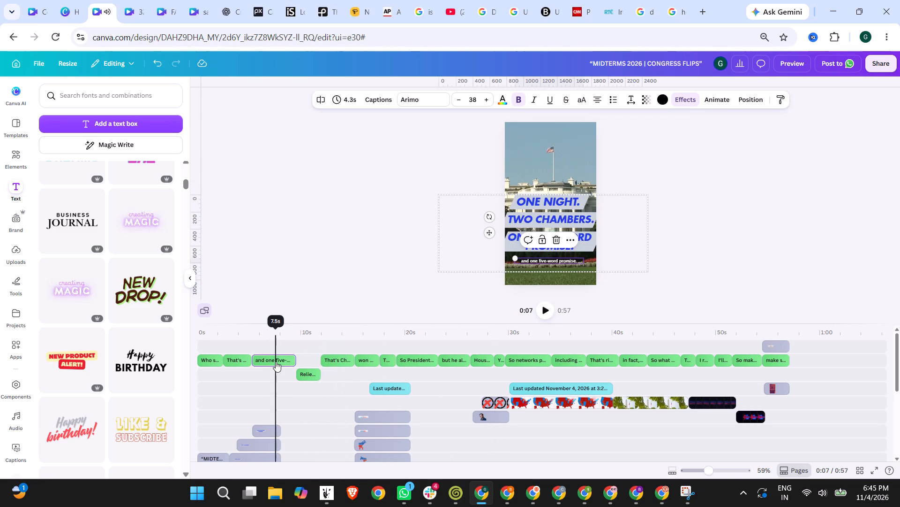
Shift the whole caption group slightly lower in the frame, working from the "That's Chuck Schumer" caption.
{"action": "left_click", "coordinate": [348, 361]}
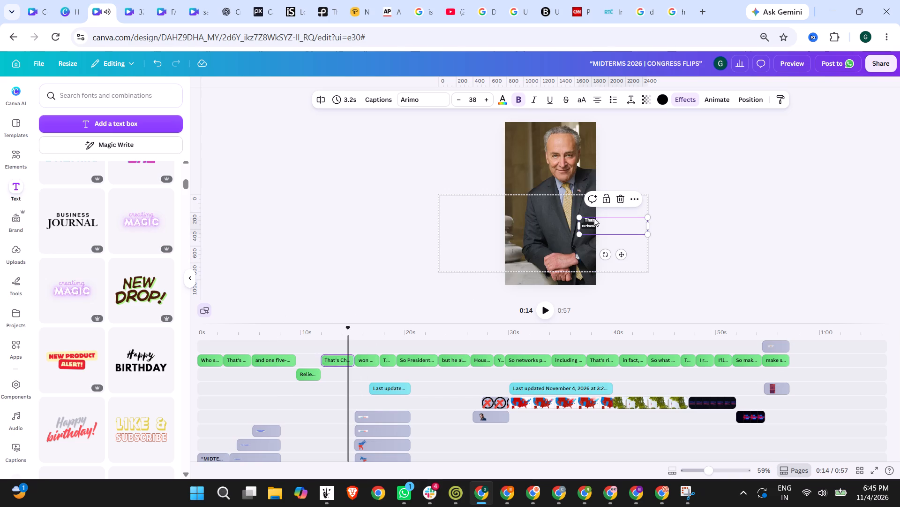
{"action": "left_click_drag", "start_coordinate": [590, 234], "coordinate": [554, 257]}
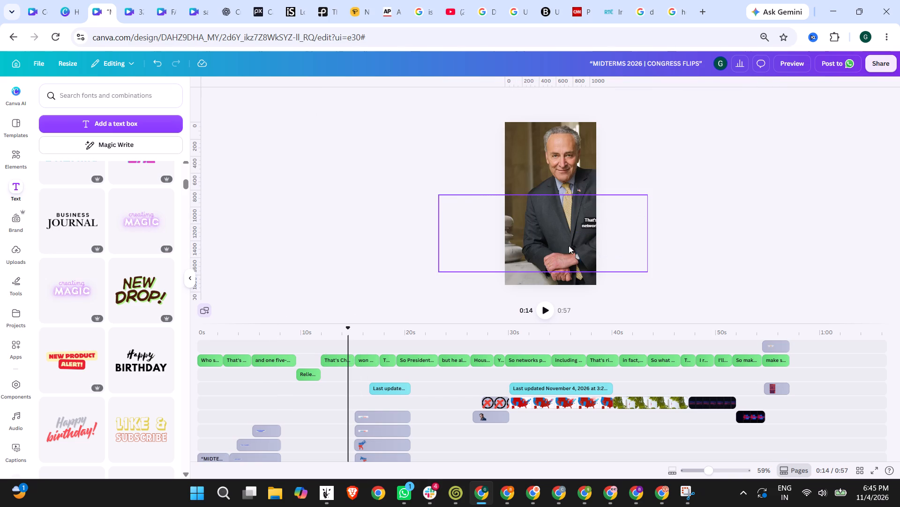
{"action": "left_click", "coordinate": [751, 198]}
{"action": "left_click_drag", "start_coordinate": [588, 223], "coordinate": [583, 224]}
{"action": "left_click_drag", "start_coordinate": [583, 222], "coordinate": [541, 235]}
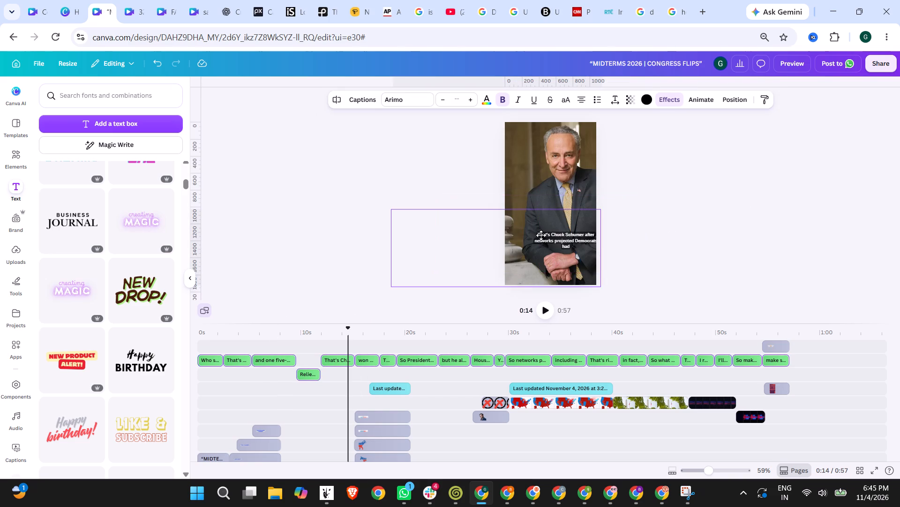
{"action": "left_click_drag", "start_coordinate": [541, 235], "coordinate": [555, 234]}
{"action": "left_click", "coordinate": [560, 229]}
{"action": "left_click_drag", "start_coordinate": [549, 238], "coordinate": [577, 227]}
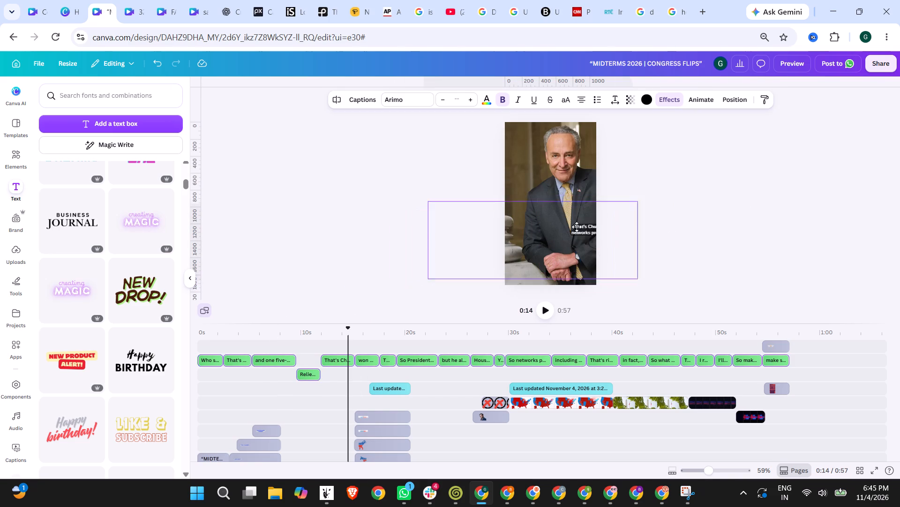
{"action": "left_click_drag", "start_coordinate": [577, 227], "coordinate": [599, 230]}
{"action": "left_click_drag", "start_coordinate": [573, 233], "coordinate": [553, 233]}
{"action": "left_click", "coordinate": [720, 208]}
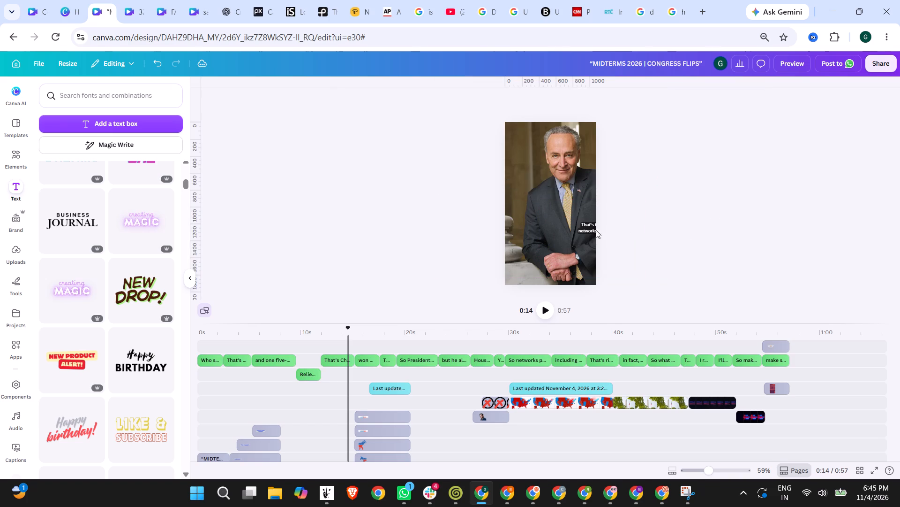
Move only the "That's Chuck Schumer after networks projected Democrats had" caption to the lower centre of the portrait.
{"action": "double_click", "coordinate": [582, 229]}
{"action": "left_click", "coordinate": [586, 225]}
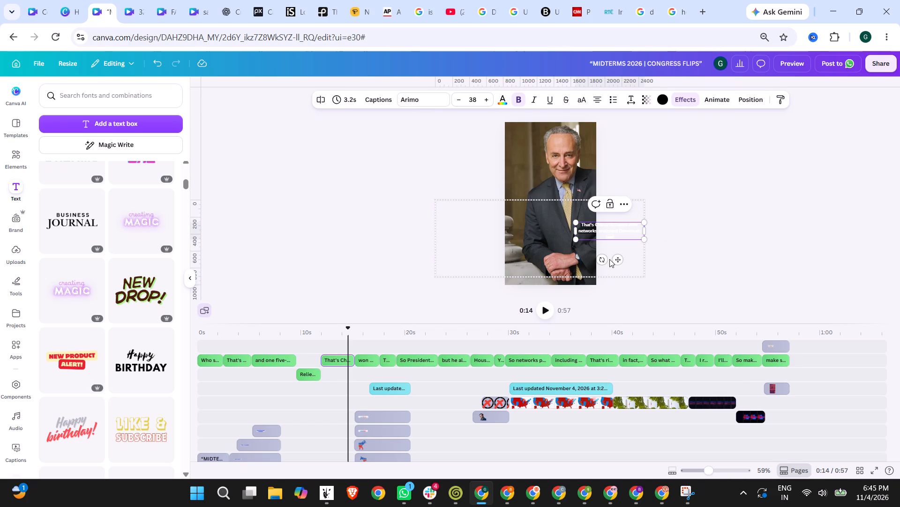
{"action": "left_click_drag", "start_coordinate": [618, 259], "coordinate": [560, 275]}
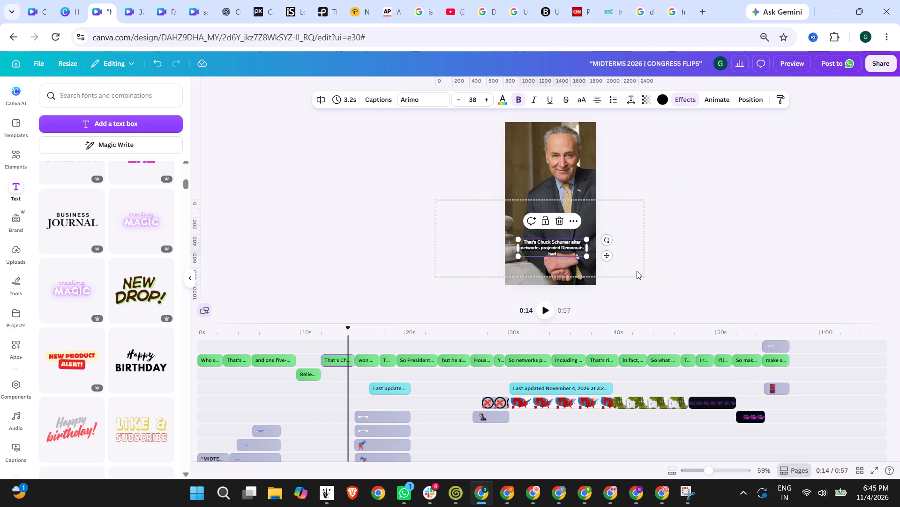
Play the video from the "Relief is on the way" caption and compare the placement of individual captions through to the end card.
{"action": "left_click", "coordinate": [701, 249]}
{"action": "left_click", "coordinate": [312, 330]}
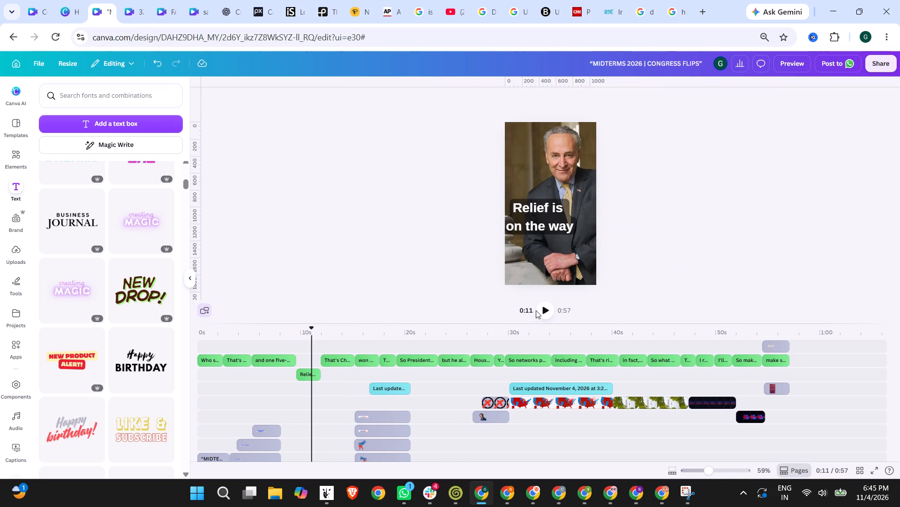
{"action": "left_click", "coordinate": [539, 310]}
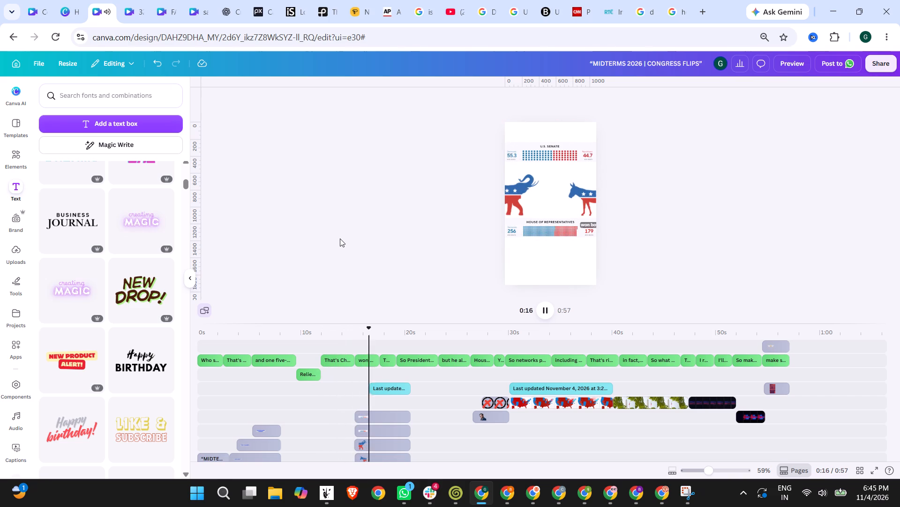
{"action": "left_click", "coordinate": [372, 353]}
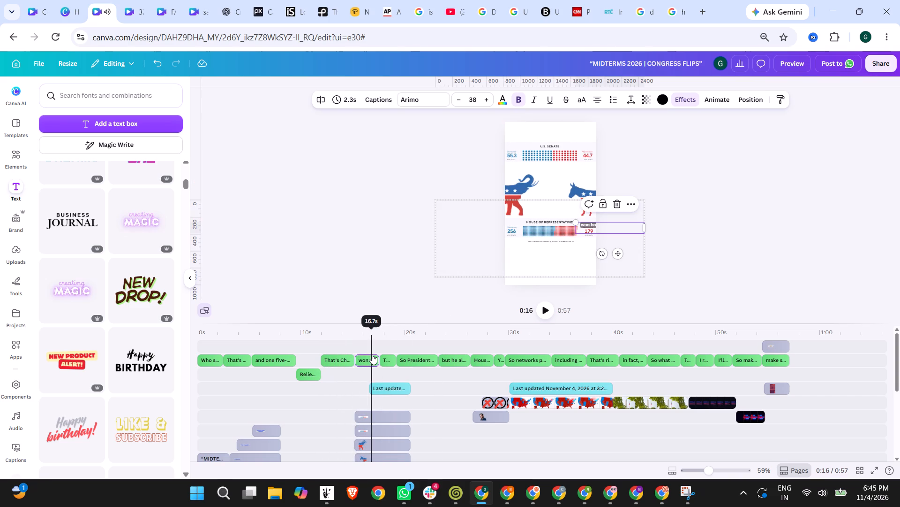
{"action": "left_click", "coordinate": [419, 363]}
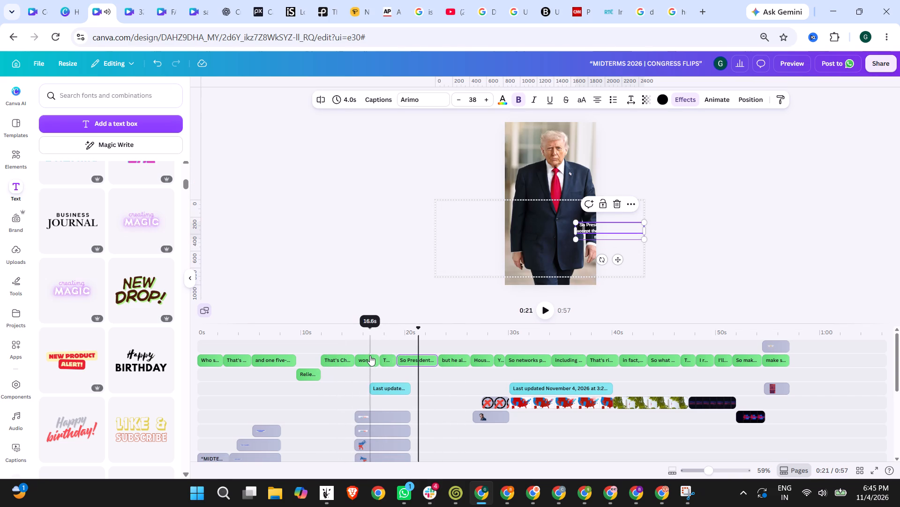
{"action": "left_click", "coordinate": [369, 355]}
{"action": "left_click", "coordinate": [774, 357], "text": "shift"}
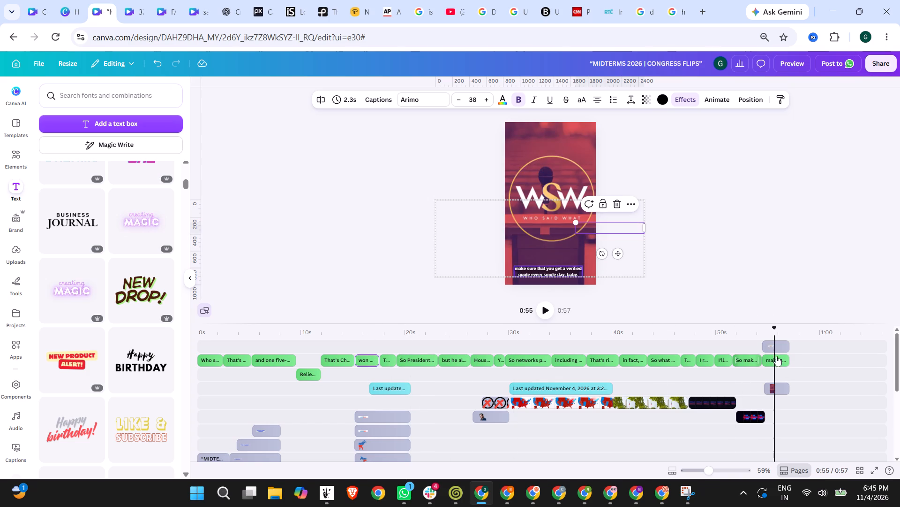
{"action": "double_click", "coordinate": [776, 356]}
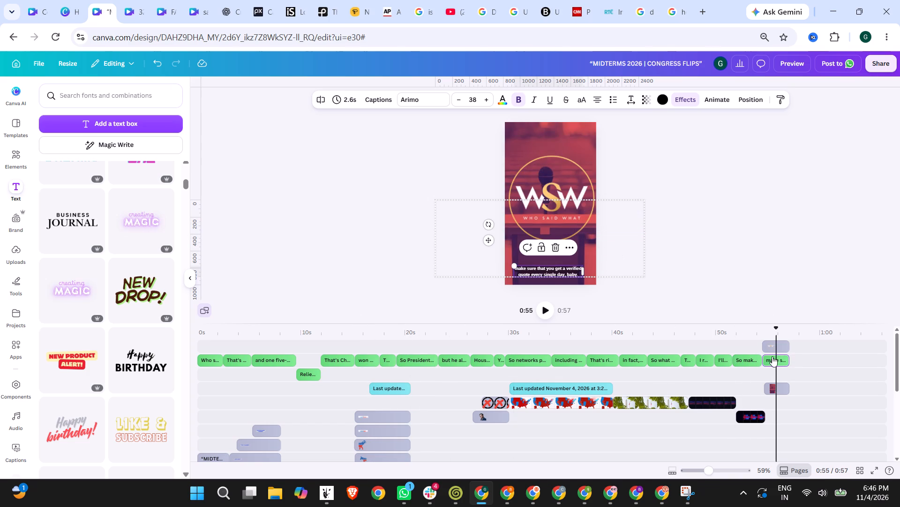
{"action": "left_click", "coordinate": [365, 359]}
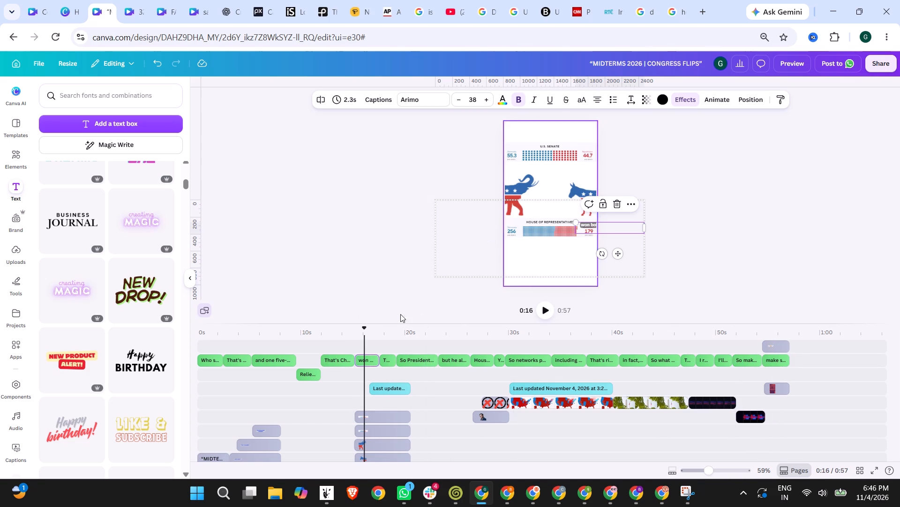
{"action": "left_click", "coordinate": [211, 360]}
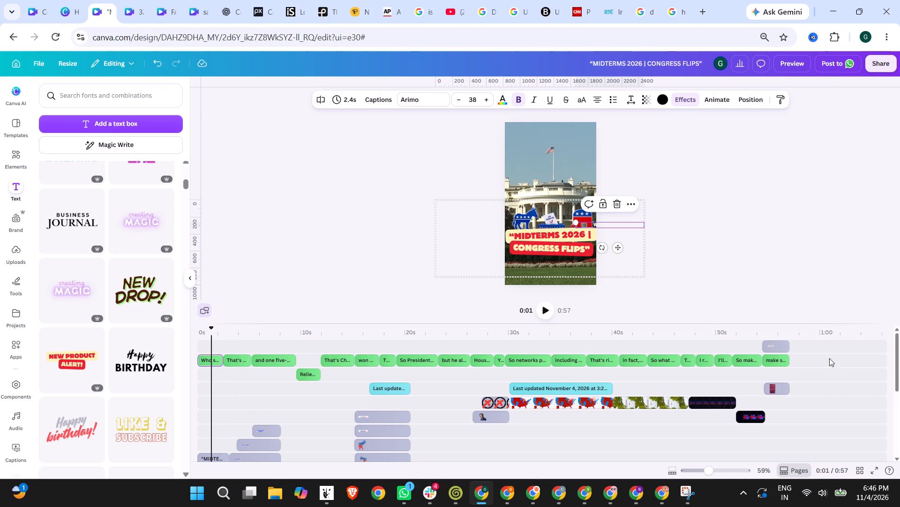
{"action": "left_click", "coordinate": [792, 357]}
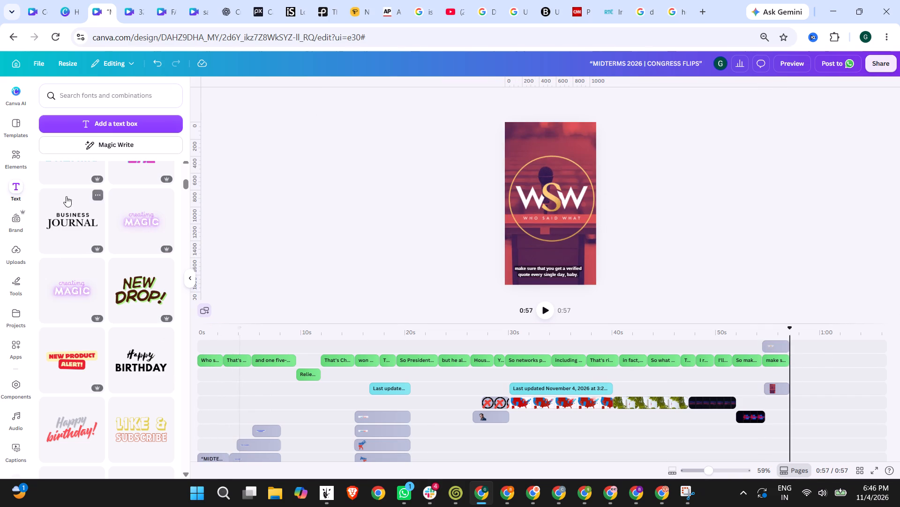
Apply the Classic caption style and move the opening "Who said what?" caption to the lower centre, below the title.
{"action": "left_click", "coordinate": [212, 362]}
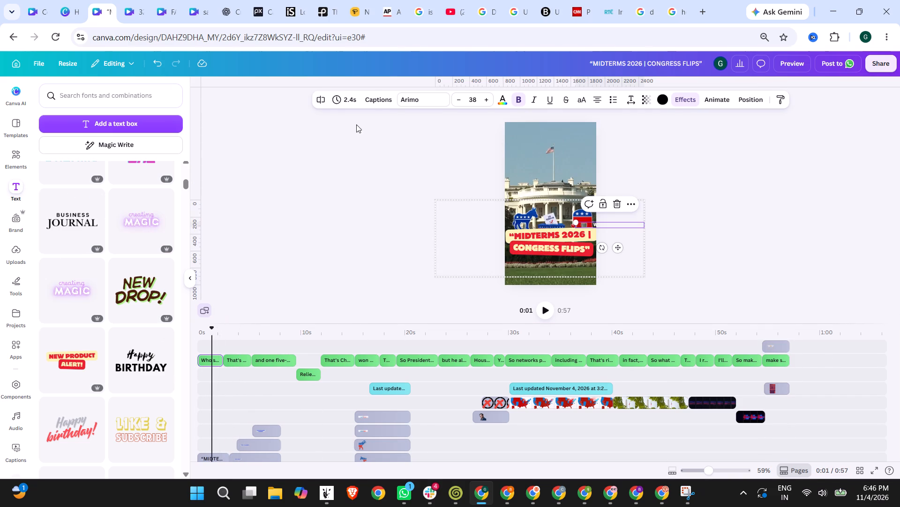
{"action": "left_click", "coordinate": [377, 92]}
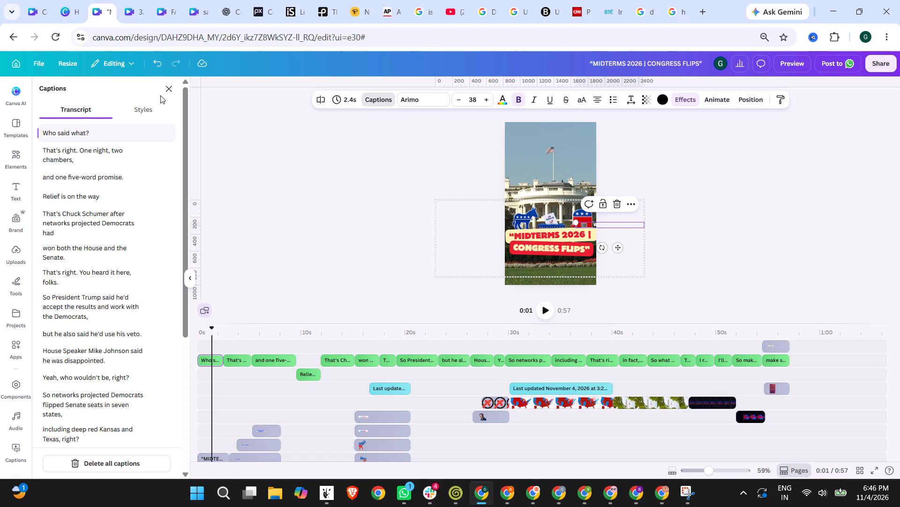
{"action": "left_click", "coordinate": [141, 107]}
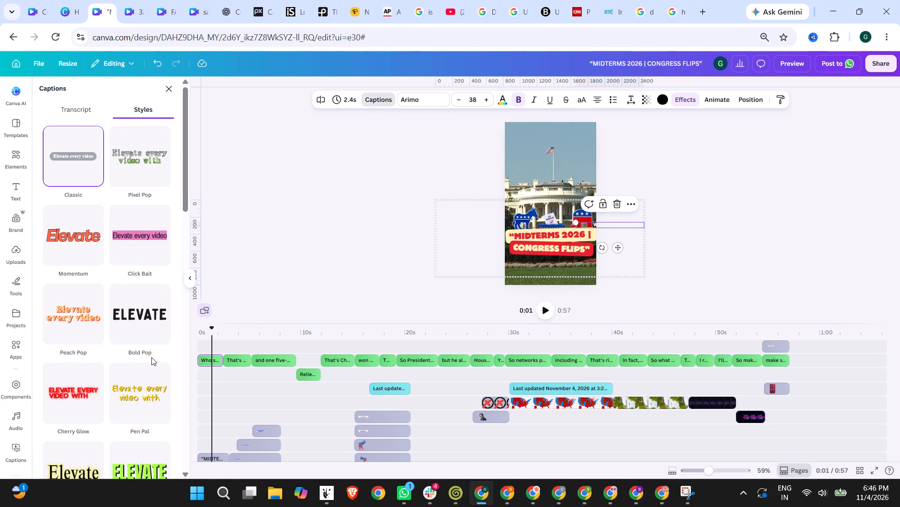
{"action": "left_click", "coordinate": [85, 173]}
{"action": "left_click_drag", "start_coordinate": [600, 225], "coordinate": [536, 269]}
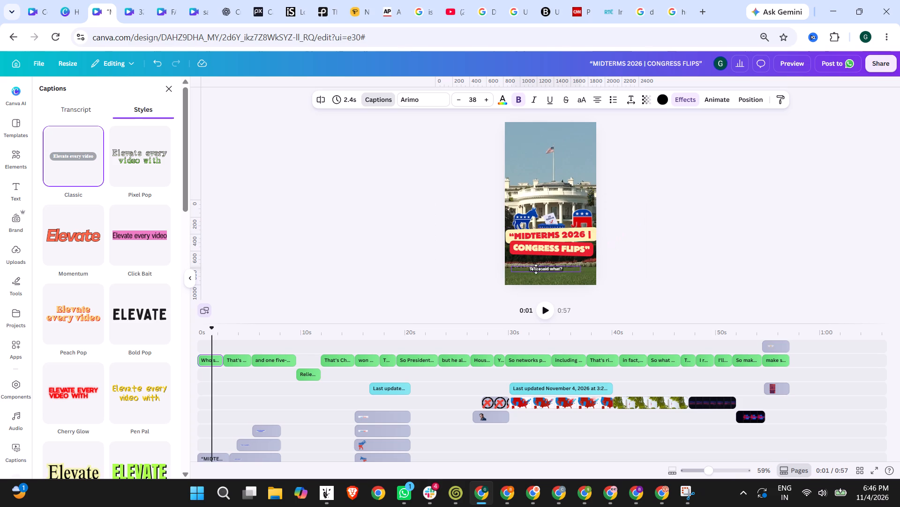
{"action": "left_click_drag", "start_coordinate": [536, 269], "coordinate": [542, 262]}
Check caption placement at several points along the timeline and play the section from "Relief is on the way" to the Trump portrait.
{"action": "left_click", "coordinate": [274, 337]}
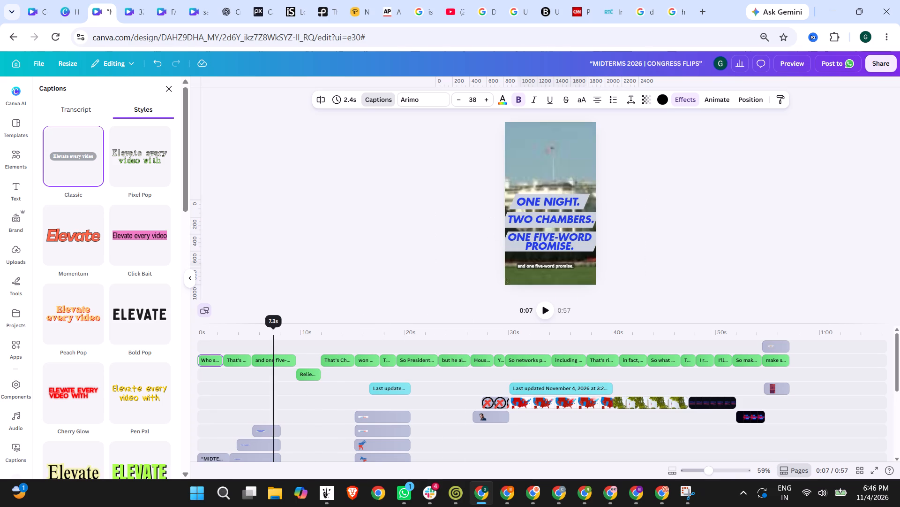
{"action": "left_click", "coordinate": [378, 331]}
{"action": "left_click", "coordinate": [434, 329]}
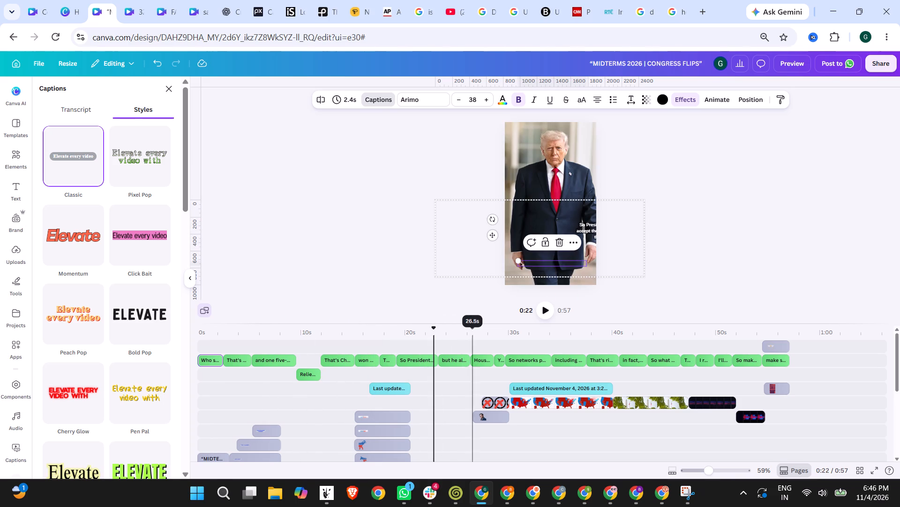
{"action": "left_click", "coordinate": [500, 330]}
{"action": "left_click", "coordinate": [577, 324]}
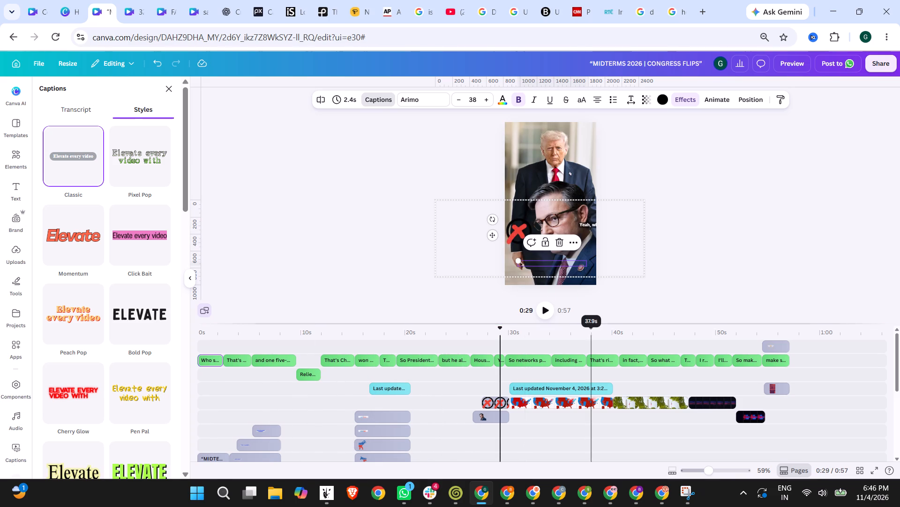
{"action": "left_click", "coordinate": [591, 326]}
{"action": "left_click", "coordinate": [303, 334]}
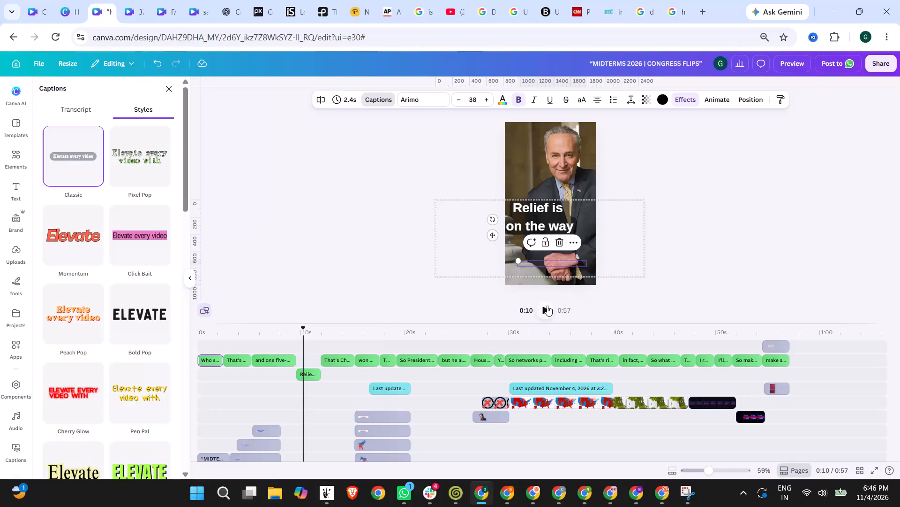
{"action": "left_click", "coordinate": [547, 306]}
{"action": "left_click", "coordinate": [331, 214]}
{"action": "left_click", "coordinate": [331, 214]}
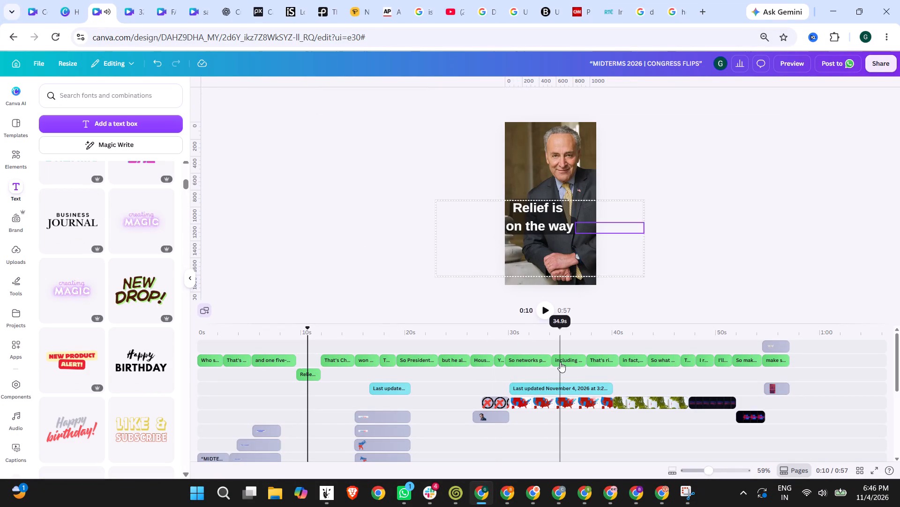
{"action": "left_click", "coordinate": [552, 317]}
{"action": "left_click", "coordinate": [543, 311]}
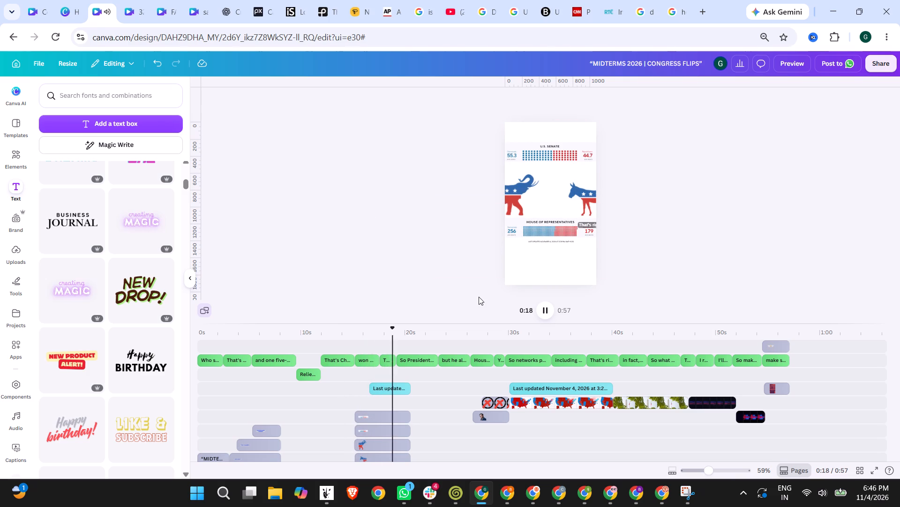
{"action": "left_click", "coordinate": [549, 313]}
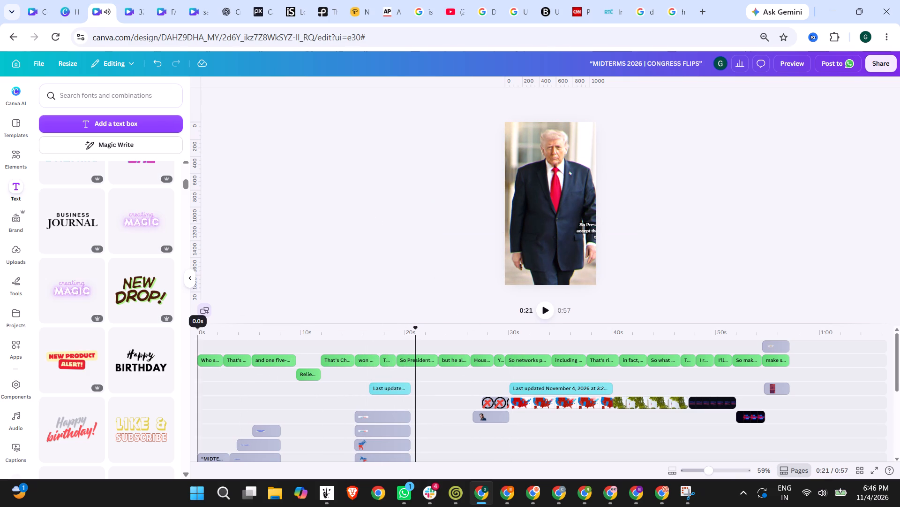
Select all the captions on the timeline, including the enlarged "Relief is on the way" caption, and delete them.
{"action": "left_click", "coordinate": [208, 362]}
{"action": "left_click", "coordinate": [772, 356], "text": "shift"}
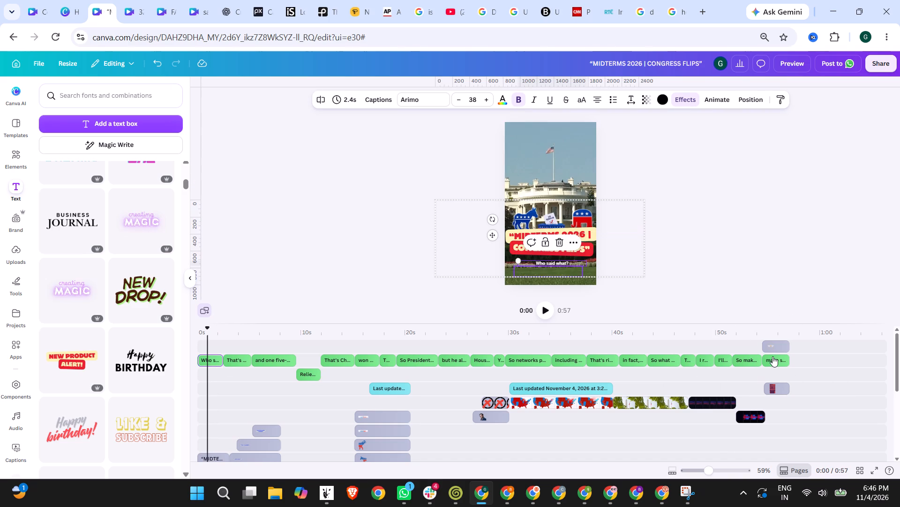
{"action": "left_click", "coordinate": [774, 355]}
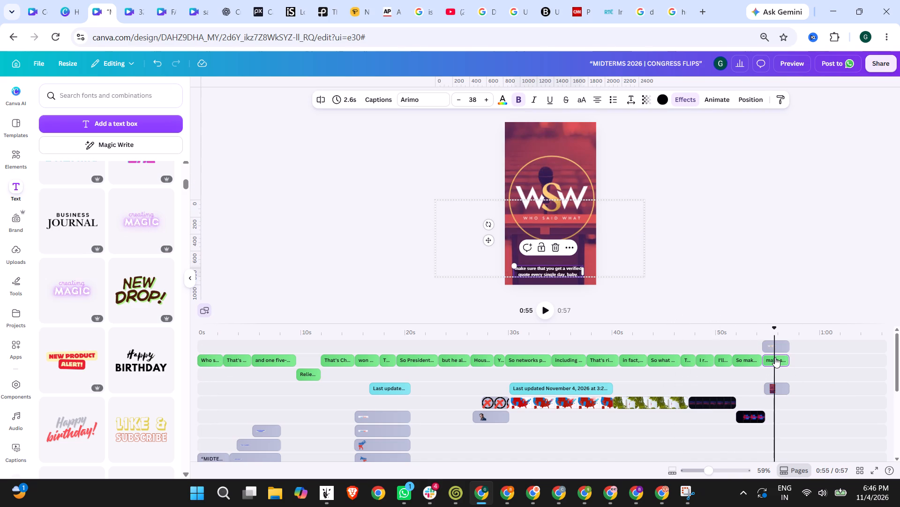
{"action": "left_click", "coordinate": [808, 363]}
{"action": "left_click_drag", "start_coordinate": [808, 363], "coordinate": [167, 354]}
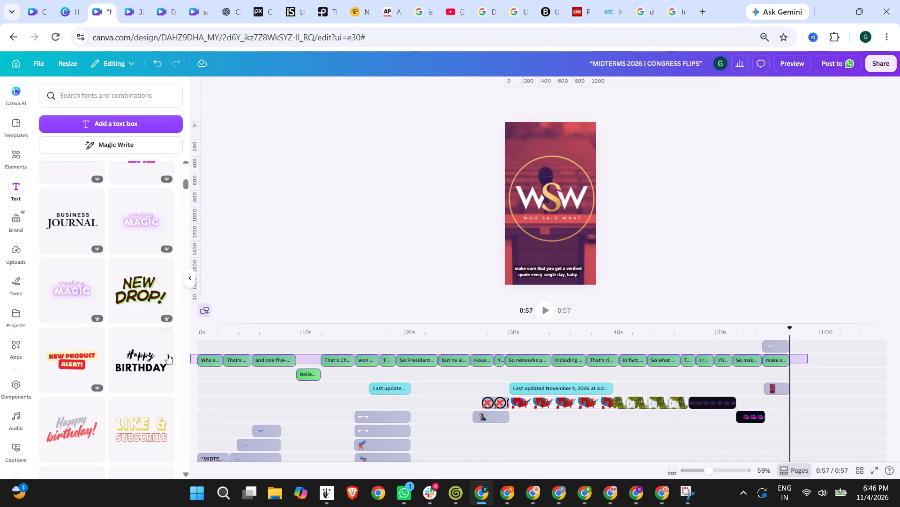
{"action": "left_click_drag", "start_coordinate": [167, 354], "coordinate": [182, 357]}
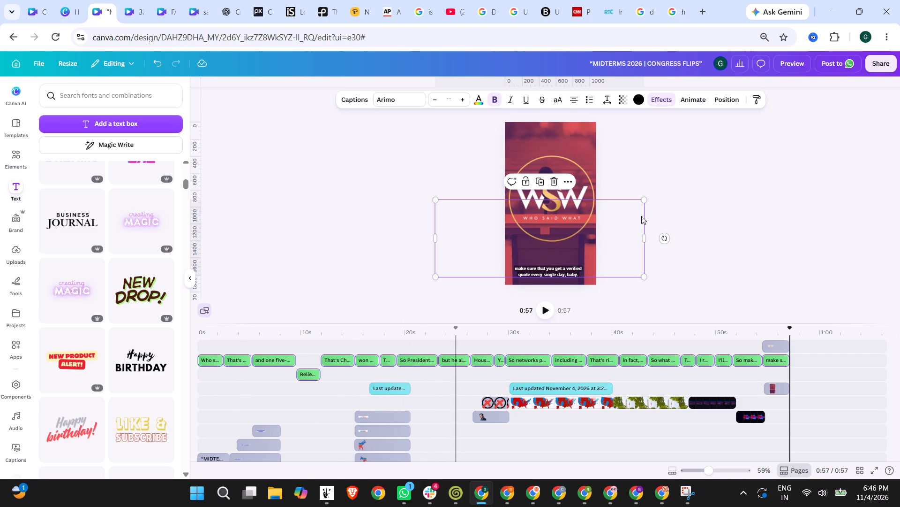
{"action": "left_click", "coordinate": [412, 362]}
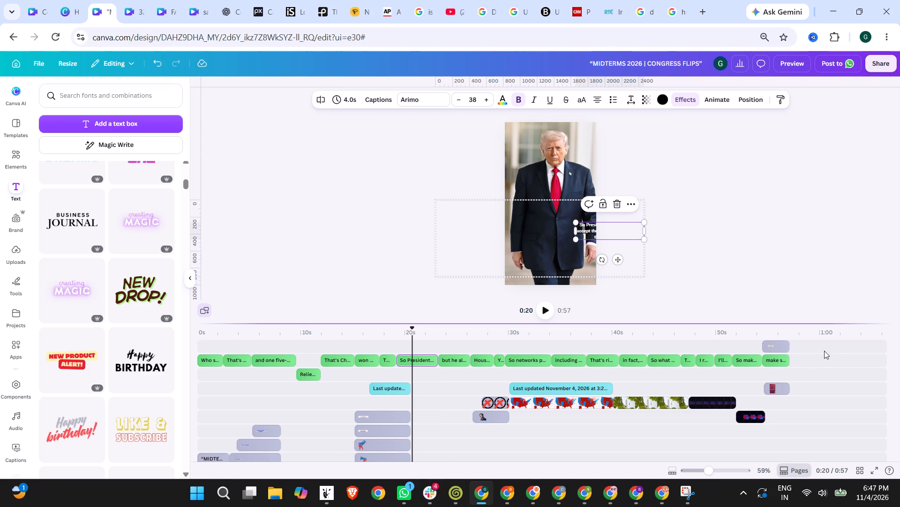
{"action": "left_click_drag", "start_coordinate": [813, 358], "coordinate": [208, 362]}
{"action": "key", "text": "Delete"}
Generate a new set of captions in the Classic style for all suitable clips.
{"action": "scroll", "coordinate": [454, 366], "scroll_direction": "up", "scroll_amount": 4}
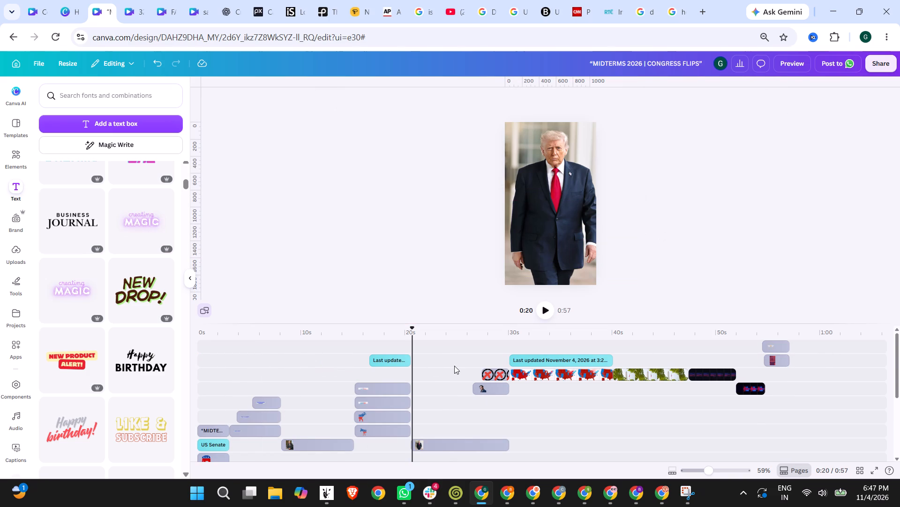
{"action": "scroll", "coordinate": [454, 366], "scroll_direction": "up", "scroll_amount": 4}
{"action": "scroll", "coordinate": [405, 399], "scroll_direction": "down", "scroll_amount": 4}
{"action": "scroll", "coordinate": [405, 400], "scroll_direction": "up", "scroll_amount": 14}
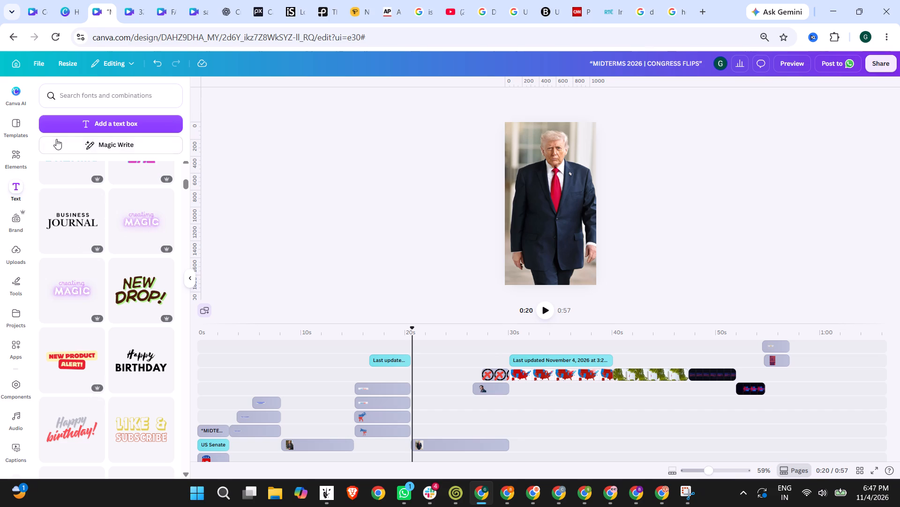
{"action": "scroll", "coordinate": [58, 176], "scroll_direction": "up", "scroll_amount": 5}
{"action": "left_click", "coordinate": [13, 190]}
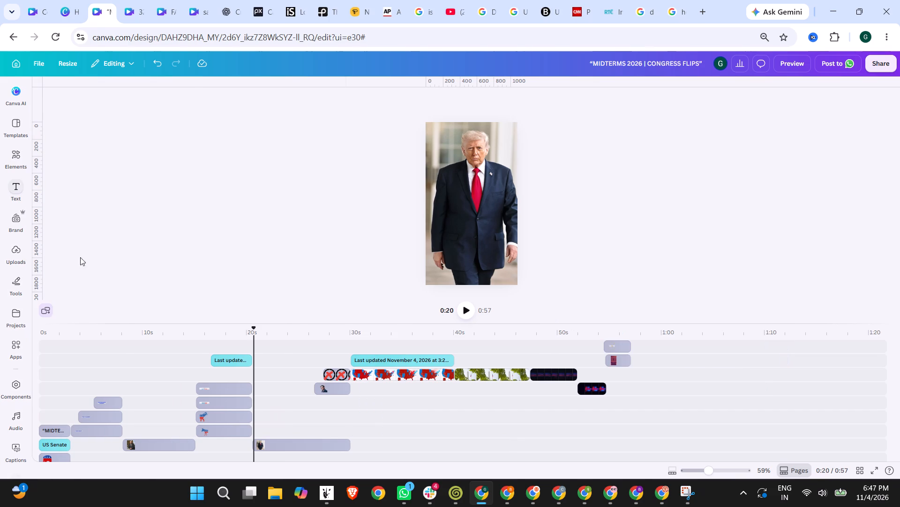
{"action": "left_click", "coordinate": [17, 184]}
{"action": "scroll", "coordinate": [112, 187], "scroll_direction": "up", "scroll_amount": 7}
{"action": "scroll", "coordinate": [113, 194], "scroll_direction": "down", "scroll_amount": 2}
{"action": "scroll", "coordinate": [113, 194], "scroll_direction": "up", "scroll_amount": 4}
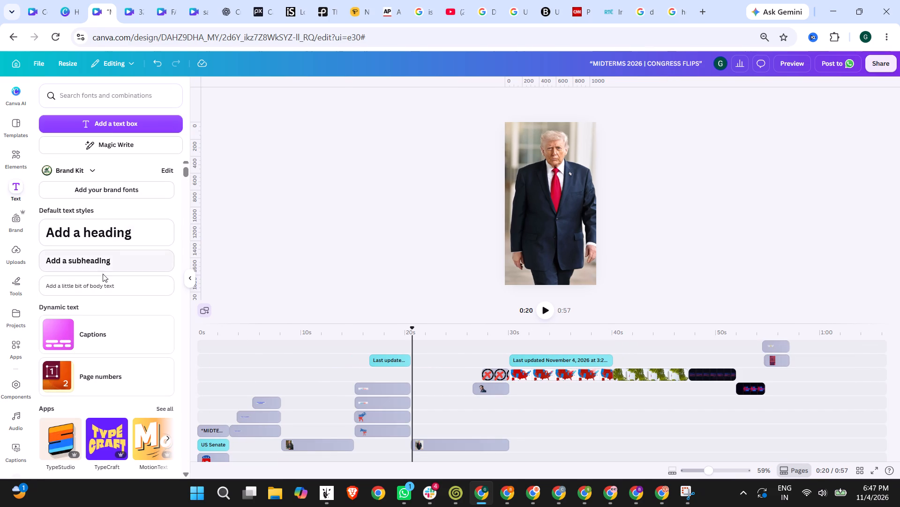
{"action": "left_click", "coordinate": [92, 336]}
{"action": "left_click", "coordinate": [64, 133]}
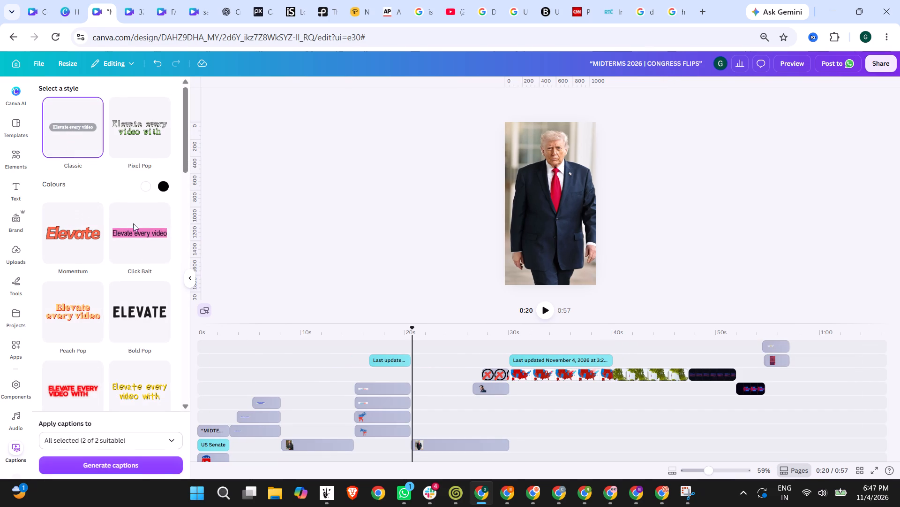
{"action": "left_click", "coordinate": [137, 468]}
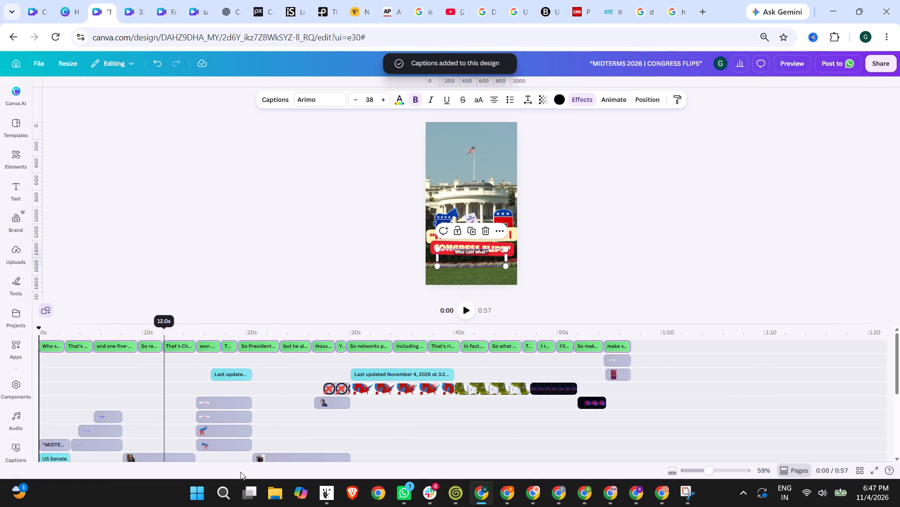
Preview the video with the regenerated captions through the Schumer portrait, and check the closing caption over the WSW end card.
{"action": "scroll", "coordinate": [328, 410], "scroll_direction": "down", "scroll_amount": 4}
{"action": "scroll", "coordinate": [377, 403], "scroll_direction": "up", "scroll_amount": 8}
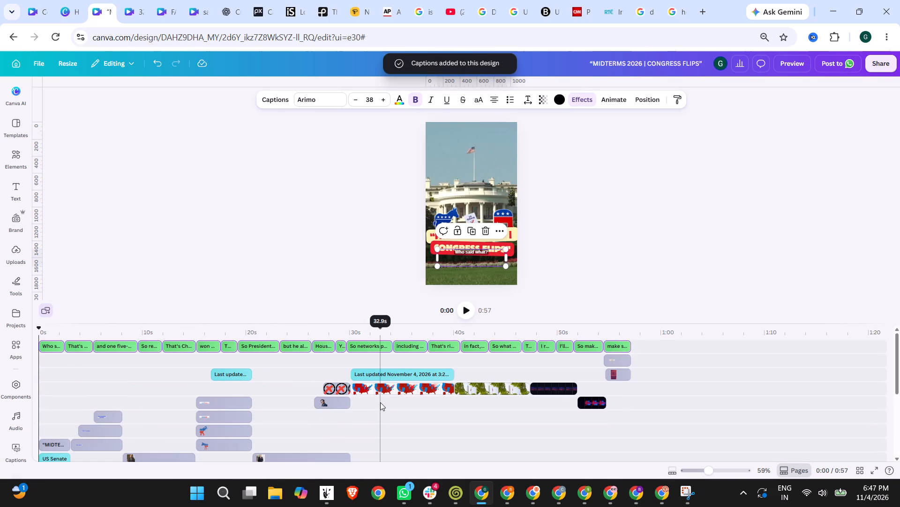
{"action": "scroll", "coordinate": [380, 402], "scroll_direction": "up", "scroll_amount": 5}
{"action": "left_click", "coordinate": [789, 55]}
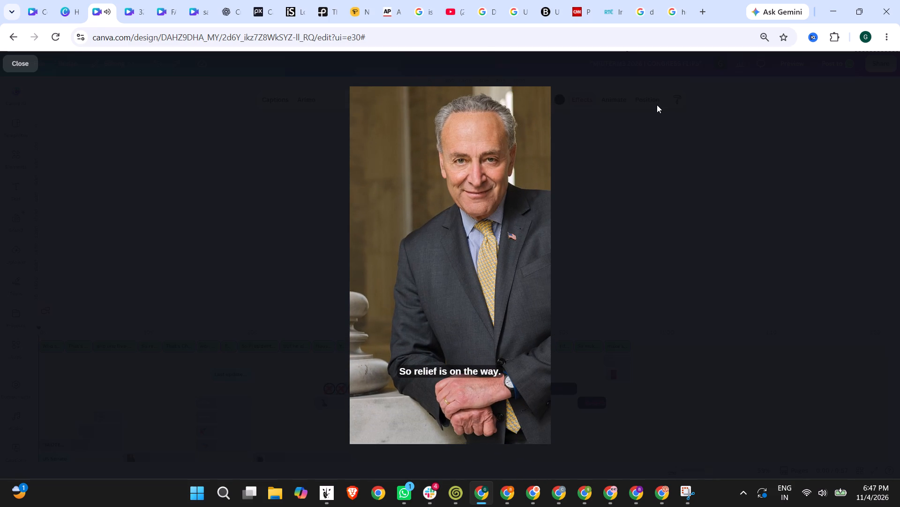
{"action": "key", "text": "Escape"}
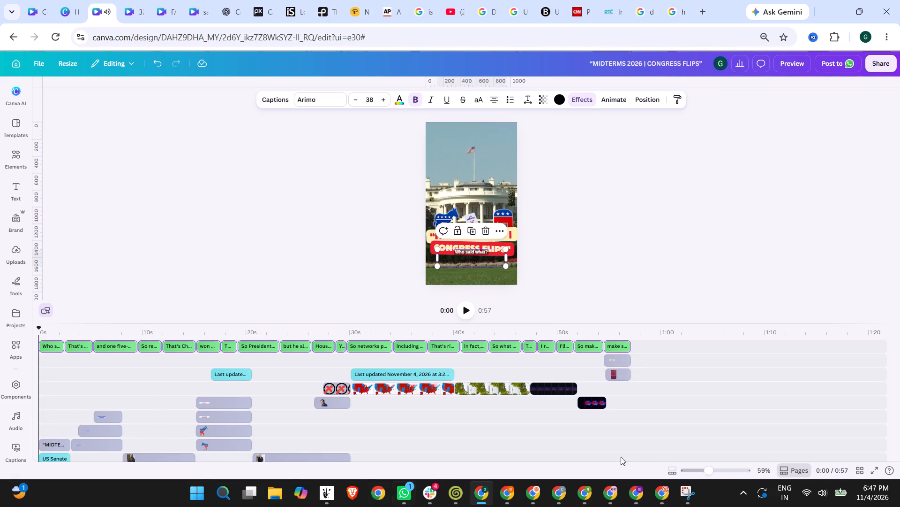
{"action": "left_click", "coordinate": [617, 425]}
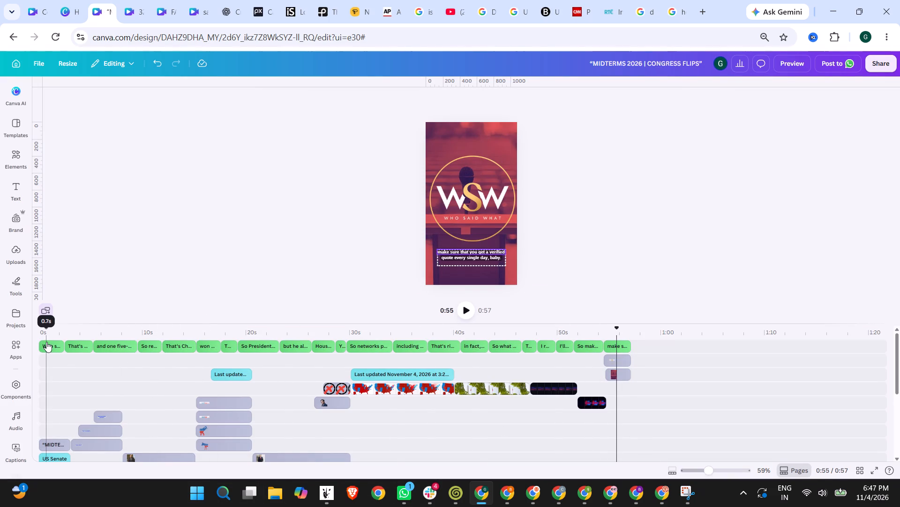
Delete the opening "Who said what?" caption from the title scene.
{"action": "left_click", "coordinate": [46, 342]}
{"action": "key", "text": "Delete"}
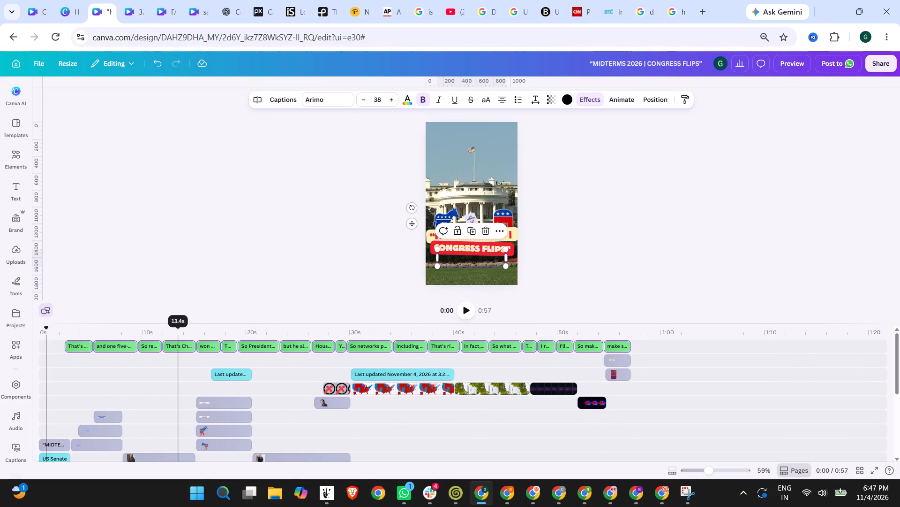
Play the video from the opening title scene to review the remaining captions.
{"action": "left_click", "coordinate": [468, 307]}
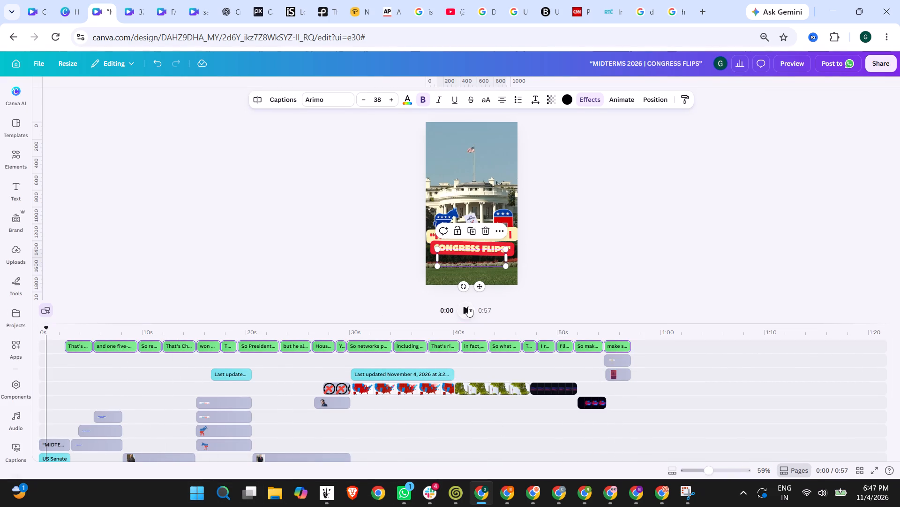
Open the enlarged preview of the "MIDTERMS 2026 | CONGRESS FLIPS" video and play it from the opening title scene.
{"action": "left_click", "coordinate": [801, 60]}
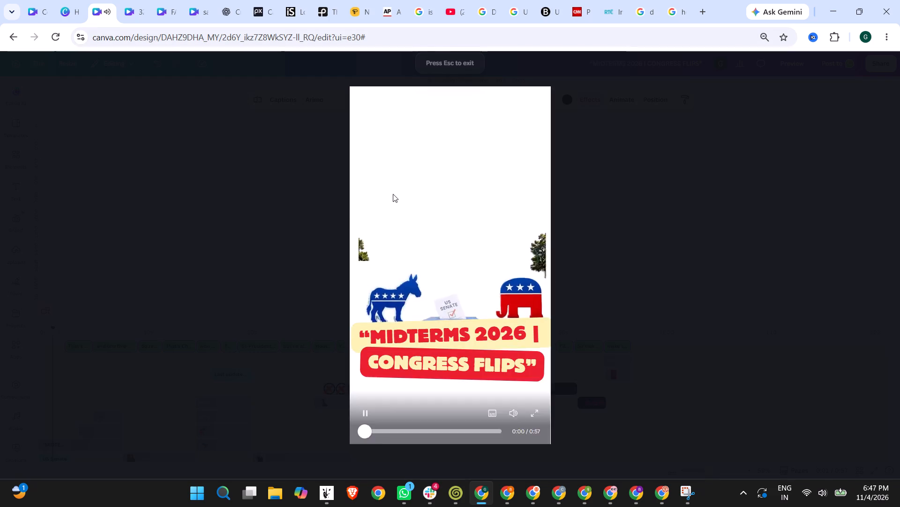
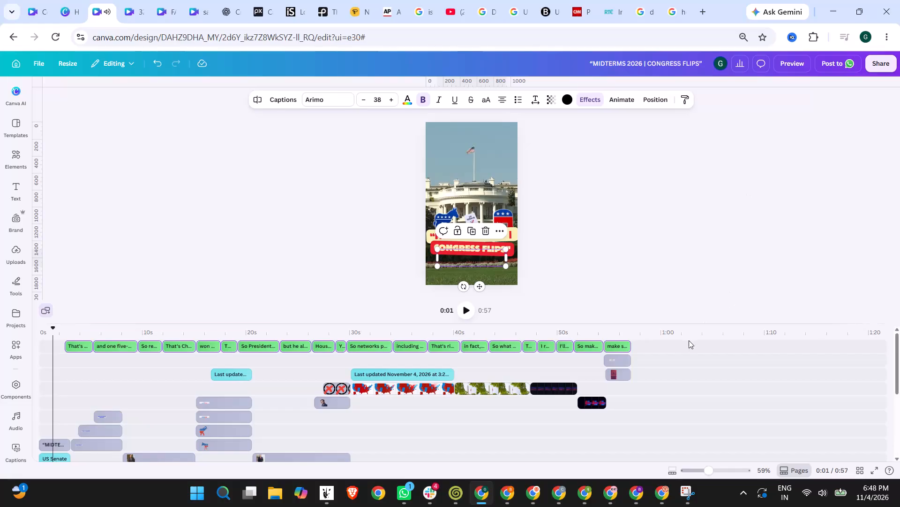
Widen the red background image of the closing WSW end card to about 1,119 px, past the page's right edge.
{"action": "left_click", "coordinate": [617, 375]}
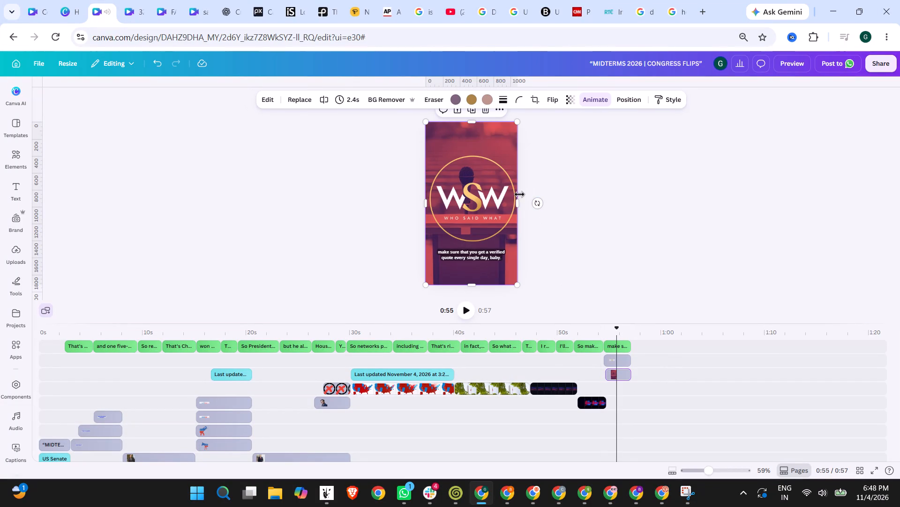
{"action": "left_click", "coordinate": [518, 200]}
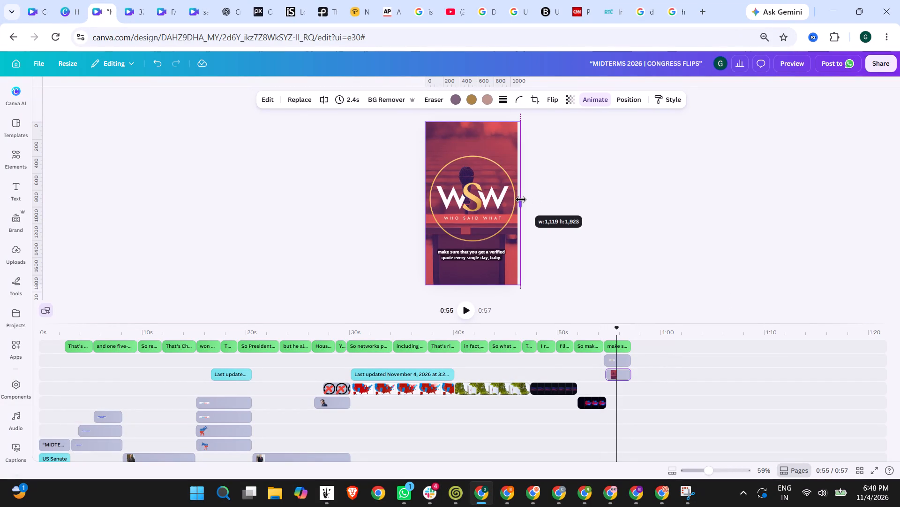
{"action": "left_click", "coordinate": [609, 183]}
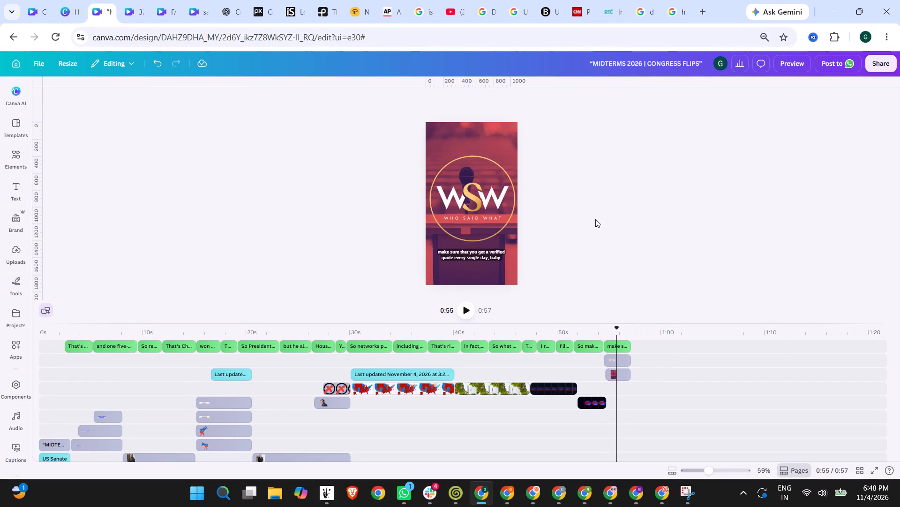
Open the download settings for the finished midterms video.
{"action": "left_click", "coordinate": [885, 70]}
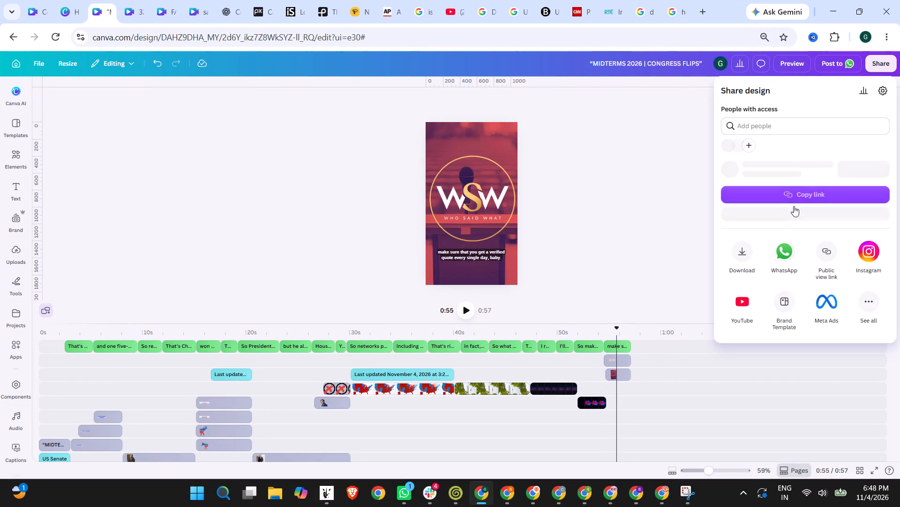
{"action": "left_click", "coordinate": [748, 266]}
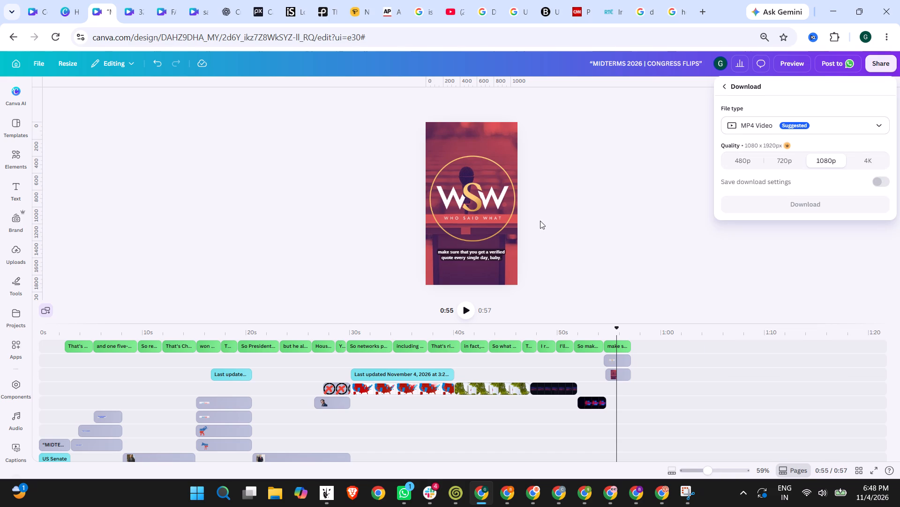
Download the finished video as an MP4 at 1080p quality.
{"action": "left_click", "coordinate": [770, 205]}
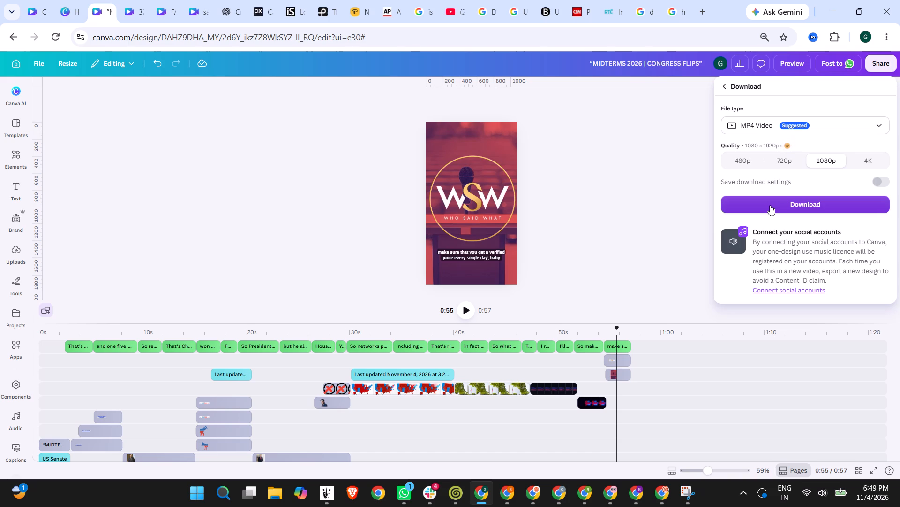
{"action": "left_click", "coordinate": [770, 205]}
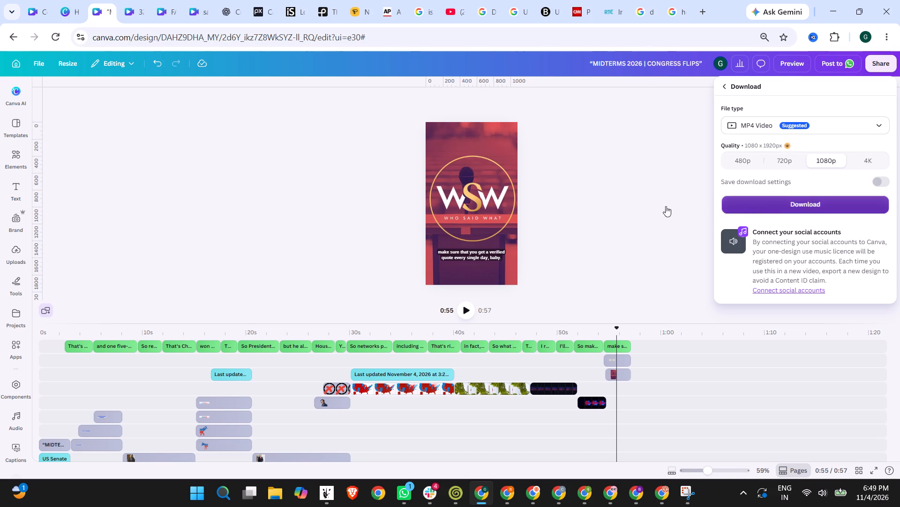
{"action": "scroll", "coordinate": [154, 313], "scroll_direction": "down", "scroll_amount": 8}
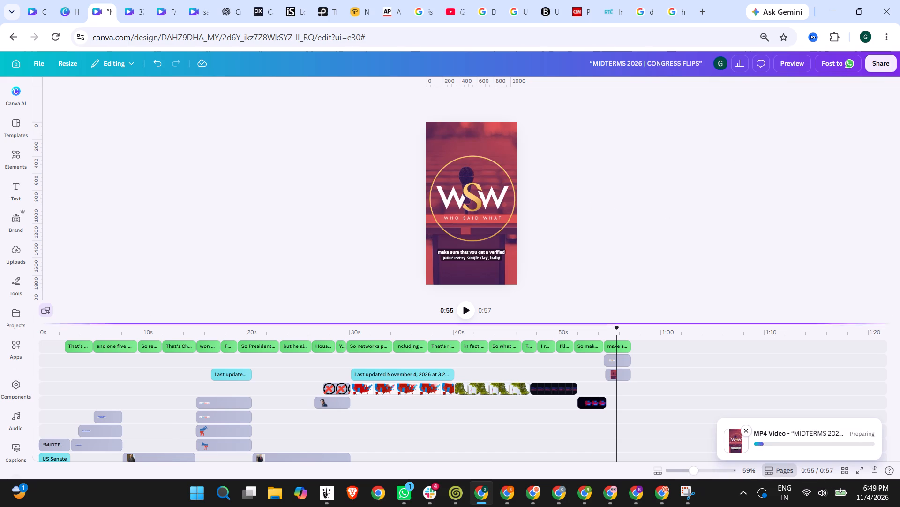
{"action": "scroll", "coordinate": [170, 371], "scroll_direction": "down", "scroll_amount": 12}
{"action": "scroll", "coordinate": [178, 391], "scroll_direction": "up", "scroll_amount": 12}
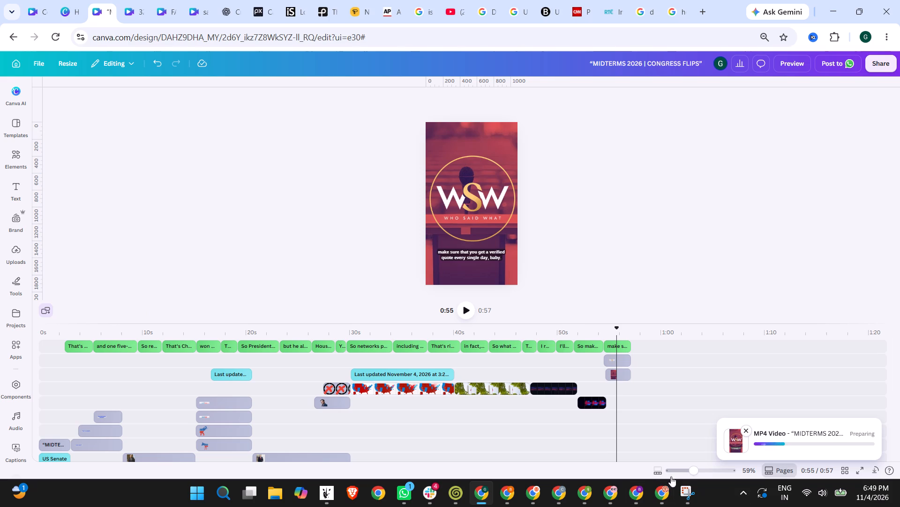
Switch to YouTube and open the WSW channel's video upload dialog without choosing a file, and return to the Canva export.
{"action": "left_click", "coordinate": [612, 492]}
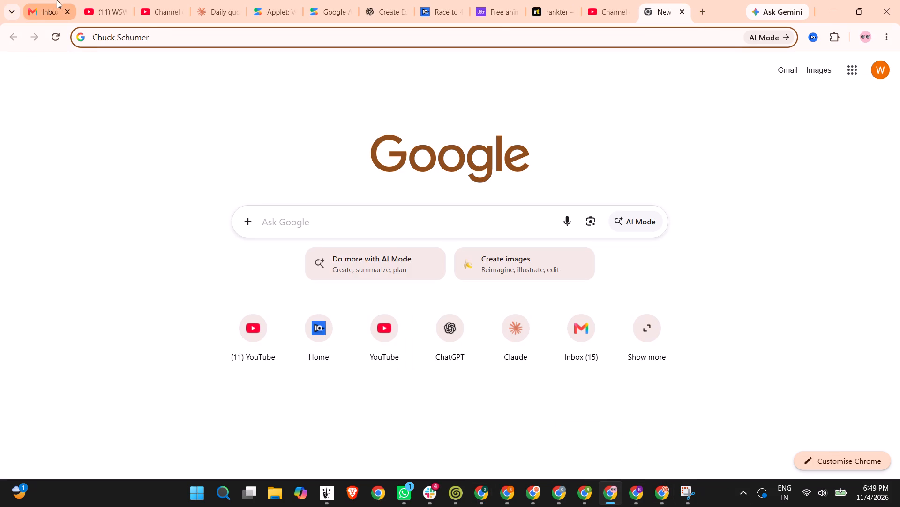
{"action": "left_click", "coordinate": [386, 0]}
{"action": "left_click", "coordinate": [119, 0]}
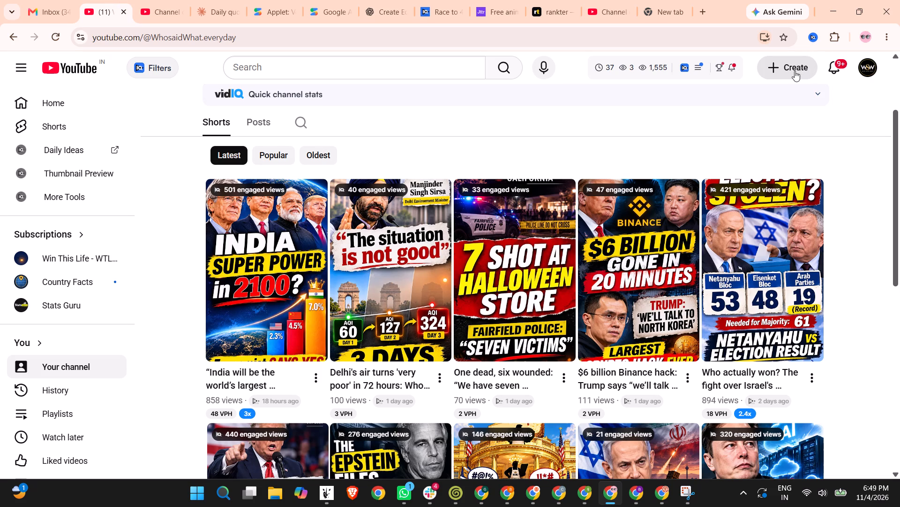
{"action": "left_click", "coordinate": [795, 71]}
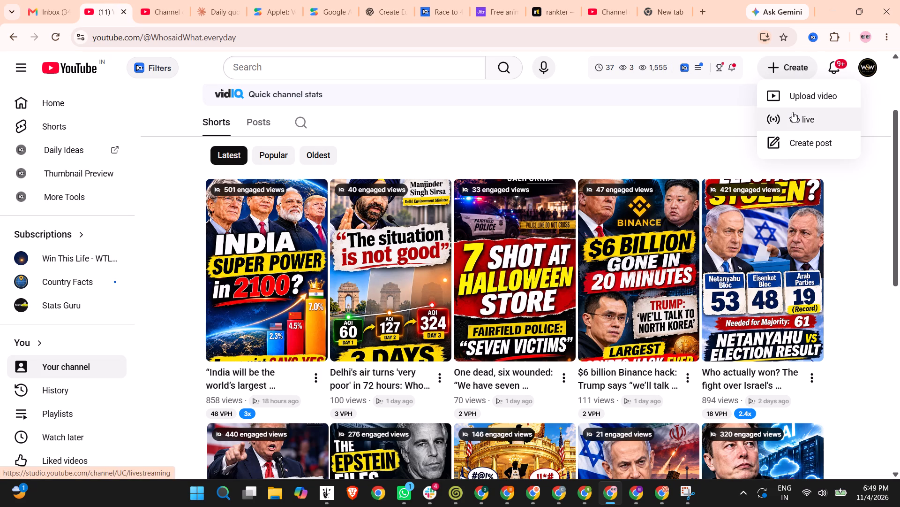
{"action": "left_click", "coordinate": [794, 100]}
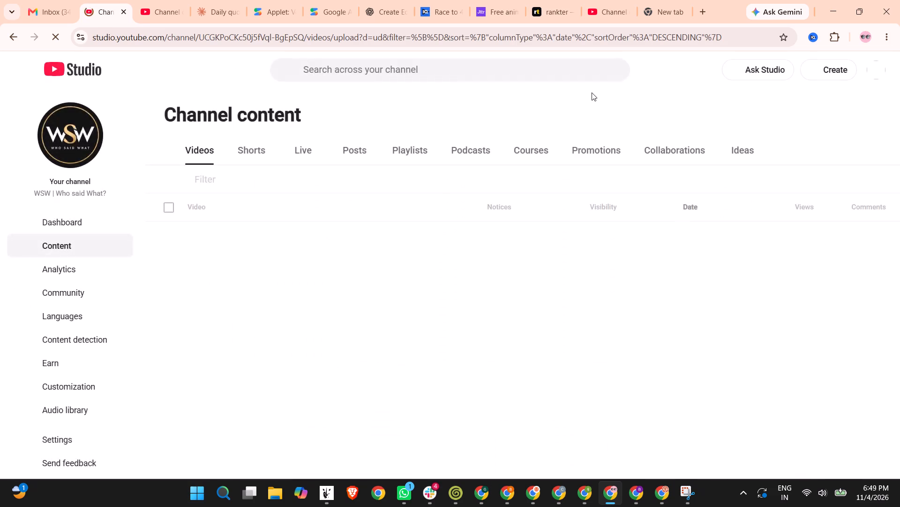
{"action": "left_click", "coordinate": [443, 320]}
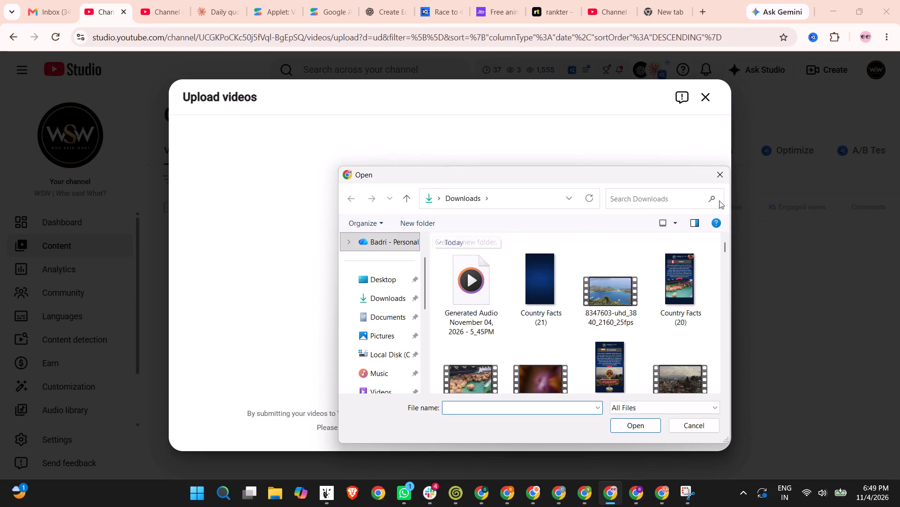
{"action": "left_click", "coordinate": [719, 179]}
{"action": "left_click", "coordinate": [481, 489]}
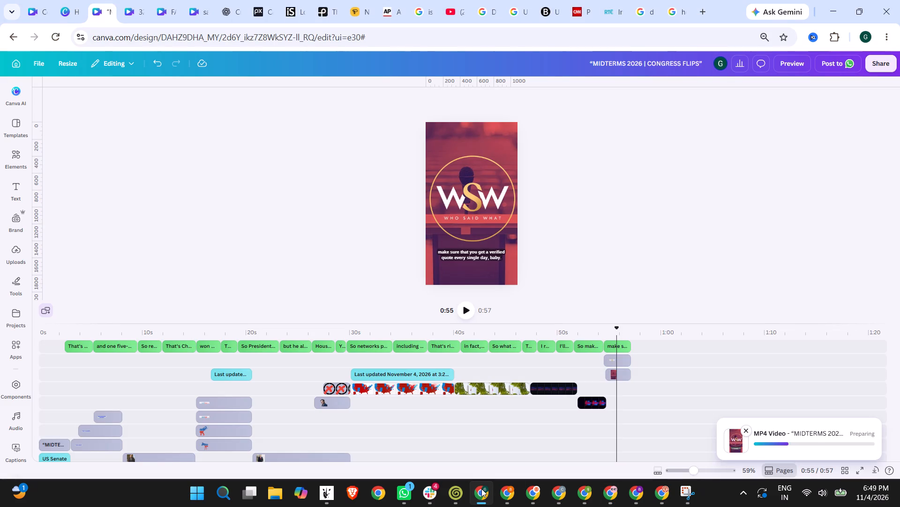
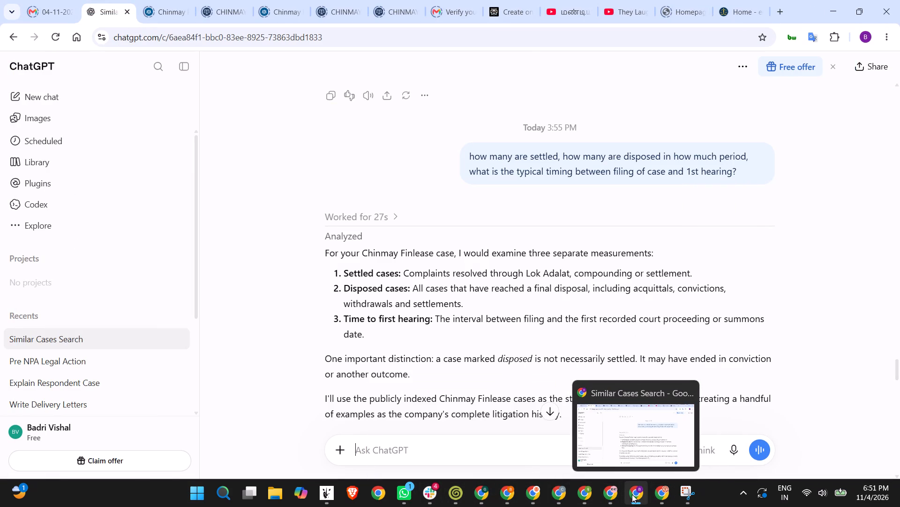
Switch to YouTube Studio and upload the downloaded "MIDTERMS 2026 CONGRESS FLIPS" video file to the WSW channel.
{"action": "left_click", "coordinate": [607, 495]}
{"action": "left_click", "coordinate": [450, 319]}
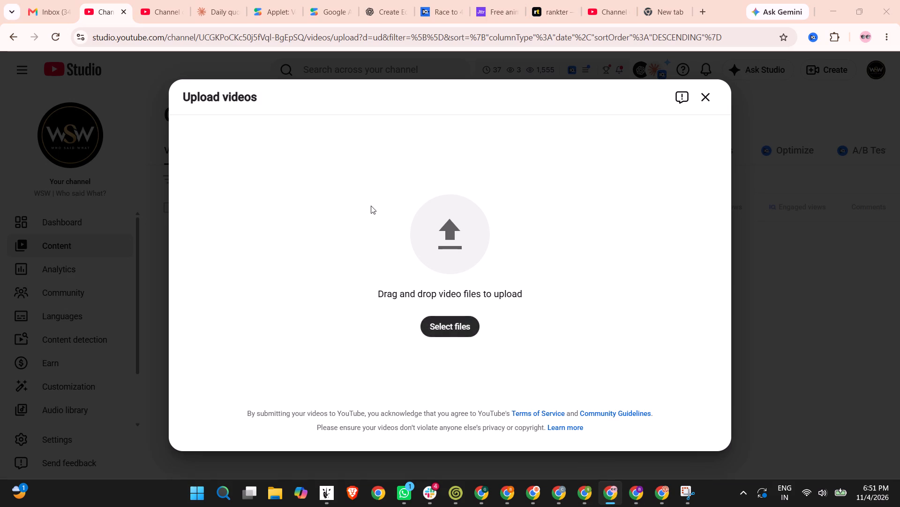
{"action": "double_click", "coordinate": [472, 282]}
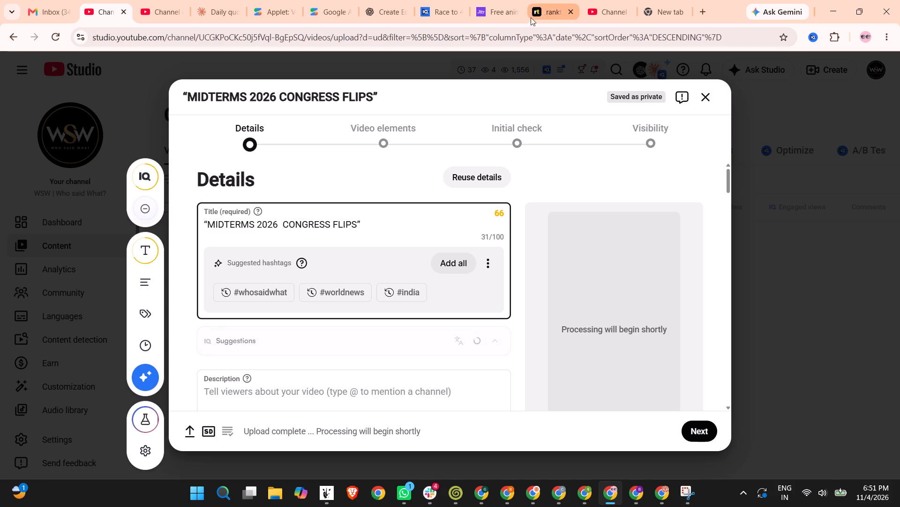
Load the YouTube home page in place of the spare Studio channel content page, and close the two blank tabs.
{"action": "left_click", "coordinate": [605, 0]}
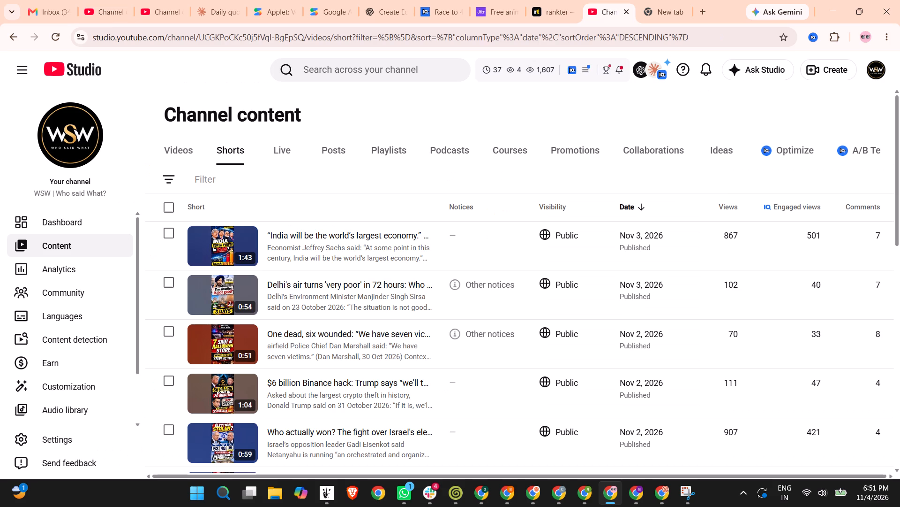
{"action": "left_click", "coordinate": [706, 12]}
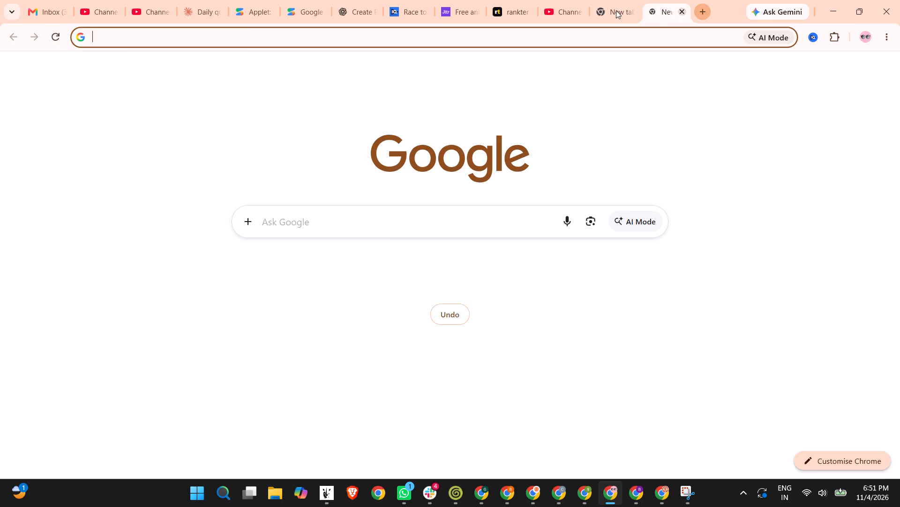
{"action": "left_click", "coordinate": [577, 0]}
{"action": "left_click", "coordinate": [387, 46]}
{"action": "type", "text": "you"}
{"action": "key", "text": "Return"}
{"action": "left_click", "coordinate": [636, 0]}
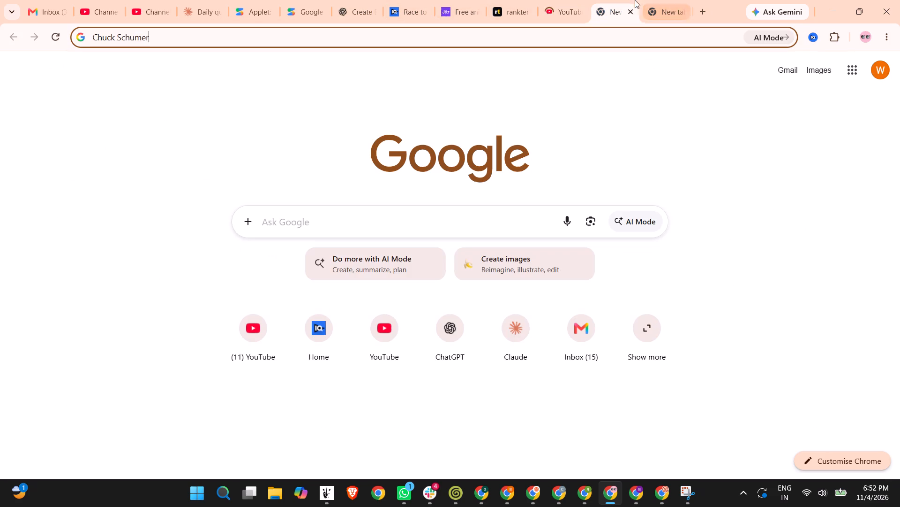
{"action": "left_click", "coordinate": [632, 13]}
{"action": "left_click", "coordinate": [632, 13]}
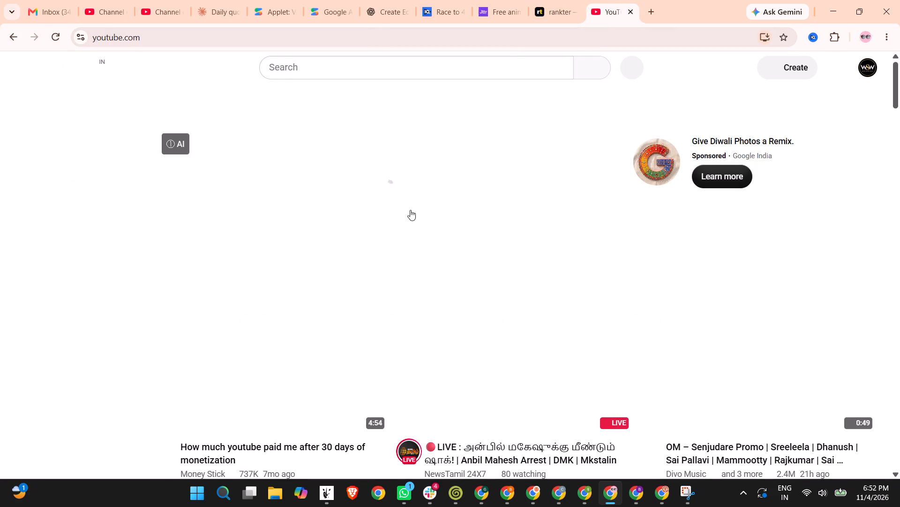
Open the video "How much youtube paid me after 30 days of monetization" from the YouTube home feed in a new tab.
{"action": "scroll", "coordinate": [407, 211], "scroll_direction": "down", "scroll_amount": 1}
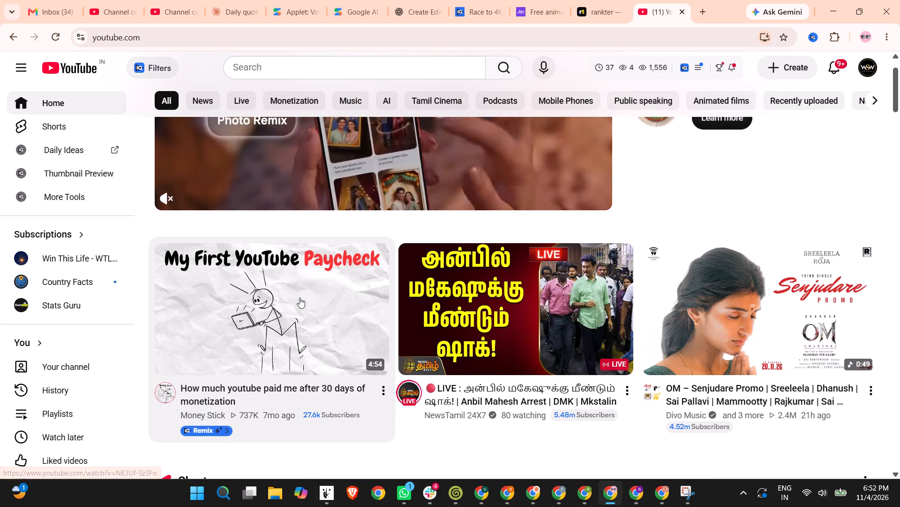
{"action": "right_click", "coordinate": [300, 298]}
{"action": "left_click", "coordinate": [354, 316]}
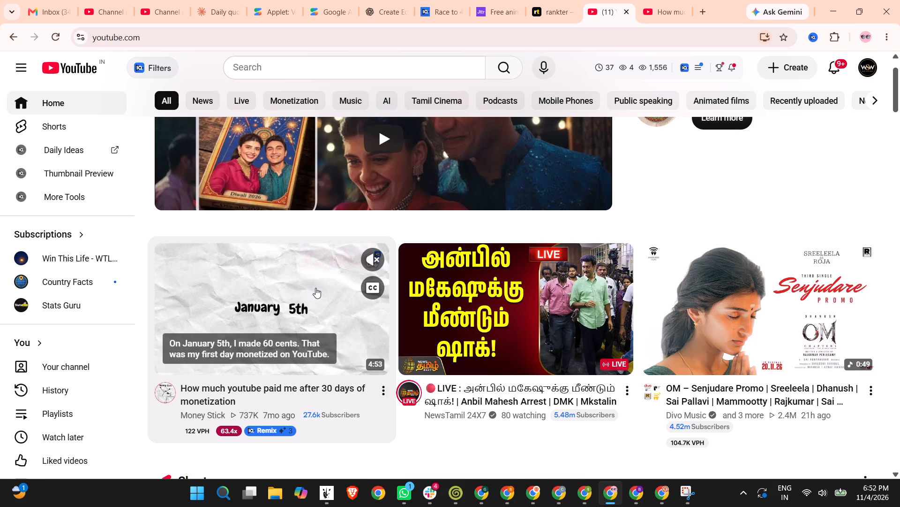
Open the Country Facts Short about Mongolia from the home feed and like it.
{"action": "scroll", "coordinate": [315, 288], "scroll_direction": "down", "scroll_amount": 2}
{"action": "scroll", "coordinate": [359, 293], "scroll_direction": "down", "scroll_amount": 2}
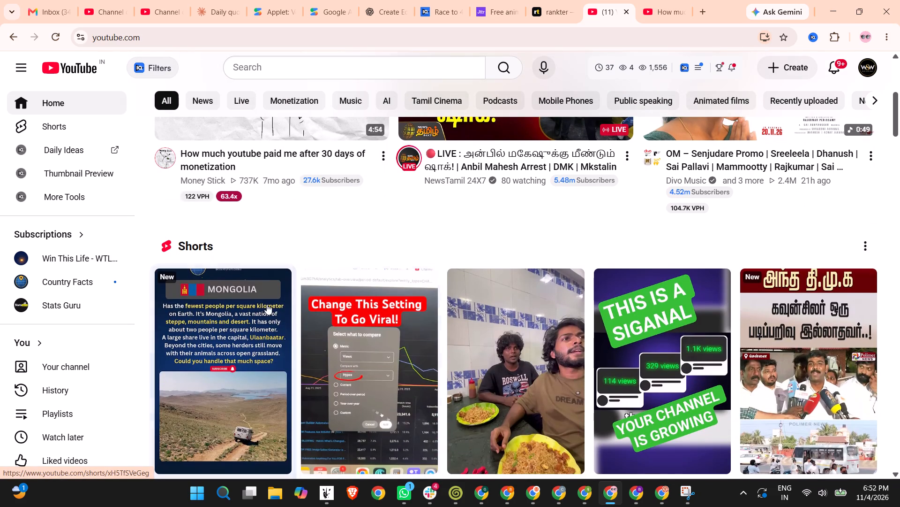
{"action": "left_click", "coordinate": [247, 321]}
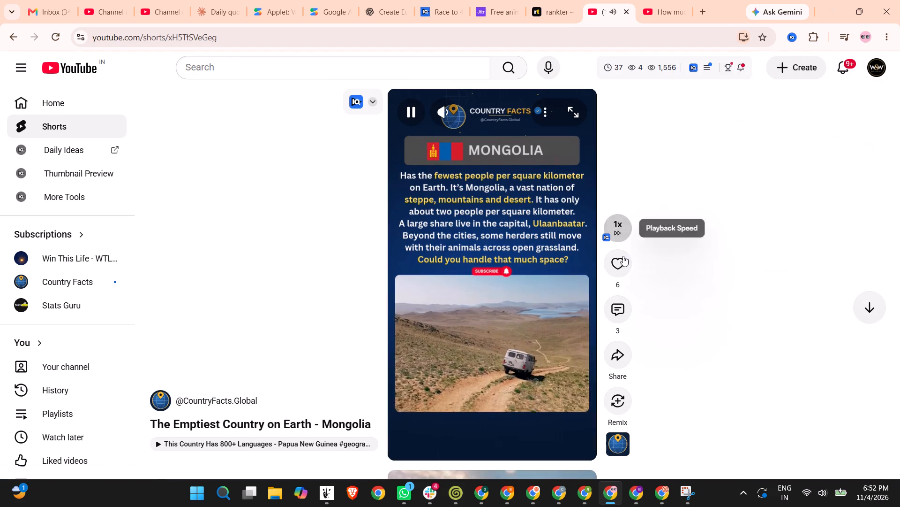
{"action": "left_click", "coordinate": [619, 261]}
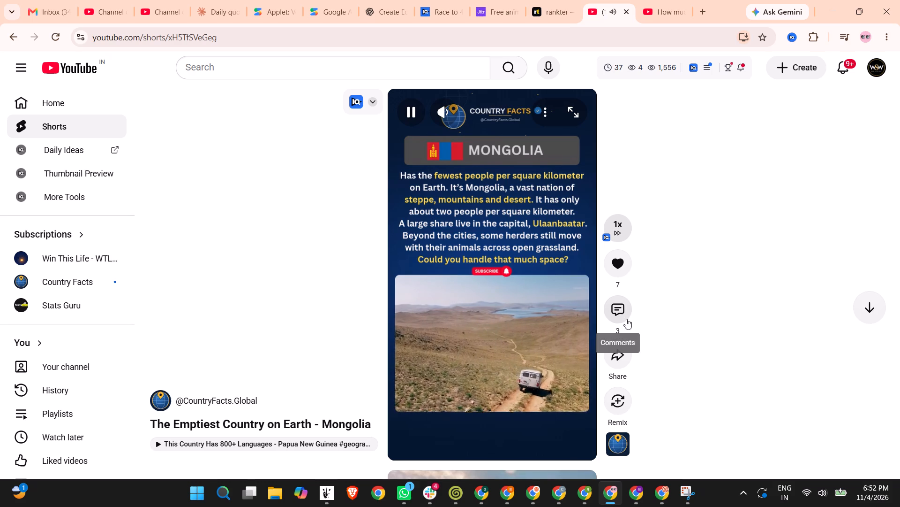
Post the comment "Best place for introverts" on the Mongolia Short, and close the comments and the Short's tab.
{"action": "left_click", "coordinate": [626, 317]}
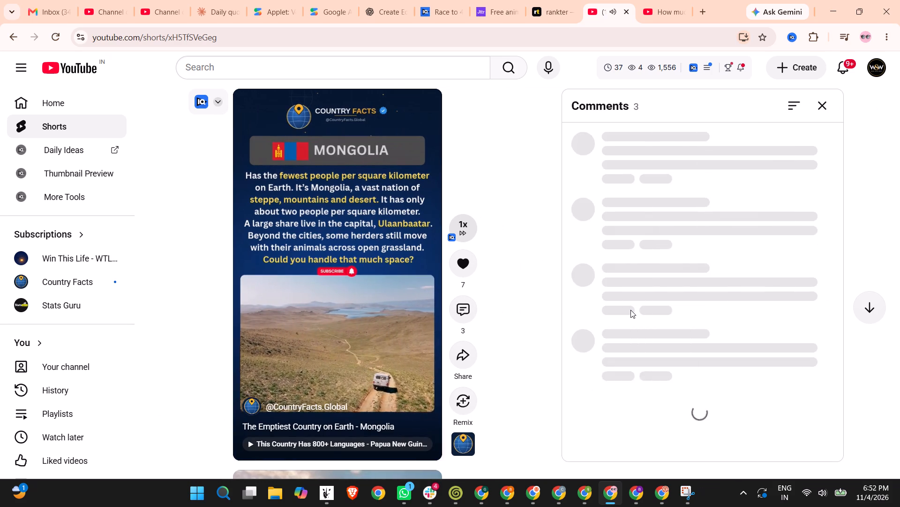
{"action": "left_click", "coordinate": [628, 448]}
{"action": "type", "text": "Best place for introverts"}
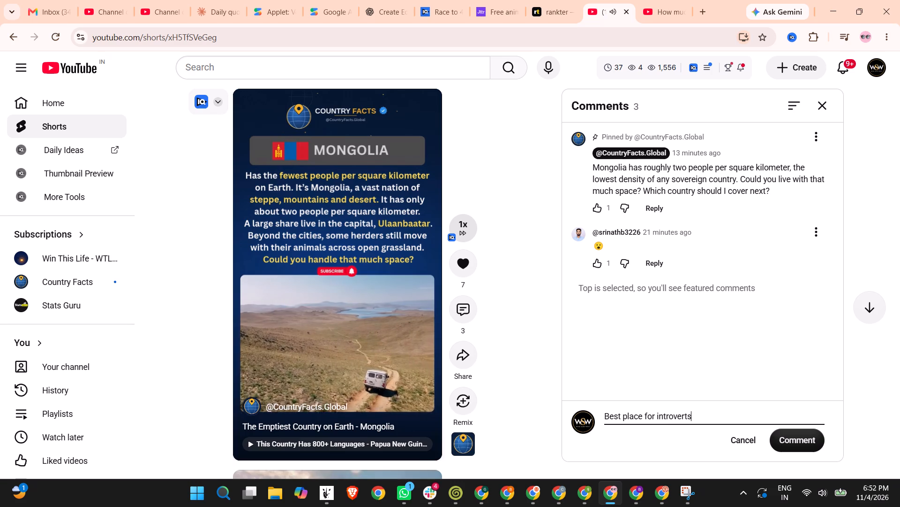
{"action": "key", "text": "space"}
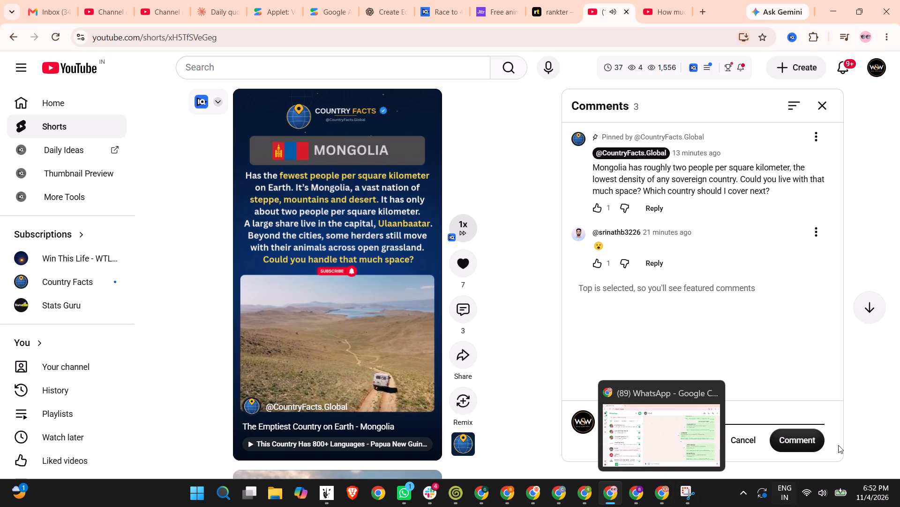
{"action": "left_click", "coordinate": [805, 441]}
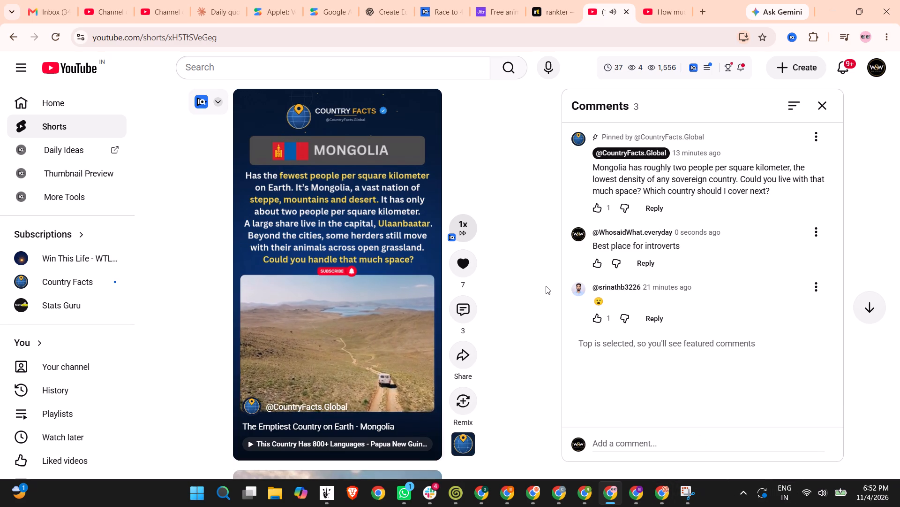
{"action": "left_click", "coordinate": [825, 107]}
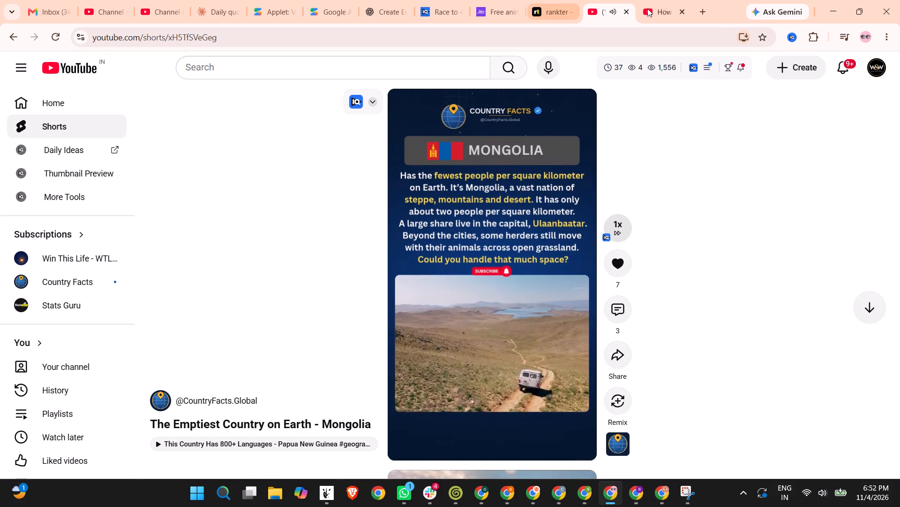
{"action": "left_click", "coordinate": [627, 12]}
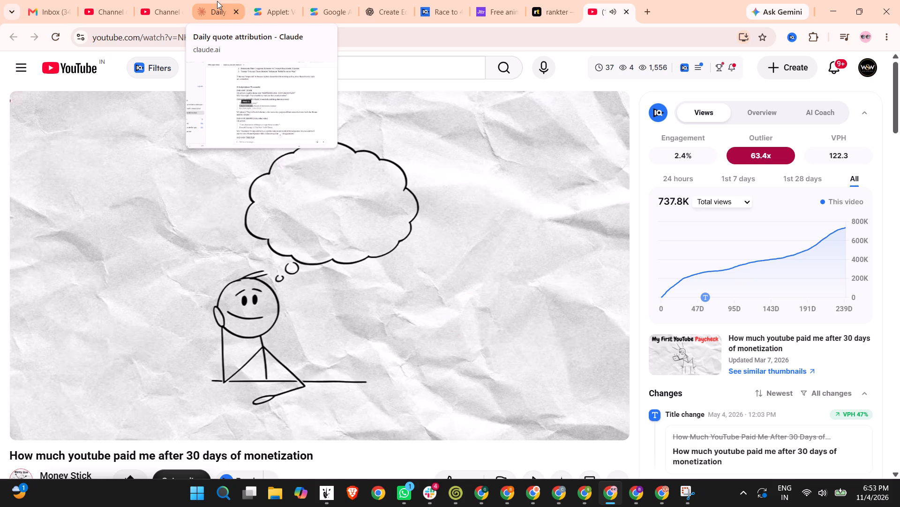
{"action": "left_click", "coordinate": [102, 0]}
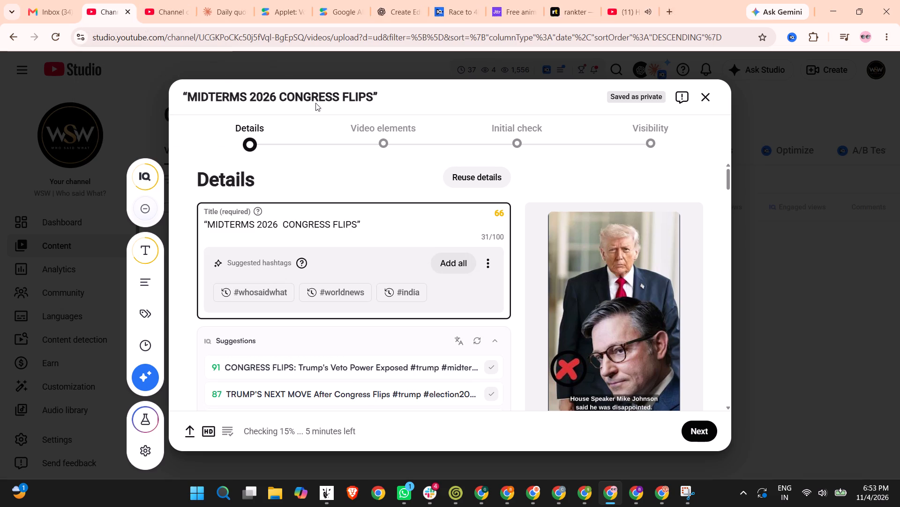
{"action": "scroll", "coordinate": [550, 227], "scroll_direction": "down", "scroll_amount": 2}
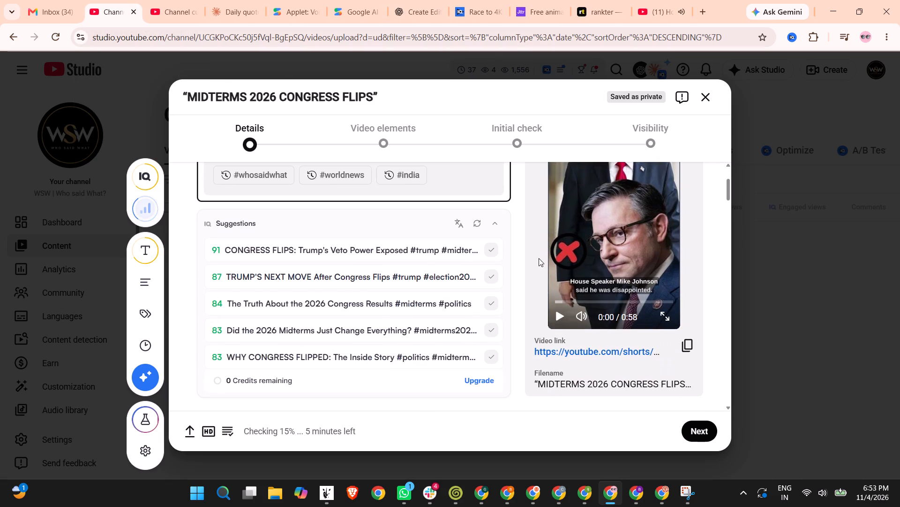
{"action": "scroll", "coordinate": [539, 258], "scroll_direction": "up", "scroll_amount": 2}
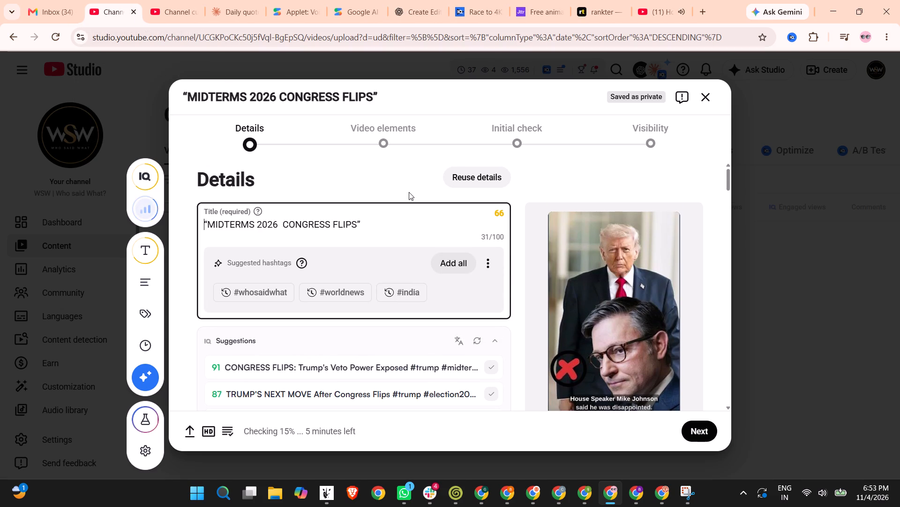
{"action": "scroll", "coordinate": [409, 192], "scroll_direction": "down", "scroll_amount": 1}
{"action": "left_click_drag", "start_coordinate": [376, 170], "coordinate": [204, 171]}
{"action": "scroll", "coordinate": [335, 286], "scroll_direction": "down", "scroll_amount": 1}
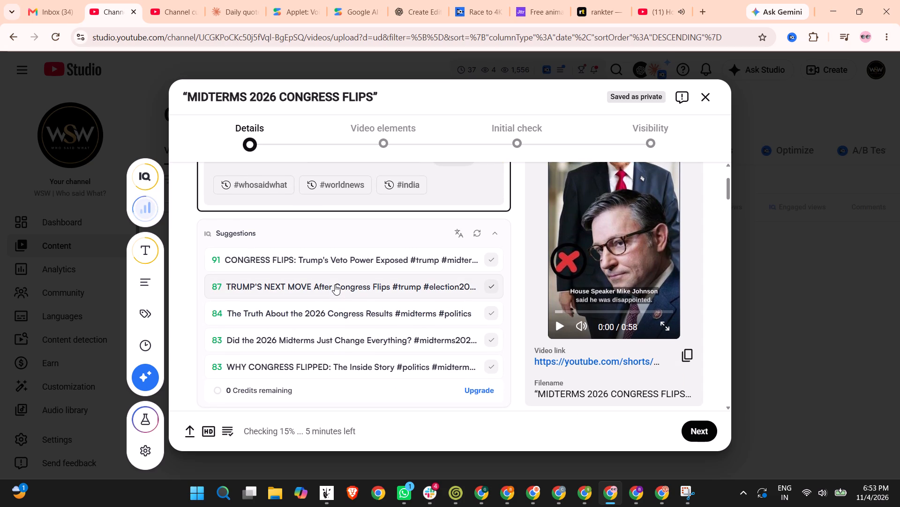
{"action": "left_click", "coordinate": [339, 264]}
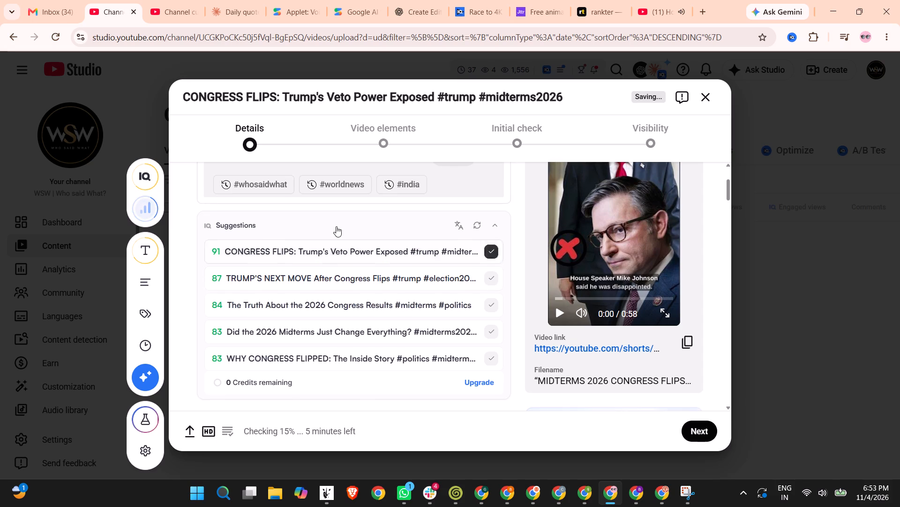
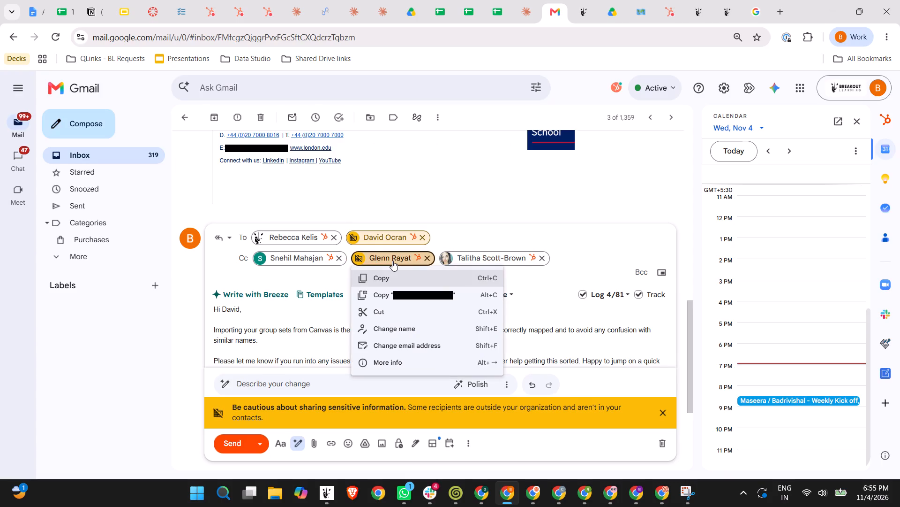
In the Gmail reply to David, remove Rebecca from the To recipients and Snehil and Talitha from the Cc recipients.
{"action": "left_click", "coordinate": [344, 258]}
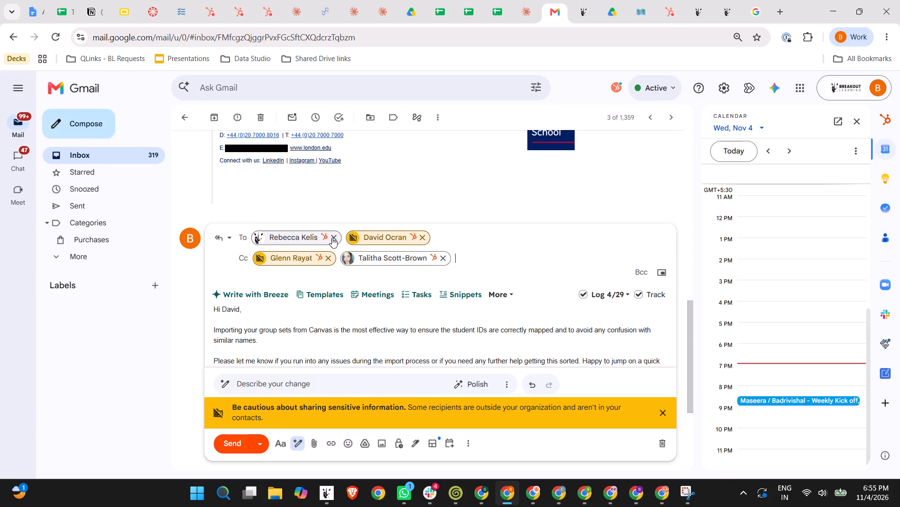
{"action": "left_click", "coordinate": [332, 238]}
{"action": "left_click", "coordinate": [443, 258]}
Select the sentence "Happy to jump on a quick call if that makes things easier." in the reply body.
{"action": "scroll", "coordinate": [447, 318], "scroll_direction": "down", "scroll_amount": 2}
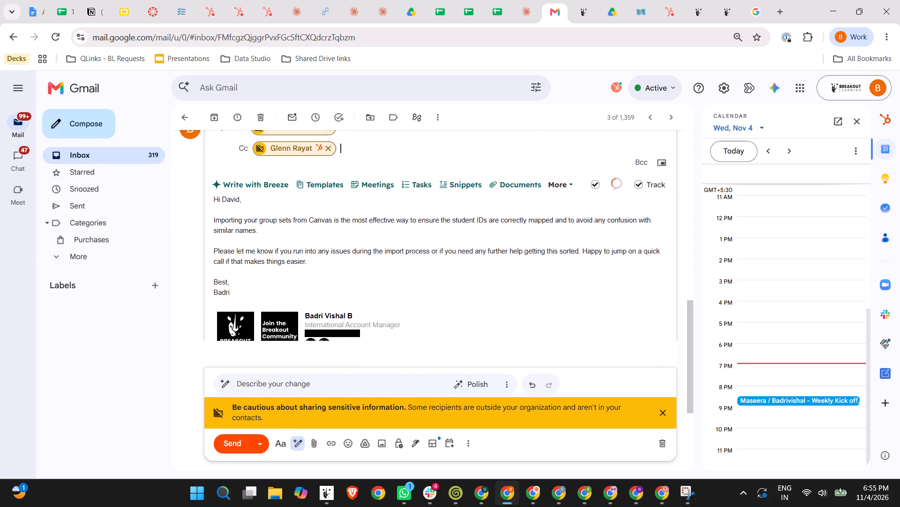
{"action": "left_click", "coordinate": [338, 257]}
{"action": "left_click", "coordinate": [316, 261]}
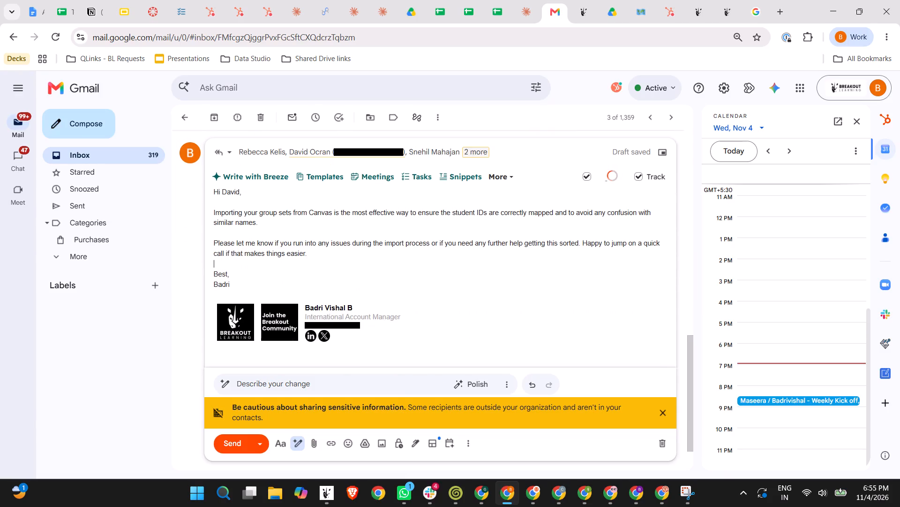
{"action": "left_click_drag", "start_coordinate": [336, 256], "coordinate": [529, 241]}
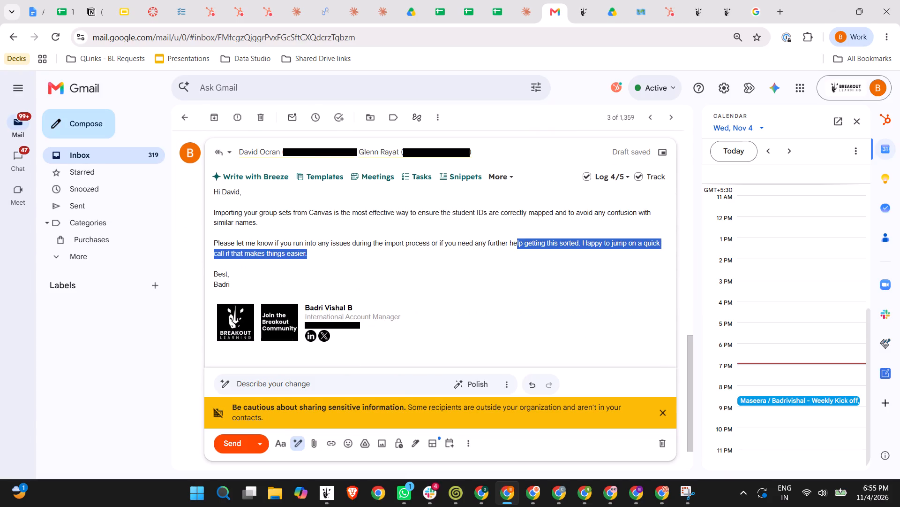
{"action": "left_click_drag", "start_coordinate": [529, 241], "coordinate": [583, 244]}
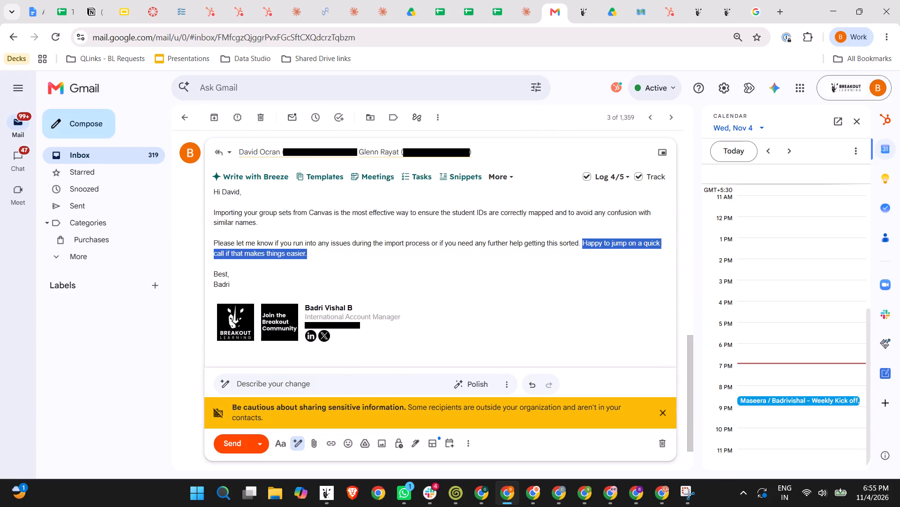
Switch to the Breakout Learning window and copy the class name "CM09 AUT26: CM09 AUT26 Strategy" from the Ryanair assignment's breadcrumb.
{"action": "left_click", "coordinate": [319, 487]}
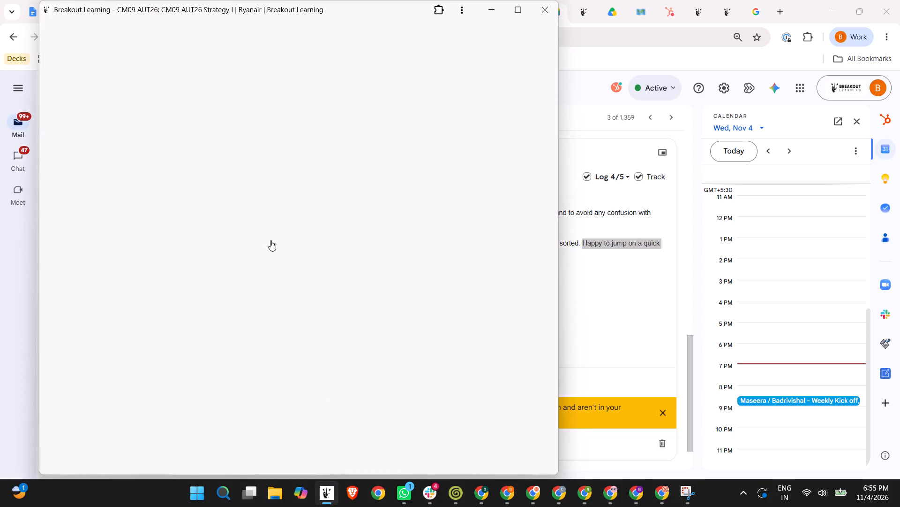
{"action": "left_click", "coordinate": [523, 9]}
{"action": "scroll", "coordinate": [370, 139], "scroll_direction": "up", "scroll_amount": 4}
{"action": "scroll", "coordinate": [290, 98], "scroll_direction": "up", "scroll_amount": 2}
{"action": "scroll", "coordinate": [329, 118], "scroll_direction": "up", "scroll_amount": 4}
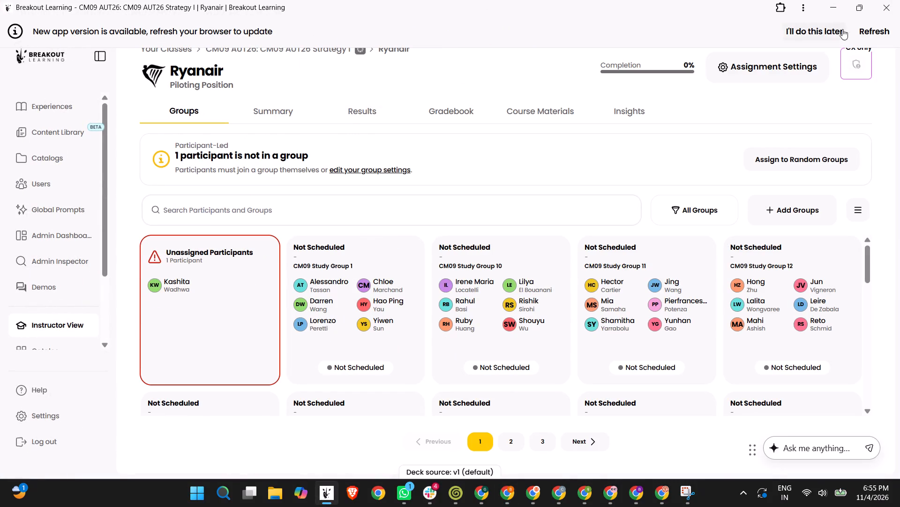
{"action": "left_click", "coordinate": [834, 28]}
{"action": "left_click_drag", "start_coordinate": [203, 46], "coordinate": [345, 51]}
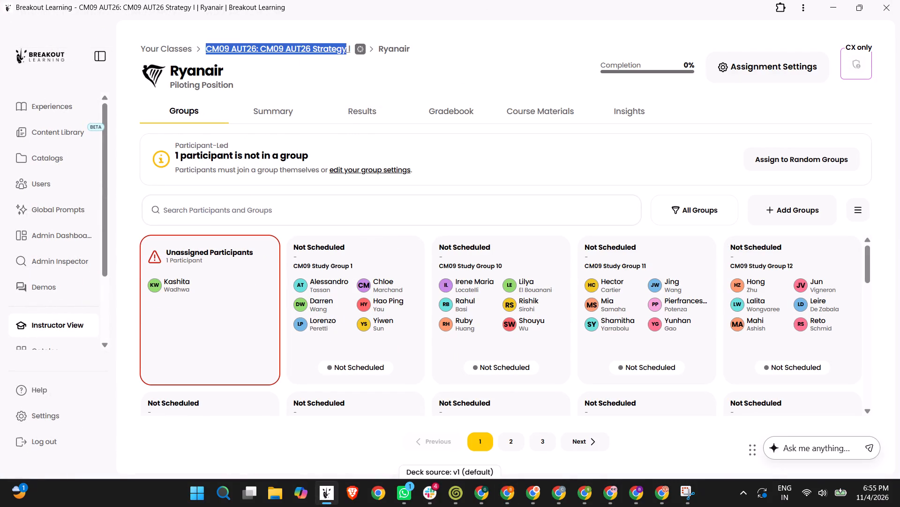
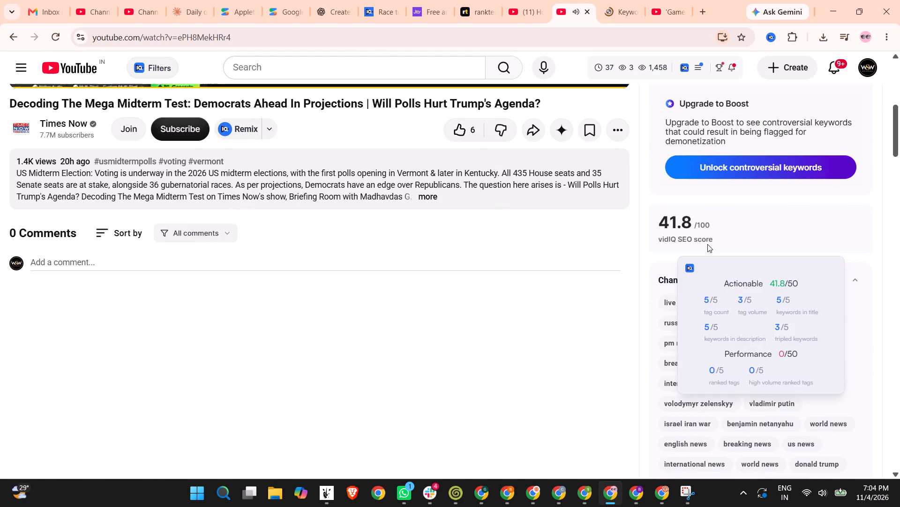
{"action": "scroll", "coordinate": [656, 344], "scroll_direction": "down", "scroll_amount": 2}
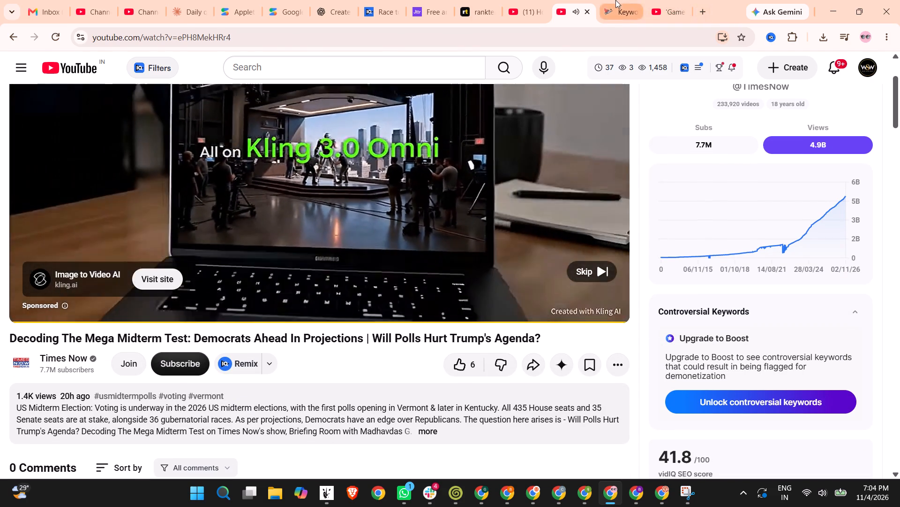
Examine the vidIQ channel tags on Republic World's midterm results video and inspect the "Middle East War Update" tag.
{"action": "left_click", "coordinate": [615, 0]}
{"action": "left_click", "coordinate": [668, 0]}
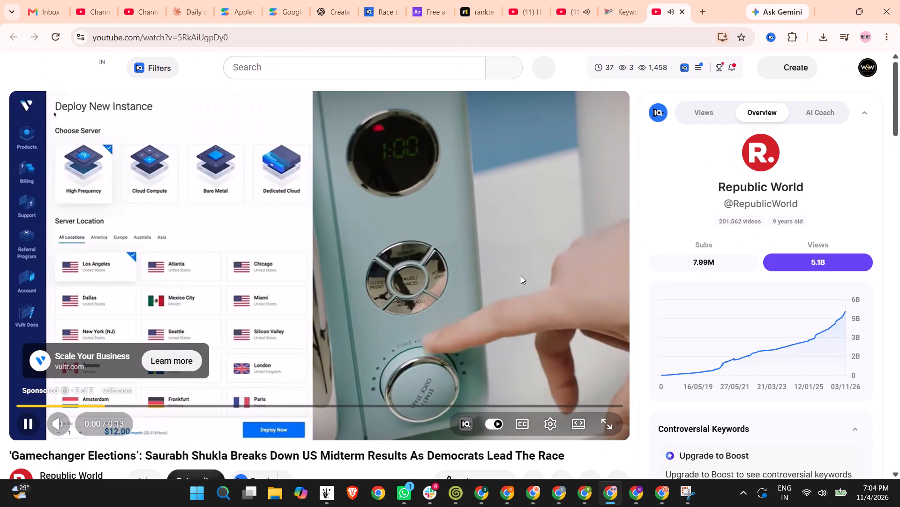
{"action": "scroll", "coordinate": [805, 373], "scroll_direction": "down", "scroll_amount": 5}
{"action": "scroll", "coordinate": [736, 352], "scroll_direction": "down", "scroll_amount": 2}
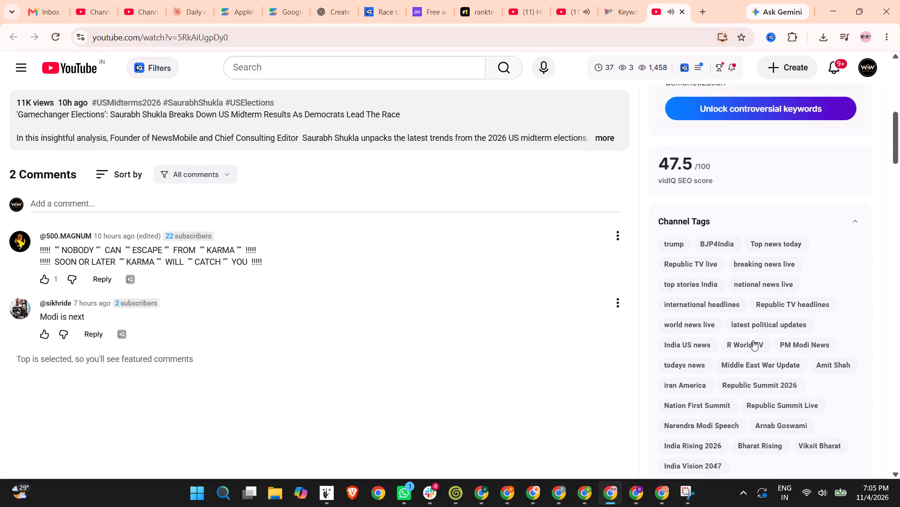
{"action": "left_click", "coordinate": [765, 362]}
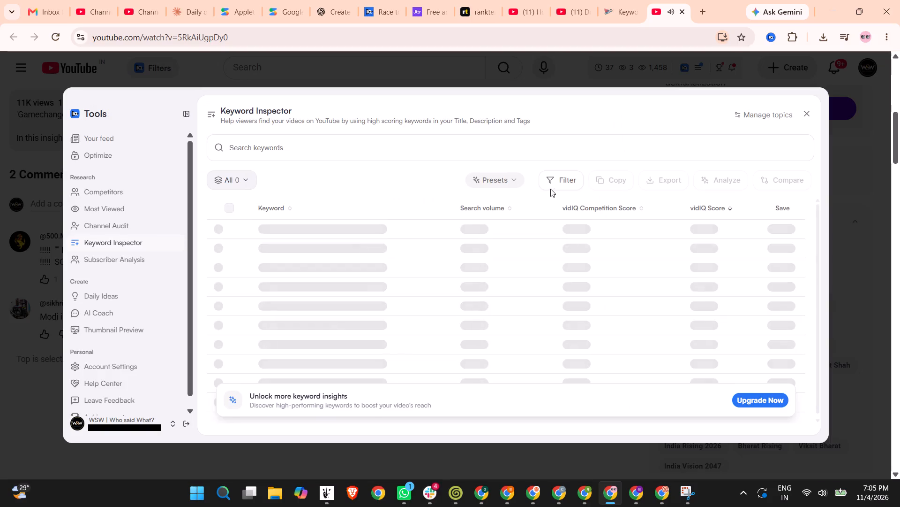
{"action": "left_click", "coordinate": [805, 116]}
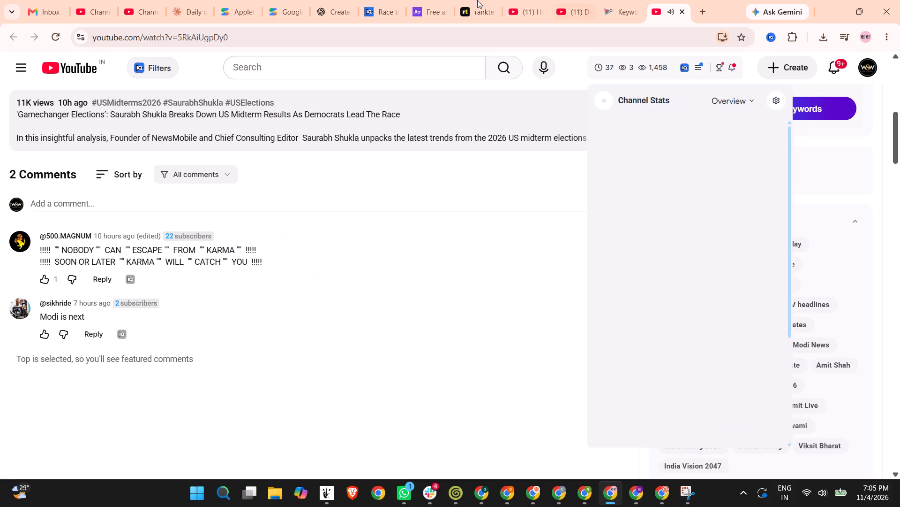
Search YouTube for "mid term election" from the Republic World video page.
{"action": "left_click", "coordinate": [139, 0]}
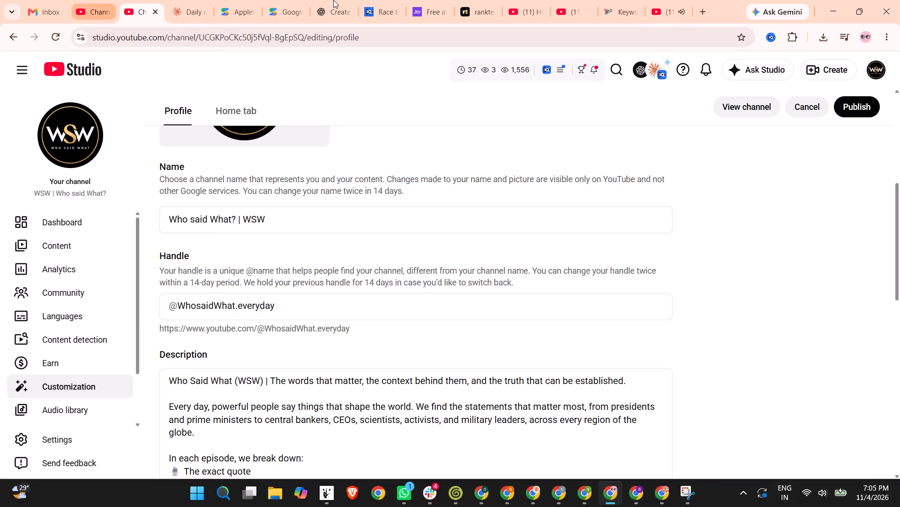
{"action": "left_click", "coordinate": [658, 0]}
{"action": "left_click", "coordinate": [281, 58]}
{"action": "left_click", "coordinate": [279, 66]}
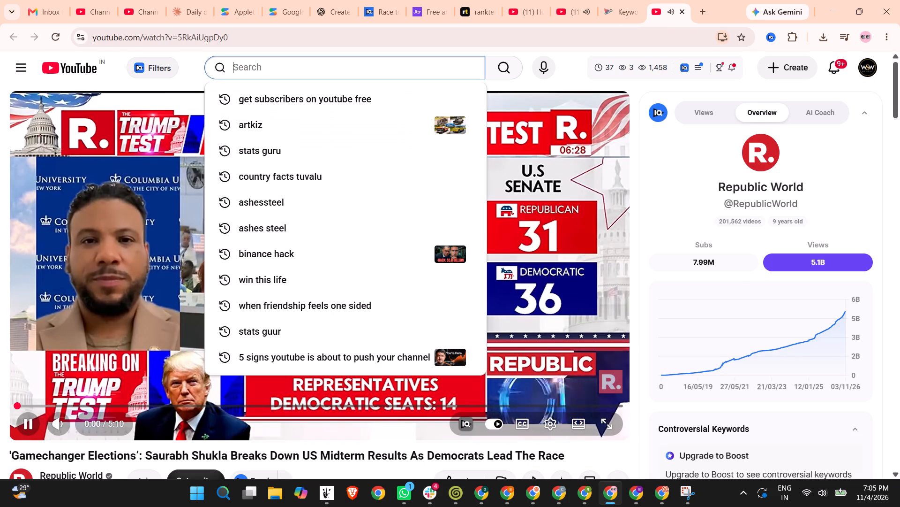
{"action": "type", "text": "mid term electin"}
{"action": "key", "text": "BackSpace"}
{"action": "type", "text": "on"}
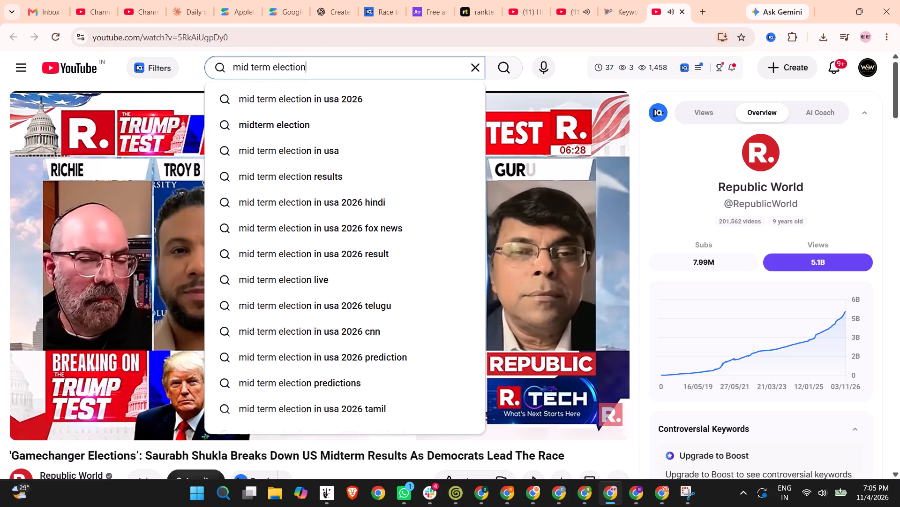
{"action": "key", "text": "Return"}
Close the Times Now video page and return to the YouTube search results.
{"action": "left_click", "coordinate": [566, 0]}
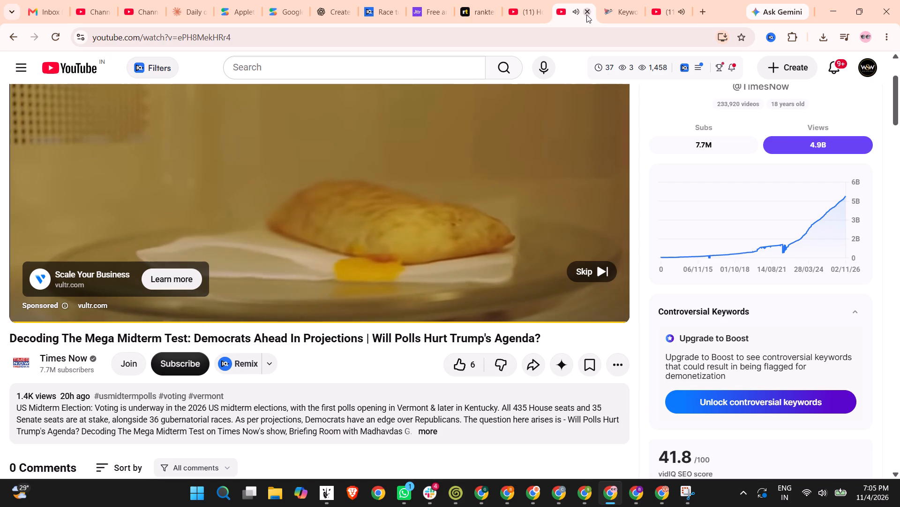
{"action": "left_click", "coordinate": [586, 15]}
{"action": "left_click", "coordinate": [600, 0]}
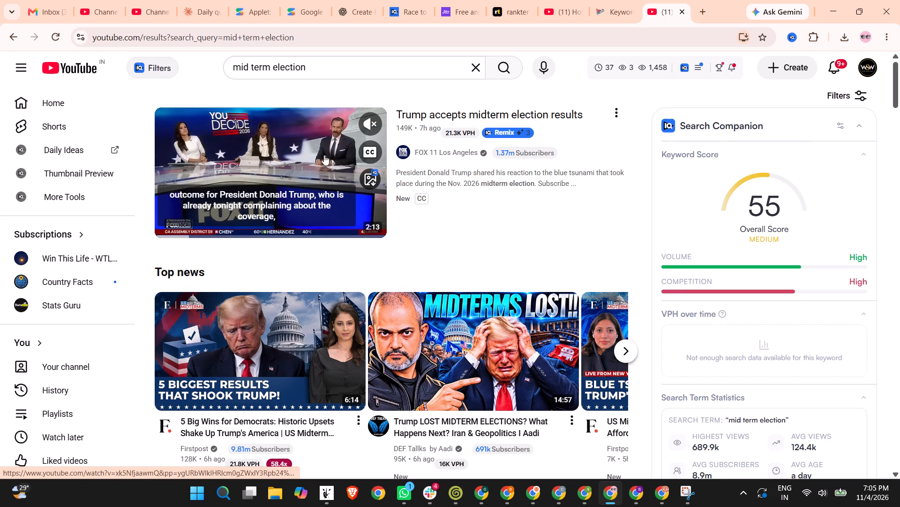
Examine the vidIQ channel and video tags of FOX 11's "Trump accepts midterm election results", and return to the results.
{"action": "left_click", "coordinate": [324, 155]}
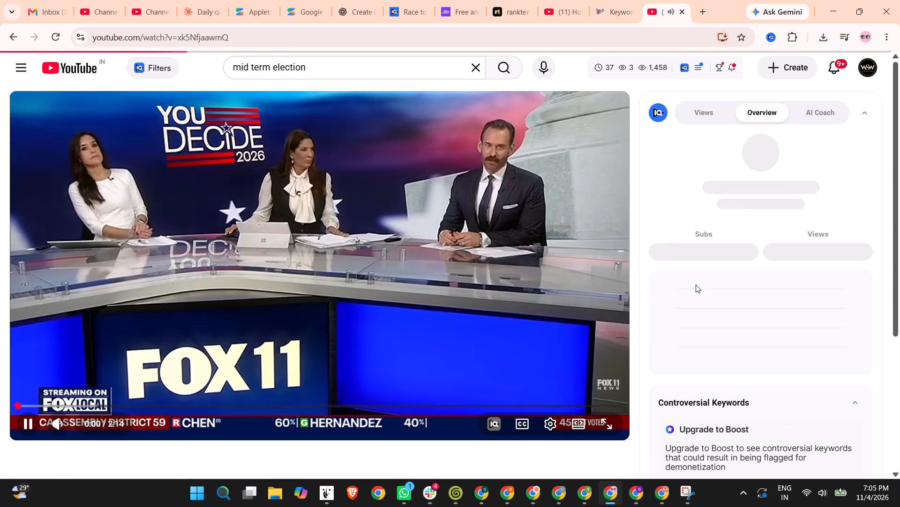
{"action": "scroll", "coordinate": [712, 287], "scroll_direction": "down", "scroll_amount": 2}
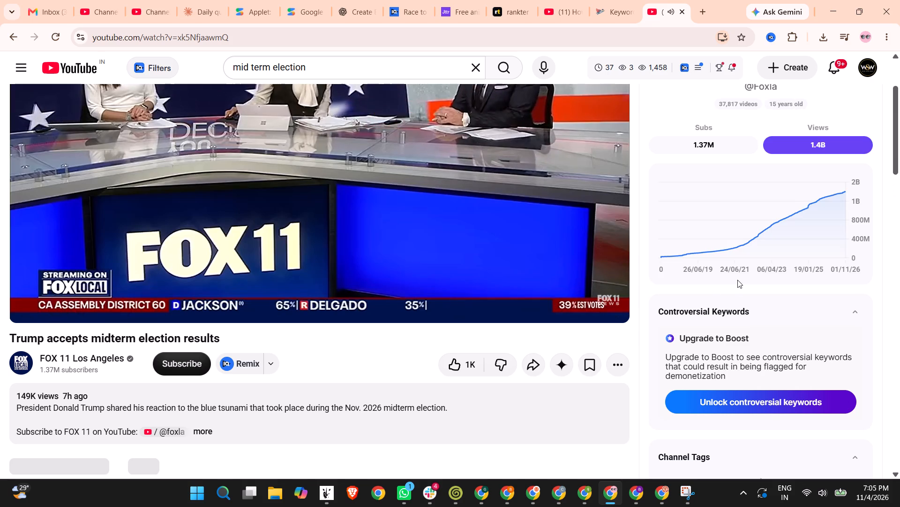
{"action": "scroll", "coordinate": [737, 279], "scroll_direction": "down", "scroll_amount": 4}
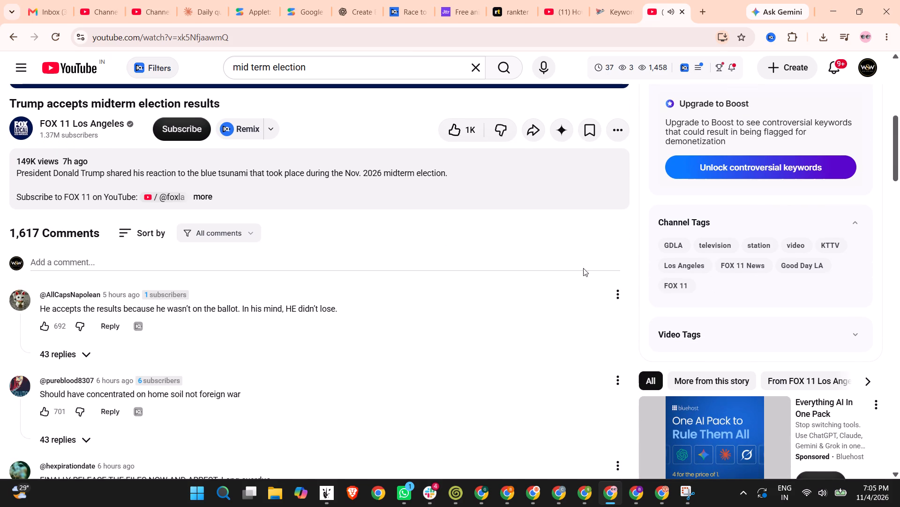
{"action": "left_click", "coordinate": [15, 36]}
Open USA TODAY's video of Trump calling into Fox News about the midterms and examine its vidIQ channel and video tags.
{"action": "scroll", "coordinate": [355, 257], "scroll_direction": "down", "scroll_amount": 2}
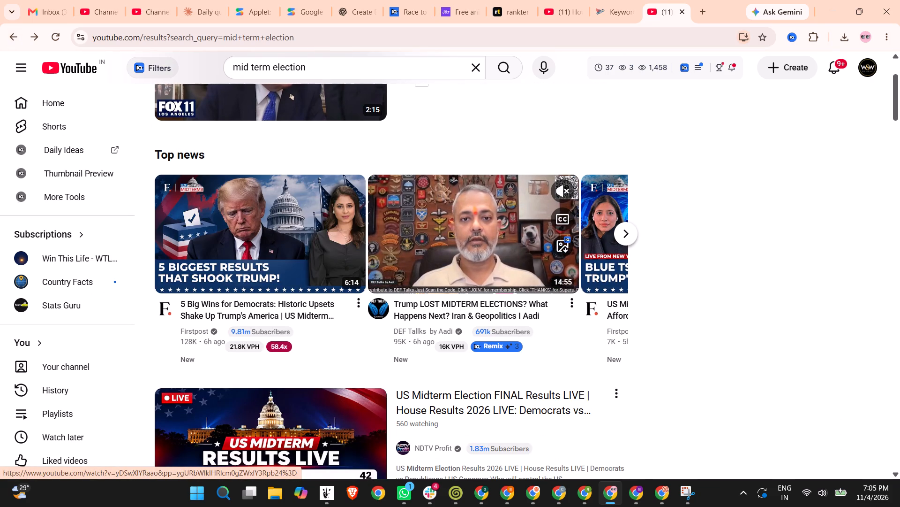
{"action": "scroll", "coordinate": [467, 278], "scroll_direction": "down", "scroll_amount": 3}
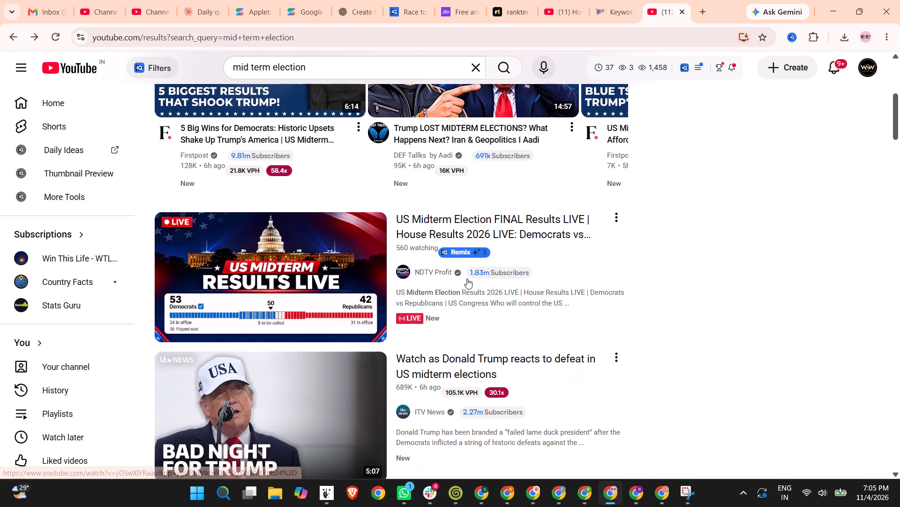
{"action": "scroll", "coordinate": [426, 226], "scroll_direction": "down", "scroll_amount": 2}
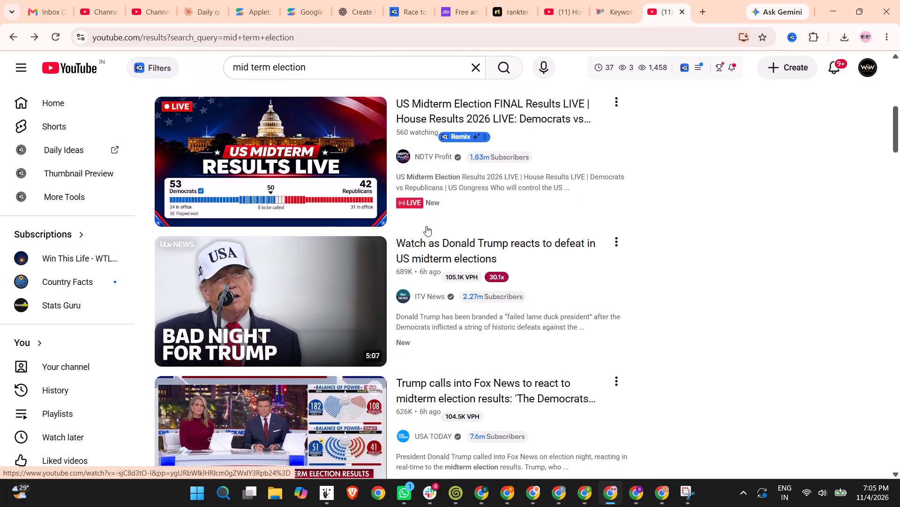
{"action": "scroll", "coordinate": [433, 254], "scroll_direction": "down", "scroll_amount": 2}
{"action": "left_click", "coordinate": [427, 258]}
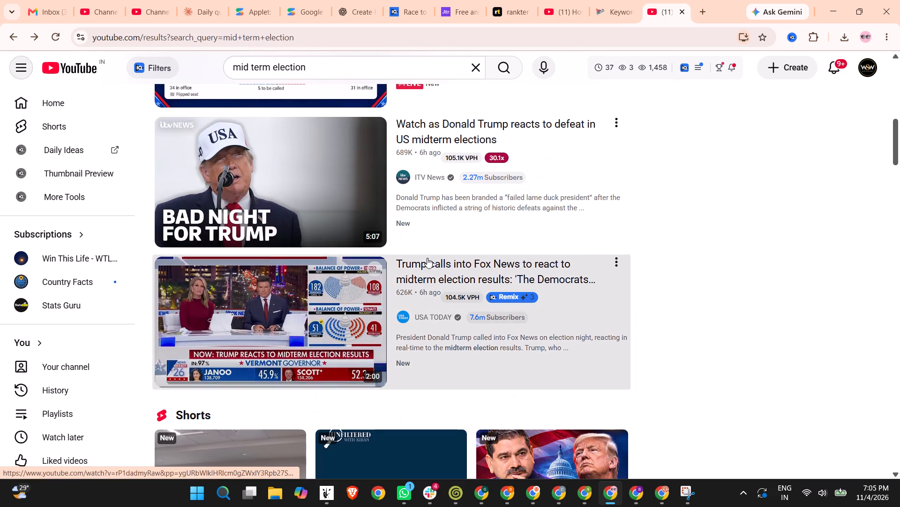
{"action": "scroll", "coordinate": [661, 251], "scroll_direction": "down", "scroll_amount": 3}
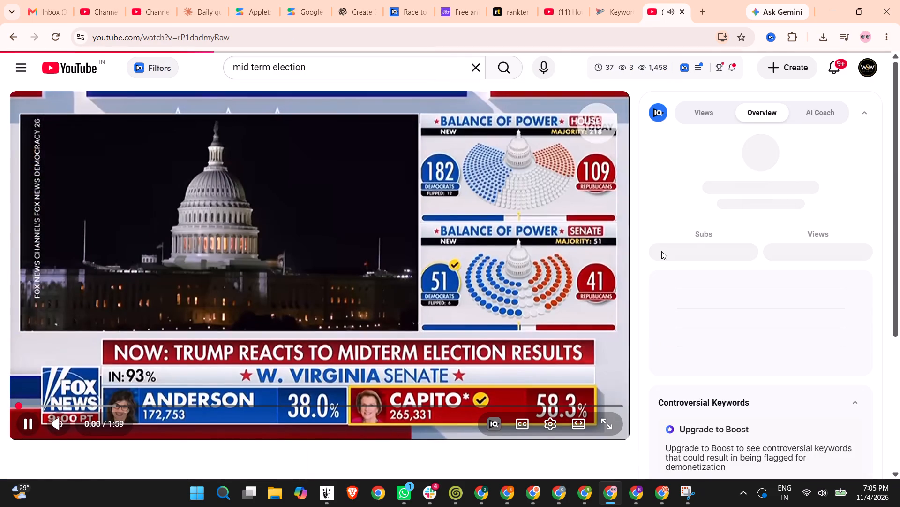
{"action": "scroll", "coordinate": [695, 265], "scroll_direction": "down", "scroll_amount": 2}
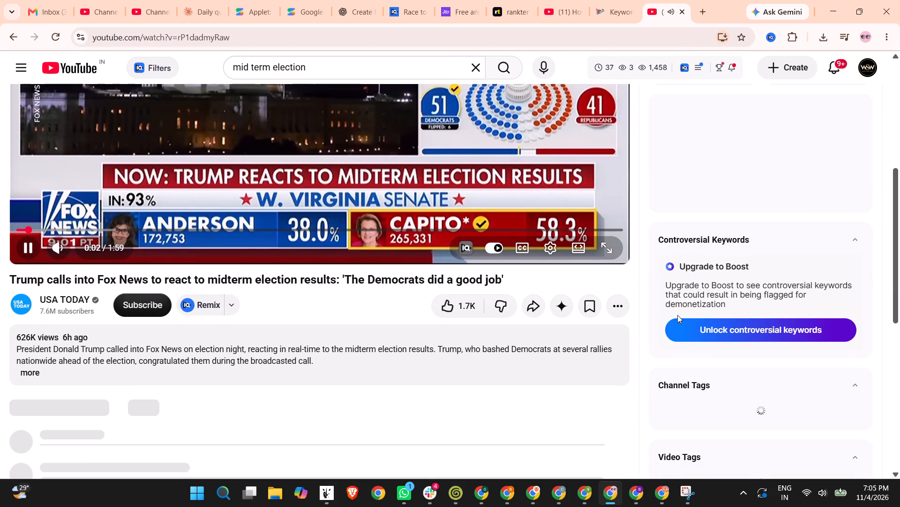
{"action": "scroll", "coordinate": [675, 321], "scroll_direction": "down", "scroll_amount": 2}
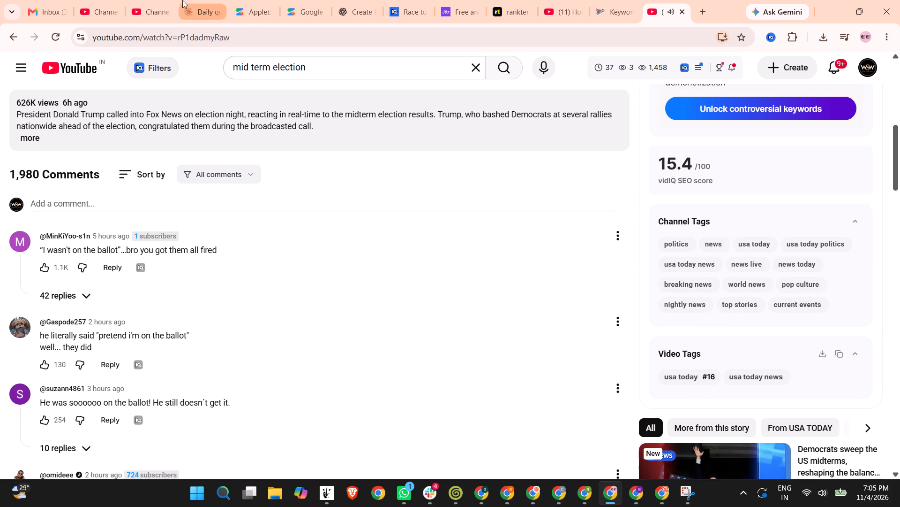
Remove the "us democracy" tag from the Congress midterms video in the YouTube Studio upload.
{"action": "left_click", "coordinate": [158, 0]}
{"action": "left_click", "coordinate": [100, 0]}
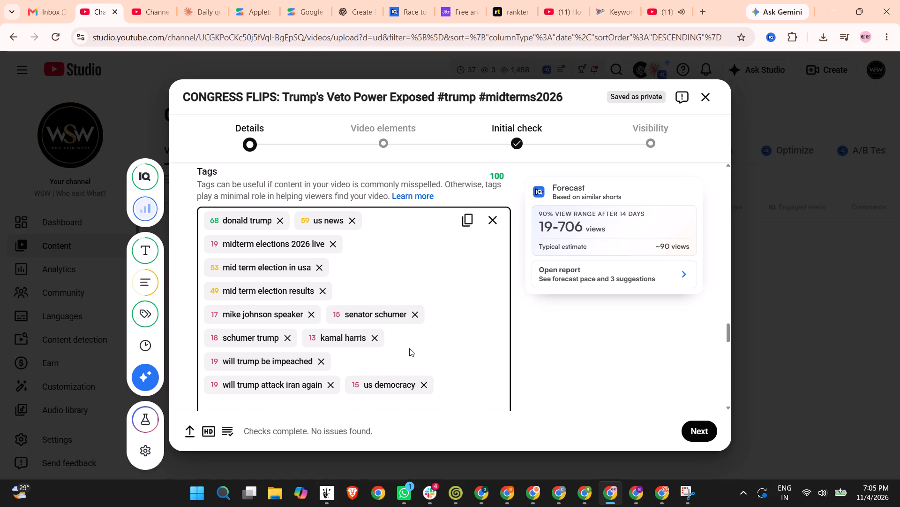
{"action": "scroll", "coordinate": [409, 345], "scroll_direction": "down", "scroll_amount": 3}
{"action": "left_click", "coordinate": [422, 209]}
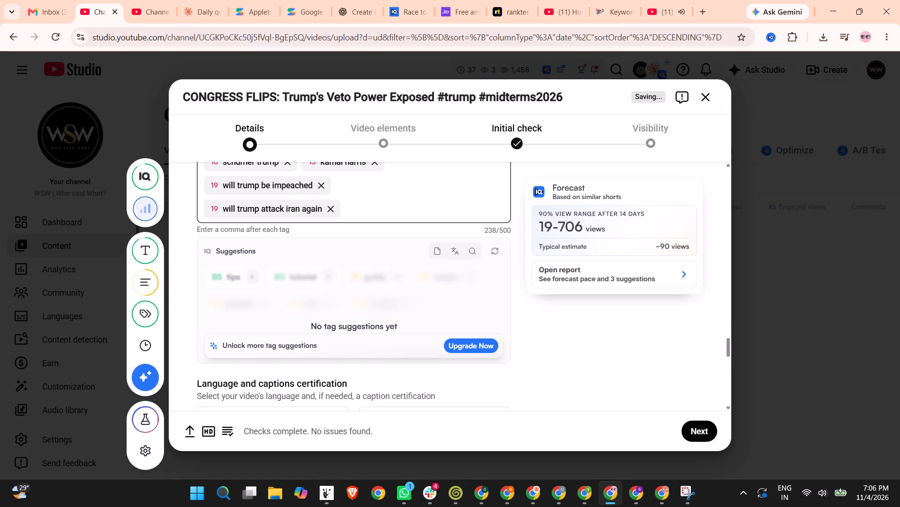
Add the tags "usa news today" and "us news live" to the video.
{"action": "left_click", "coordinate": [367, 209]}
{"action": "type", "text": "usa news today"}
{"action": "key", "text": "Return"}
{"action": "type", "text": "us news live"}
{"action": "key", "text": "Return"}
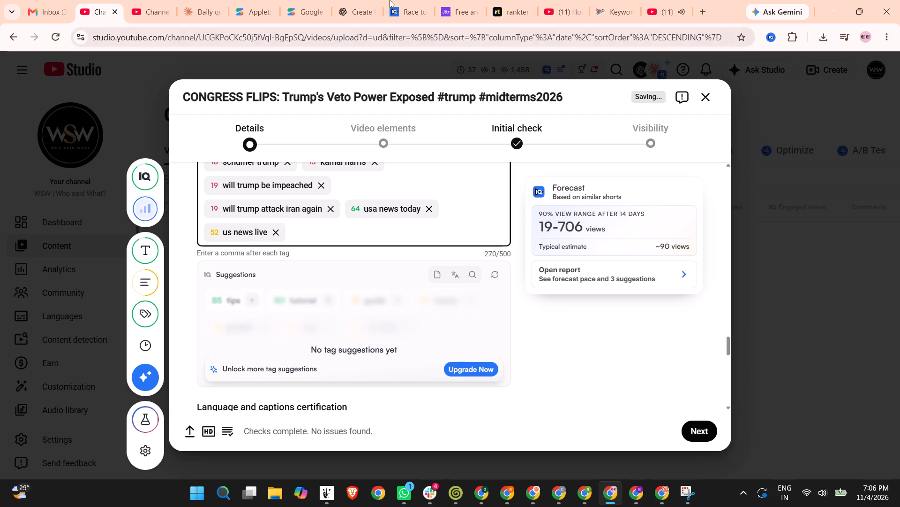
Add the tag "us politics" to the Congress midterms video.
{"action": "type", "text": "usa poli"}
{"action": "key", "text": "t"}
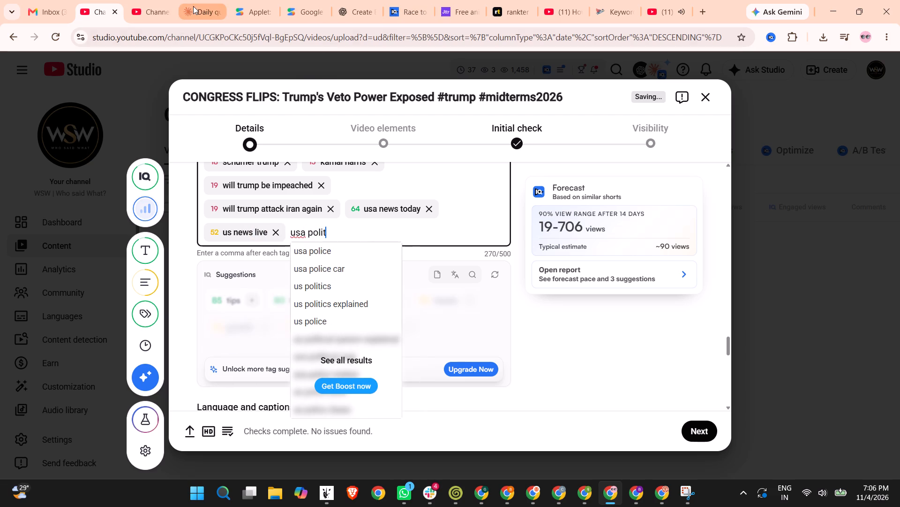
{"action": "left_click", "coordinate": [330, 258]}
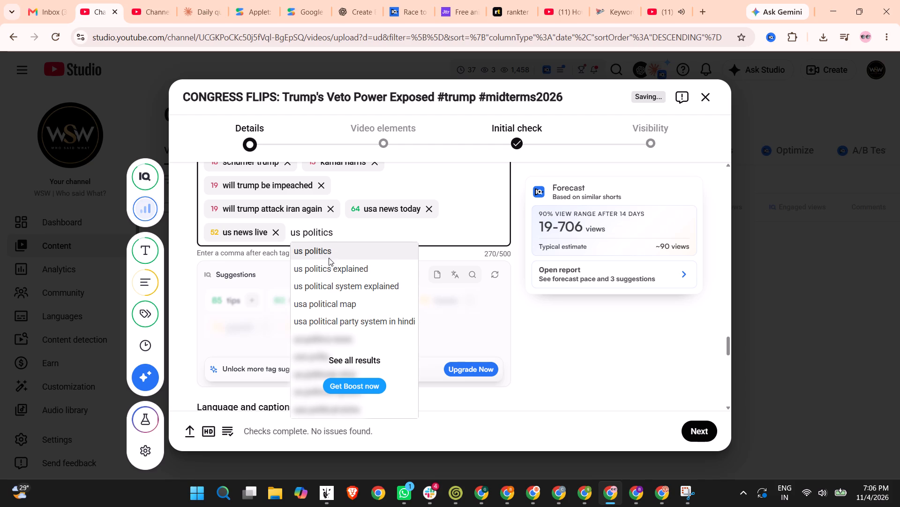
Consult USA TODAY's channel tags again and add the tags "current events", "top stories" and "breaking news" to the midterms video.
{"action": "left_click", "coordinate": [144, 0]}
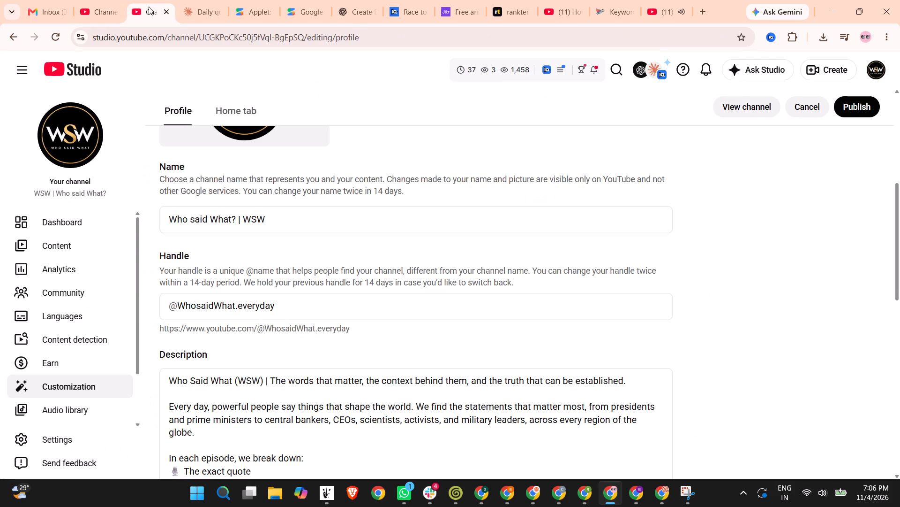
{"action": "left_click", "coordinate": [654, 0]}
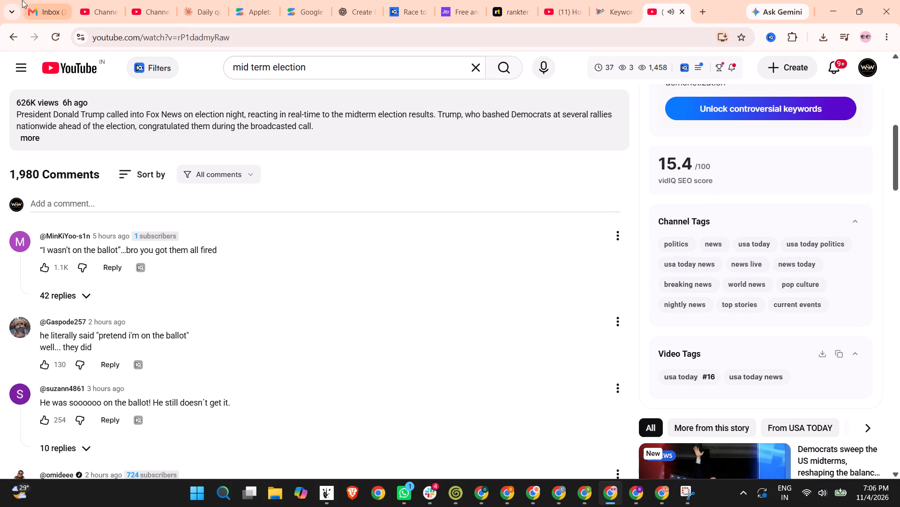
{"action": "left_click", "coordinate": [141, 0]}
{"action": "left_click", "coordinate": [118, 0]}
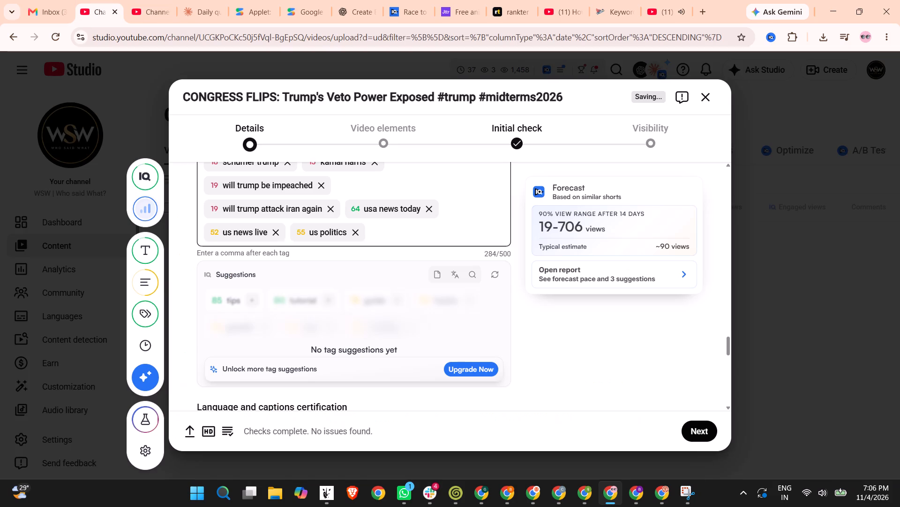
{"action": "left_click", "coordinate": [419, 233]}
{"action": "type", "text": "current events"}
{"action": "key", "text": "Return"}
{"action": "type", "text": "top stories"}
{"action": "key", "text": "Return"}
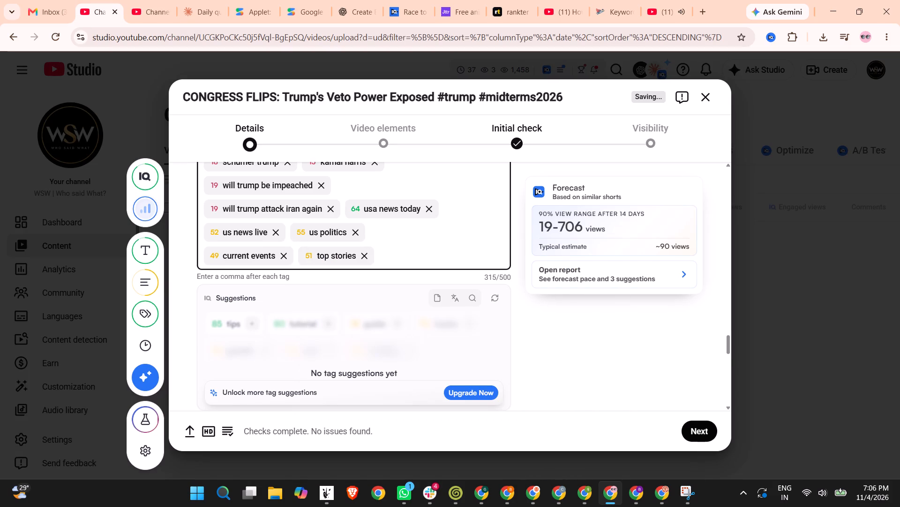
{"action": "type", "text": "breaking news"}
{"action": "key", "text": "Return"}
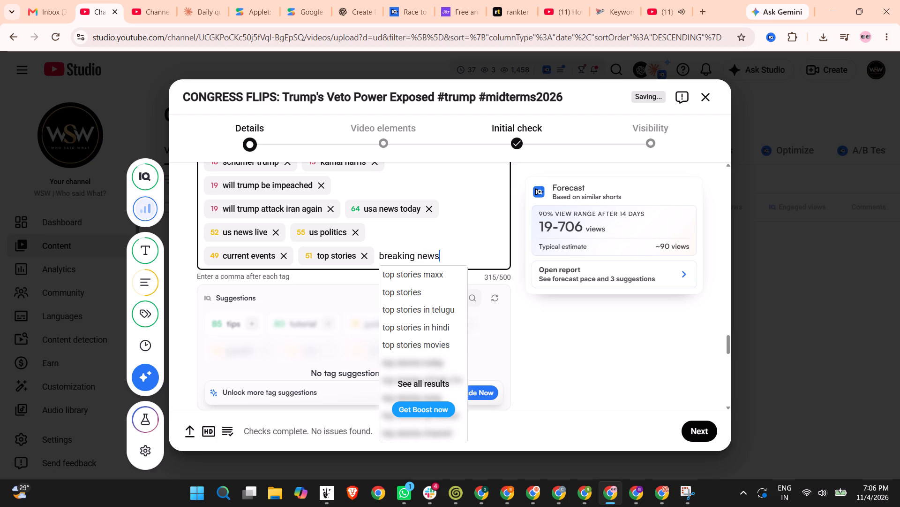
{"action": "type", "text": "democrac"}
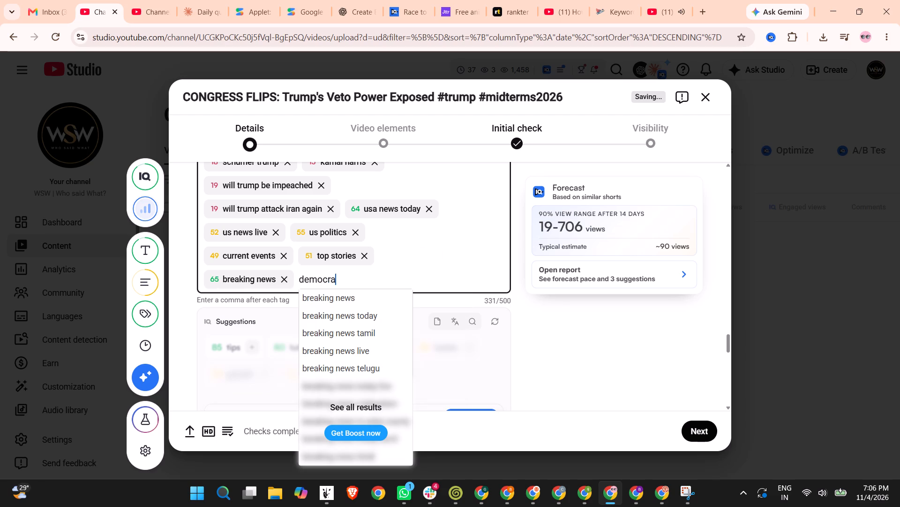
{"action": "key", "text": "BackSpace"}
{"action": "type", "text": "ts"}
{"action": "key", "text": "space"}
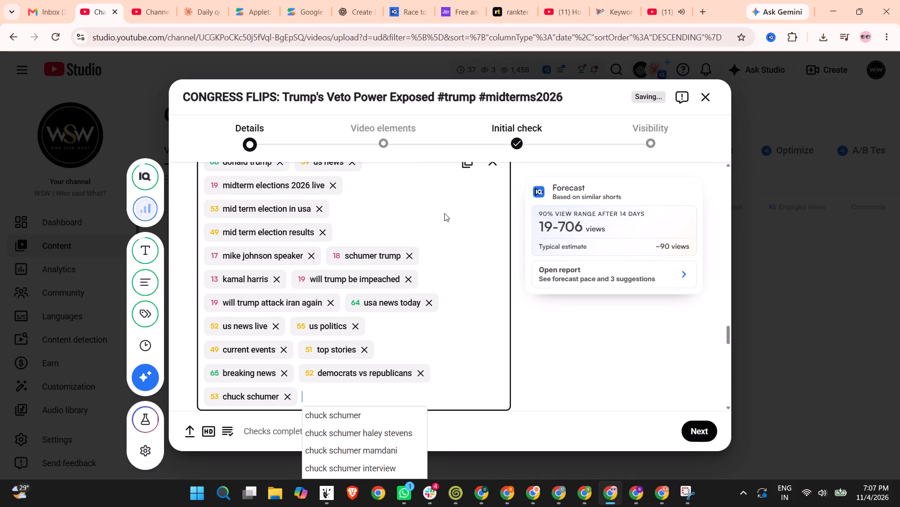
{"action": "scroll", "coordinate": [444, 213], "scroll_direction": "down", "scroll_amount": 2}
{"action": "type", "text": "global news"}
{"action": "key", "text": "Return"}
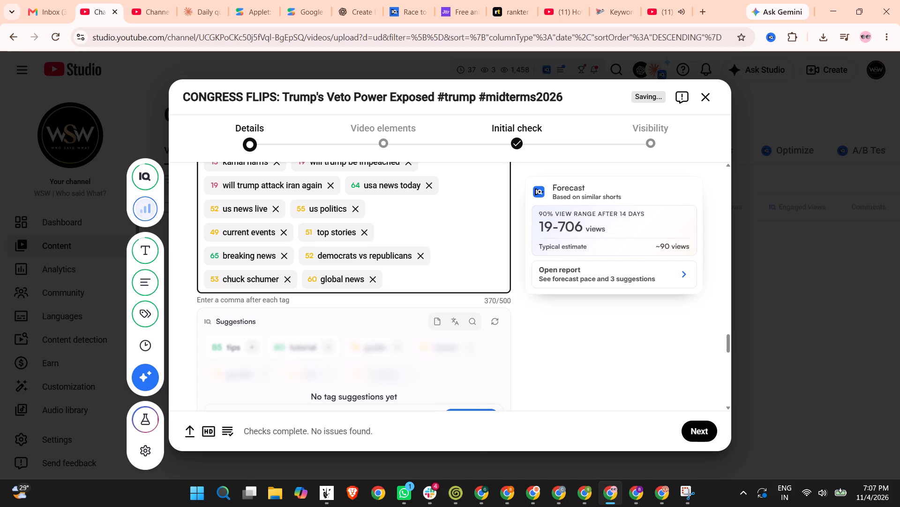
{"action": "type", "text": "electio ne"}
{"action": "key", "text": "BackSpace"}
{"action": "key", "text": "BackSpace"}
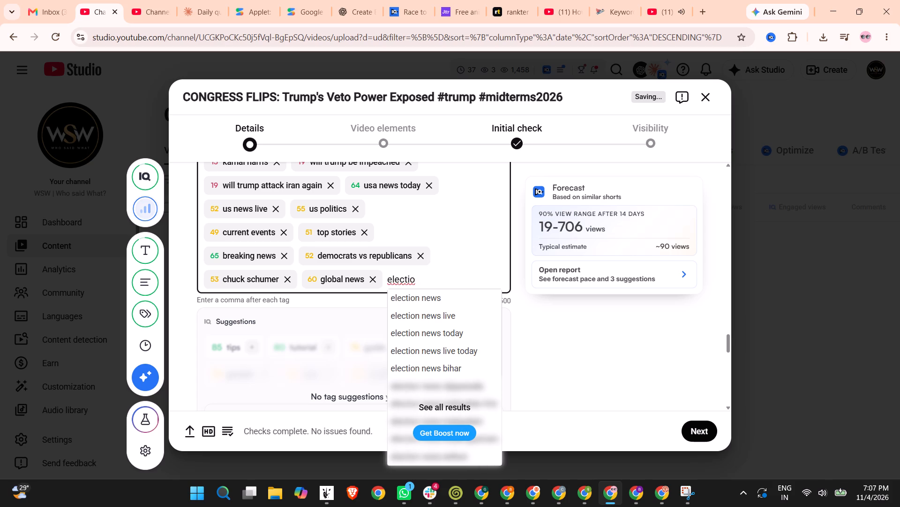
{"action": "key", "text": "BackSpace"}
{"action": "type", "text": "n news live"}
{"action": "key", "text": "Return"}
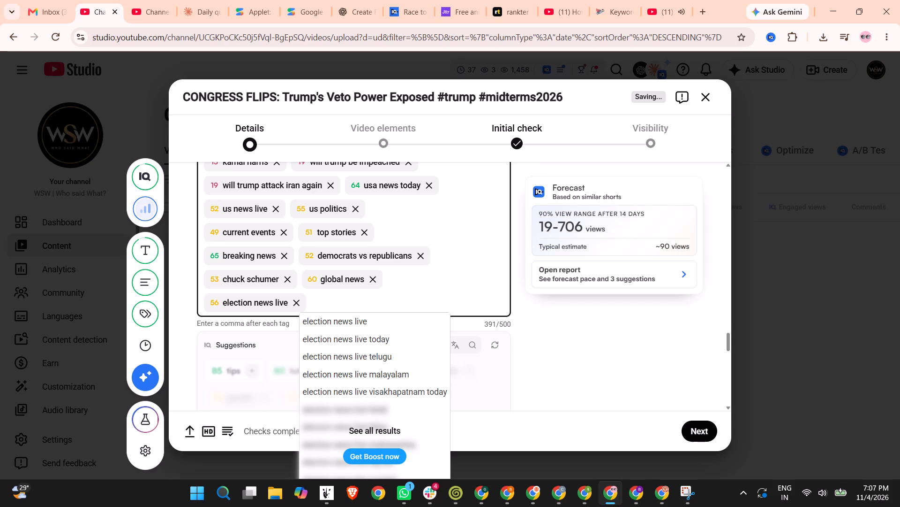
Add the tags "trump resigned" and "trump impeachment" to the video.
{"action": "left_click", "coordinate": [331, 300]}
{"action": "type", "text": "trump"}
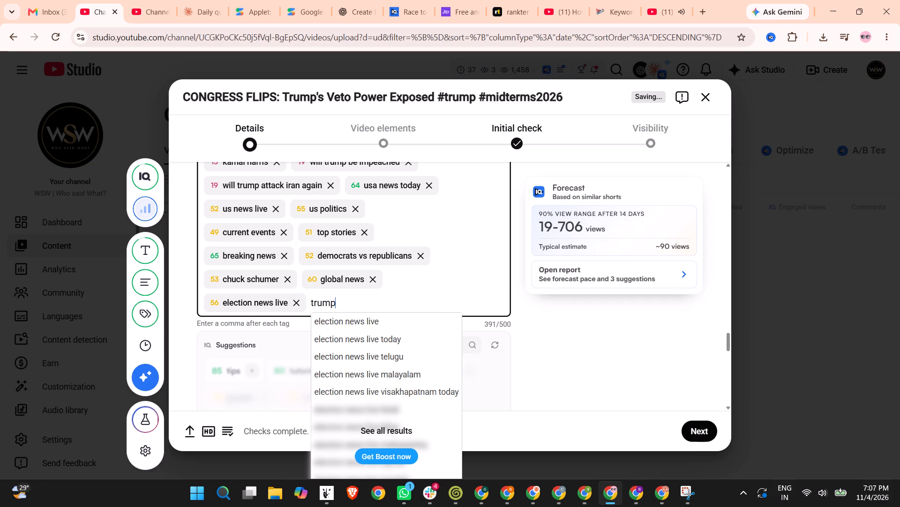
{"action": "key", "text": "space"}
{"action": "type", "text": "resigned"}
{"action": "key", "text": "Return"}
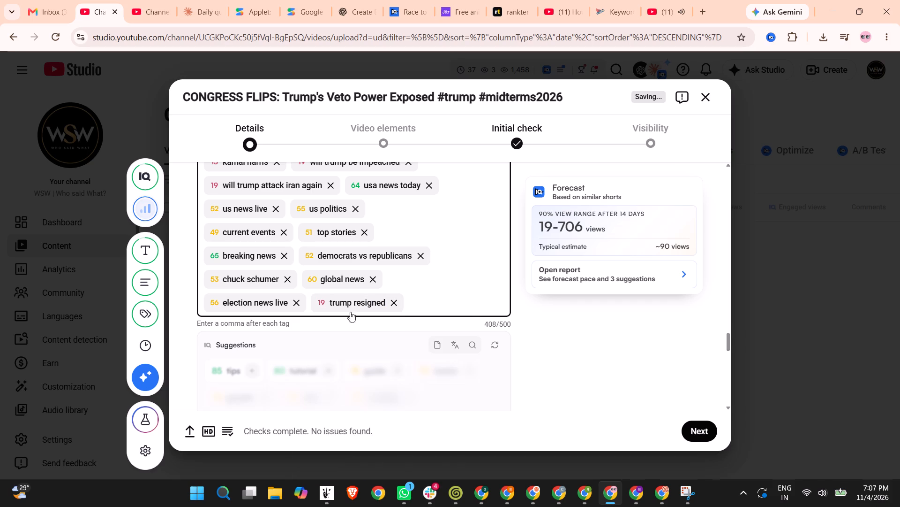
{"action": "type", "text": "trump im"}
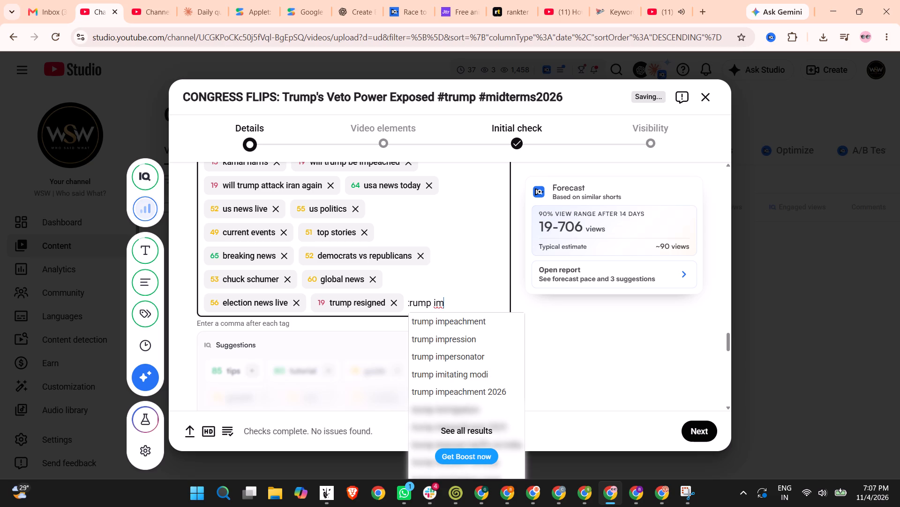
{"action": "left_click", "coordinate": [487, 322]}
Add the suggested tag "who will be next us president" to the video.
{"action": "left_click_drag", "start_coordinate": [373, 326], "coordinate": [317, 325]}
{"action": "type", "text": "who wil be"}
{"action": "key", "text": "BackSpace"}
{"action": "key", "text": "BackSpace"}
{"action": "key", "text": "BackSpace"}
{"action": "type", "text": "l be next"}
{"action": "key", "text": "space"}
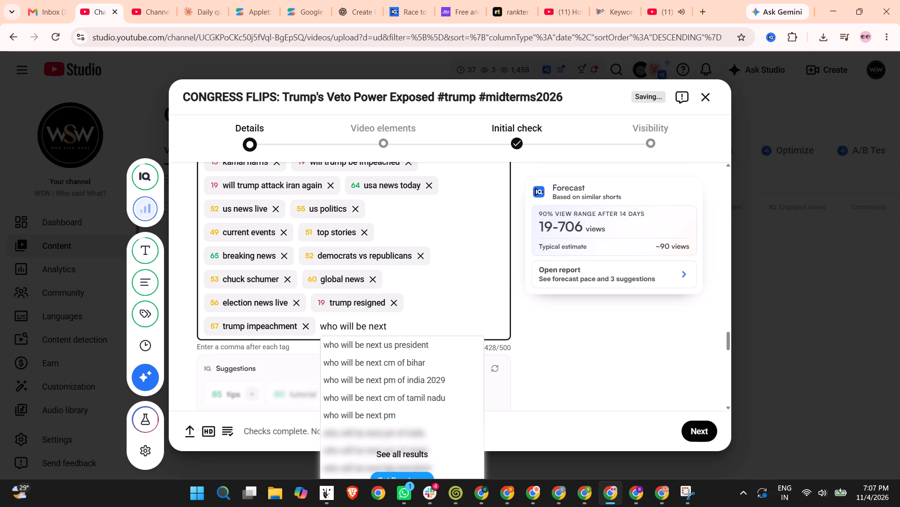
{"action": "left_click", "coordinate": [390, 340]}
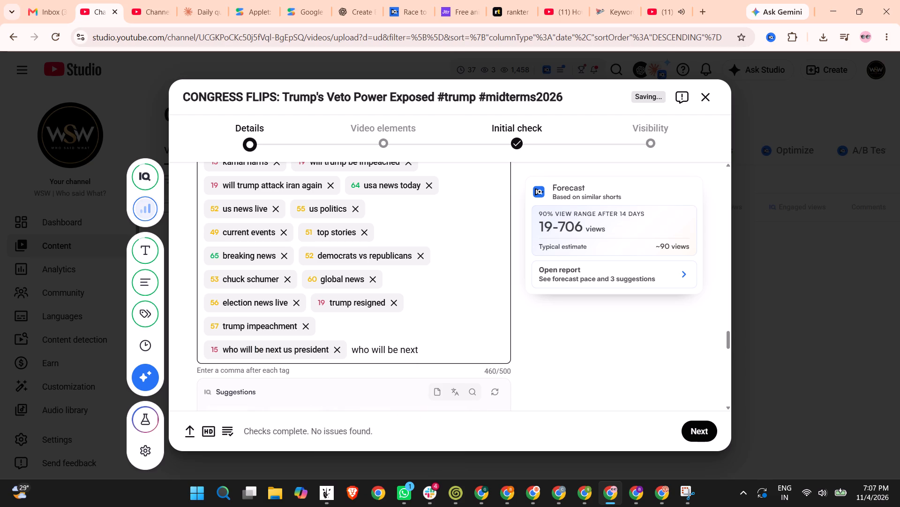
Add the tags "next us president" and "what is mid term election in usa 2026" to the video.
{"action": "left_click_drag", "start_coordinate": [422, 352], "coordinate": [351, 348]}
{"action": "type", "text": "next us"}
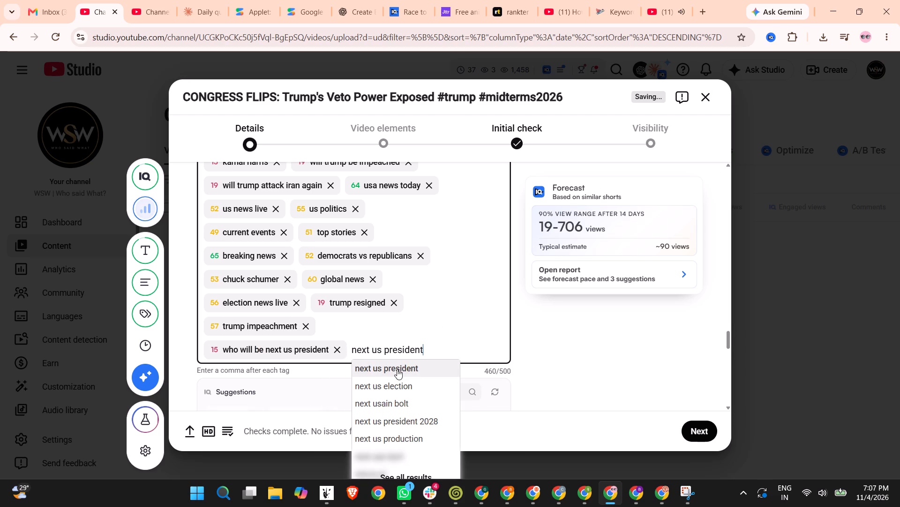
{"action": "left_click", "coordinate": [397, 369]}
{"action": "left_click", "coordinate": [387, 377]}
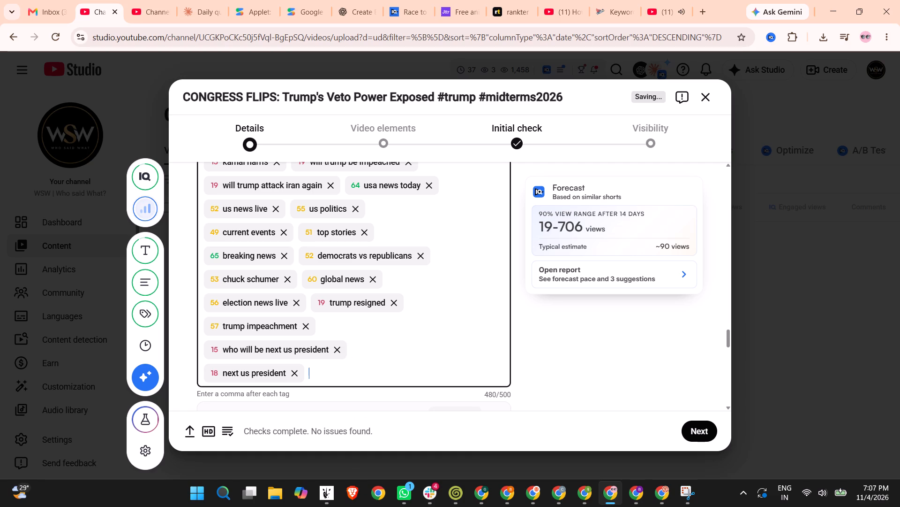
{"action": "type", "text": "what is mid"}
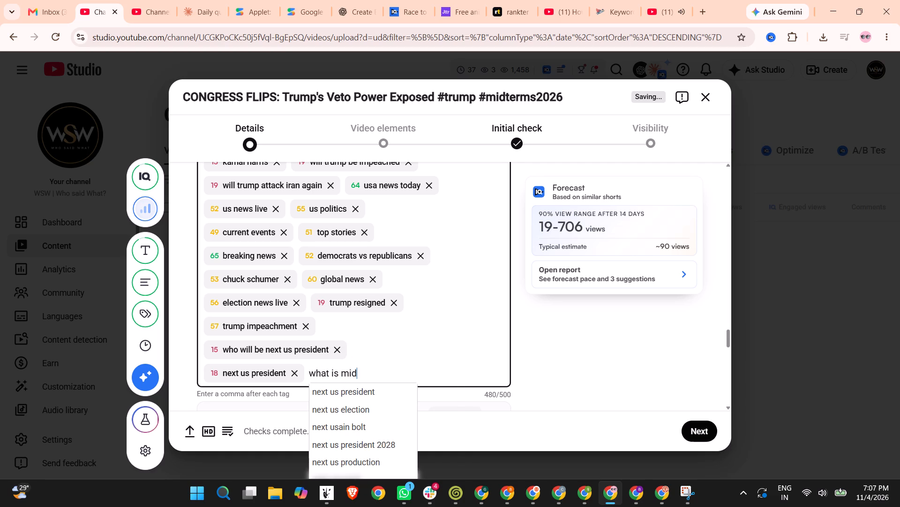
{"action": "left_click", "coordinate": [411, 396]}
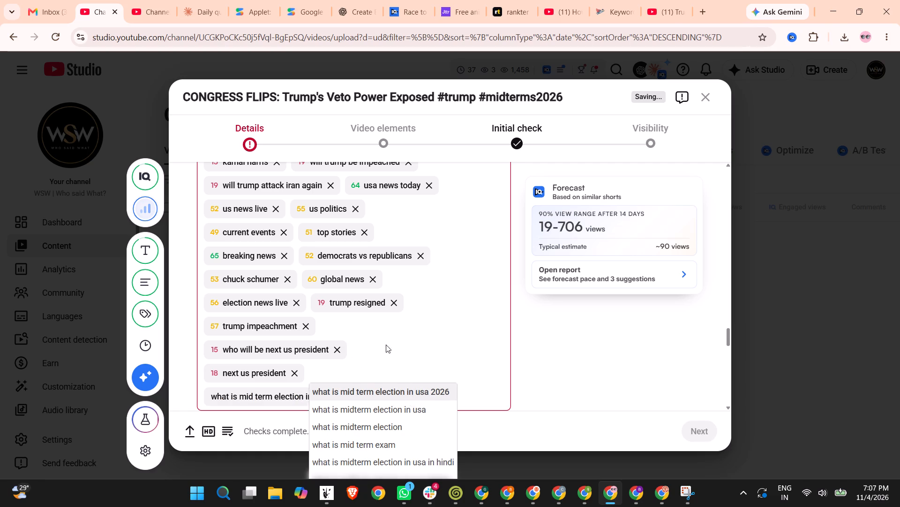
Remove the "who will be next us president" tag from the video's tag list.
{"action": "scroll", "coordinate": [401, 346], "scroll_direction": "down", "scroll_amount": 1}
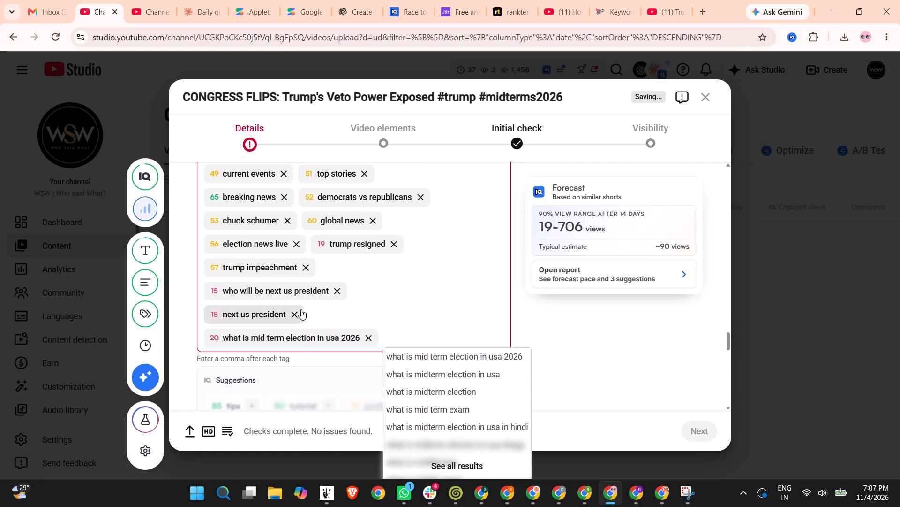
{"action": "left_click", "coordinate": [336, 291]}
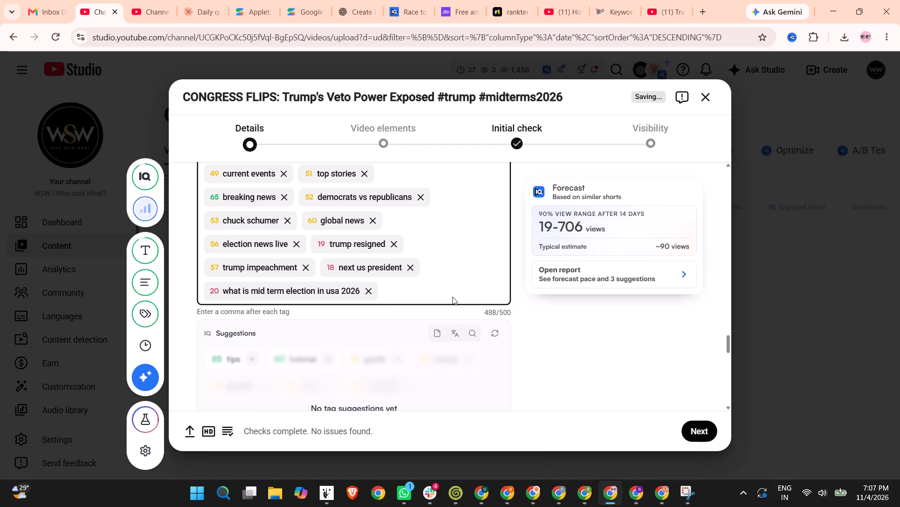
Advance past the video details and add "Who actually won? The fight over…" as the Short's related video.
{"action": "left_click", "coordinate": [433, 284]}
{"action": "scroll", "coordinate": [640, 352], "scroll_direction": "down", "scroll_amount": 6}
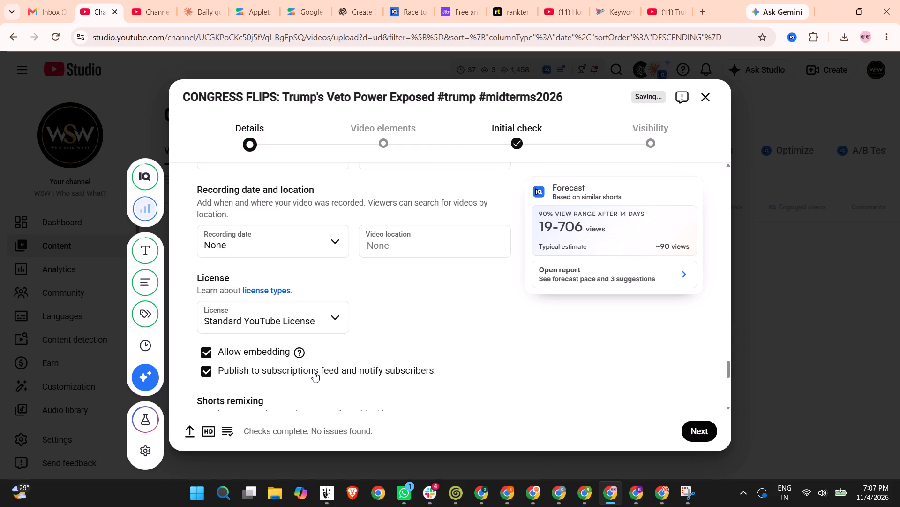
{"action": "scroll", "coordinate": [426, 300], "scroll_direction": "down", "scroll_amount": 9}
{"action": "scroll", "coordinate": [426, 300], "scroll_direction": "up", "scroll_amount": 3}
{"action": "scroll", "coordinate": [426, 300], "scroll_direction": "down", "scroll_amount": 8}
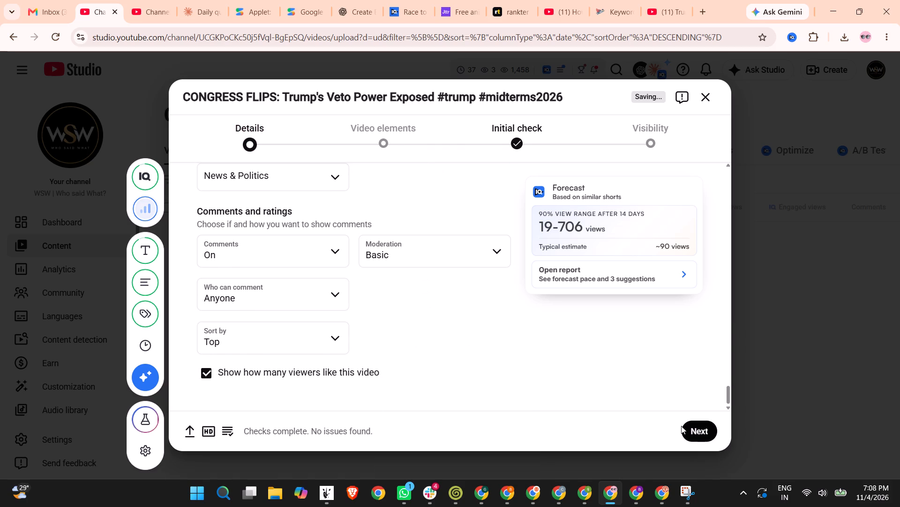
{"action": "left_click", "coordinate": [700, 426]}
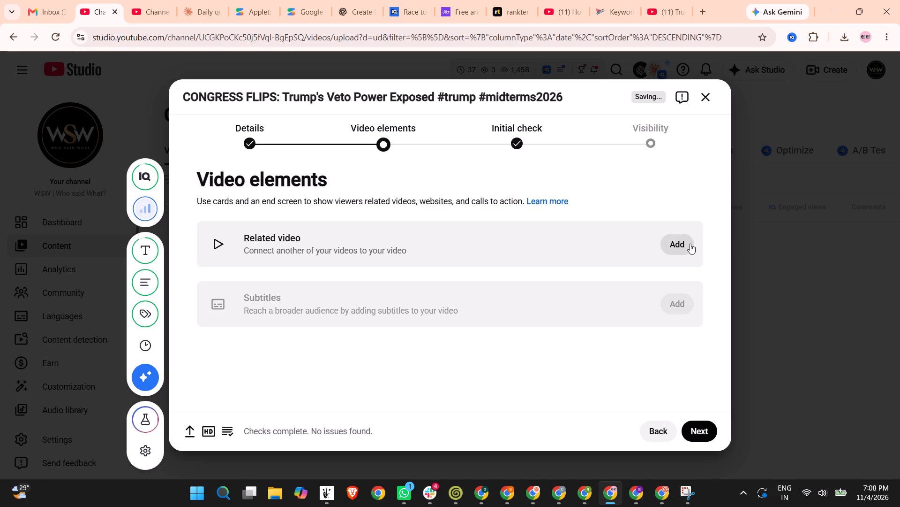
{"action": "left_click", "coordinate": [690, 244]}
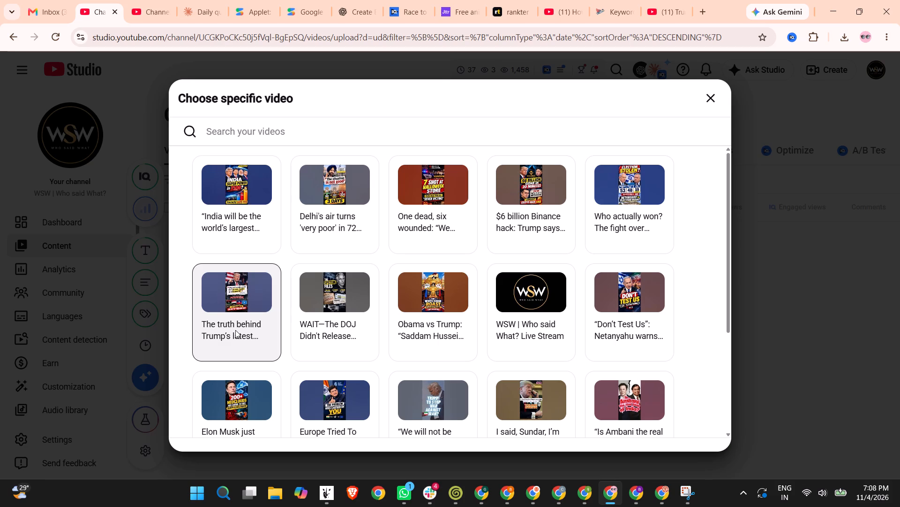
{"action": "left_click", "coordinate": [608, 204]}
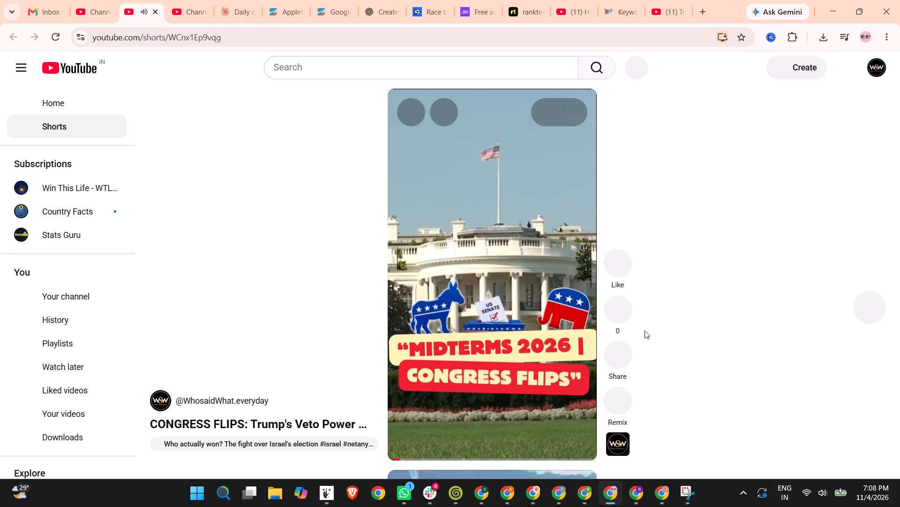
{"action": "left_click", "coordinate": [619, 262]}
Post the copied "Who Said What" quote text as a comment on the Short.
{"action": "left_click", "coordinate": [622, 307]}
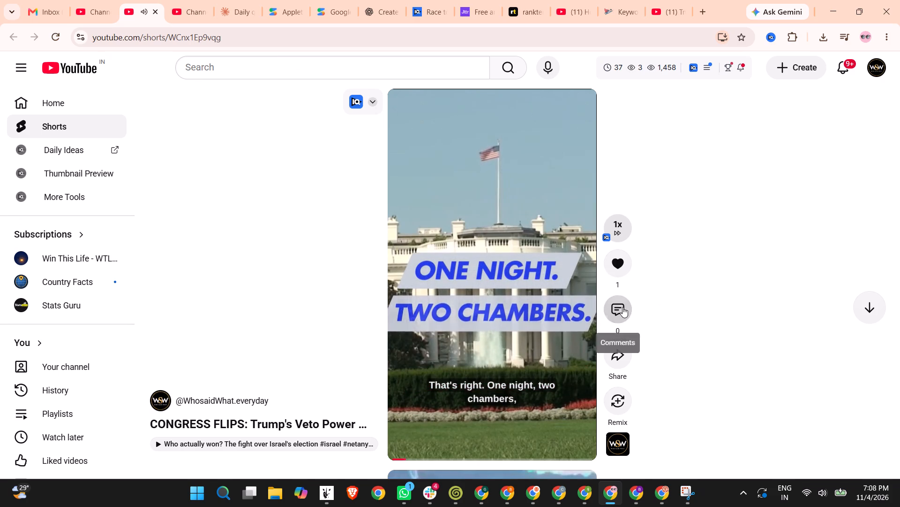
{"action": "left_click", "coordinate": [637, 446]}
{"action": "key", "text": "ctrl+v"}
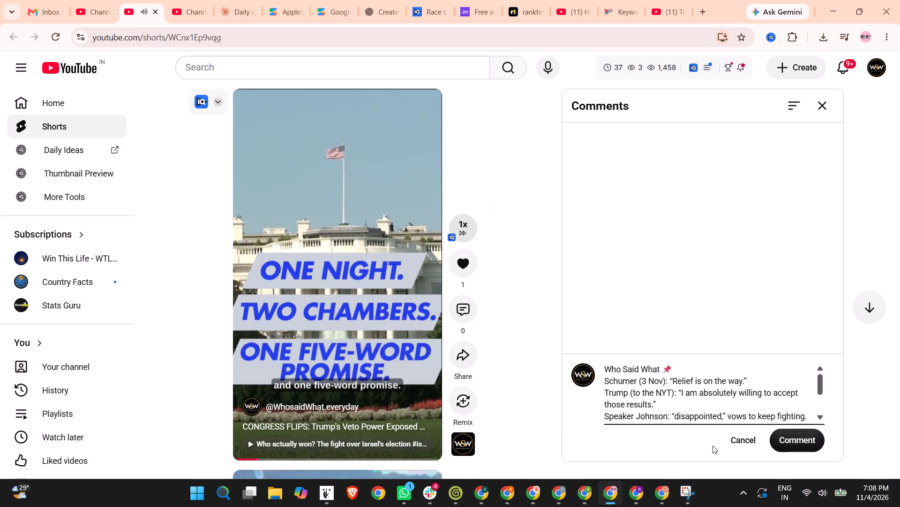
{"action": "left_click", "coordinate": [809, 448]}
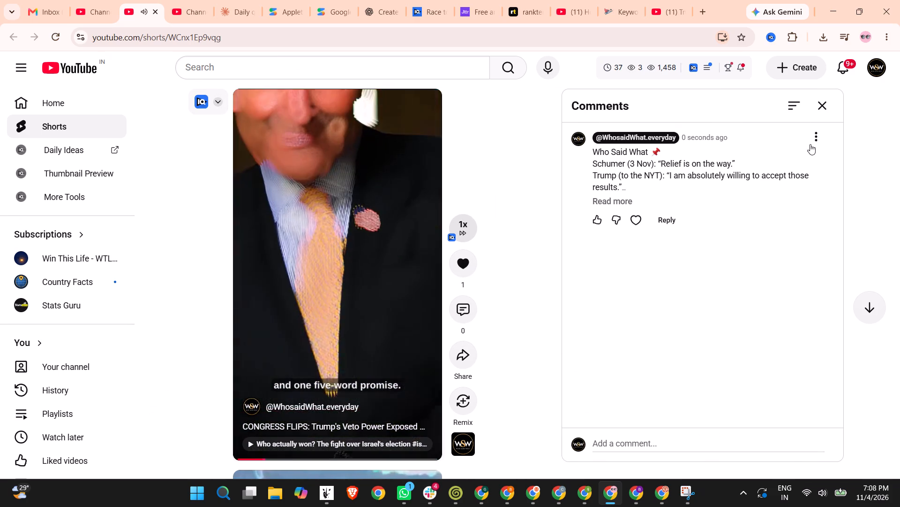
Pin the channel's newly posted comment on the Short.
{"action": "left_click", "coordinate": [810, 142]}
{"action": "left_click", "coordinate": [823, 164]}
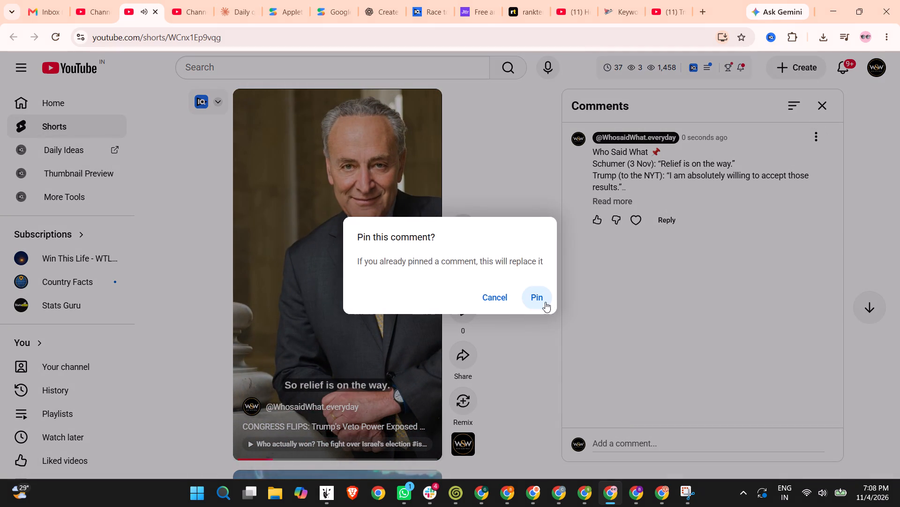
{"action": "left_click", "coordinate": [540, 299]}
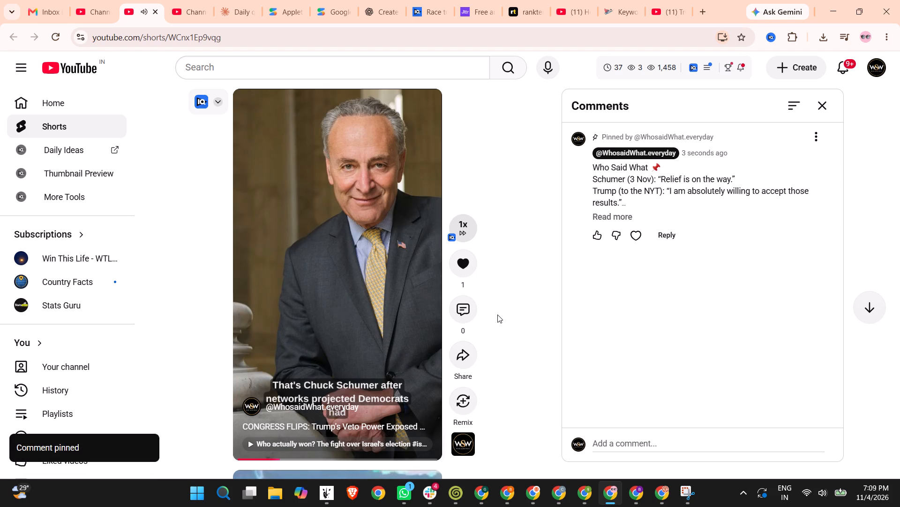
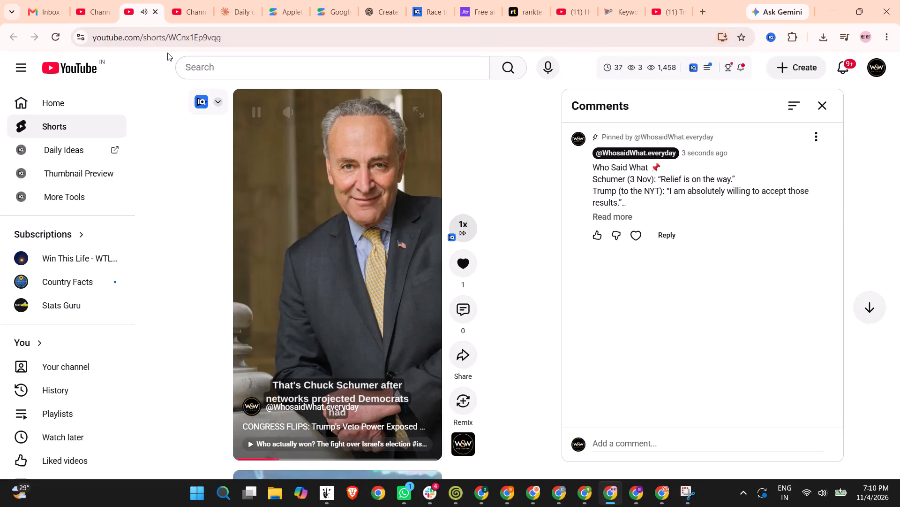
Close the published Short's viewing page.
{"action": "left_click", "coordinate": [154, 10]}
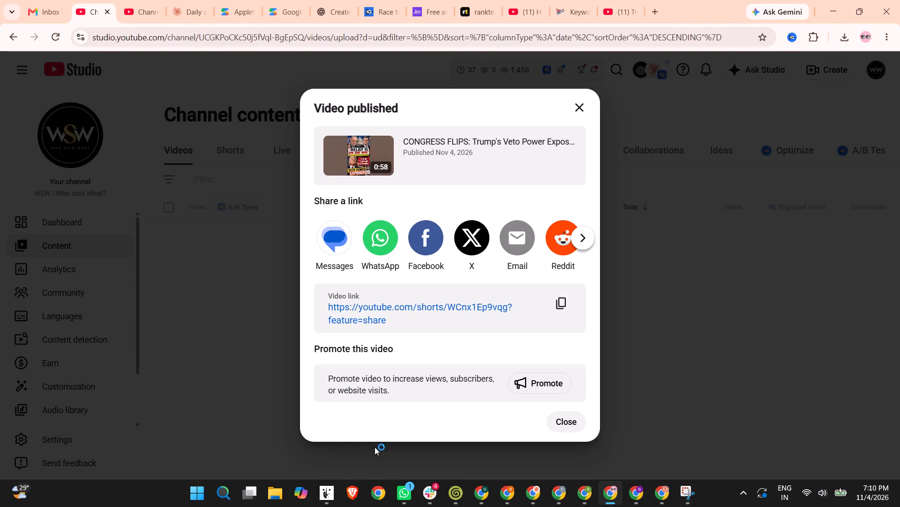
Switch to the Stats Guru browser window, open YouTube in a new tab, and open and pause the "Relief Is on the Way" Short.
{"action": "left_click", "coordinate": [532, 493]}
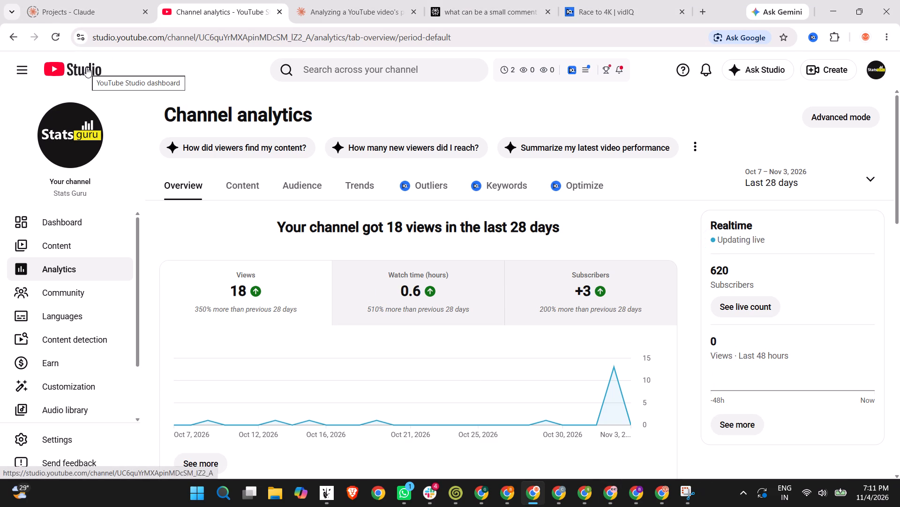
{"action": "left_click", "coordinate": [708, 16]}
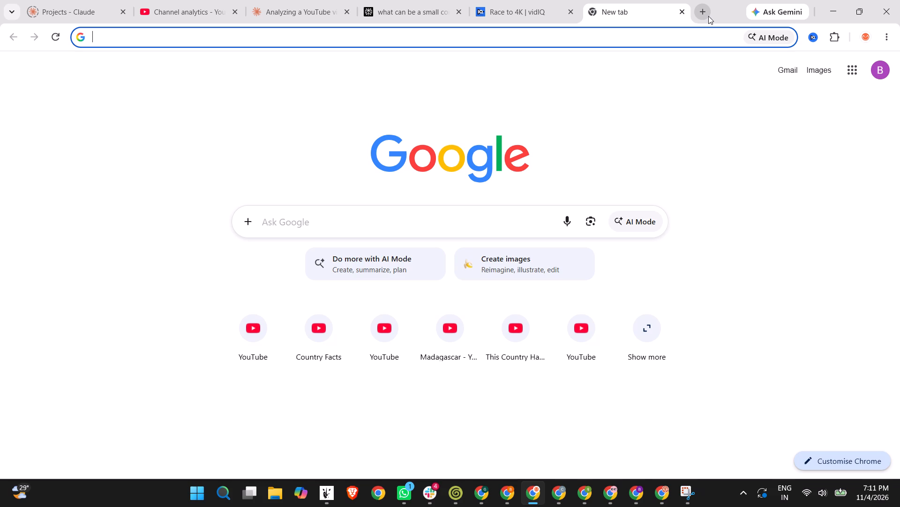
{"action": "type", "text": "yo"}
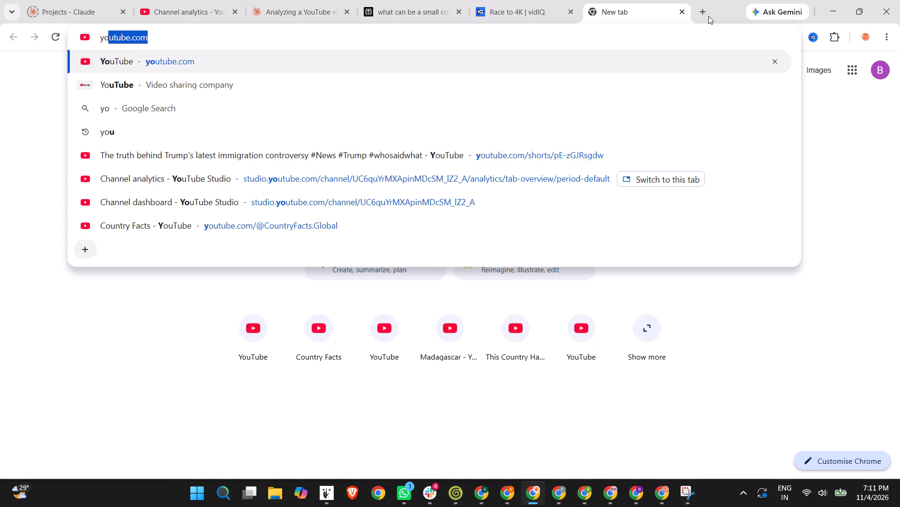
{"action": "key", "text": "Return"}
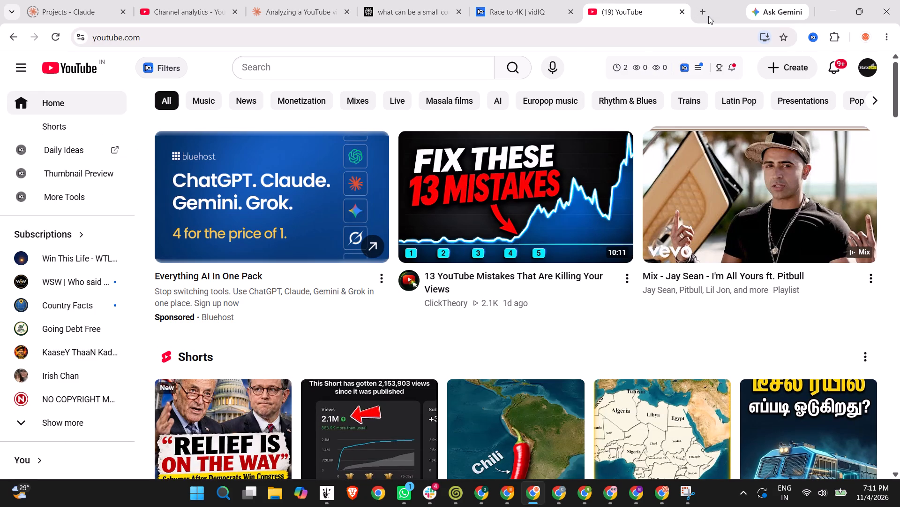
{"action": "left_click", "coordinate": [232, 425]}
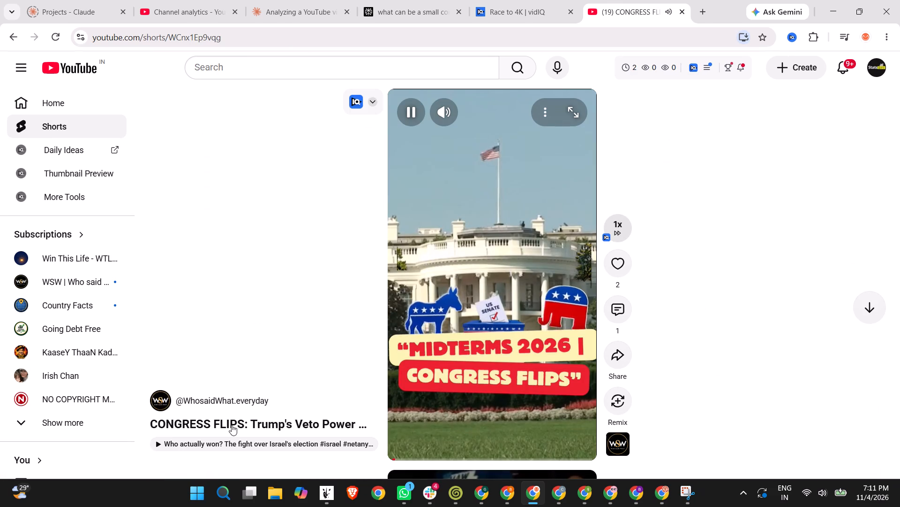
{"action": "left_click", "coordinate": [437, 282]}
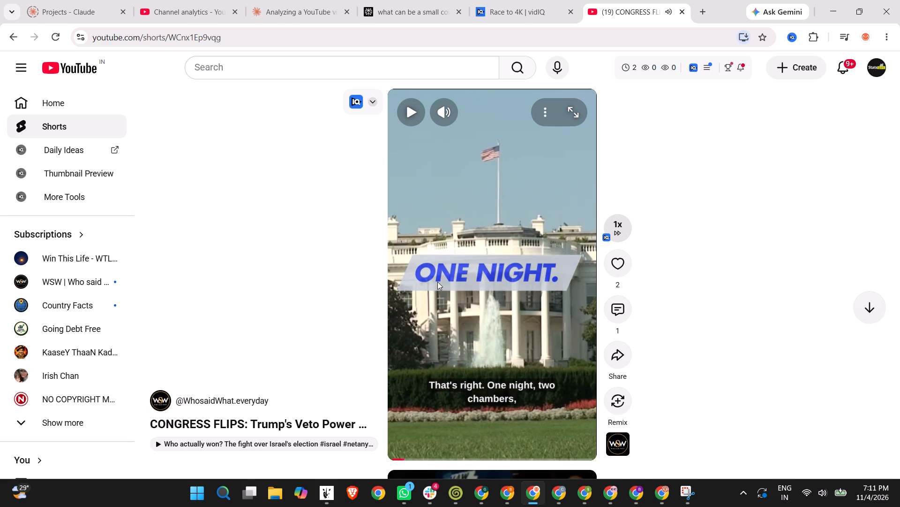